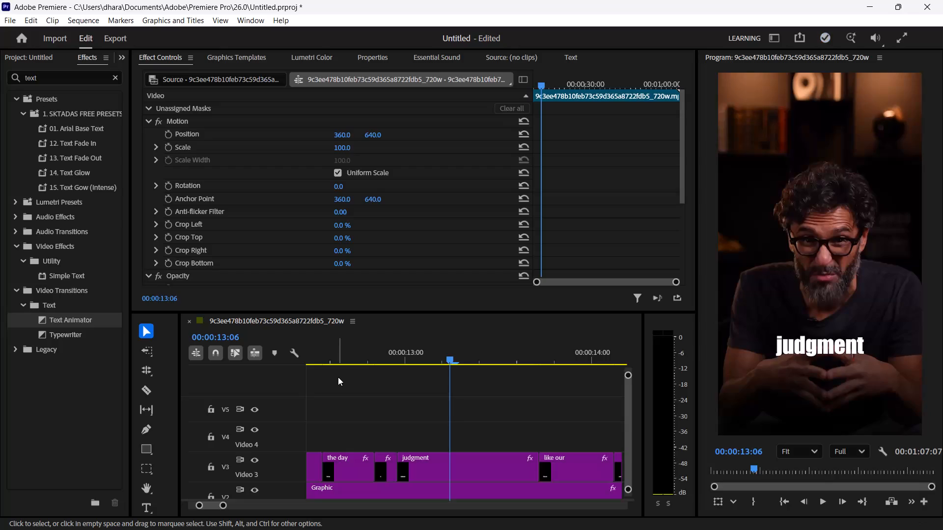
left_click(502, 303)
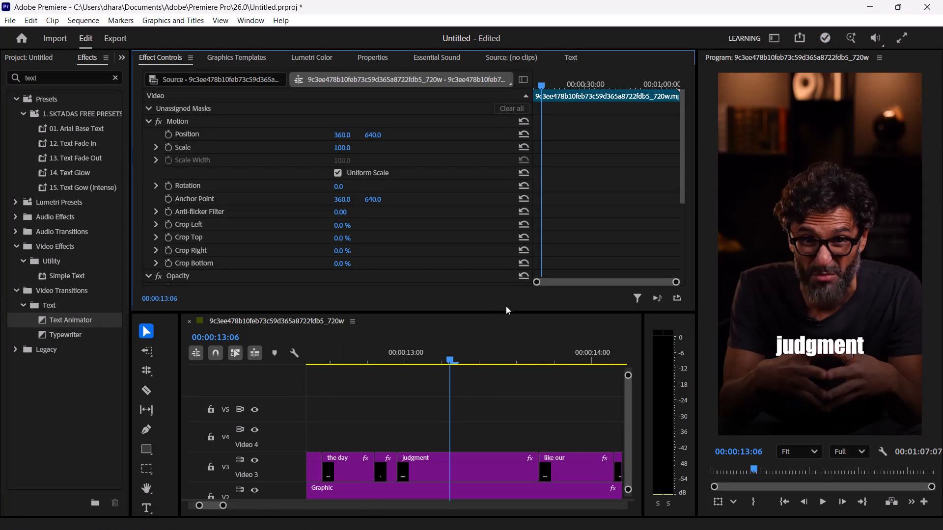
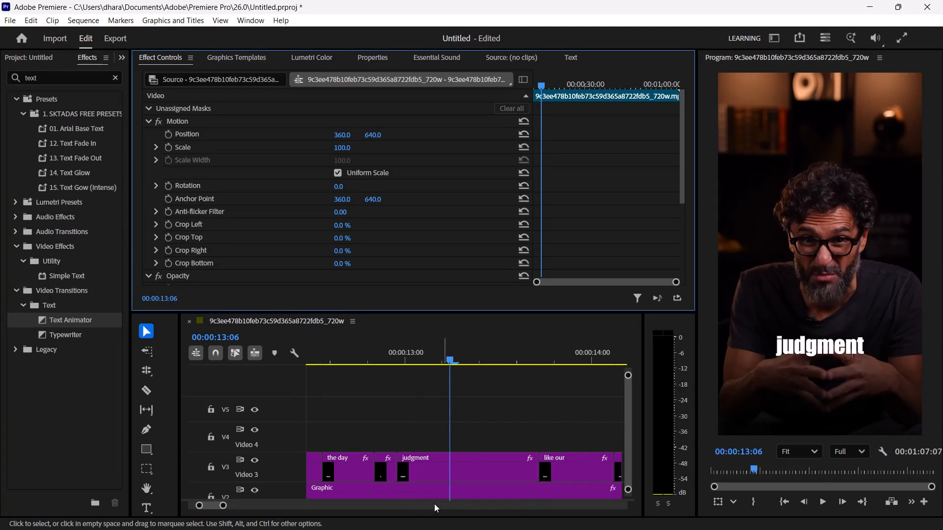
On the "judgment" caption, shorten and raise the first Position keyframe's velocity handle so the rise starts faster.
left_click(393, 354)
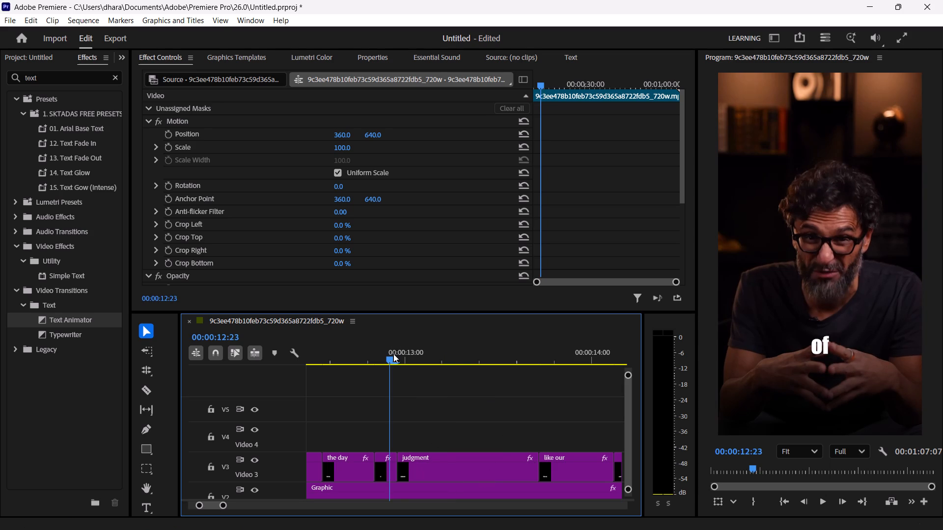
key("Right")
key("Right")
key("Right")
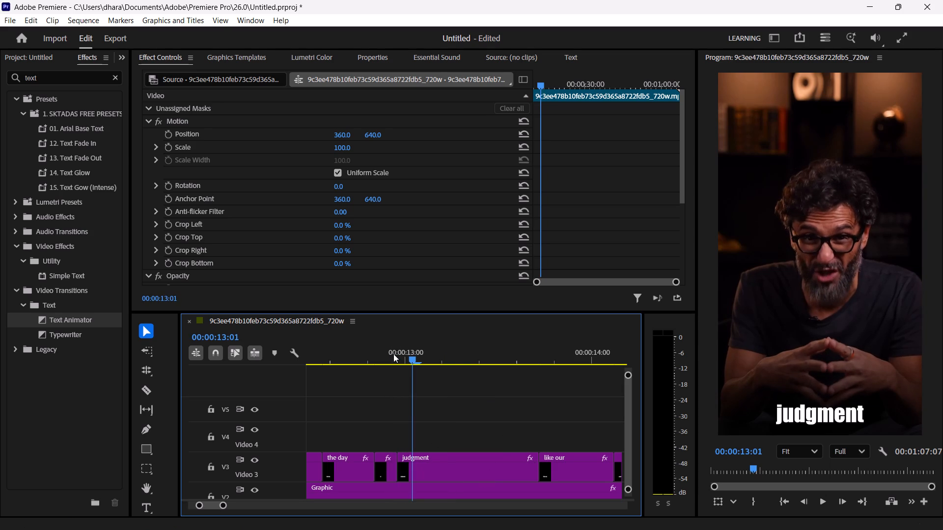
key("Left")
left_click(443, 474)
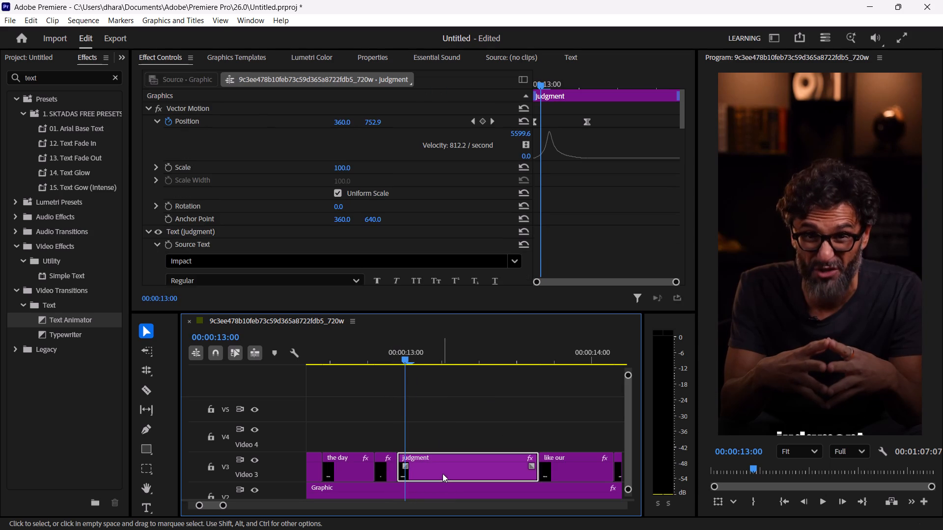
left_click(550, 134)
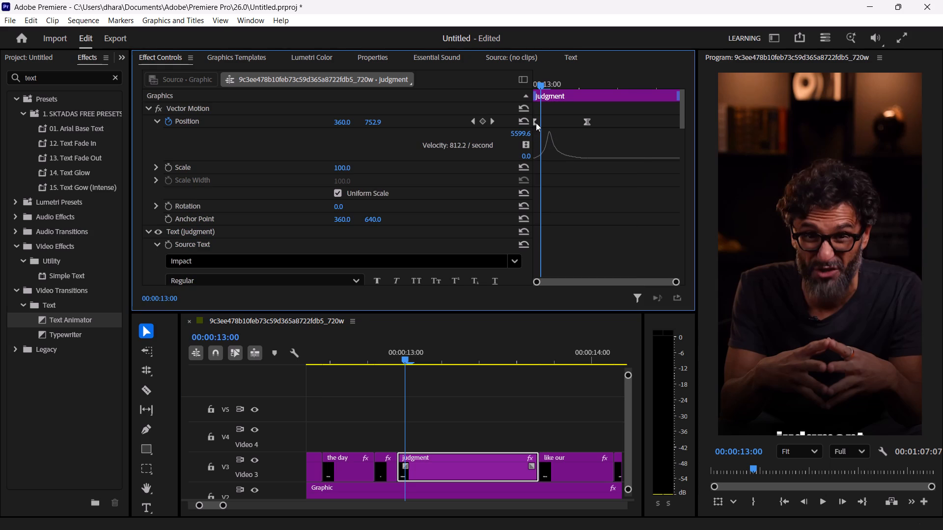
left_click(535, 123)
left_click_drag(548, 159, 542, 149)
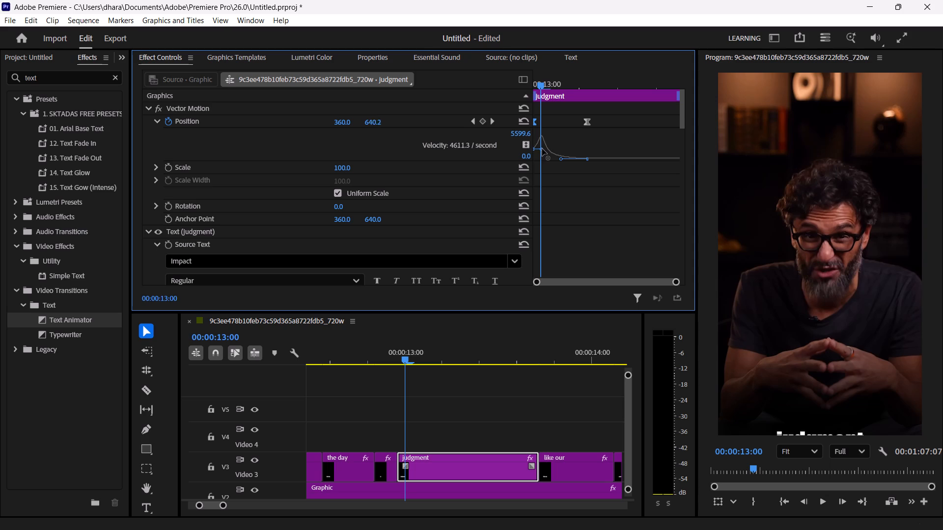
left_click_drag(542, 149, 539, 142)
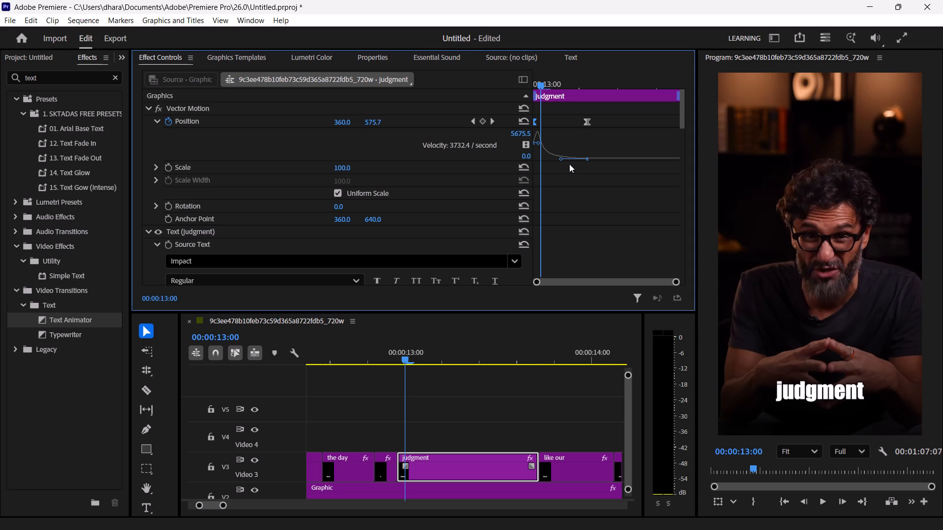
Adjust the incoming velocity handle of the "judgment" caption's second Position keyframe for a smooth, flat slow-down.
left_click_drag(562, 160, 601, 159)
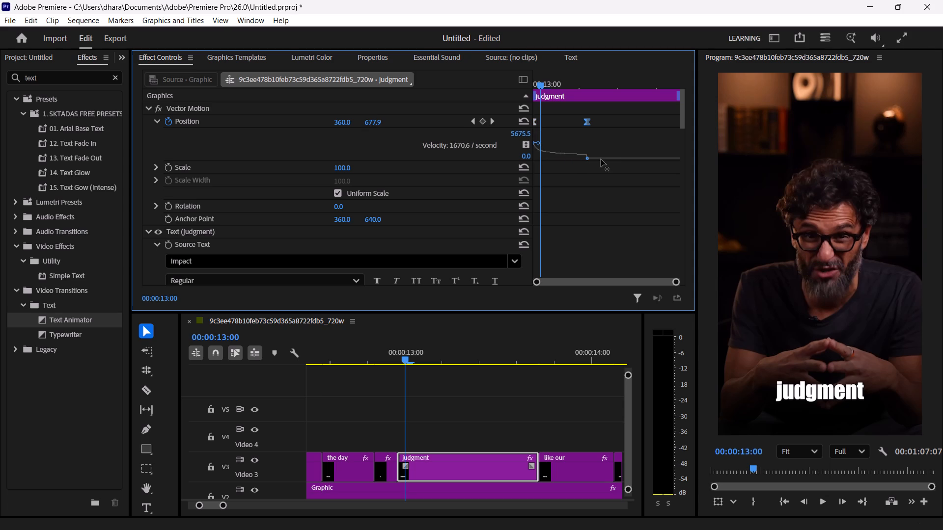
left_click_drag(601, 159, 601, 156)
left_click_drag(601, 156, 570, 167)
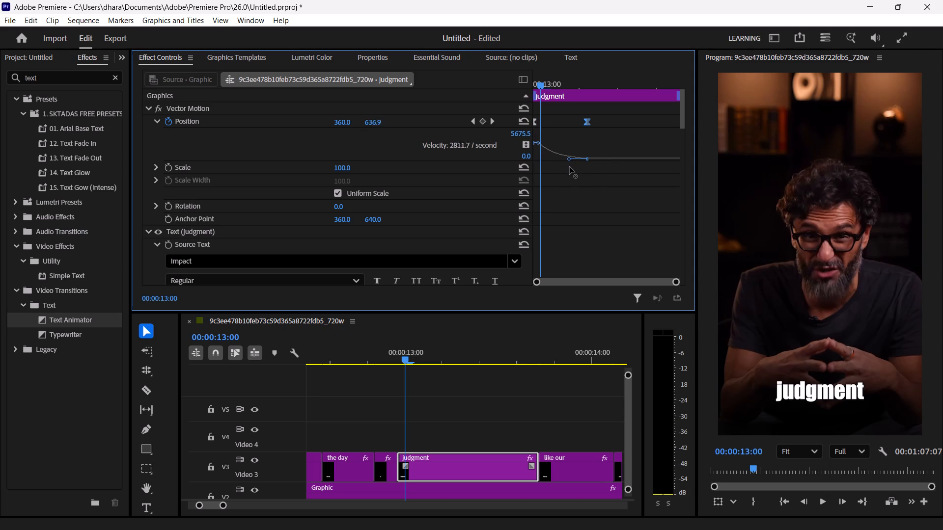
left_click_drag(570, 167, 560, 168)
left_click_drag(560, 168, 564, 167)
Play back from just before the "judgment" caption through "That's why" to check the caption animation and timing.
key("space")
key("space")
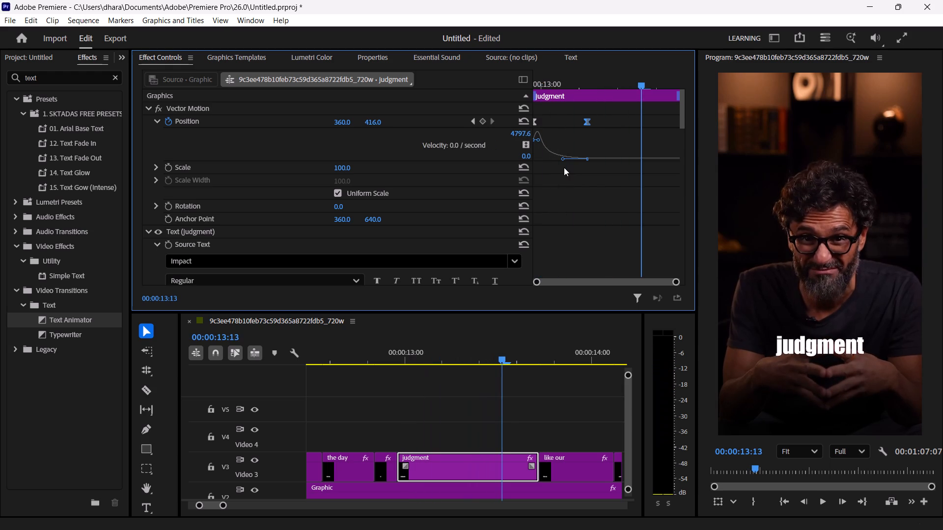
left_click(387, 354)
key("space")
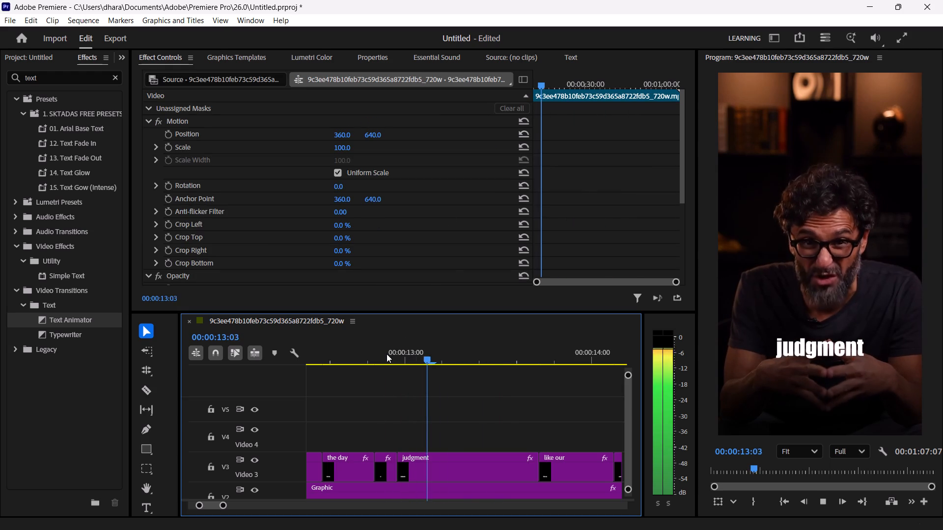
key("space")
key("space")
key("space")
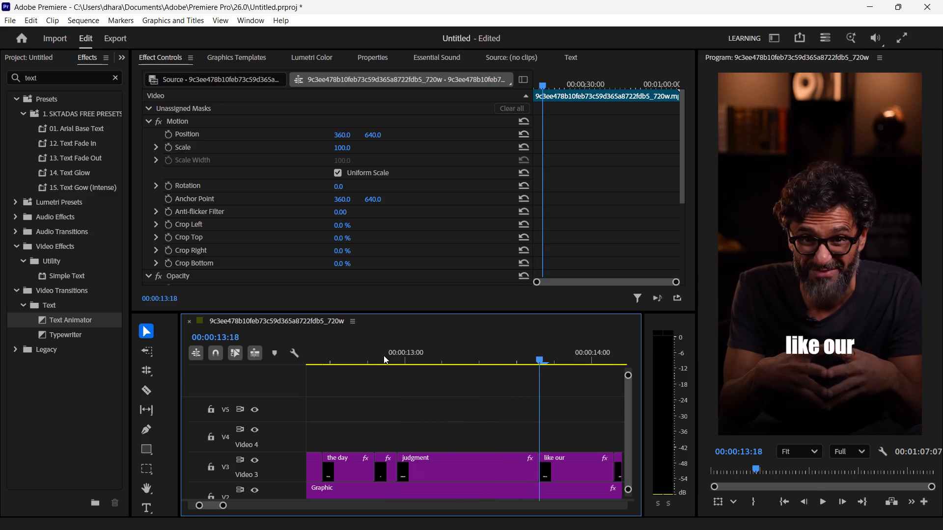
key("space")
key("space")
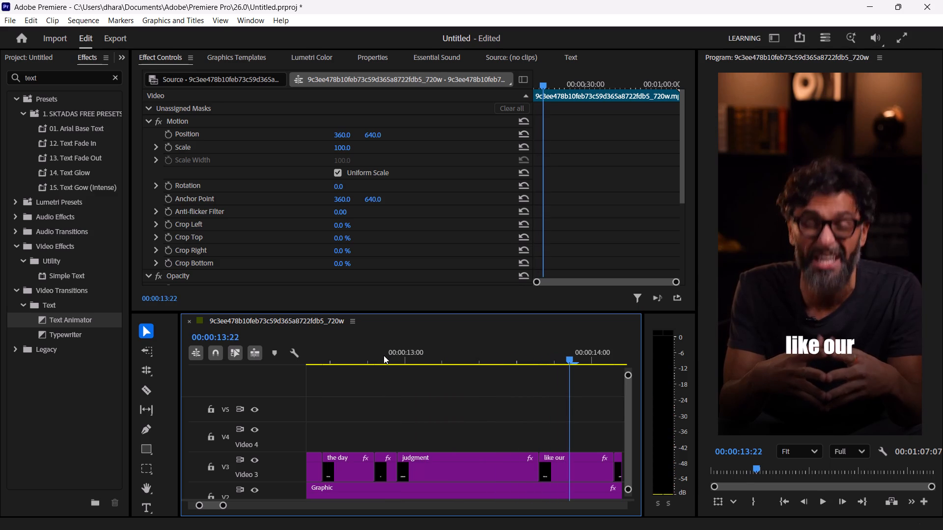
key("space")
key("space")
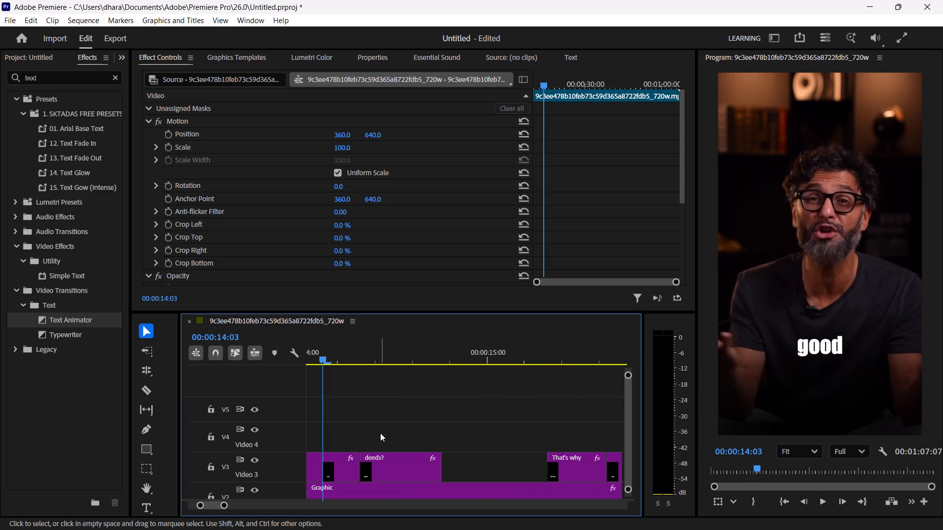
key("space")
key("space")
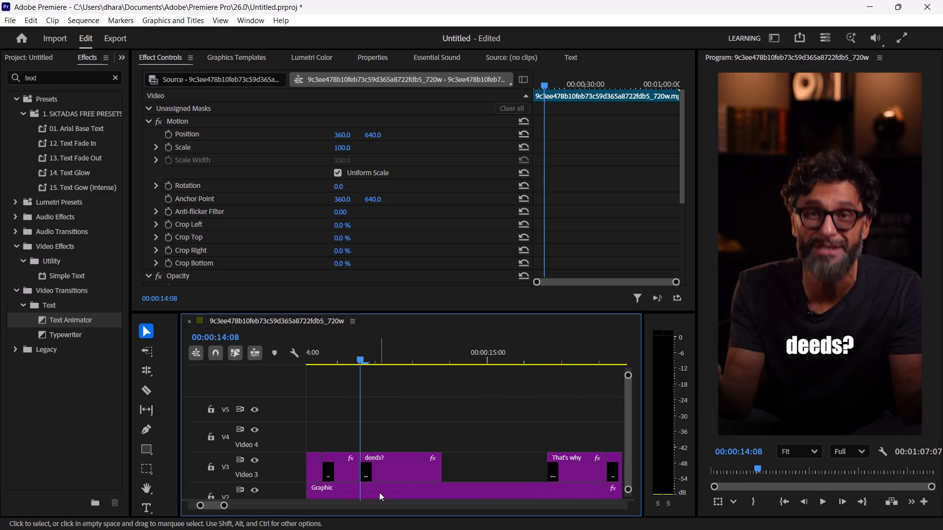
key("space")
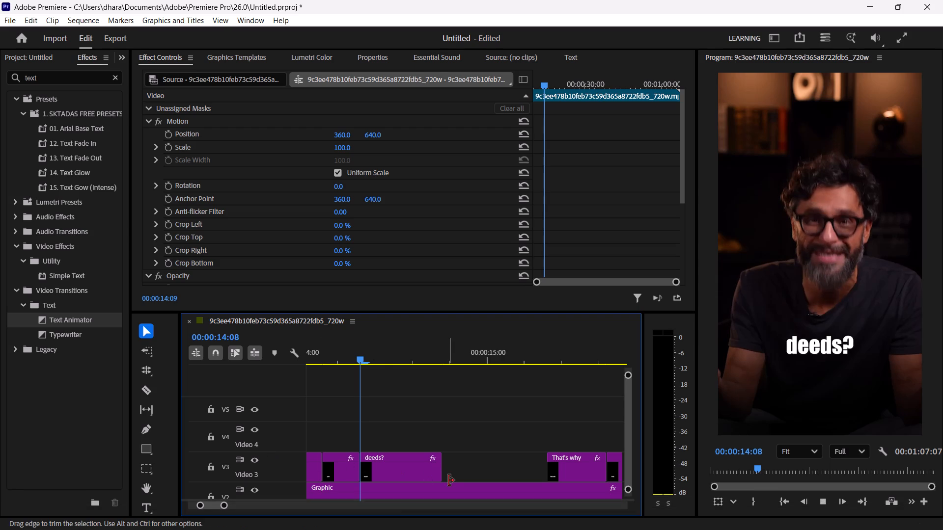
key("space")
key("space")
key("space")
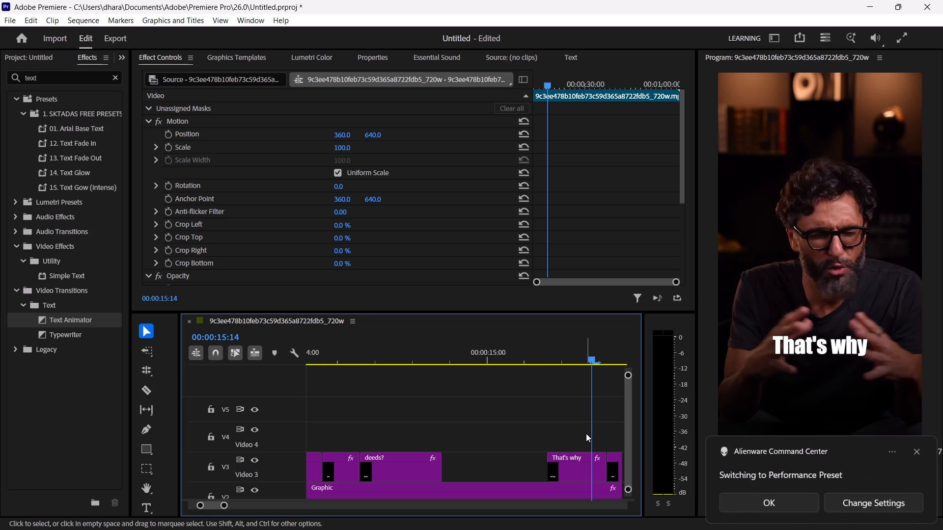
Go back to the "judgment" caption and replay its entrance from the preceding "of" caption.
scroll(468, 451, "right", 1)
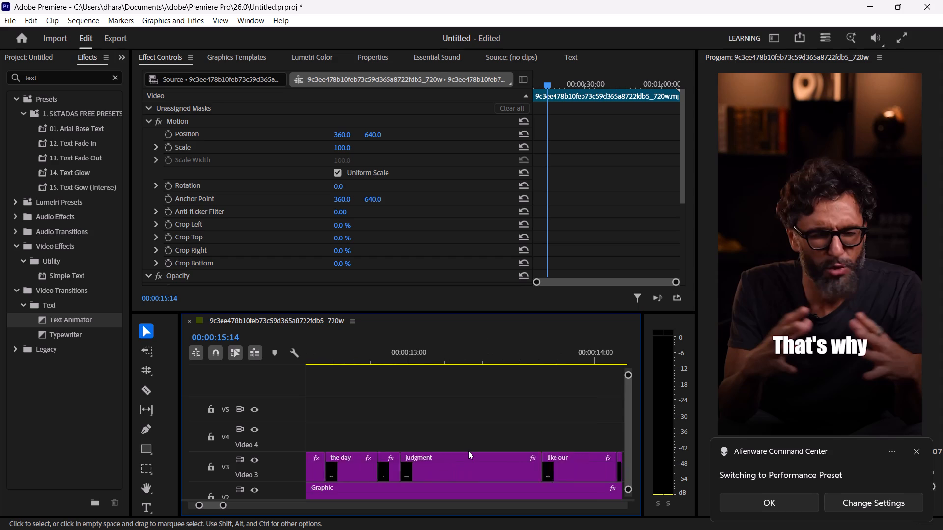
scroll(468, 451, "right", 1)
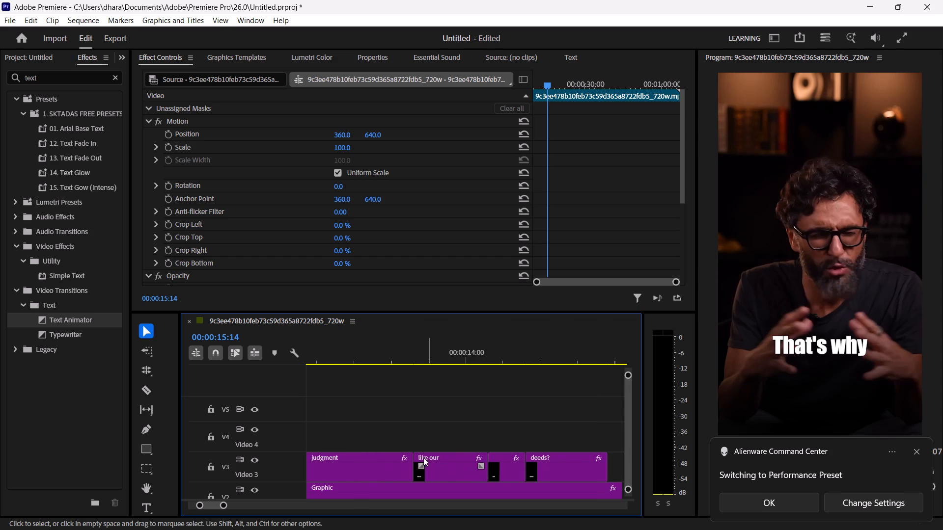
left_click(324, 361)
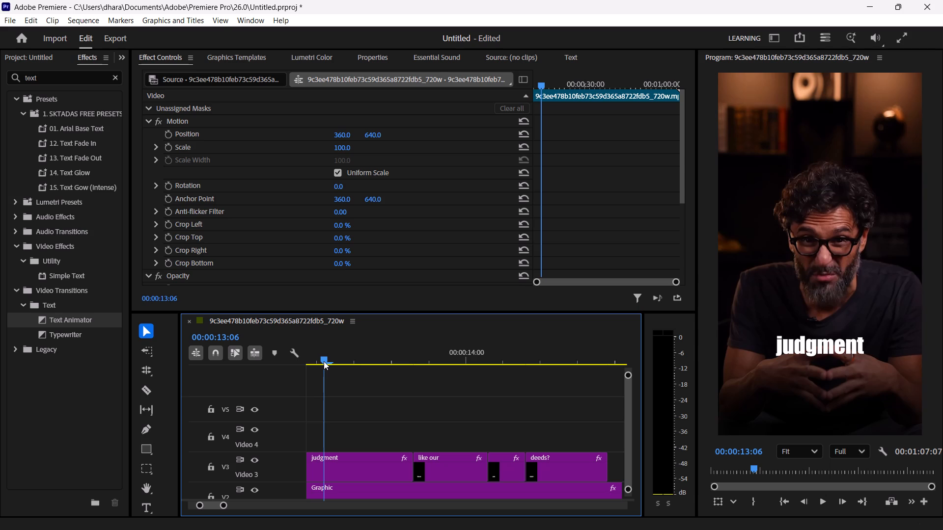
key("shift+F3")
key("shift+F3")
key("shift+F3")
key("shift+F3")
key("shift+F3")
key("shift+F3")
key("Left")
key("Left")
key("Left")
key("Left")
key("Left")
key("Left")
key("Left")
key("Left")
key("Left")
key("Left")
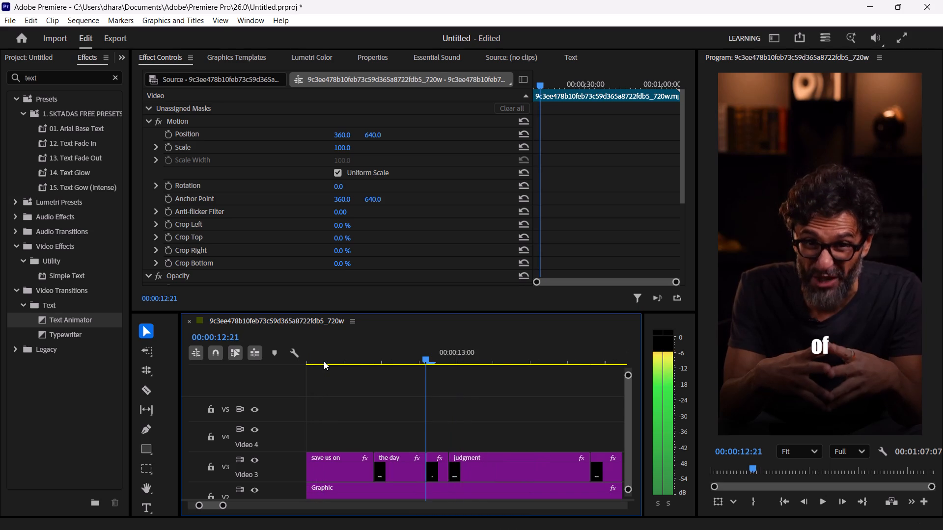
key("space")
key("space")
key("space")
key("space")
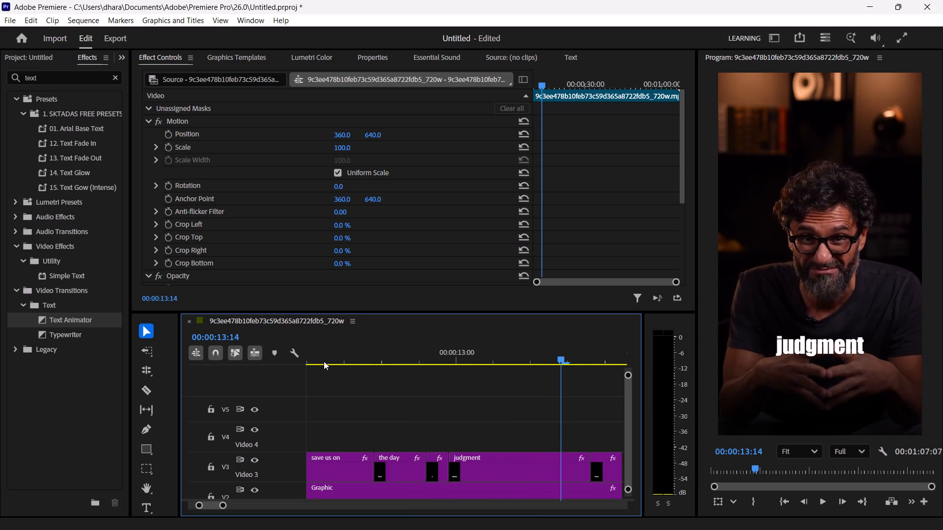
Step frame by frame through the "judgment", "like our", "good" and "deeds?" captions to check their timing against the speech.
key("Left")
key("Left")
key("Left")
key("Left")
key("Left")
key("Left")
key("Left")
key("Left")
key("Left")
key("Left")
key("Left")
key("Left")
key("Left")
key("Left")
key("Left")
key("Left")
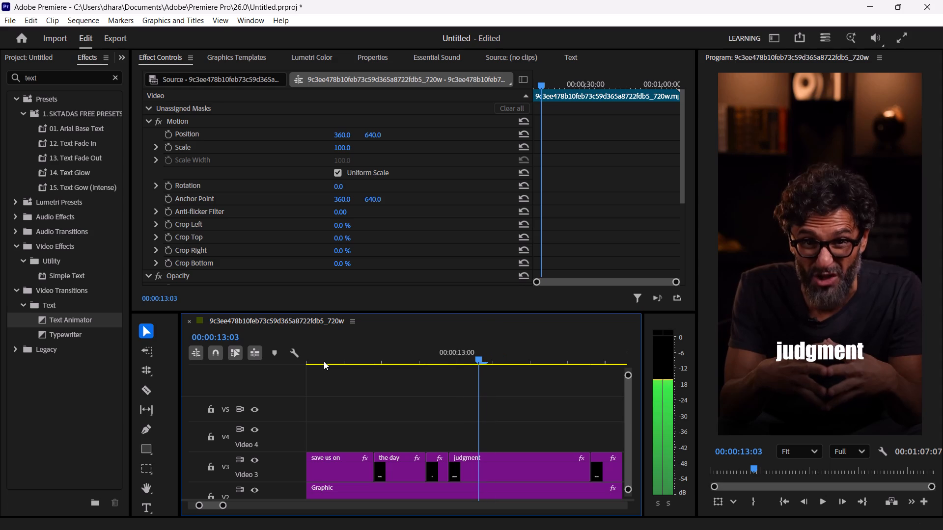
key("Right")
key("Right")
key("Right")
key("Right")
key("Right")
key("Right")
key("Right")
key("Right")
key("Right")
key("Right")
key("Right")
key("Right")
key("Right")
key("Right")
key("Right")
key("Right")
key("Right")
key("Right")
key("Right")
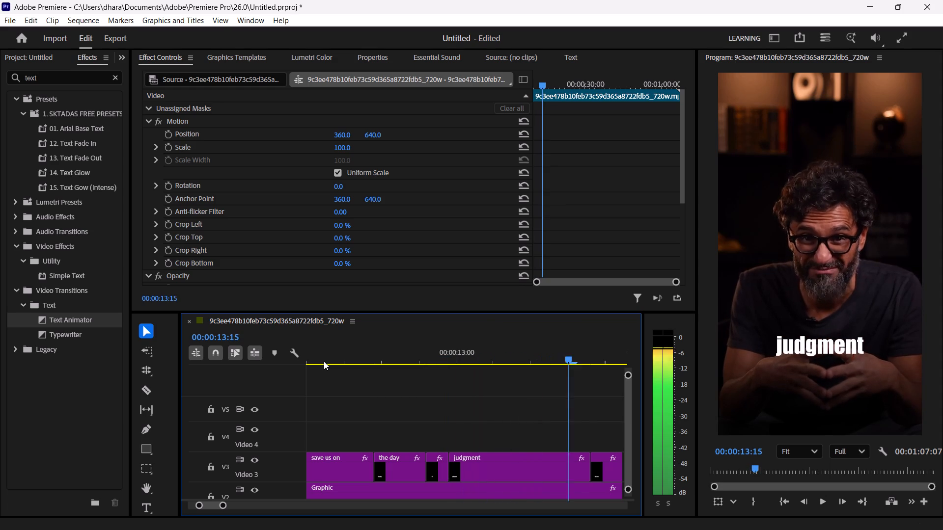
key("Right")
key("Right")
key("Right")
key("Right")
key("Right")
key("Right")
key("Right")
key("Right")
key("Right")
key("Right")
key("Right")
key("Right")
key("Right")
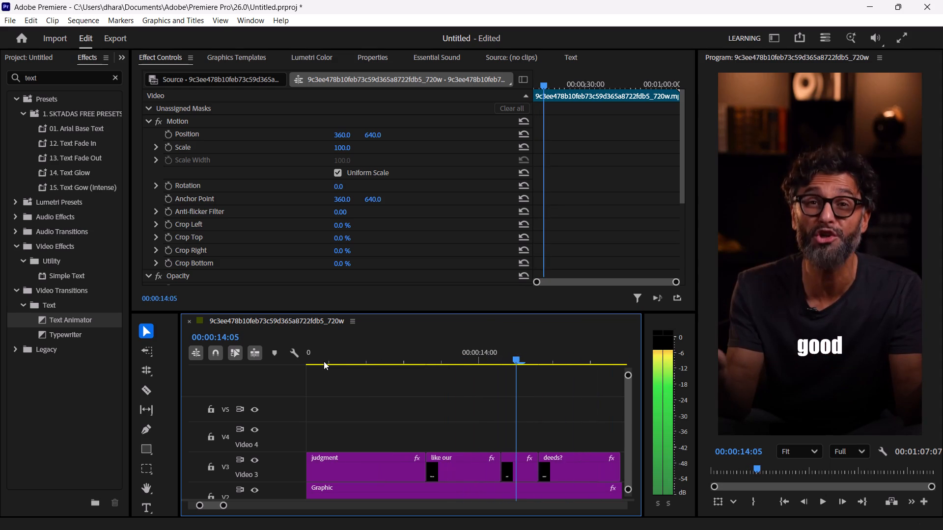
key("Right")
key("Right")
key("Right")
key("Right")
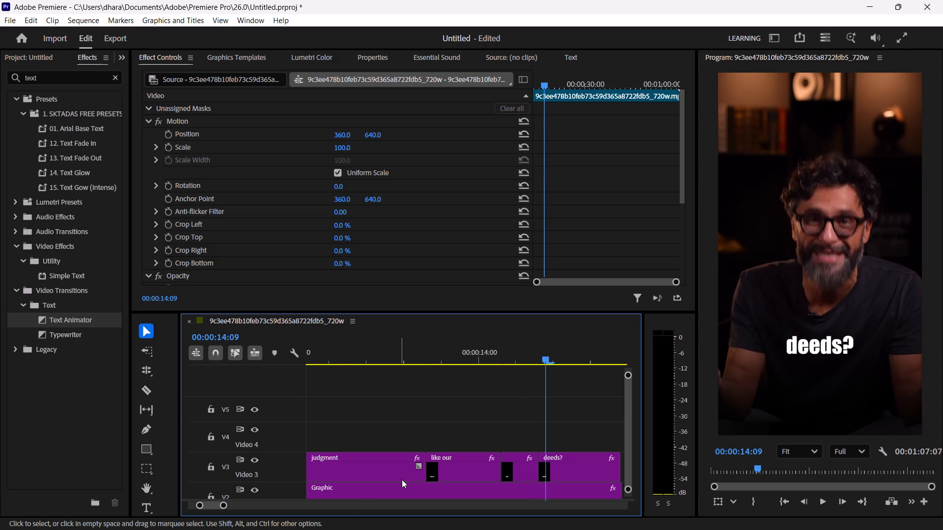
Duplicate the "like our" caption clip from Video 3 onto Video 4 directly above the original.
left_click_drag(451, 469, 451, 445, "alt")
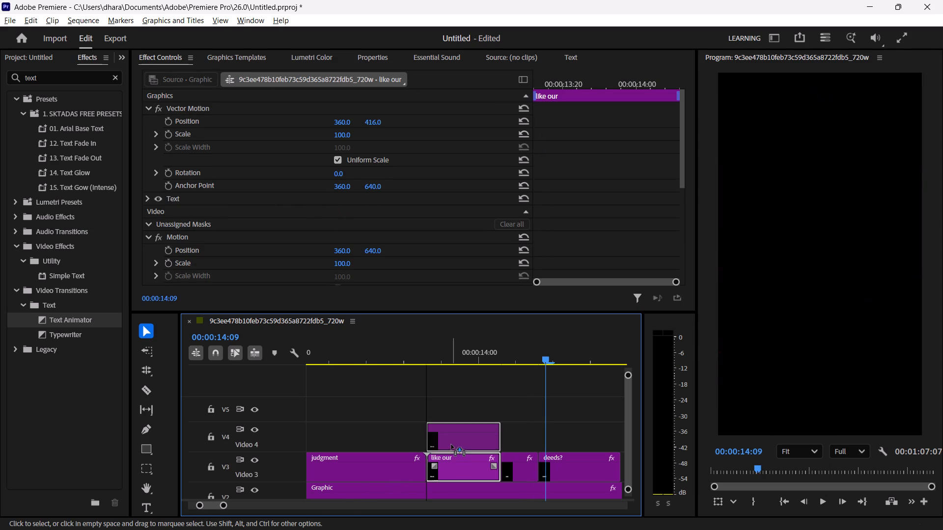
left_click_drag(451, 445, 451, 442, "alt")
left_click(451, 442)
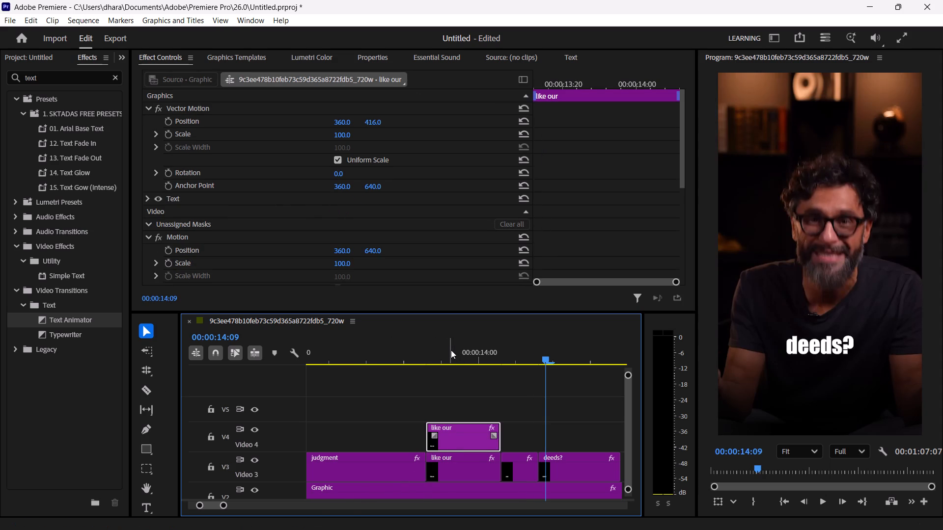
Add a new horizontal text layer to the duplicated "like our" caption clip on Video 4.
left_click(451, 350)
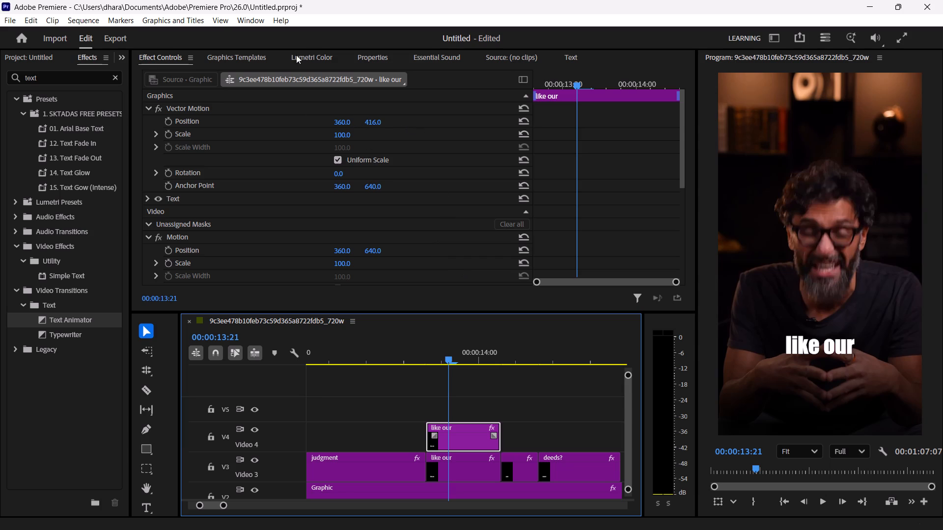
left_click(367, 60)
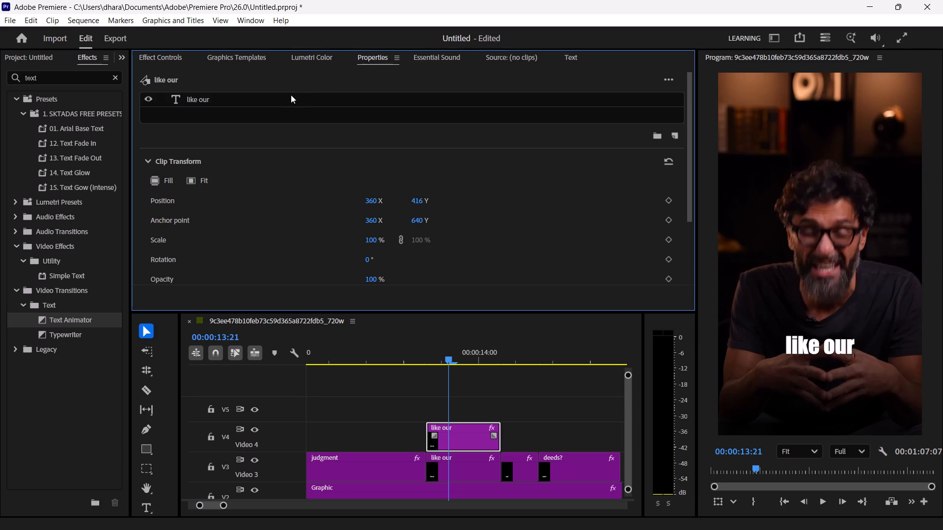
left_click(676, 132)
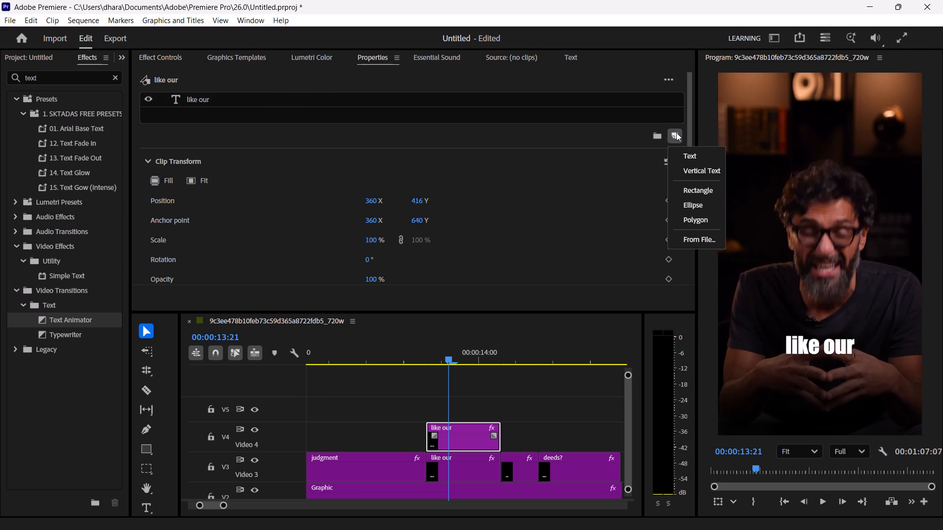
left_click(693, 156)
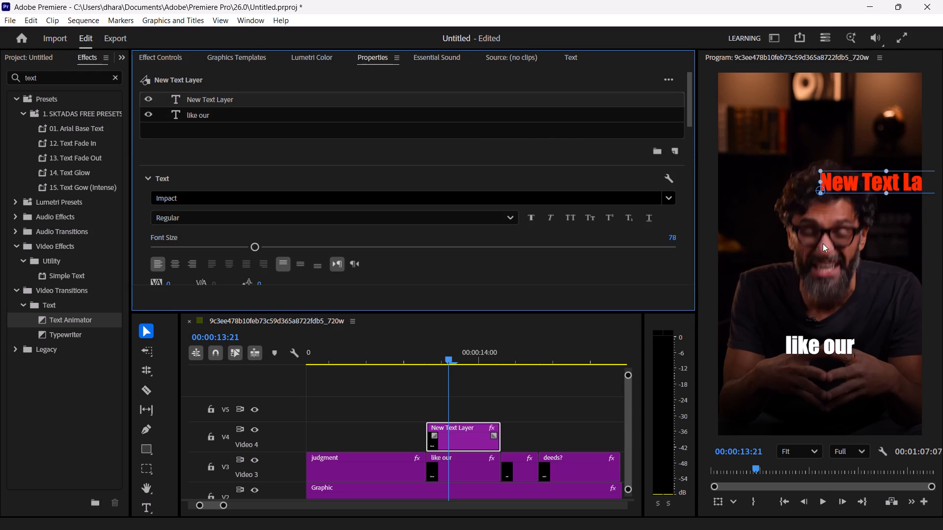
Change the fill of the new text layer in the Video 4 caption clip to white (FFFFFF).
scroll(415, 185, "down", 2)
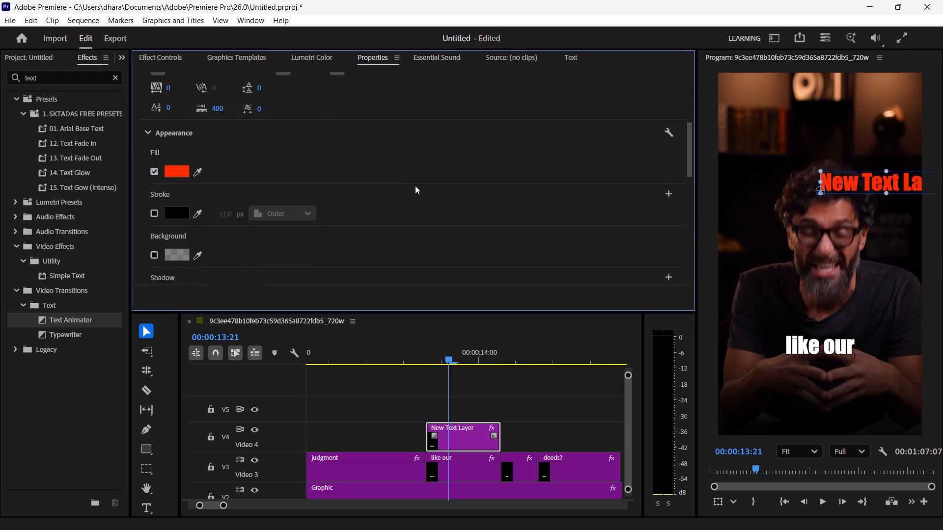
left_click(178, 162)
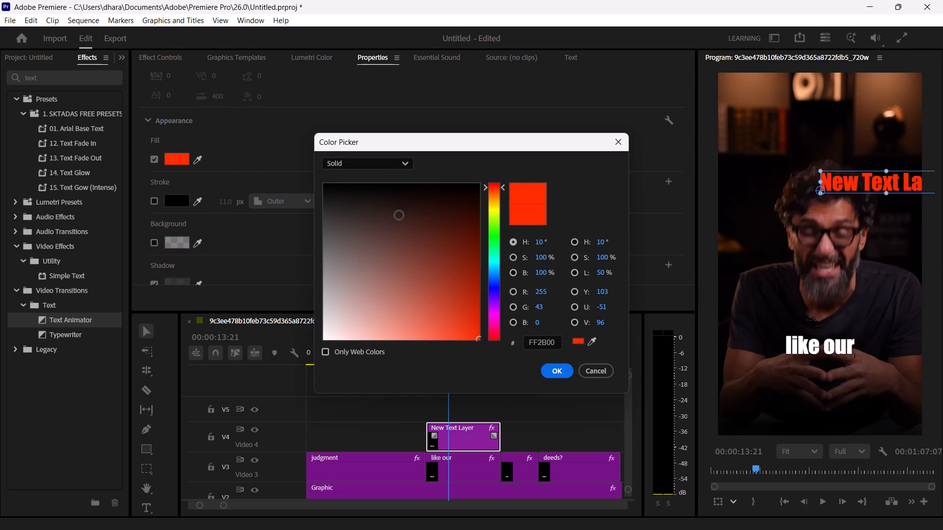
left_click_drag(399, 215, 301, 359)
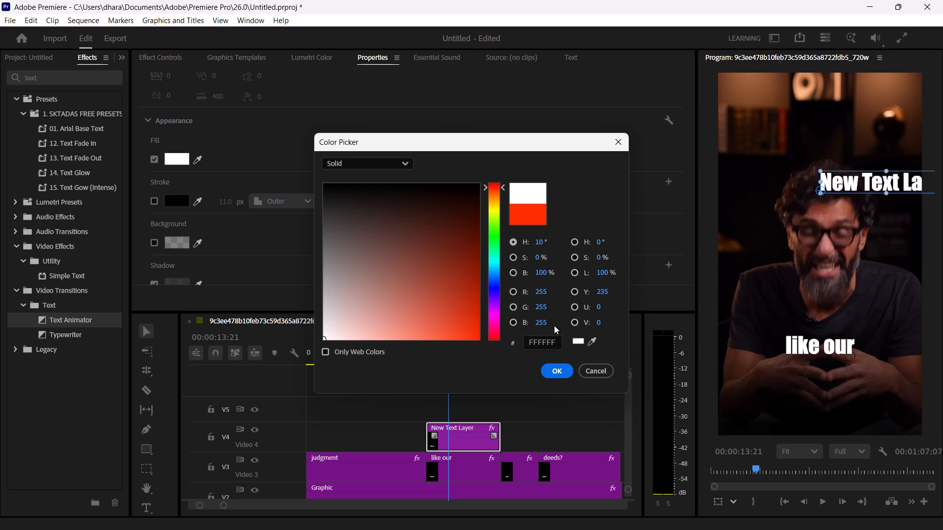
left_click(563, 369)
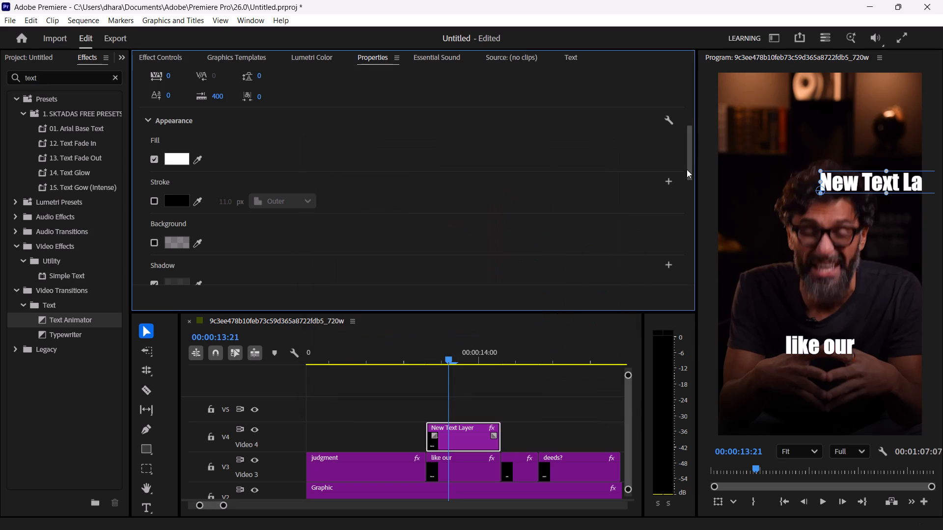
Replace the new text layer's placeholder wording with "Good".
left_click(913, 177)
double_click(913, 177)
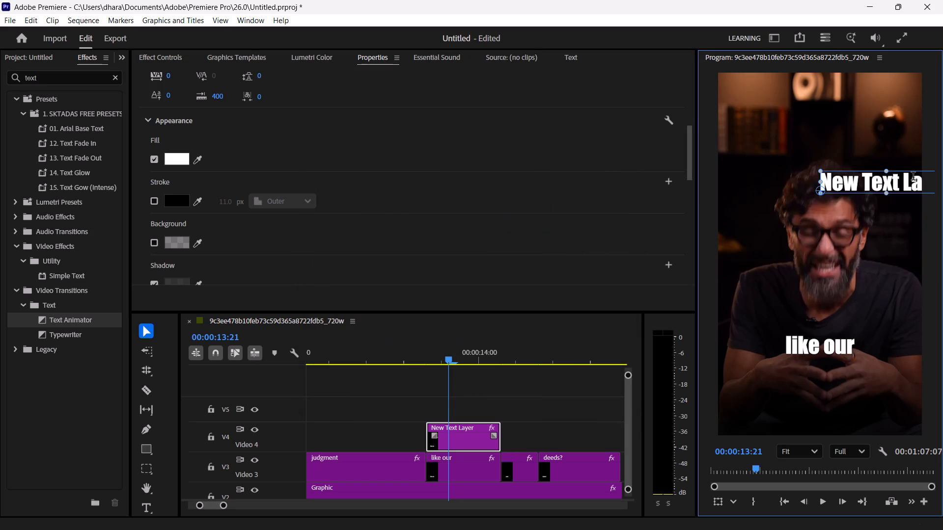
type("Good")
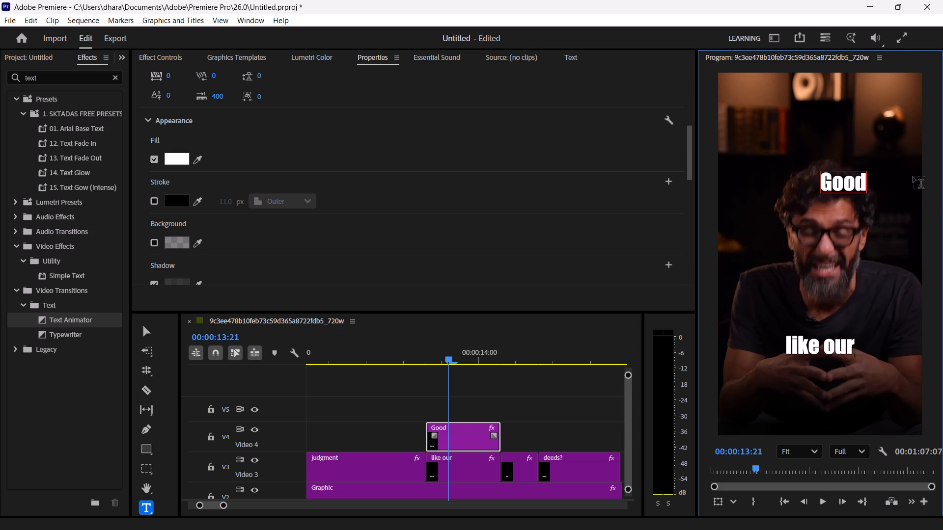
scroll(368, 111, "up", 3)
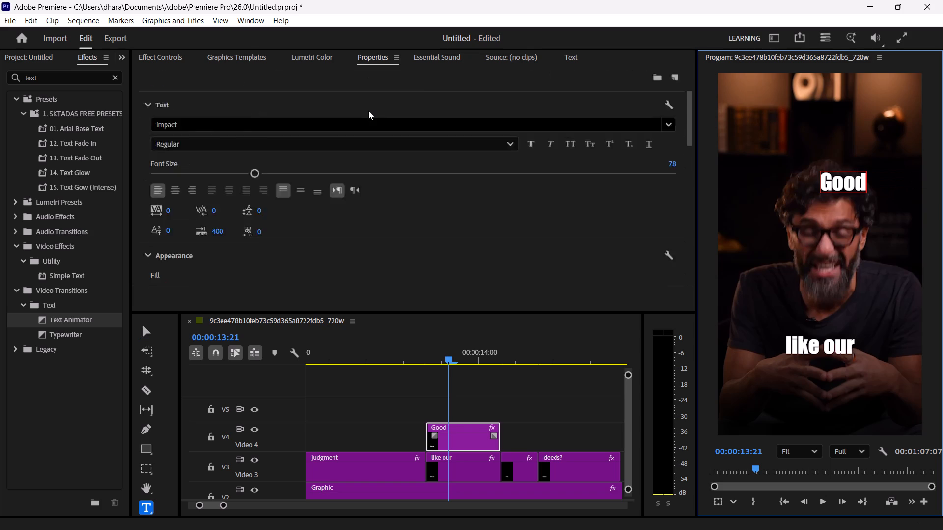
scroll(368, 111, "up", 5)
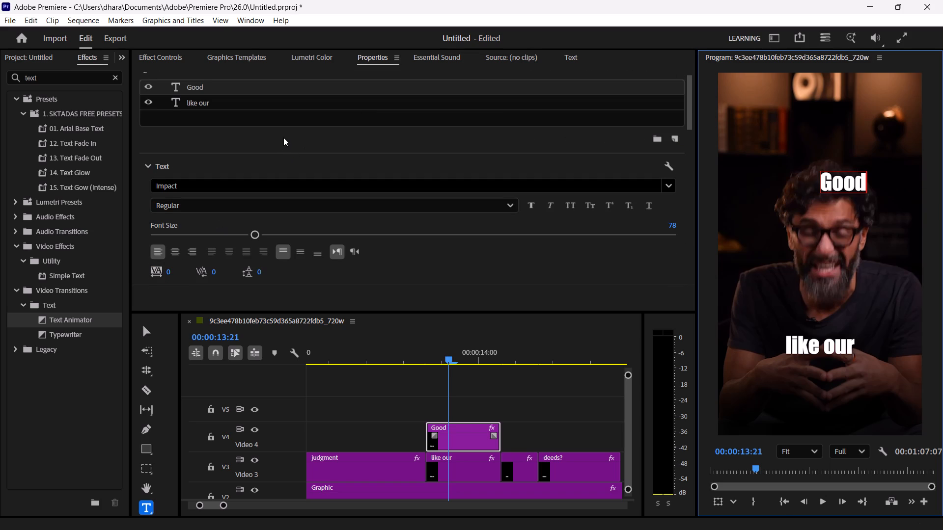
left_click(283, 137)
left_click(304, 135)
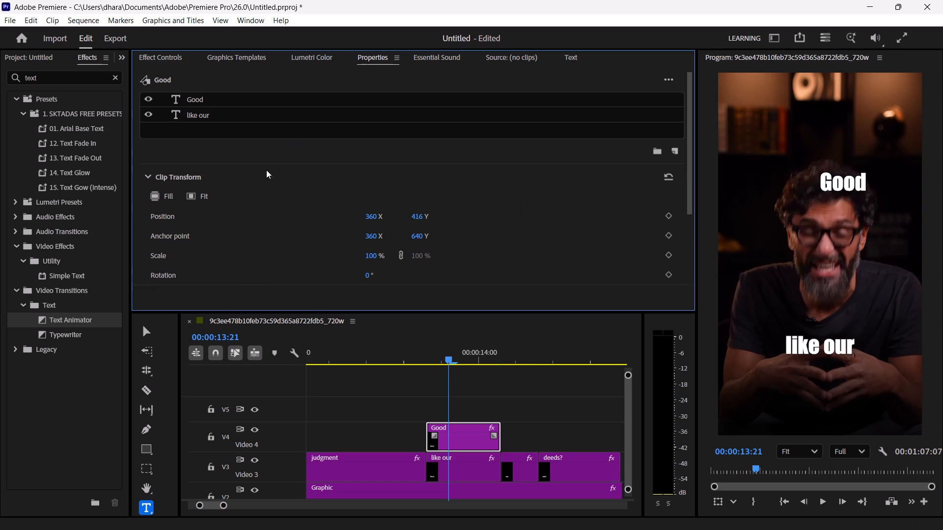
Capitalise the "like our" text layer in the Video 4 caption clip so it reads "Like Our".
left_click(340, 468)
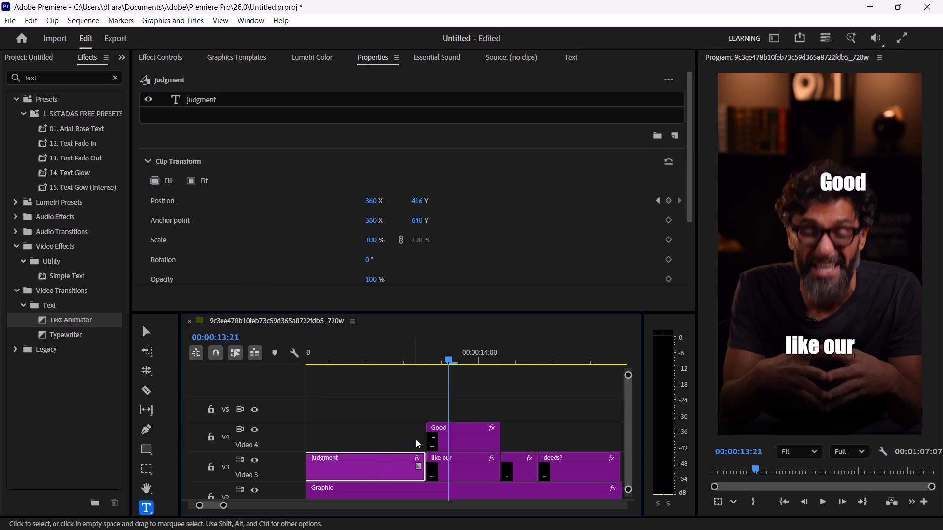
left_click(518, 459)
left_click(563, 465)
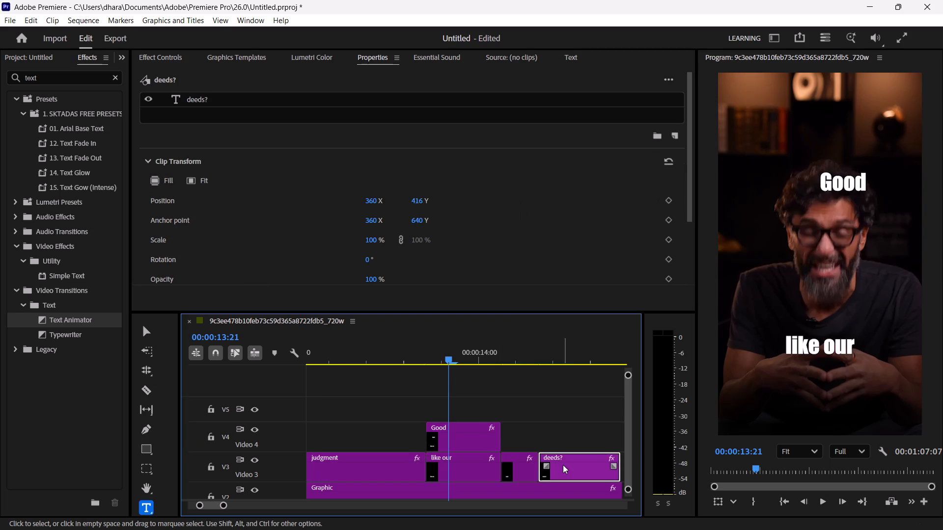
left_click(468, 425)
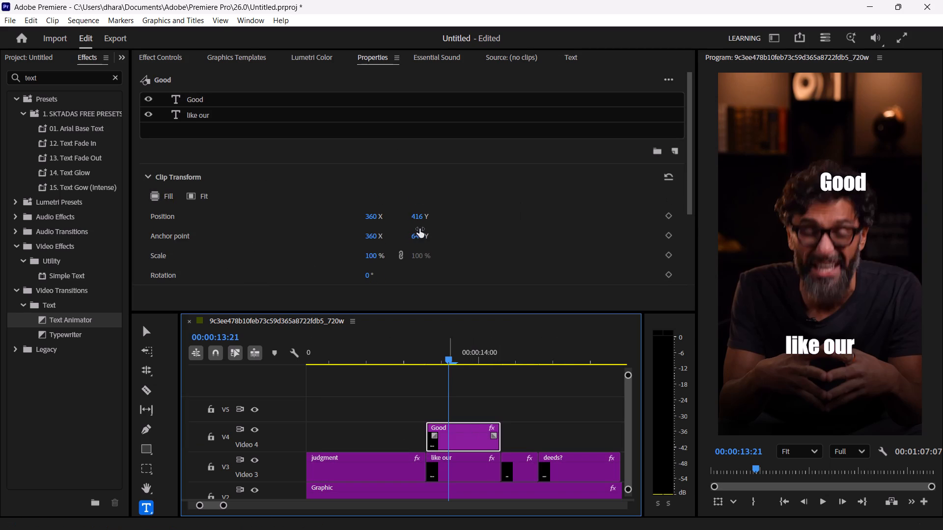
left_click(368, 111)
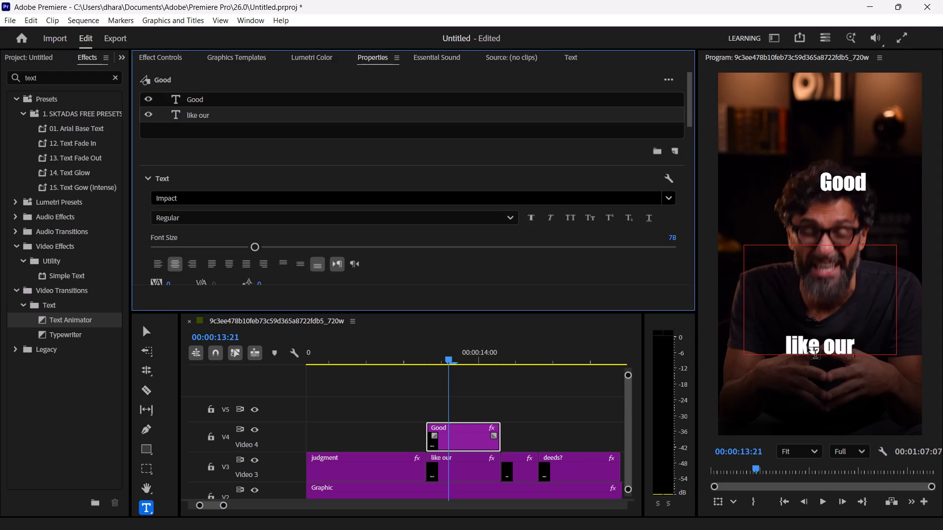
left_click(793, 343)
key("BackSpace")
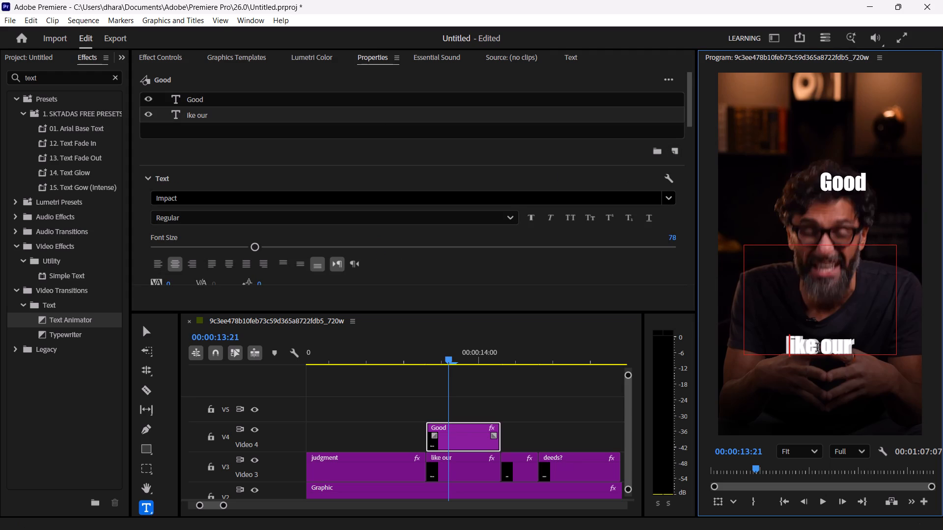
key("shift+colon")
key("BackSpace")
key("shift+l")
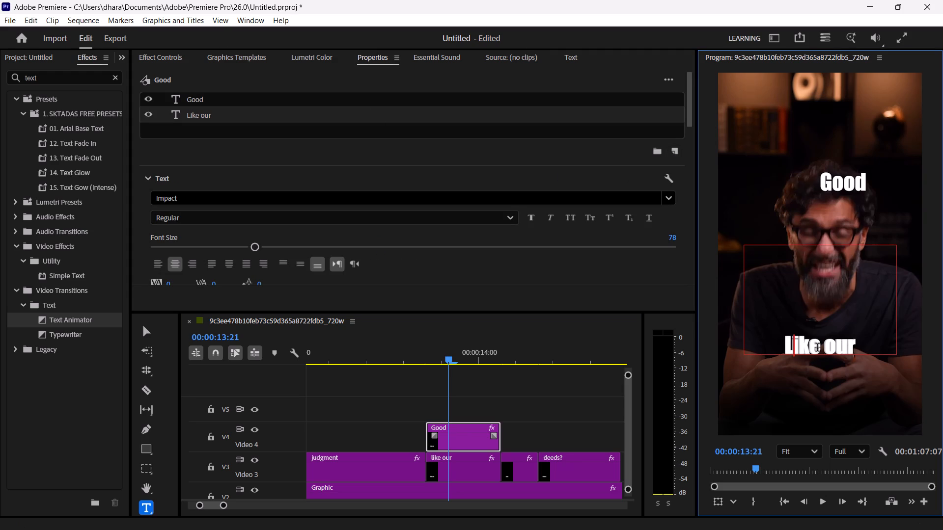
key("Right")
key("Right")
key("Right")
key("Right")
key("Right")
key("BackSpace")
key("shift+o")
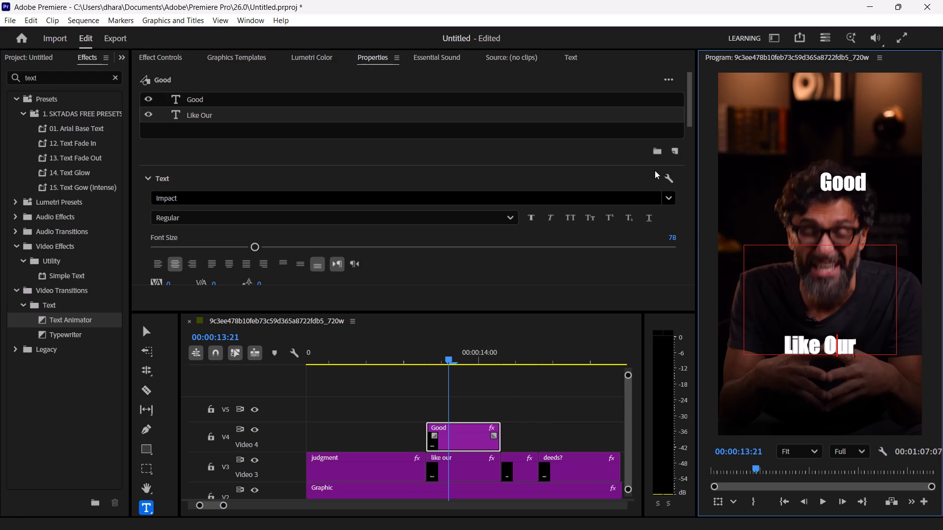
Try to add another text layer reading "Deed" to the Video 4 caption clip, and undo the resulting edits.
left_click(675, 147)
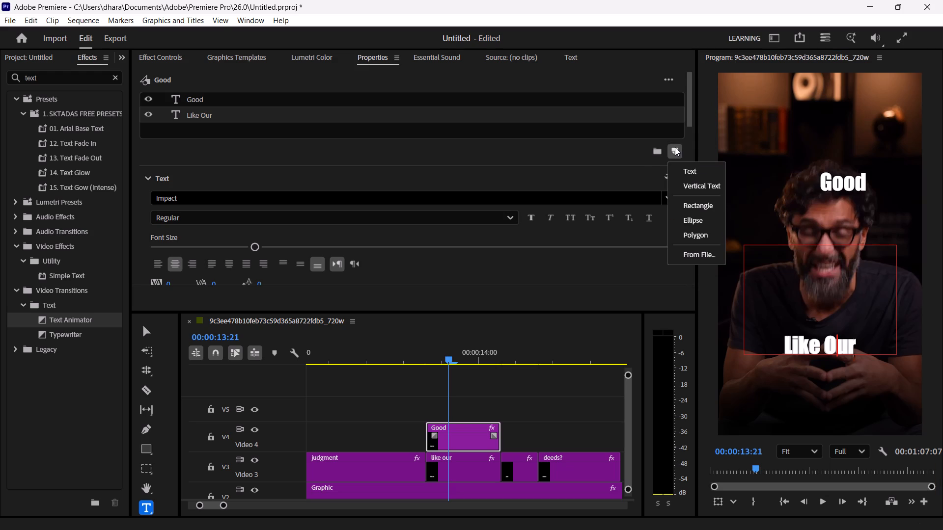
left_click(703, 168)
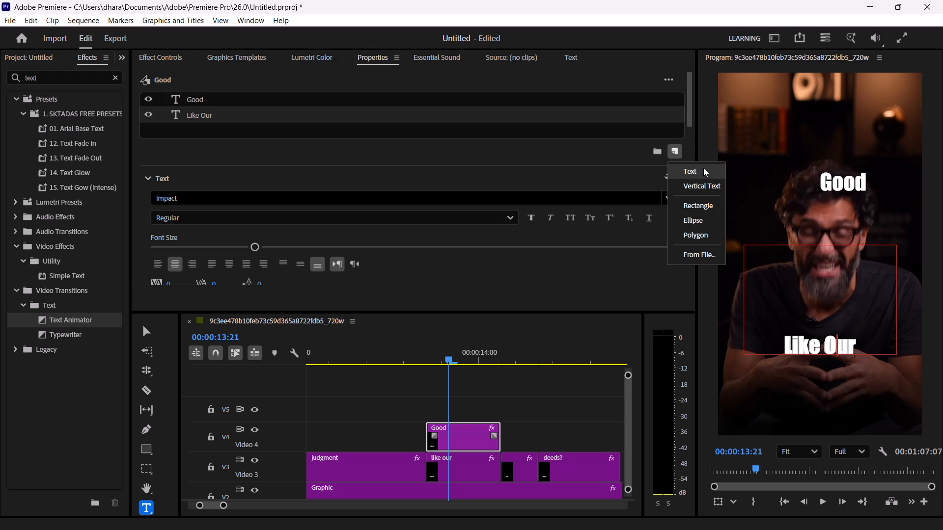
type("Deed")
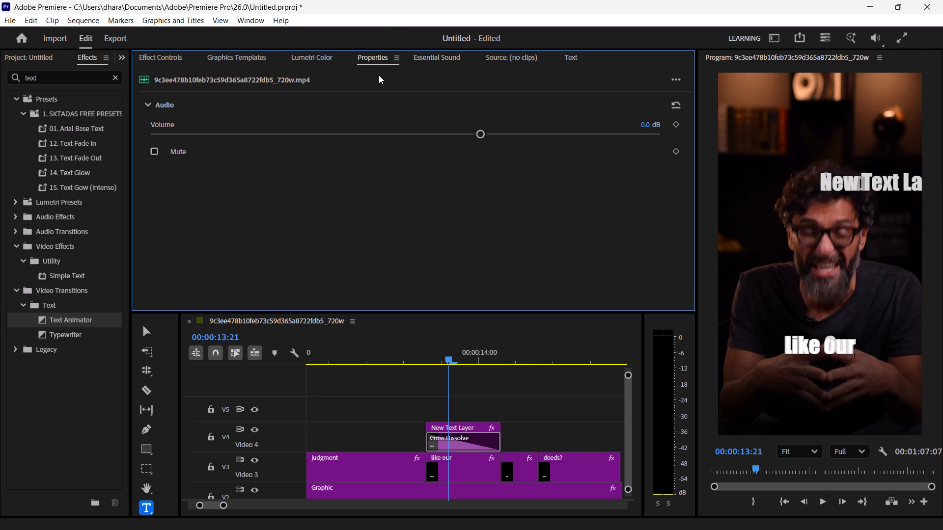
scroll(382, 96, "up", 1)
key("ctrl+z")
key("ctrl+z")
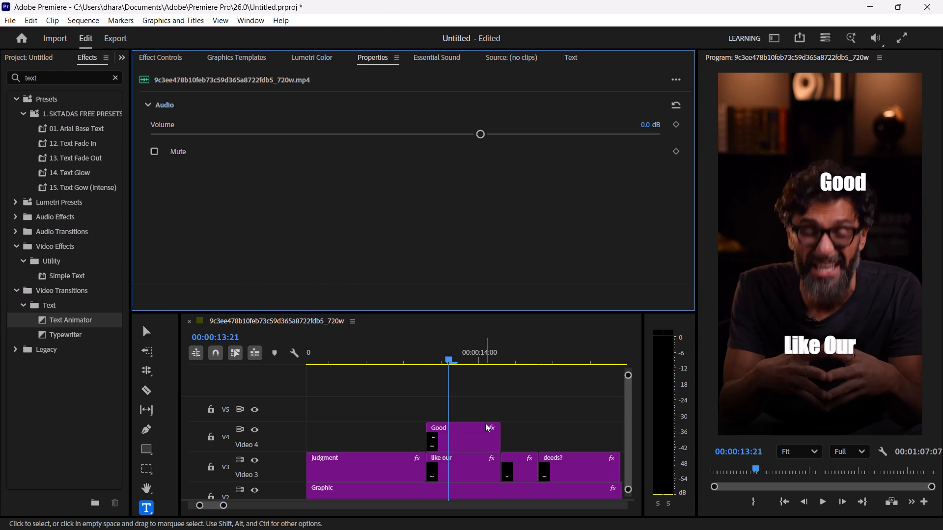
Duplicate the "Good" caption clip from Video 4 onto Video 5 directly above the original.
left_click(479, 434)
left_click_drag(479, 434, 479, 423, "alt")
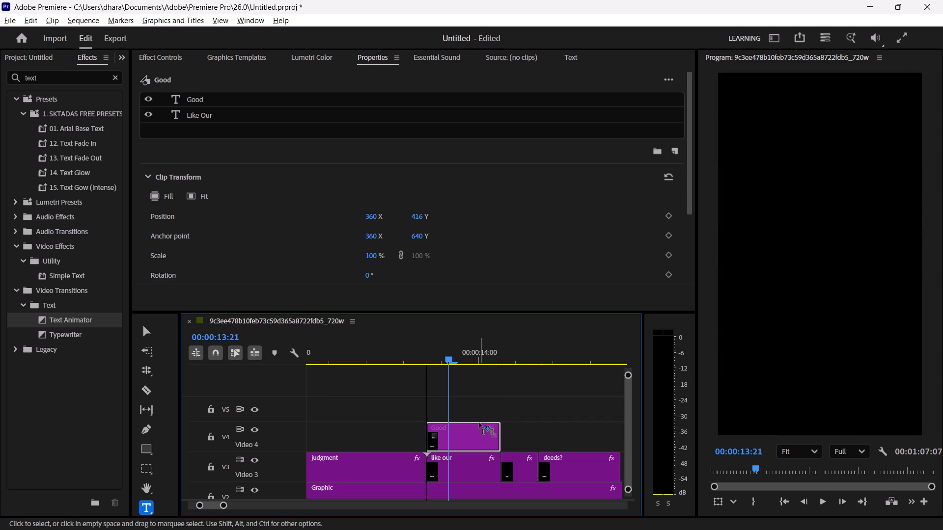
left_click_drag(479, 423, 479, 404, "alt")
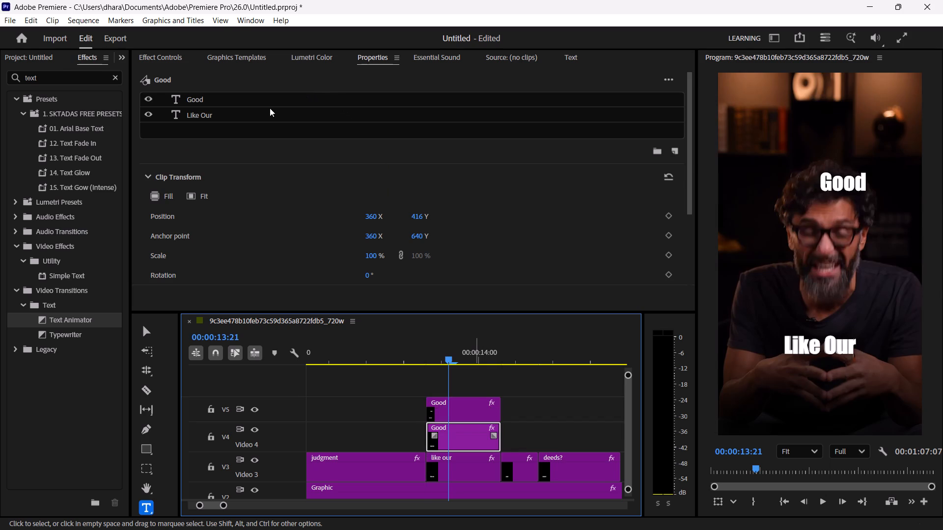
Add a new horizontal text layer to the Video 4 caption clip and replace its placeholder wording with "Deeds".
left_click(670, 154)
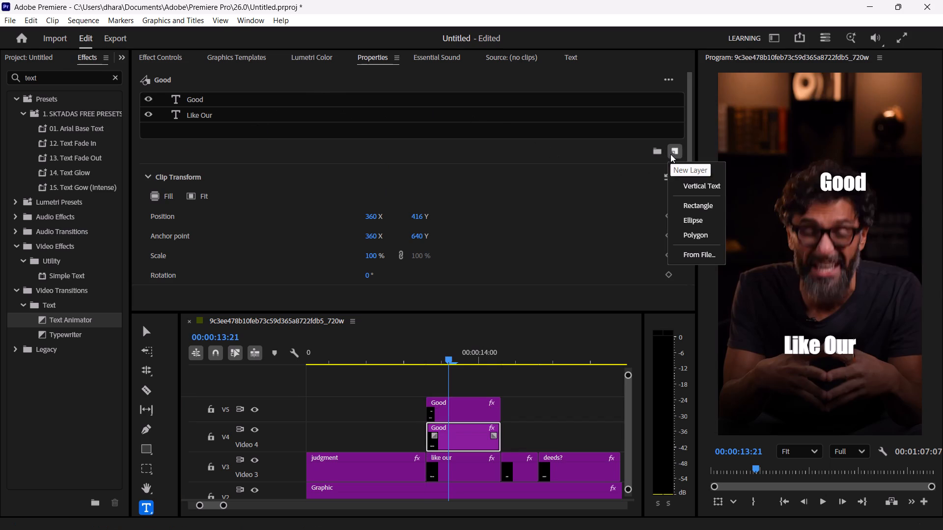
left_click(692, 177)
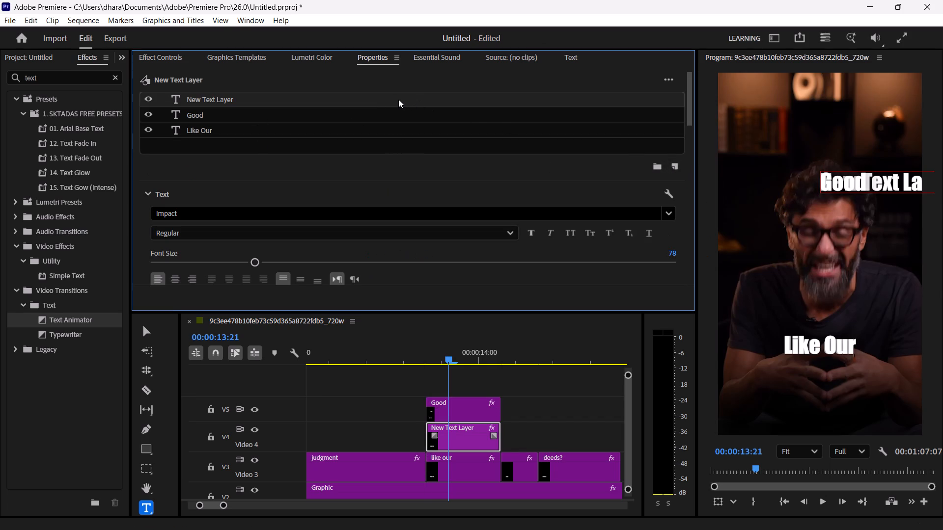
left_click(920, 184)
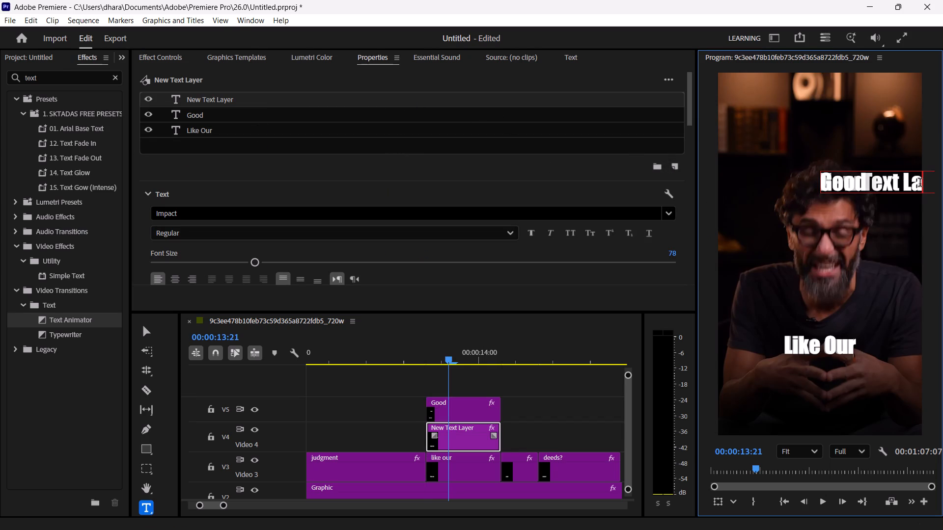
key("BackSpace")
key("BackSpace")
key("BackSpace")
key("BackSpace")
key("BackSpace")
key("BackSpace")
key("BackSpace")
key("BackSpace")
key("BackSpace")
key("BackSpace")
key("BackSpace")
key("BackSpace")
key("BackSpace")
key("BackSpace")
key("BackSpace")
key("BackSpace")
key("BackSpace")
key("BackSpace")
key("BackSpace")
key("BackSpace")
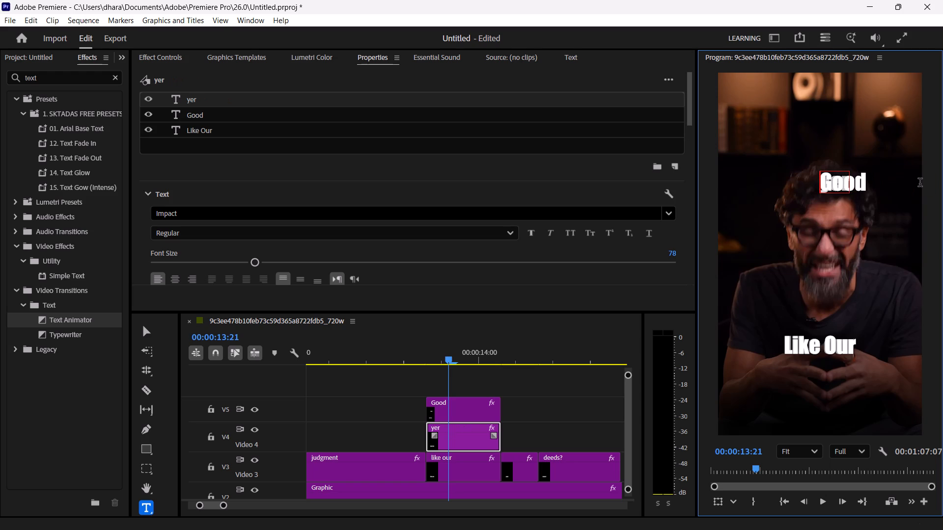
key("Delete")
key("Delete")
key("Delete")
type("Dedd")
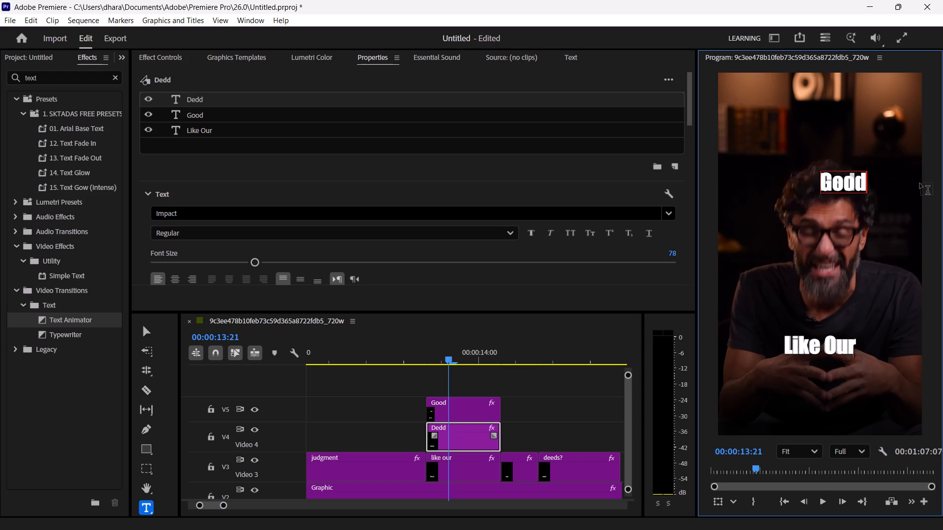
key("BackSpace")
key("BackSpace")
key("BackSpace")
key("BackSpace")
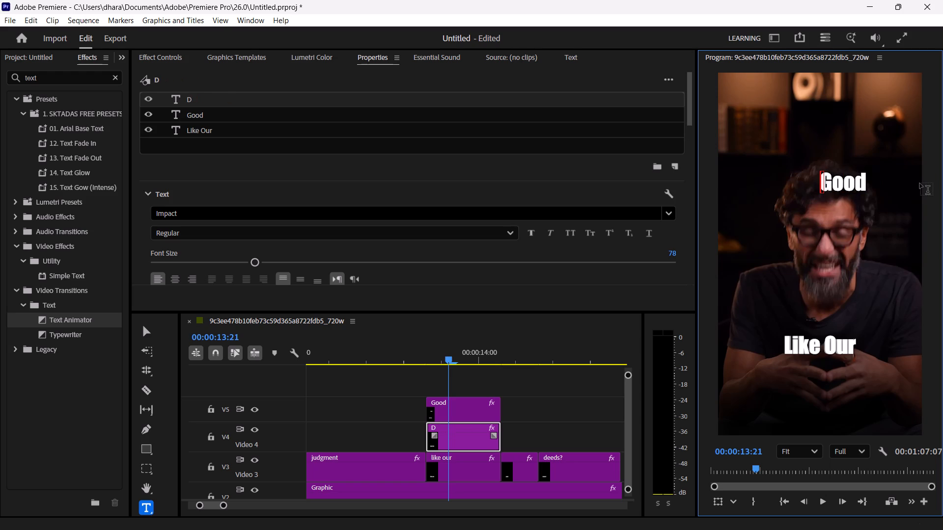
type("Deed")
key("s")
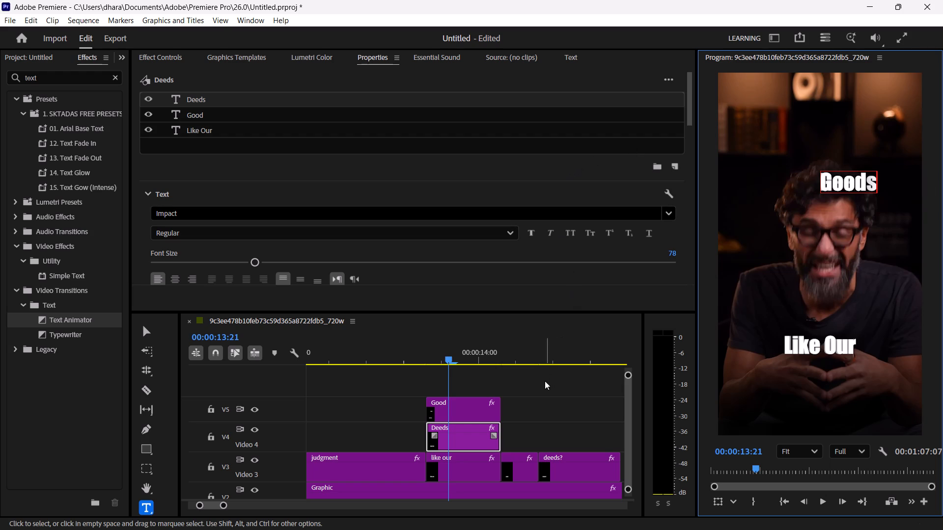
left_click(533, 404)
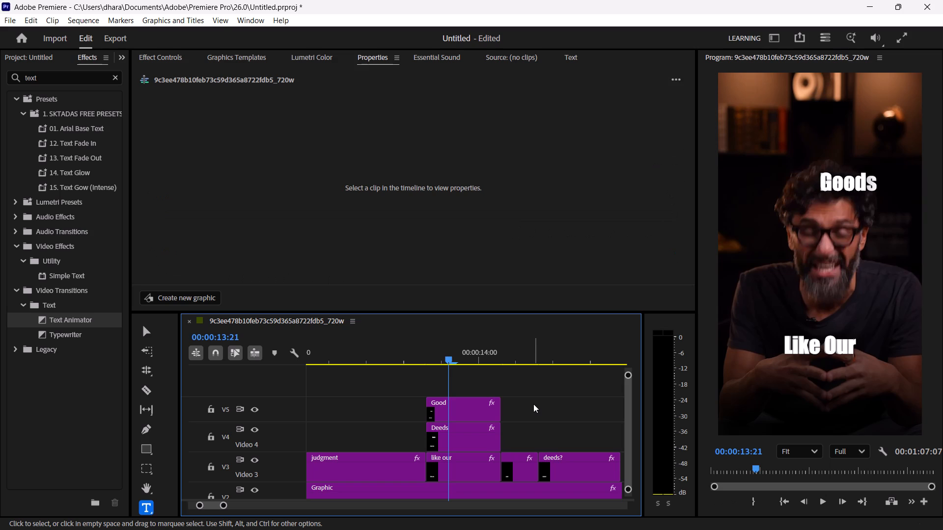
Move the "Good" text down over the speaker's lower face, roughly centred between "Deeds" and "Like Our".
key("v")
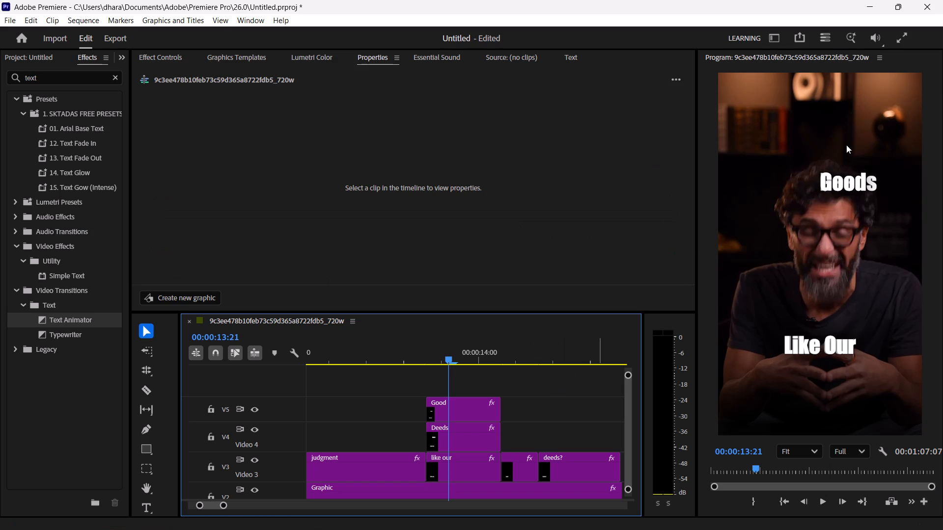
left_click_drag(840, 180, 819, 250)
left_click_drag(849, 184, 832, 245)
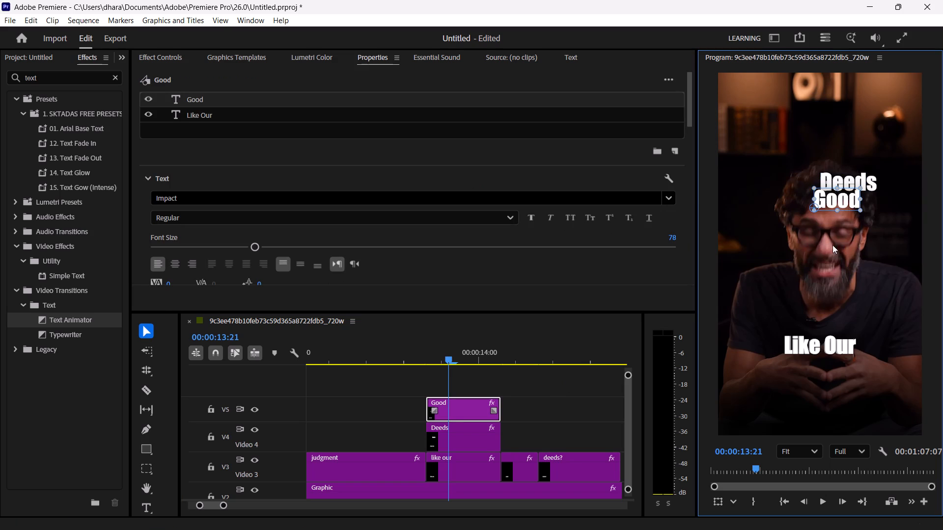
left_click_drag(832, 245, 829, 261)
left_click(867, 212)
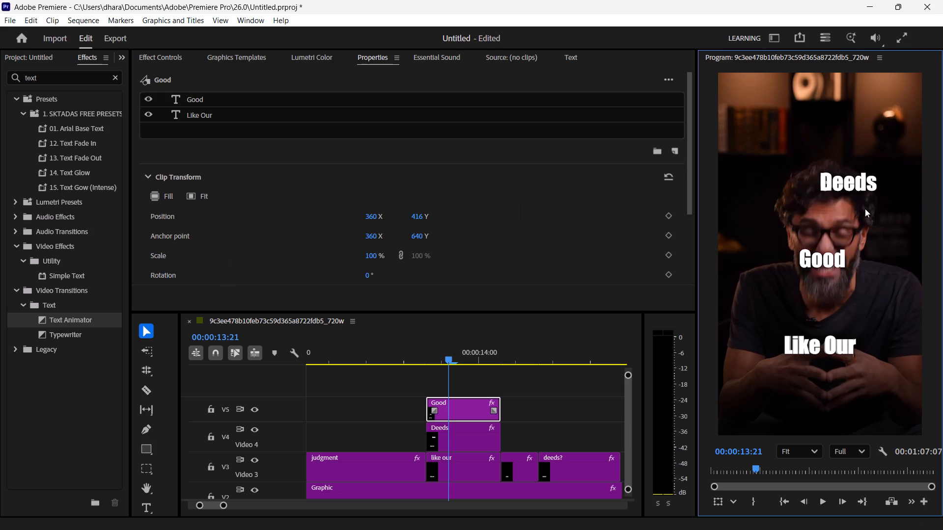
Move the "Deeds" text up above the speaker's head, roughly centred over "Good" and "Like Our".
left_click(853, 177)
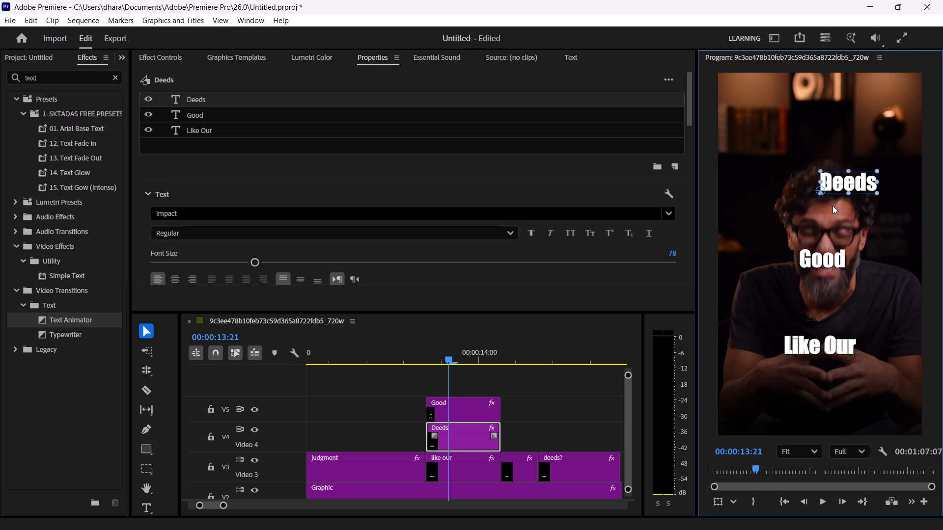
left_click_drag(856, 178, 818, 136)
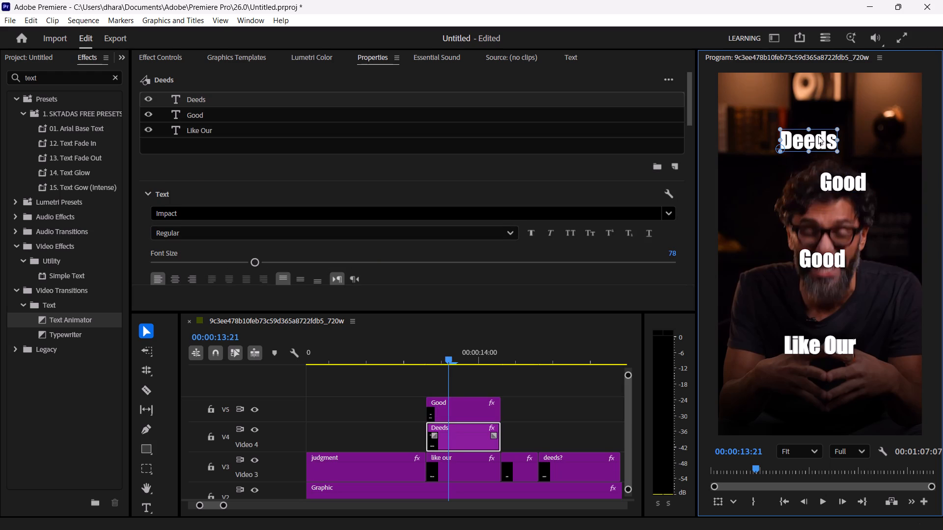
left_click_drag(818, 136, 839, 135)
Delete the extra "Good" text layer from the "Deeds" caption clip on Video 4.
left_click(836, 190)
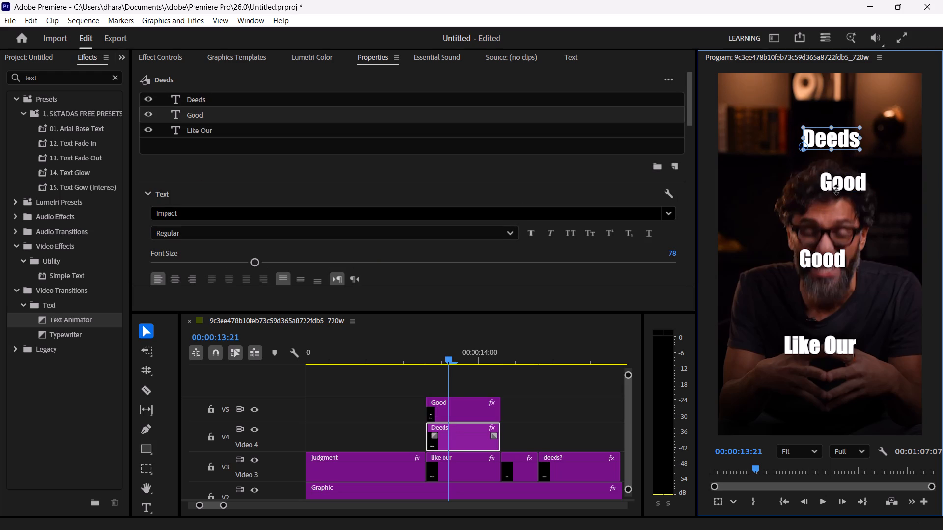
key("Delete")
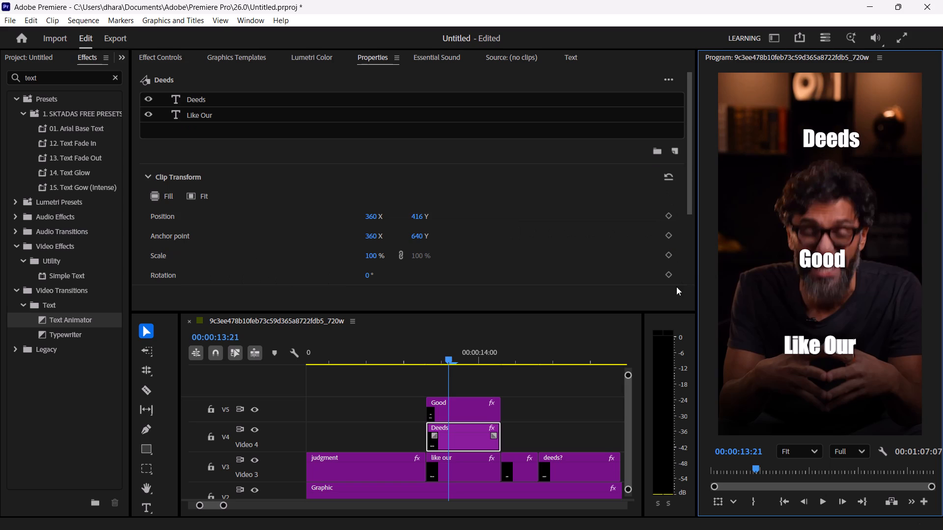
Move the "Deeds" caption clip from Video 4 onto the track above the "Good" clip, keeping its timing.
left_click(449, 444)
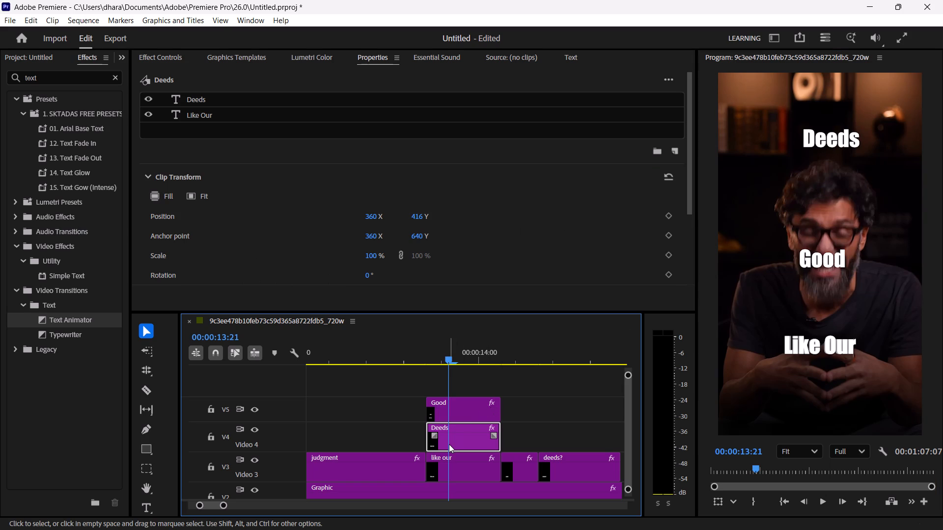
left_click(458, 424)
left_click(467, 409)
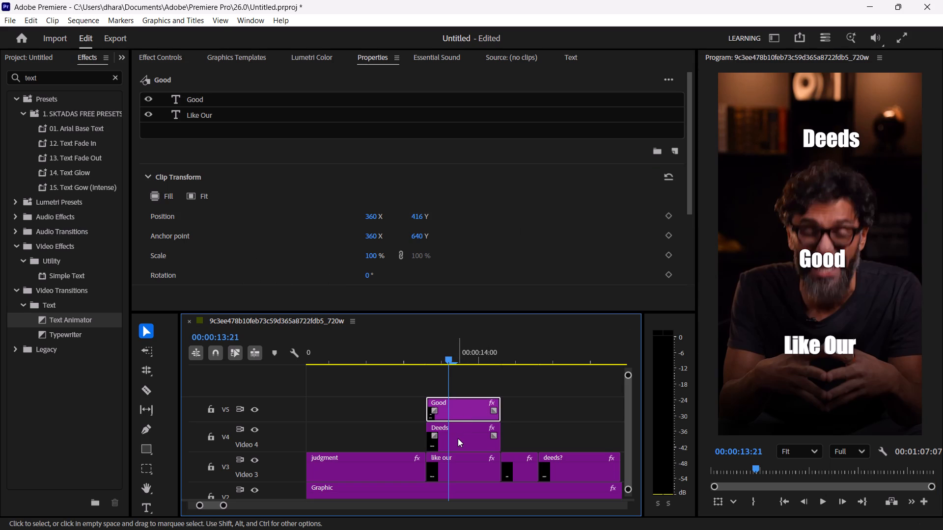
left_click(458, 438)
left_click(474, 411)
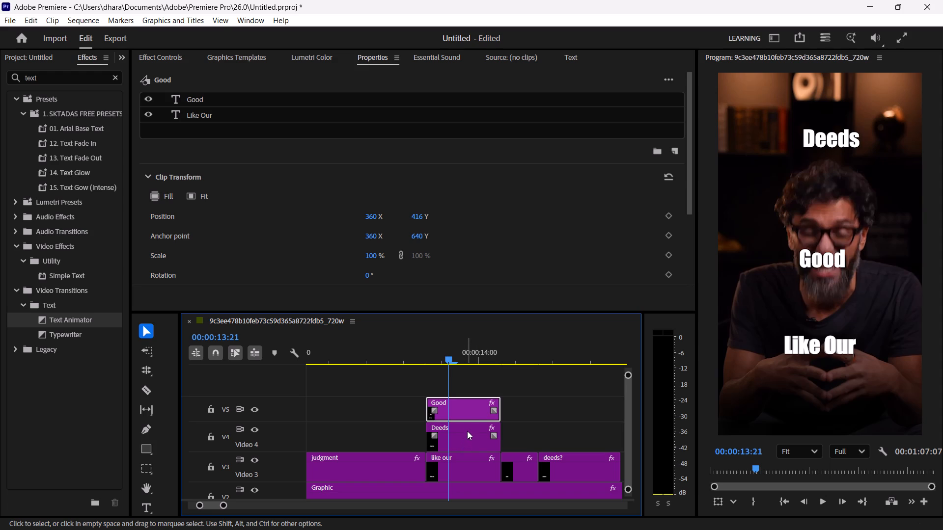
left_click(467, 431)
left_click(467, 431)
left_click_drag(467, 431, 471, 402)
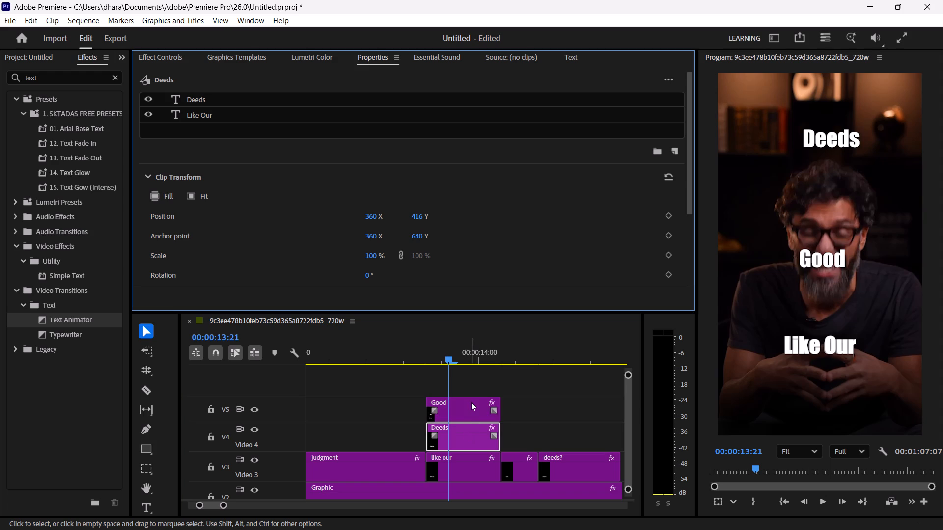
left_click_drag(471, 402, 457, 442)
left_click_drag(457, 442, 459, 420)
left_click_drag(459, 420, 456, 424)
left_click_drag(455, 437, 365, 402)
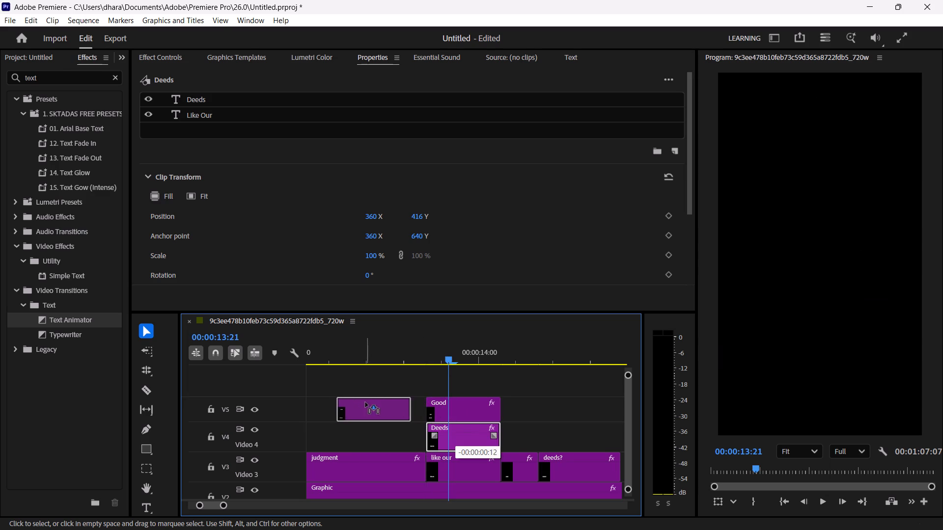
left_click_drag(365, 402, 453, 386)
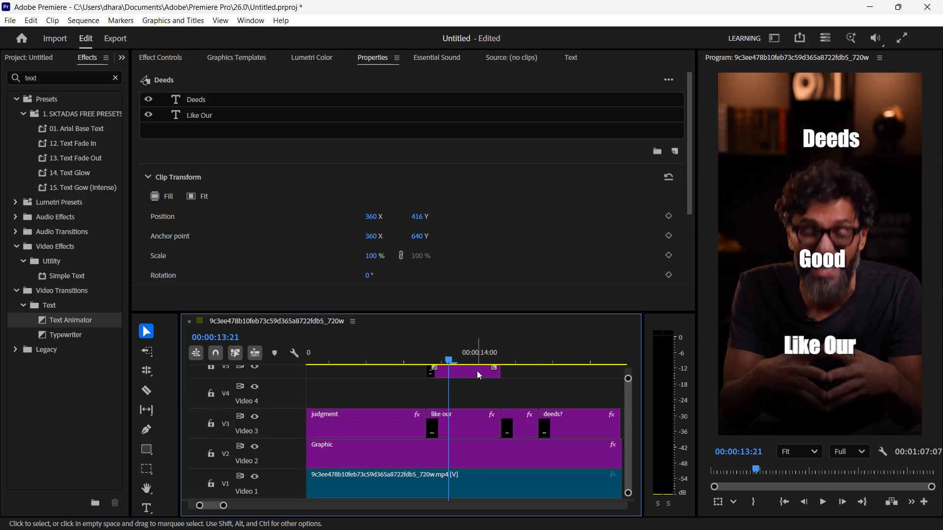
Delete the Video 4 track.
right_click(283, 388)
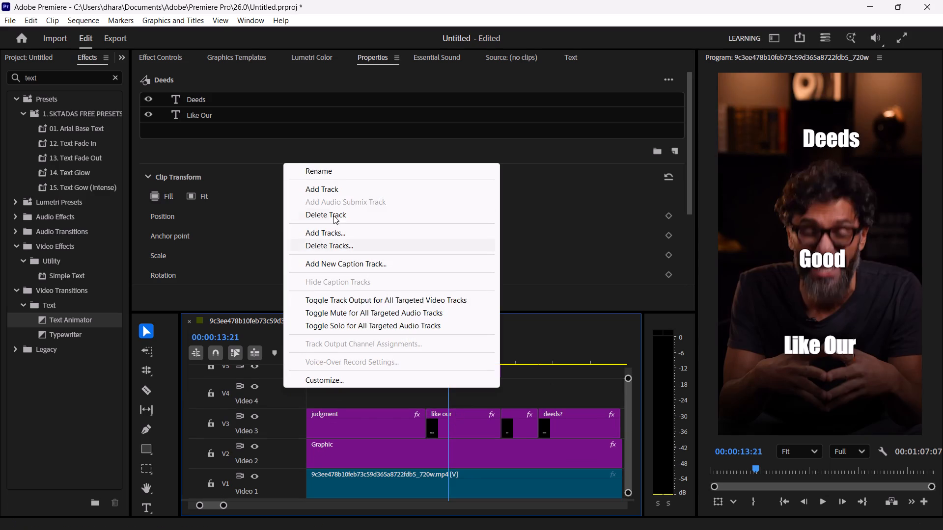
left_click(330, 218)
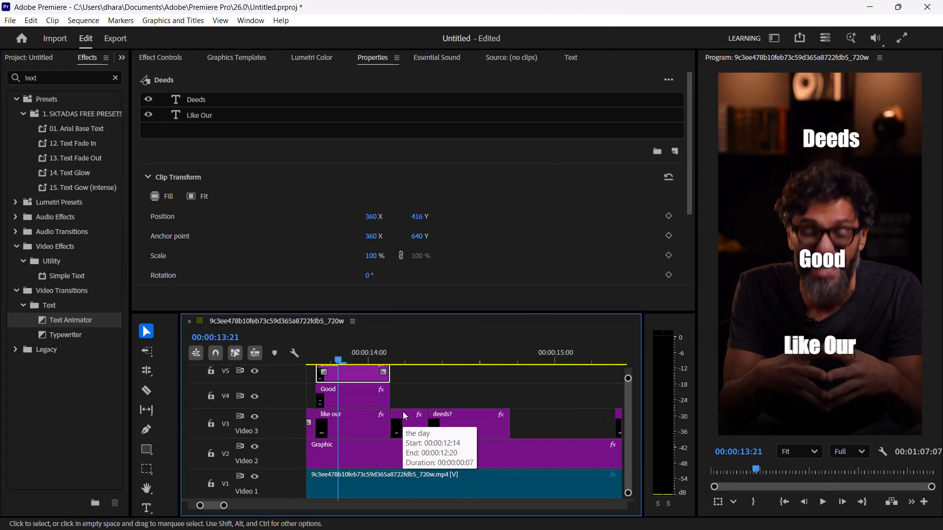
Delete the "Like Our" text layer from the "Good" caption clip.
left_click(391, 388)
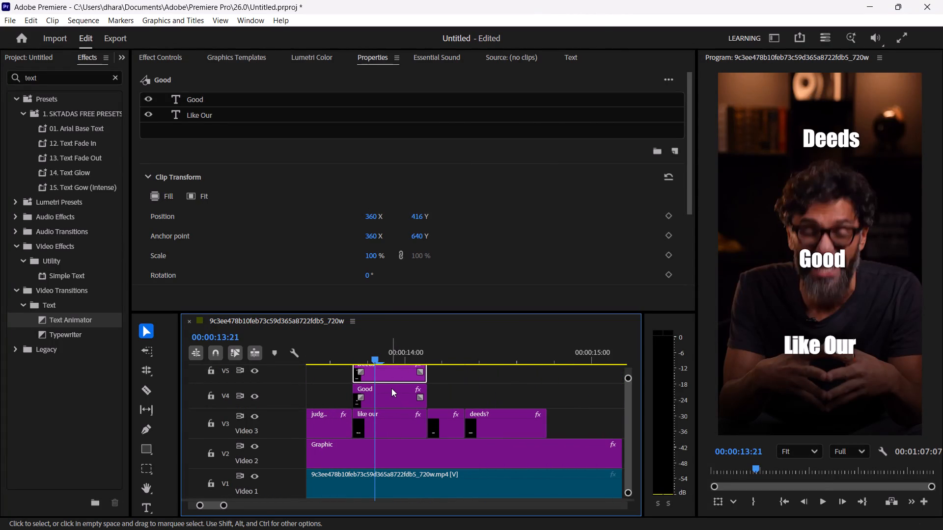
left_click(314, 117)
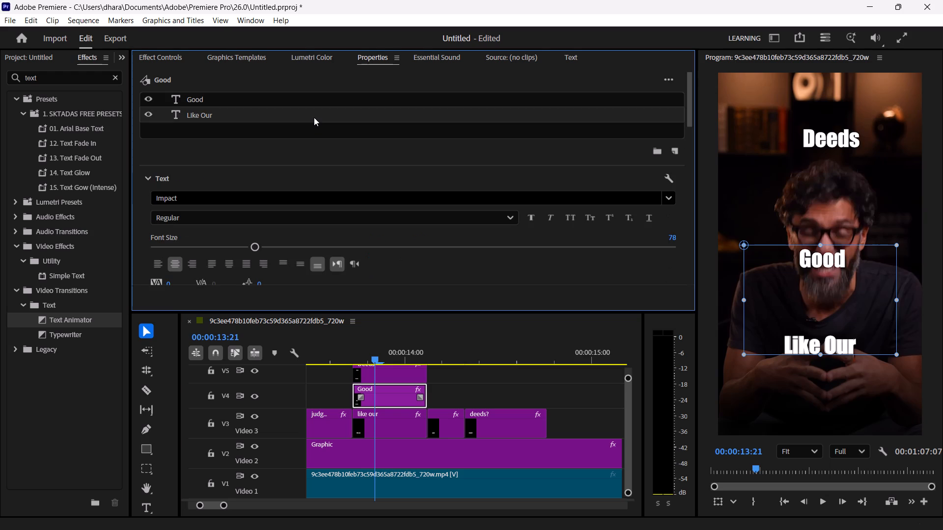
Return to the start of the sequence, play the opening captions and examine their clips on the stacked tracks.
left_click(382, 428)
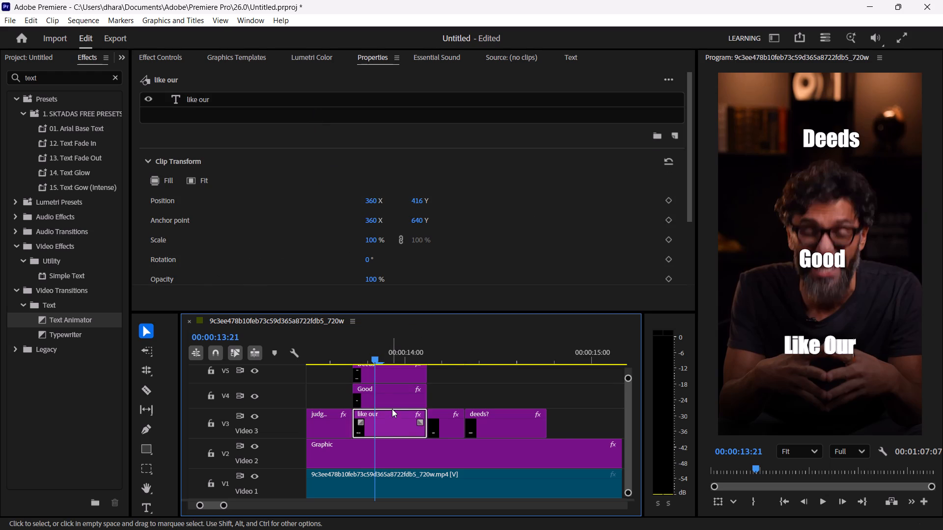
key("Up")
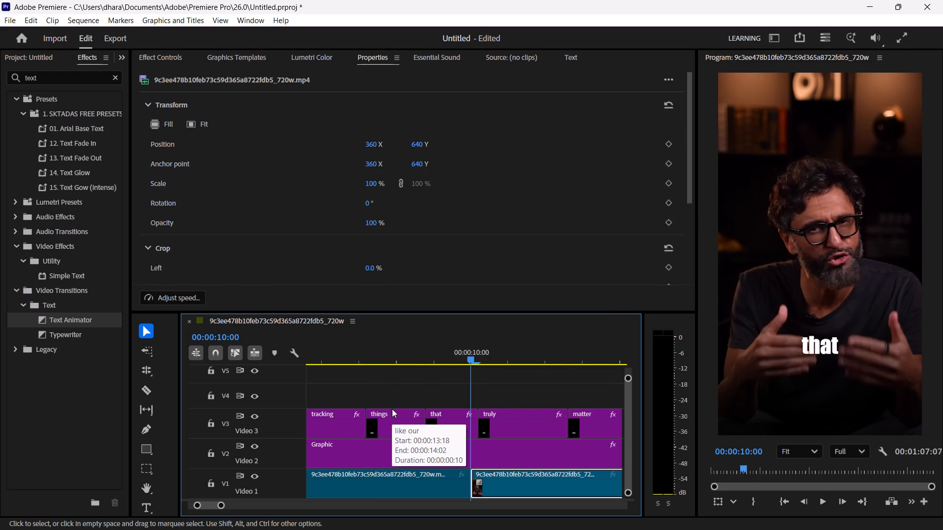
key("Down")
key("Right")
key("Up")
key("Up")
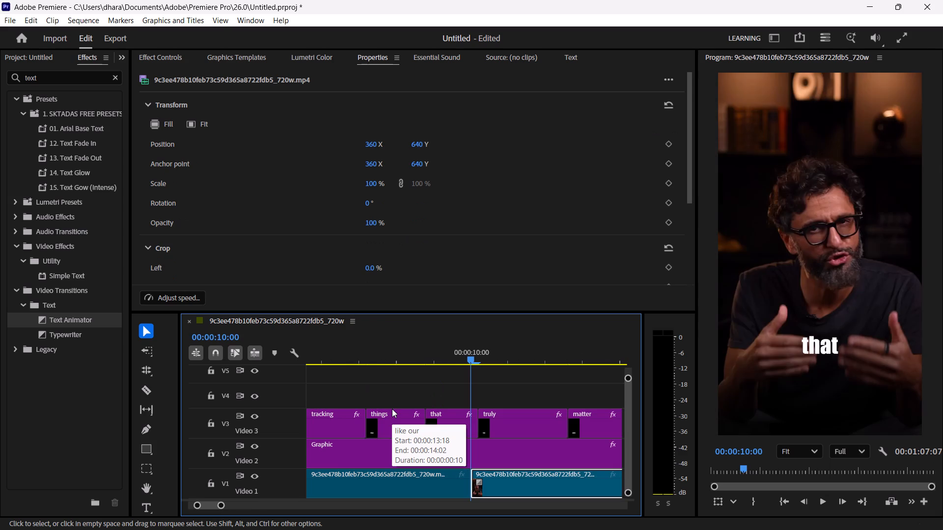
key("Up")
key("Up")
key("Up")
key("Up")
key("Up")
key("Up")
key("Up")
key("Up")
key("Up")
key("Up")
key("Up")
key("Up")
key("Up")
key("Up")
key("Up")
key("Up")
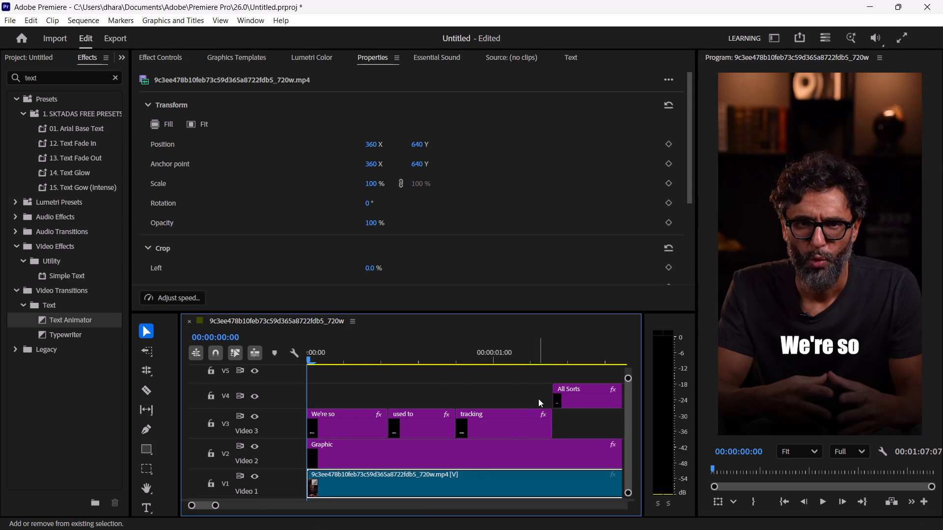
key("shift+F1")
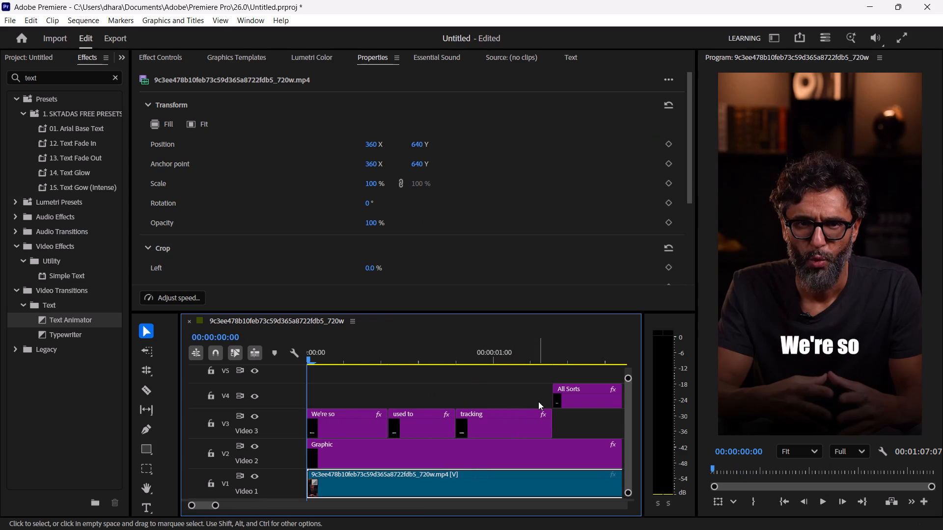
key("space")
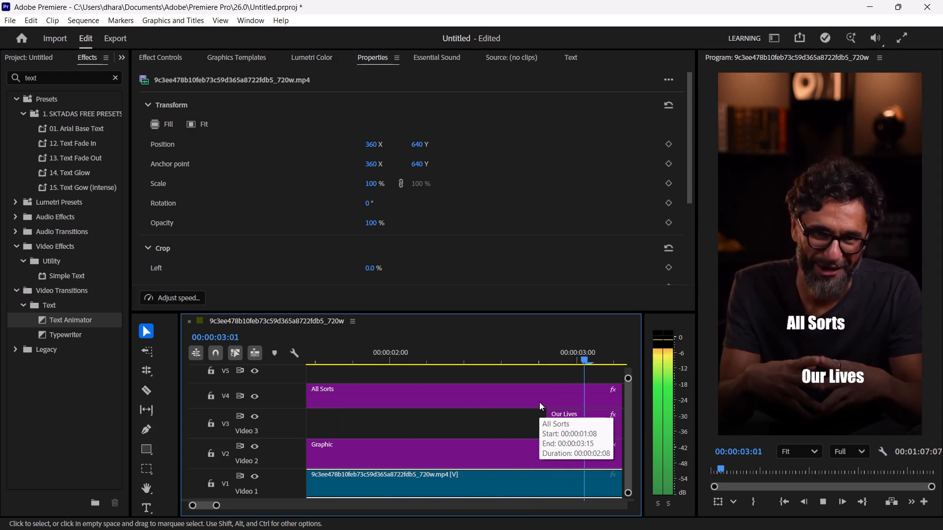
key("space")
scroll(536, 405, "left", 1)
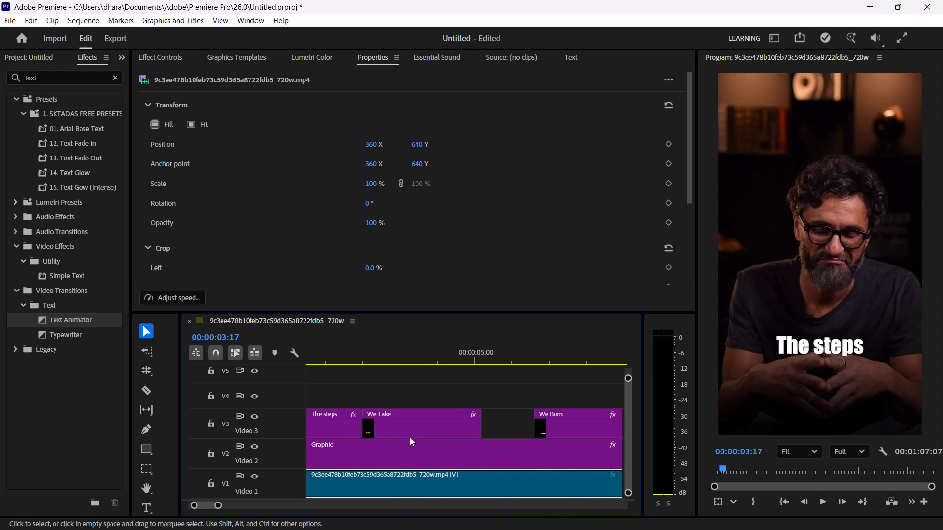
scroll(406, 436, "right", 1)
scroll(406, 436, "down", 4, "ctrl")
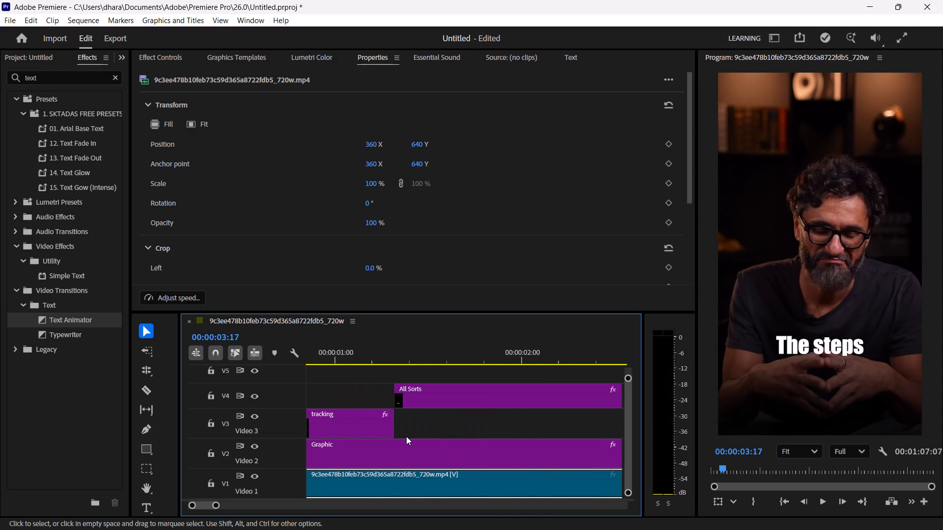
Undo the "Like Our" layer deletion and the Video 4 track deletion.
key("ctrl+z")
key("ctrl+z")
Play the video past "The Calories" caption, and replay the opening from "used to" up to "Our Lives" to check the captions.
key("space")
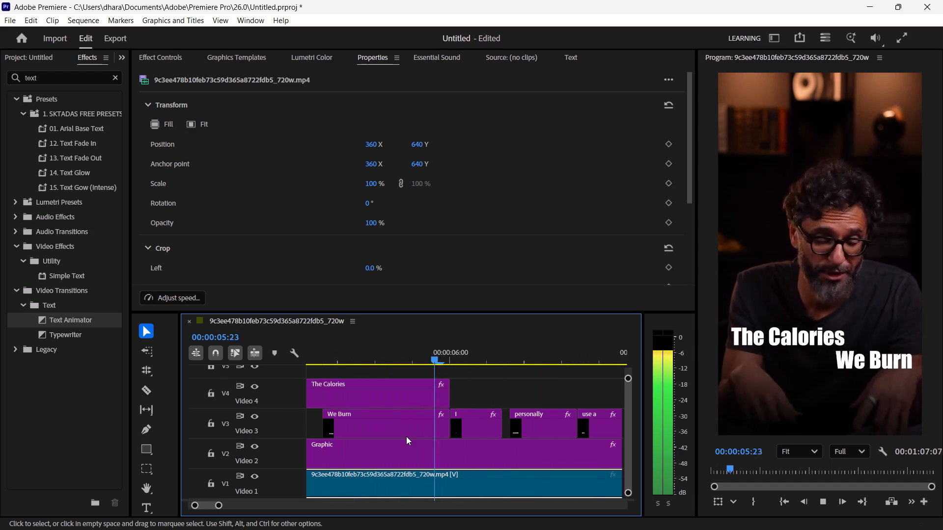
key("space")
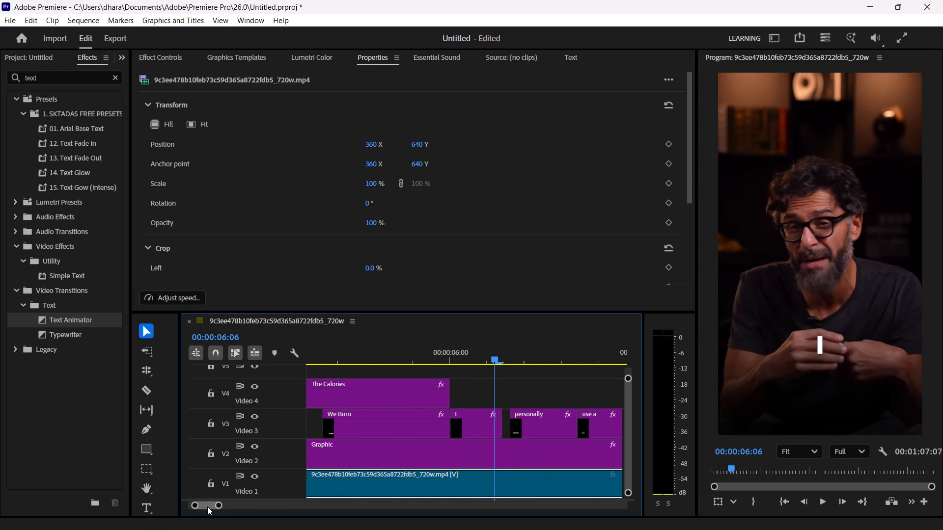
left_click_drag(207, 506, 118, 520)
left_click(388, 347)
key("space")
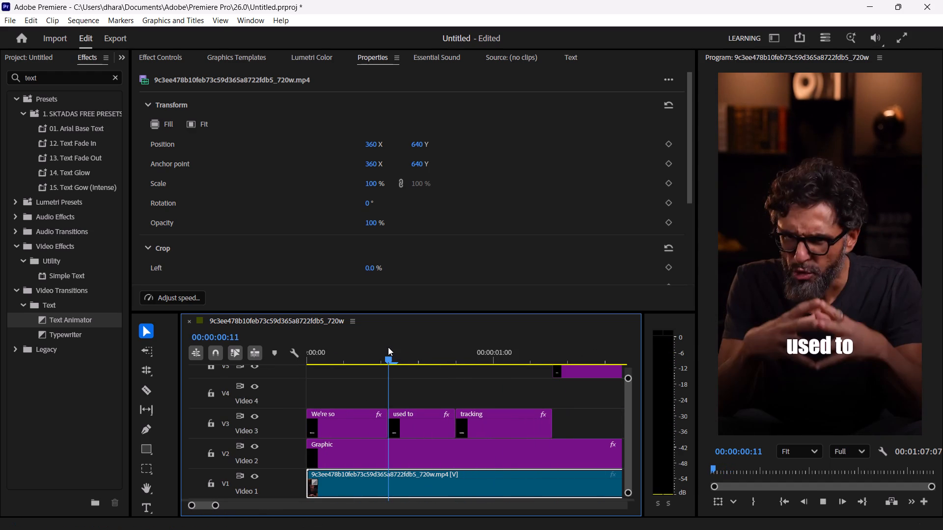
key("space")
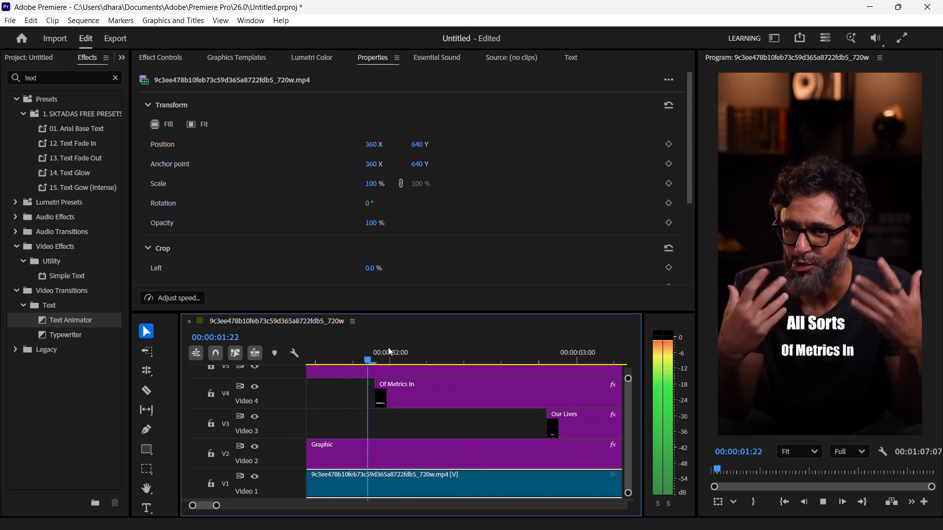
key("space")
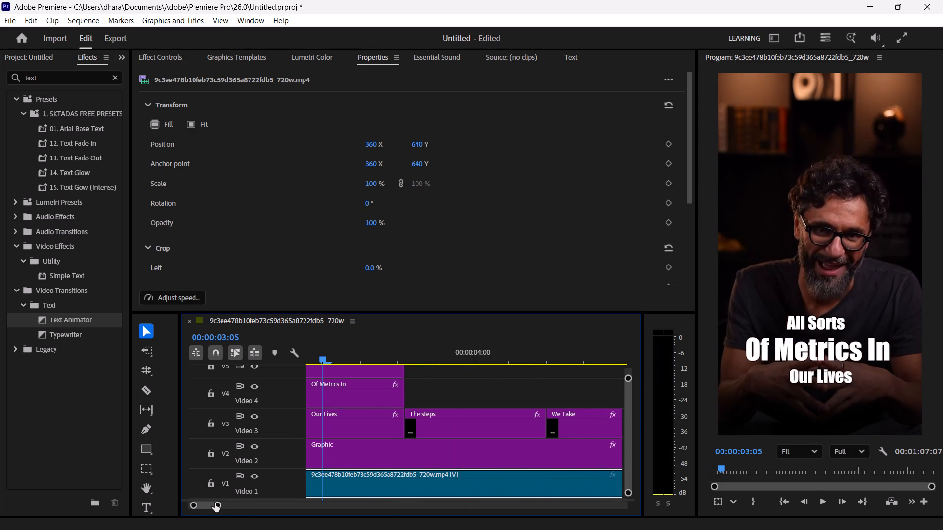
Reshape the Vector Motion Position velocity curve of the "All Sorts" caption, raising the first keyframe's handle for a fast start and an eased end.
left_click_drag(215, 503, 231, 499)
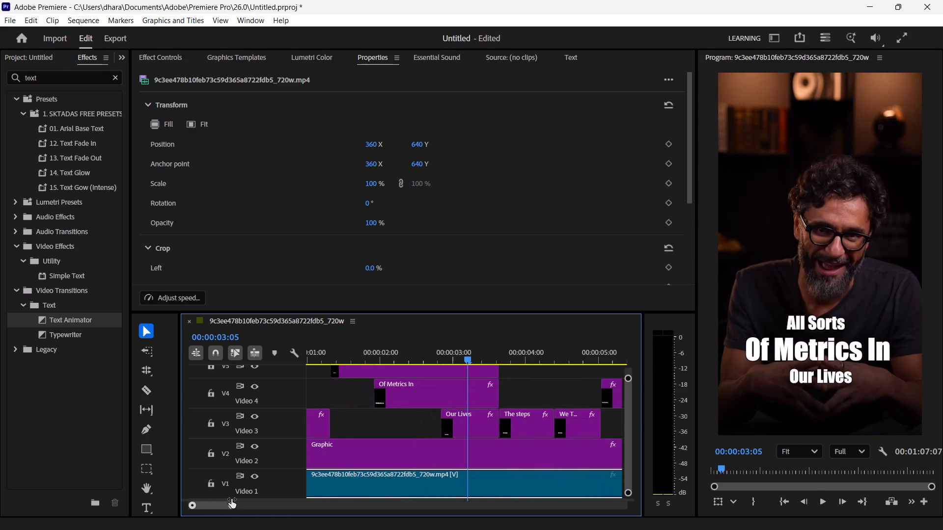
left_click_drag(231, 499, 234, 498)
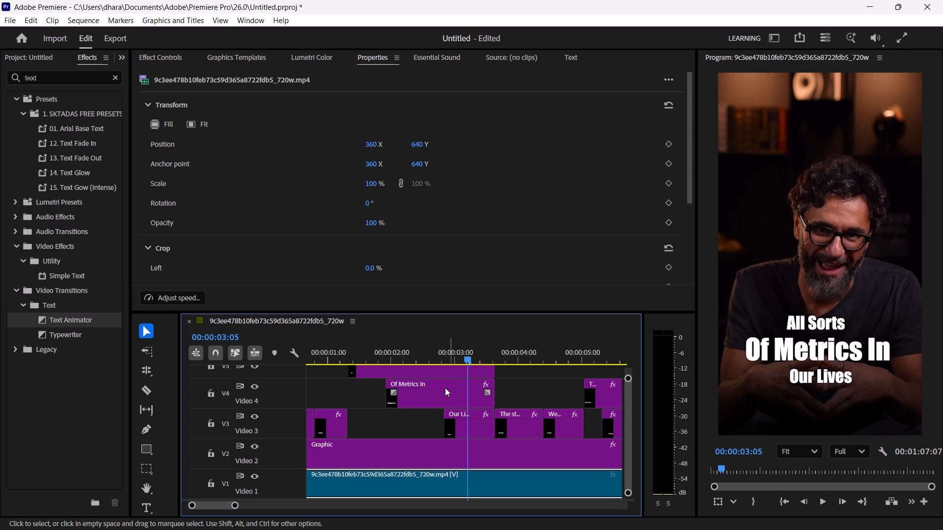
left_click(419, 369)
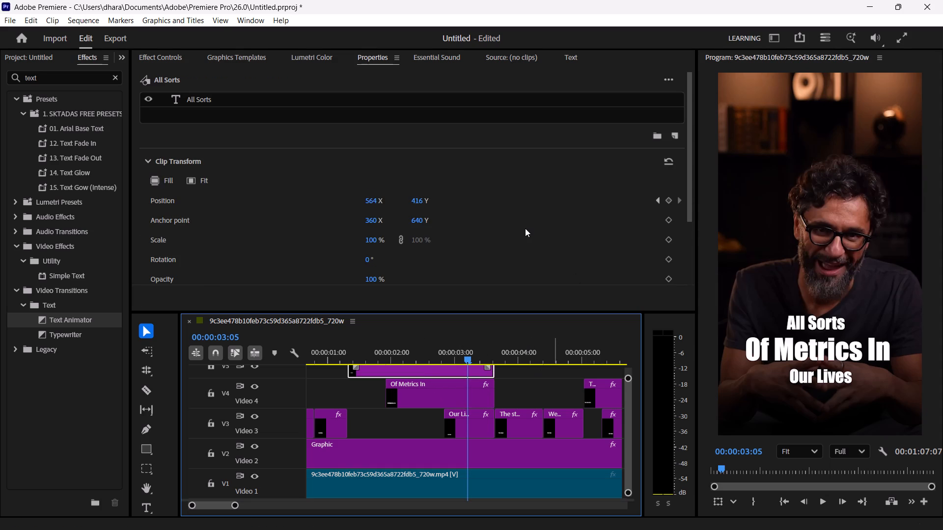
scroll(525, 228, "up", 1)
left_click(158, 56)
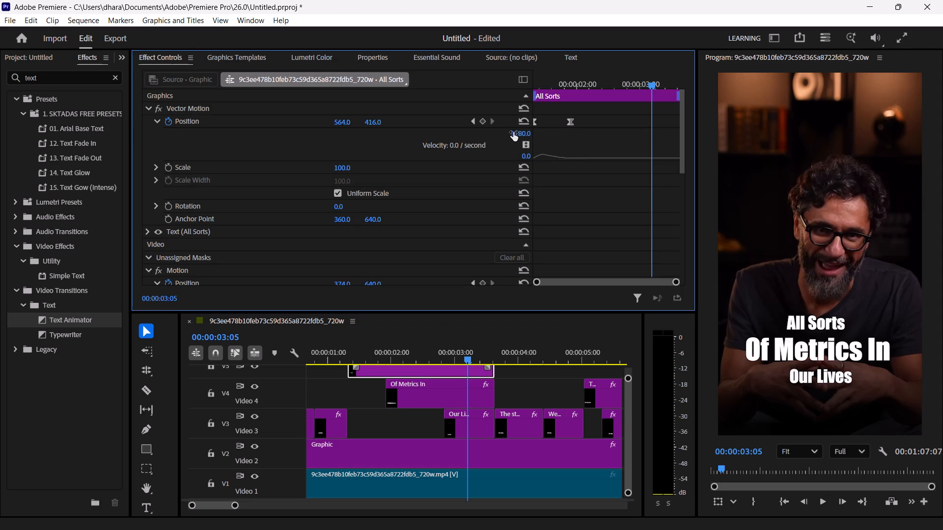
left_click_drag(584, 117, 563, 119)
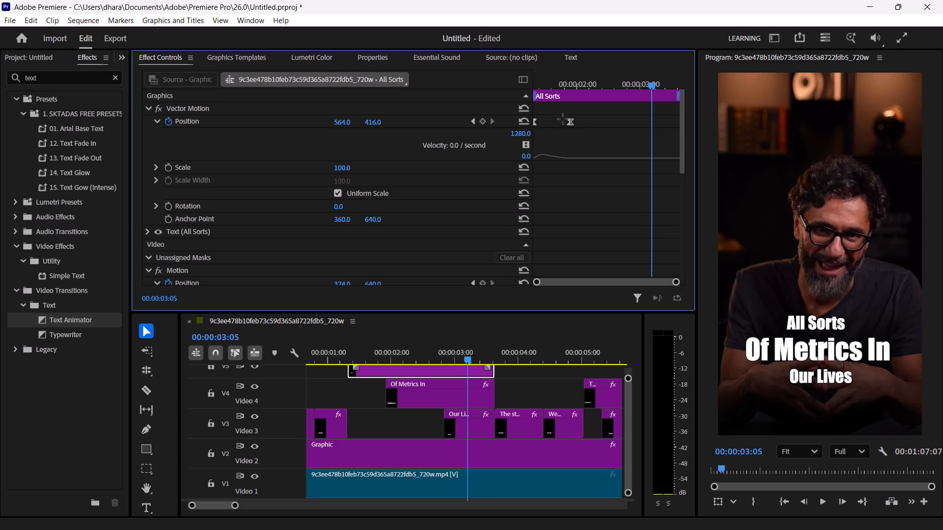
left_click_drag(563, 119, 490, 119)
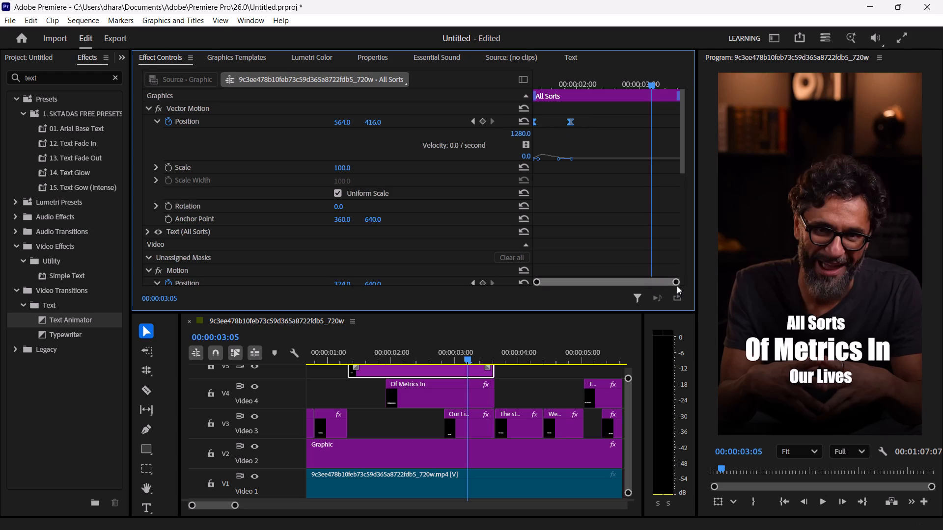
left_click_drag(677, 284, 639, 288)
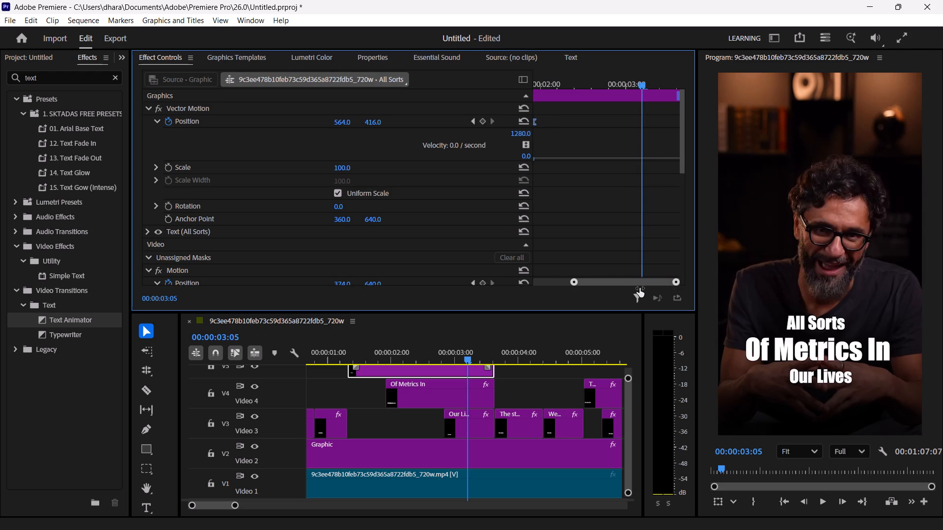
left_click_drag(639, 288, 602, 281)
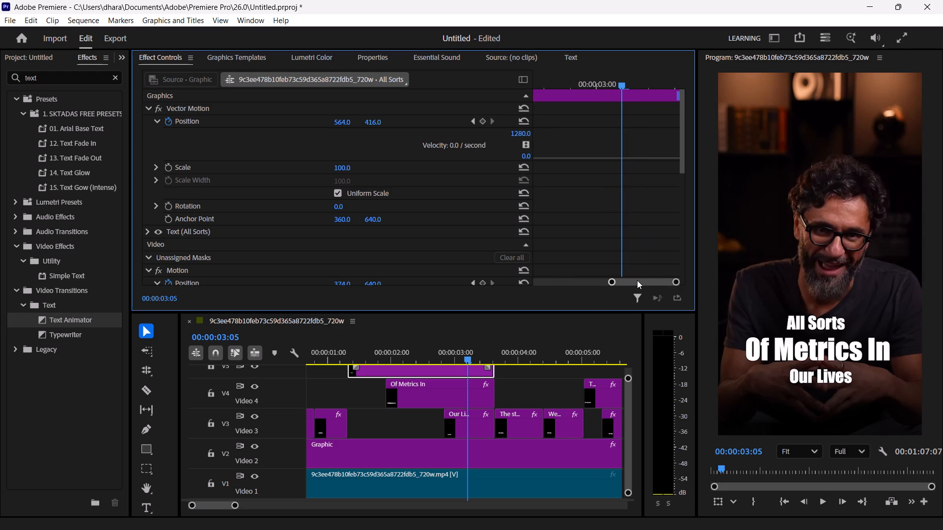
left_click_drag(637, 280, 504, 282)
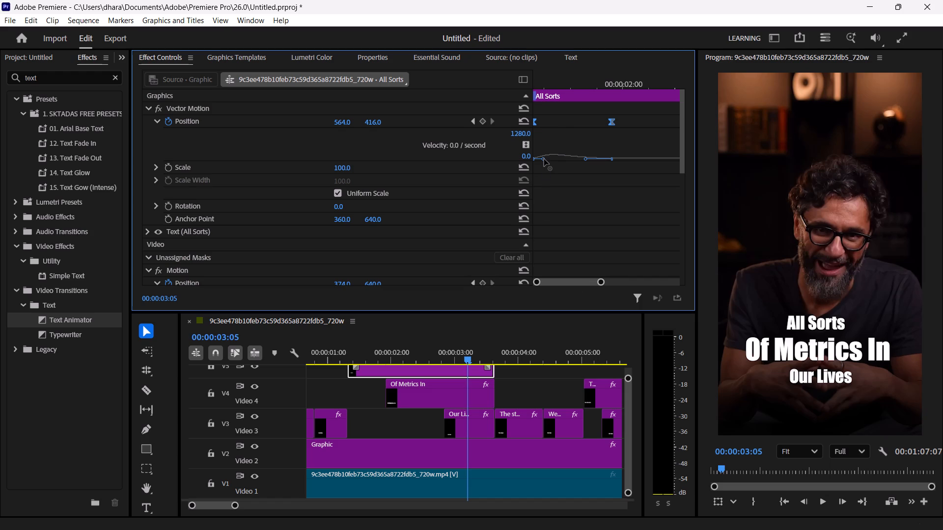
left_click(544, 159)
left_click_drag(584, 159, 587, 157)
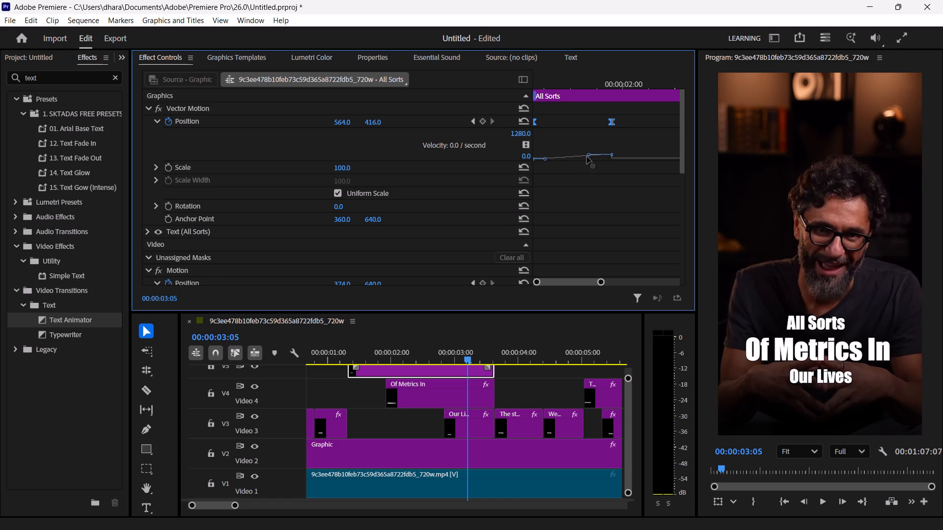
left_click_drag(587, 157, 585, 173)
left_click_drag(545, 159, 547, 155)
left_click_drag(547, 155, 545, 160)
left_click_drag(545, 160, 545, 146)
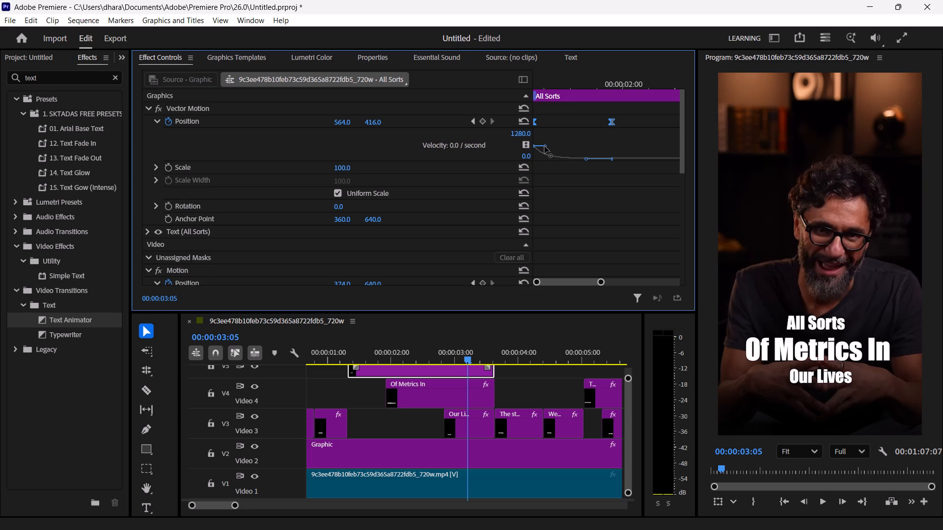
Replay the opening repeatedly from "used to" and "tracking" up to "Of Metrics In" to check the "All Sorts" slide-in motion.
left_click(328, 354)
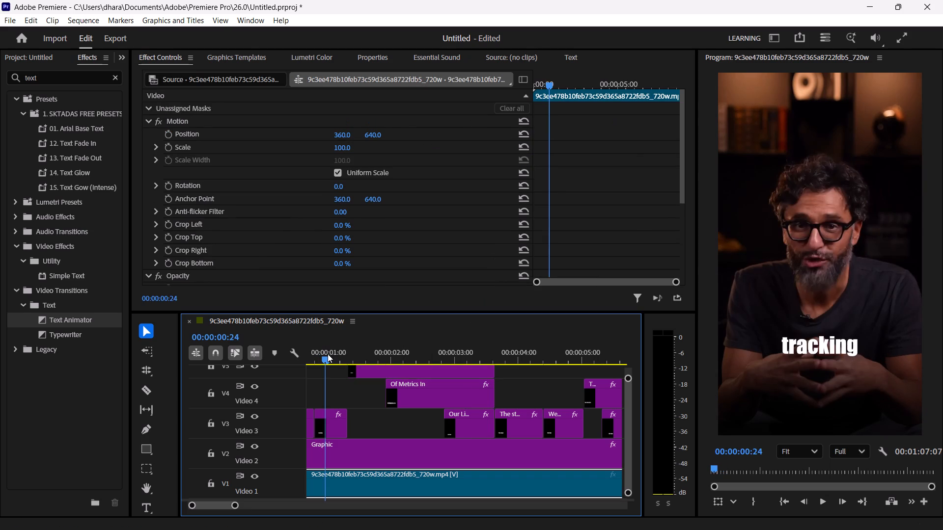
key("space")
key("space")
key("space")
key("space")
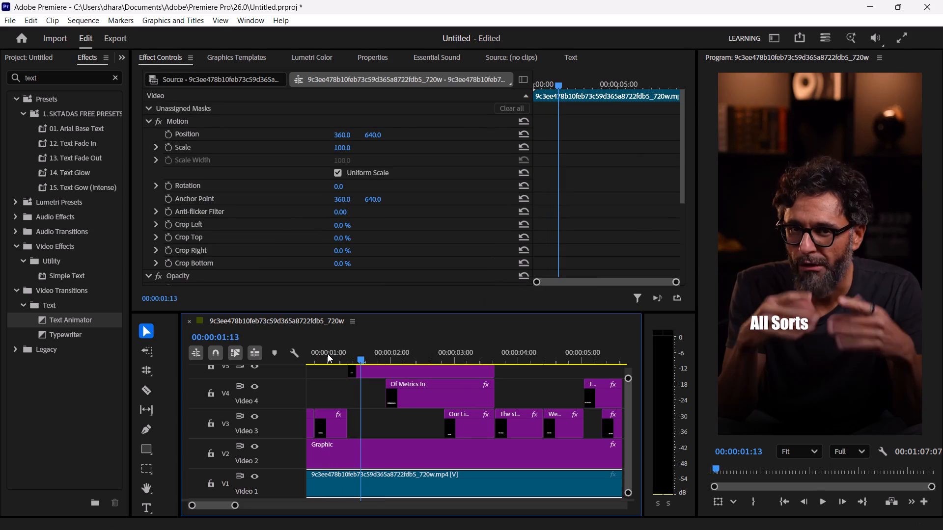
key("space")
key("space")
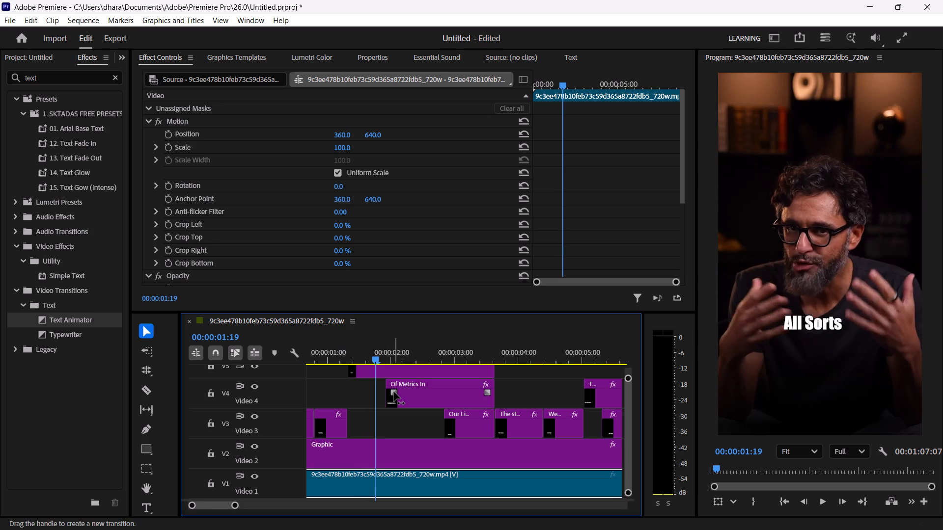
left_click(325, 360)
key("space")
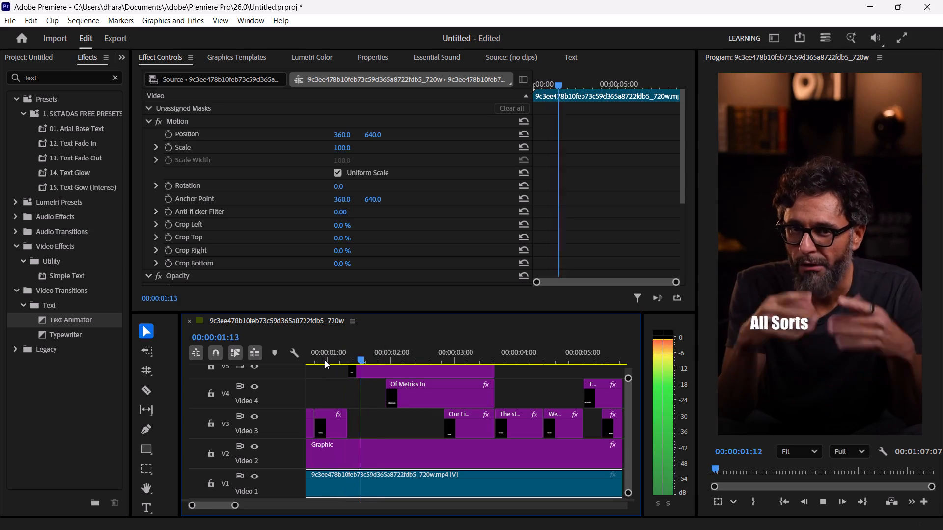
key("space")
key("space")
key("space")
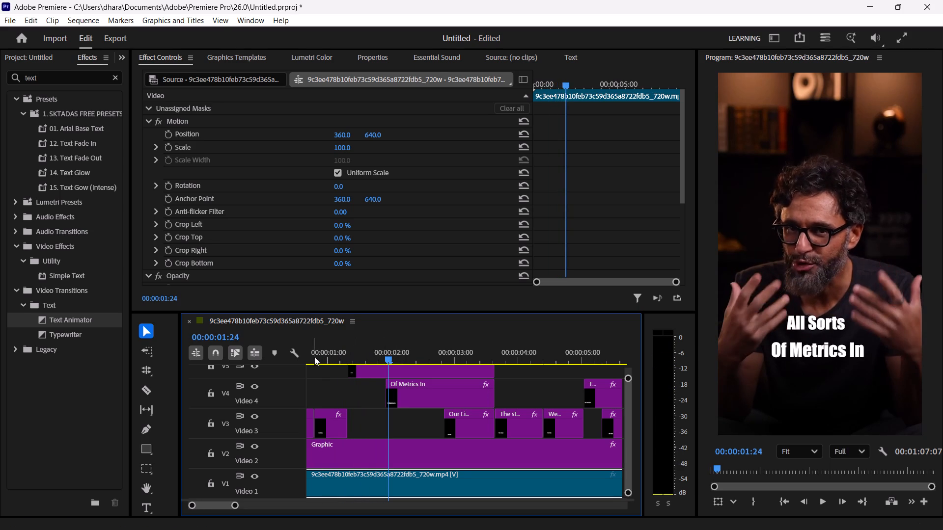
left_click(309, 351)
key("space")
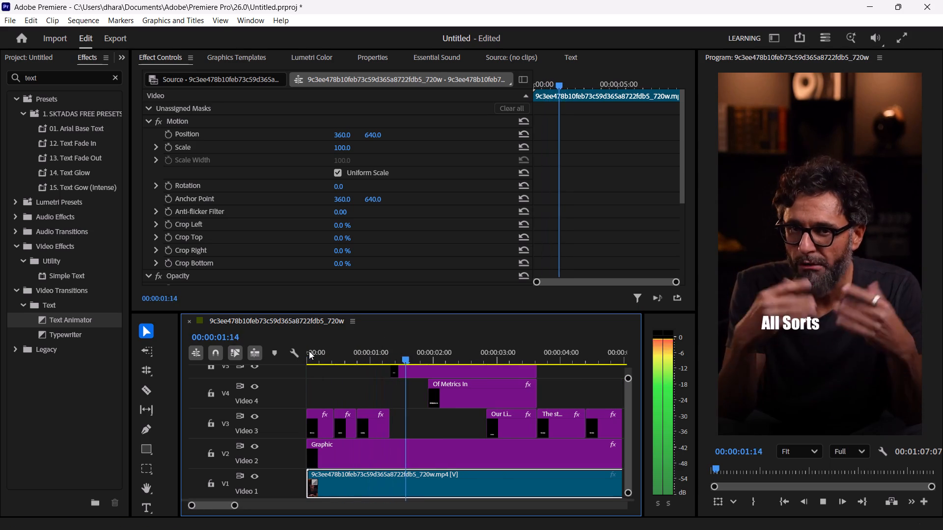
key("space")
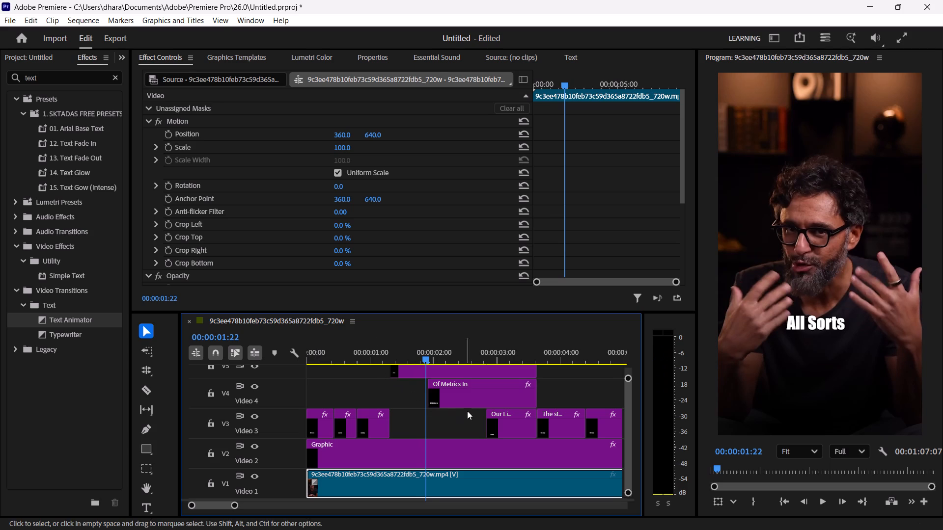
left_click(388, 351)
key("space")
key("space")
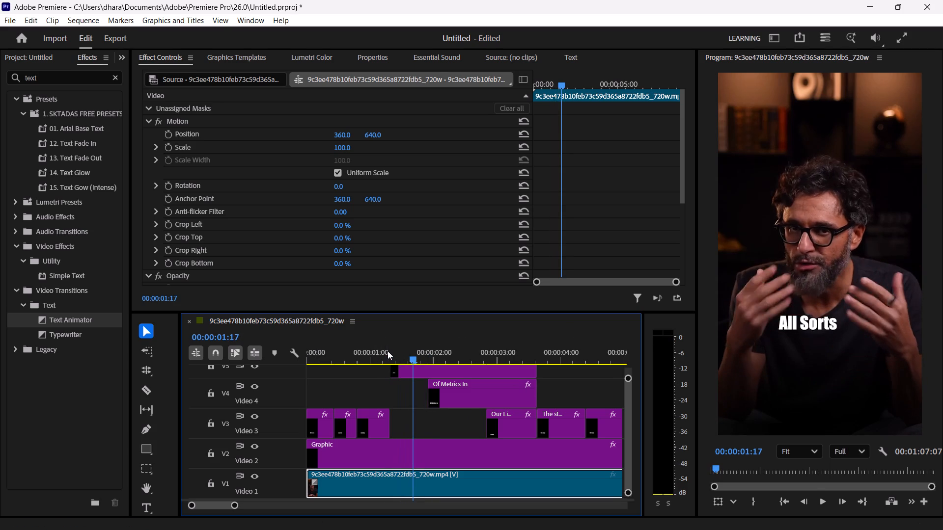
key("space")
key("space")
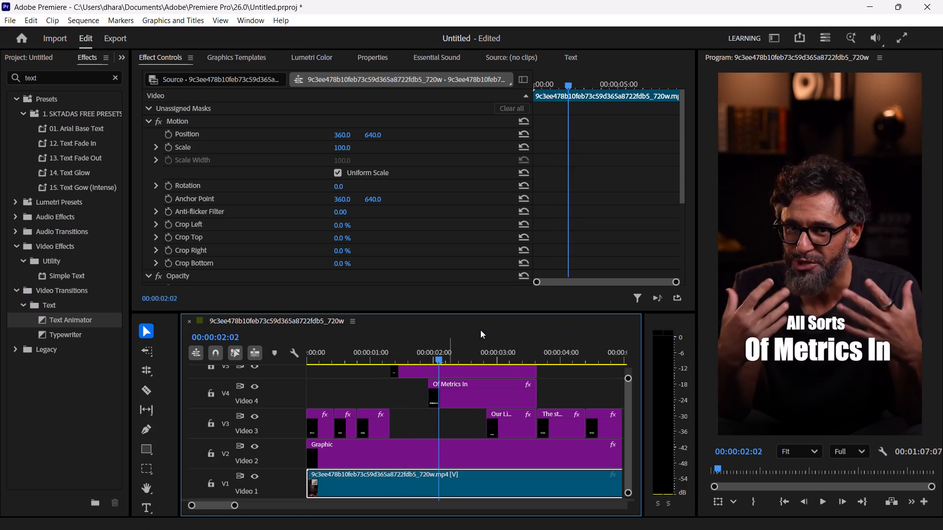
left_click(357, 344)
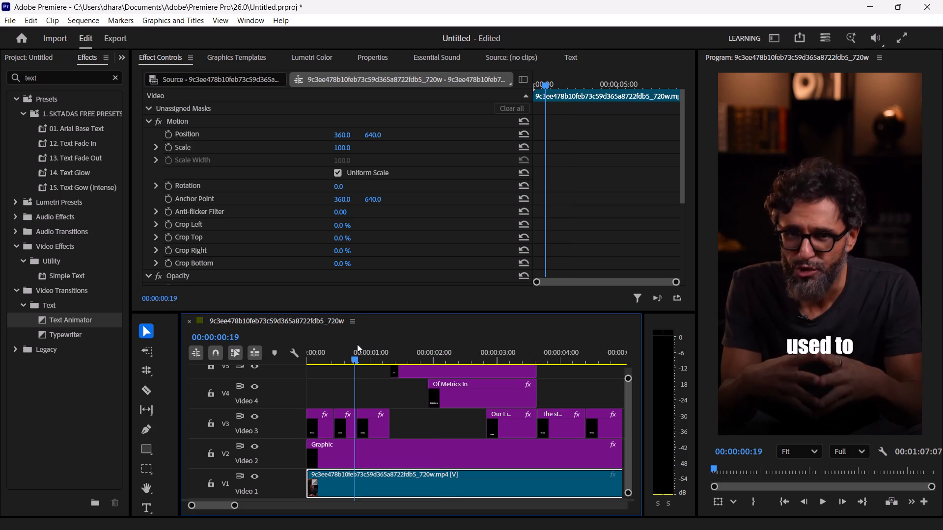
key("space")
key("space")
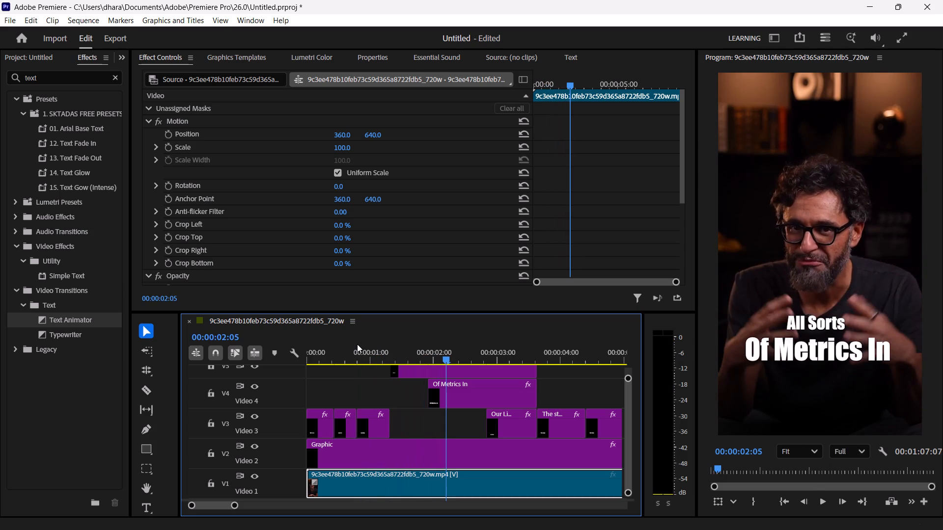
Delete both Motion Scale keyframes from the "Of Metrics In" caption clip on Video 4.
left_click(487, 382)
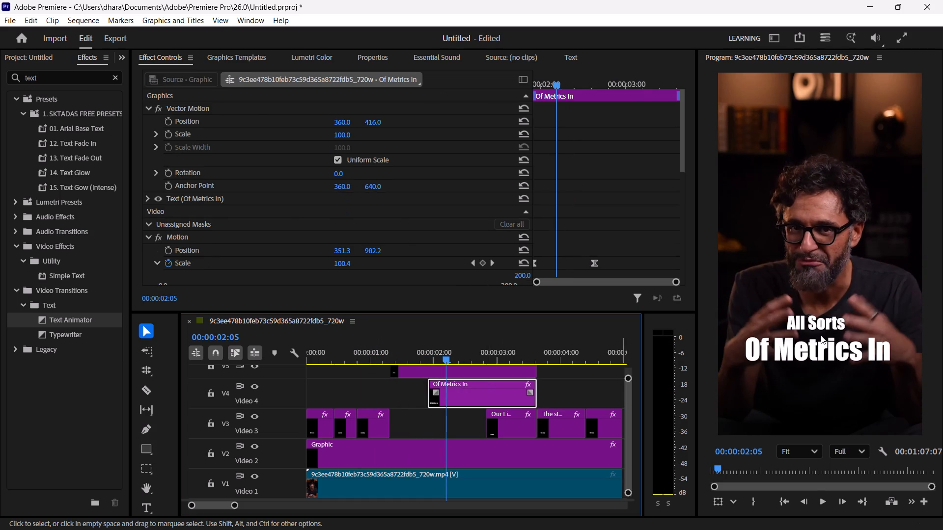
left_click(814, 347)
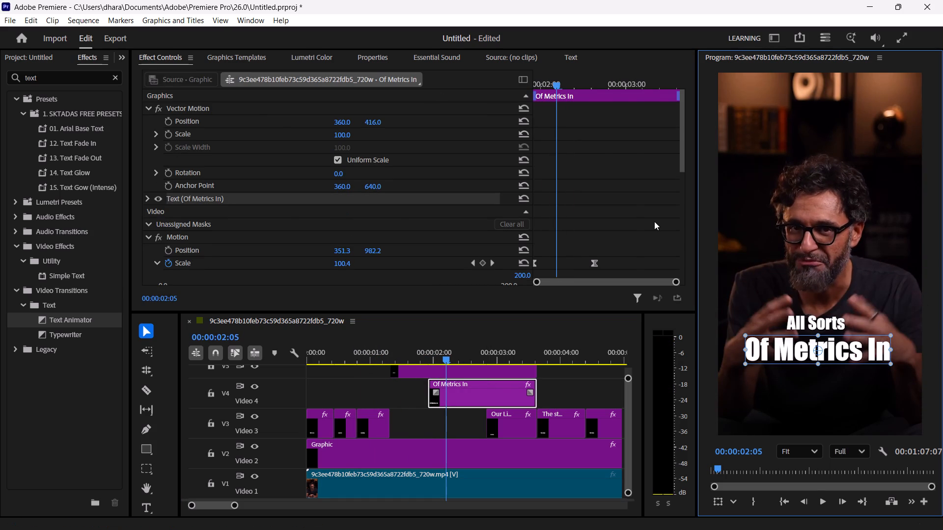
left_click_drag(654, 221, 433, 274)
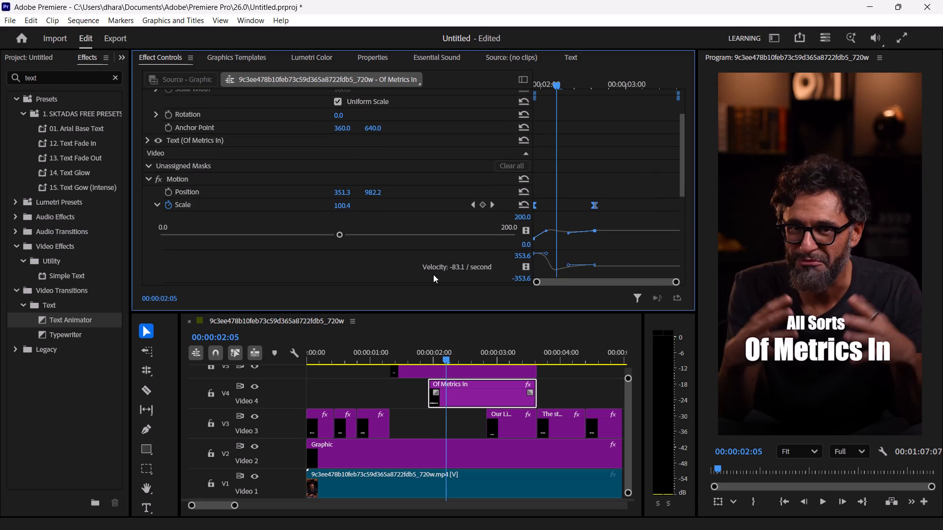
key("Delete")
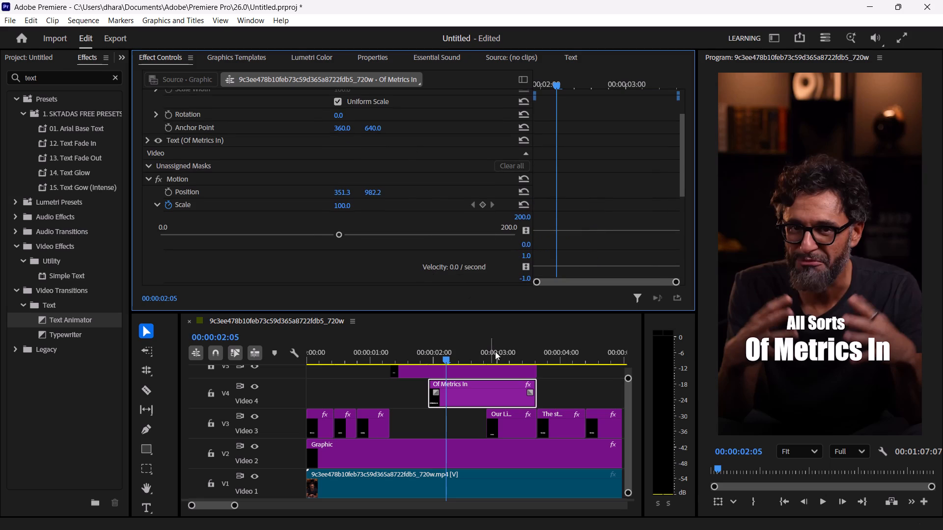
Step frame by frame around the start of "Of Metrics In" and back through "All Sorts" to the "tracking" caption to examine the frames.
left_click(424, 352)
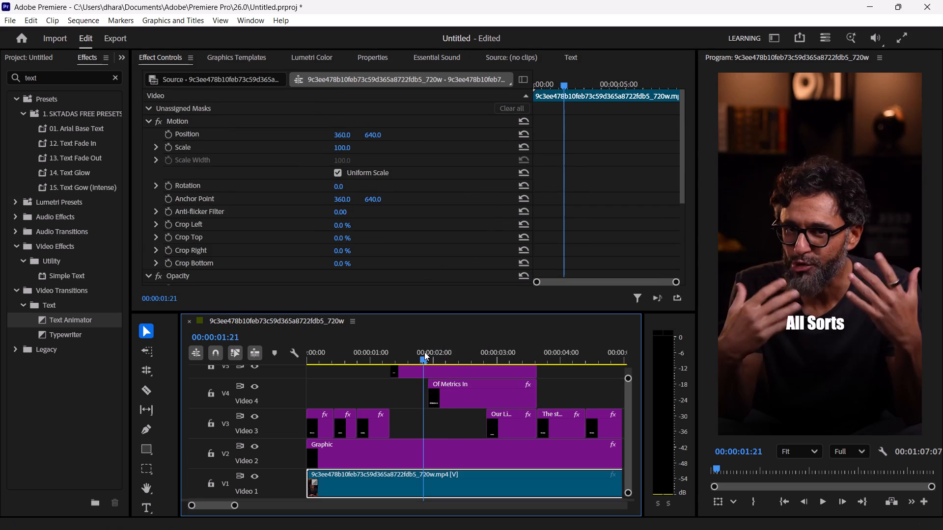
key("Right")
key("Left")
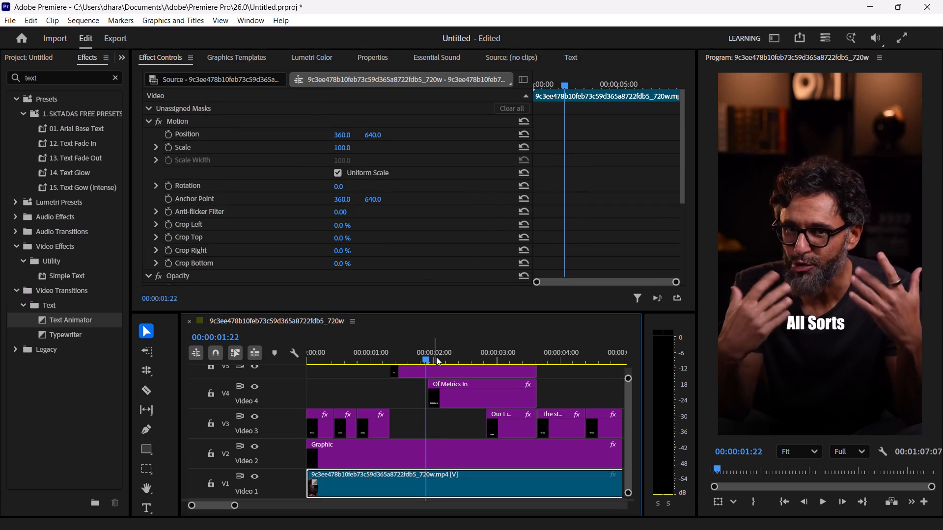
key("Right")
key("Left")
key("Left")
key("Left")
key("Left")
key("Left")
key("Left")
key("Left")
key("Left")
key("Left")
key("Left")
key("Left")
key("Left")
key("Left")
key("Left")
key("Left")
key("Left")
key("Left")
key("Left")
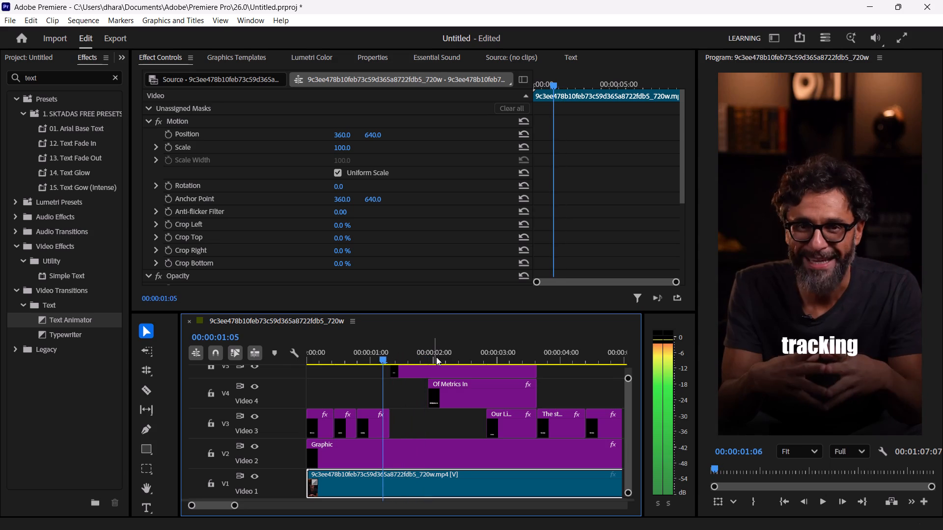
Step frame by frame between the "tracking", "All Sorts" and "Of Metrics In" captions to examine their timing and the start of "Of Metrics In".
key("Right")
key("Right")
key("Right")
key("Right")
key("Left")
key("Left")
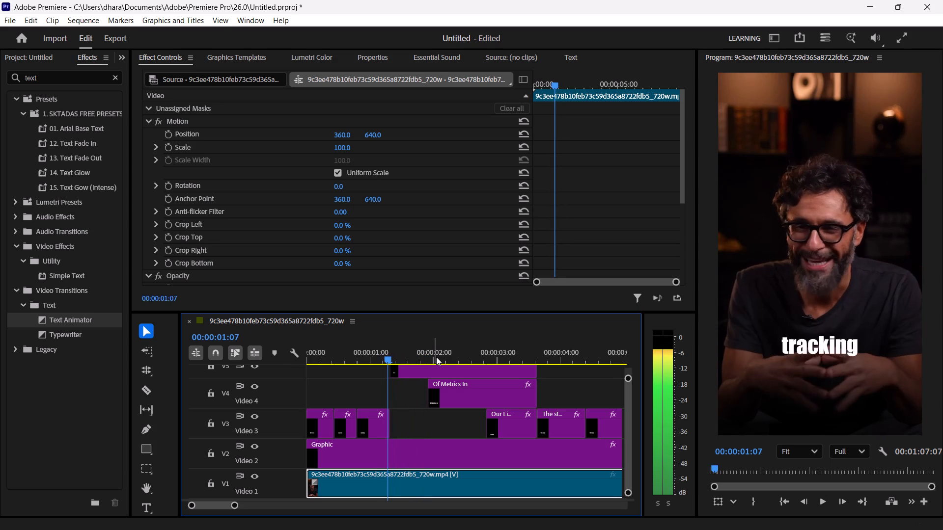
key("Right")
key("Right")
key("Right")
key("Right")
key("Right")
key("Right")
key("Right")
key("Right")
key("Right")
key("Right")
key("Right")
key("Right")
key("Right")
key("Right")
key("Right")
key("Right")
key("Right")
key("Right")
key("Right")
key("Left")
key("Left")
key("Left")
key("Left")
key("Left")
key("Left")
key("Left")
key("Left")
key("Left")
key("Left")
key("Left")
key("Left")
key("Left")
key("Left")
key("Left")
key("Left")
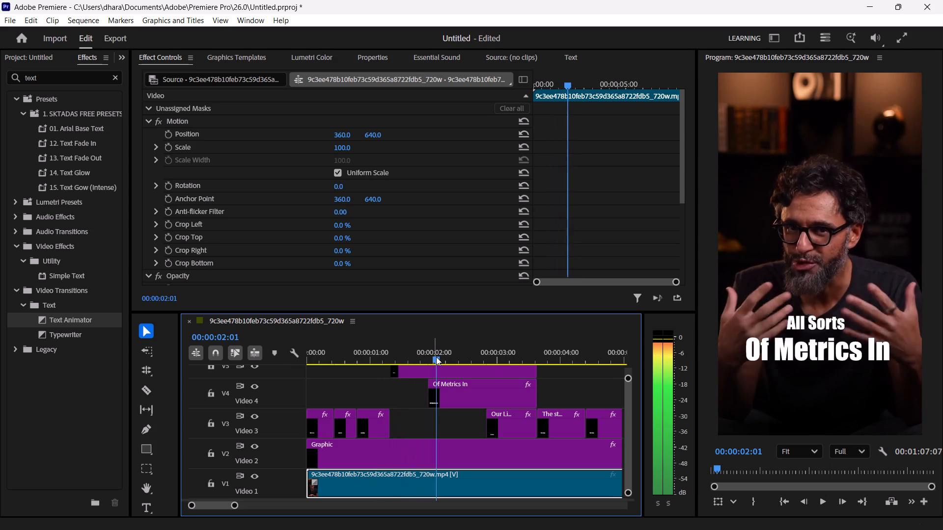
key("Right")
key("Right")
key("Right")
key("Right")
key("Right")
key("Right")
key("Right")
key("Right")
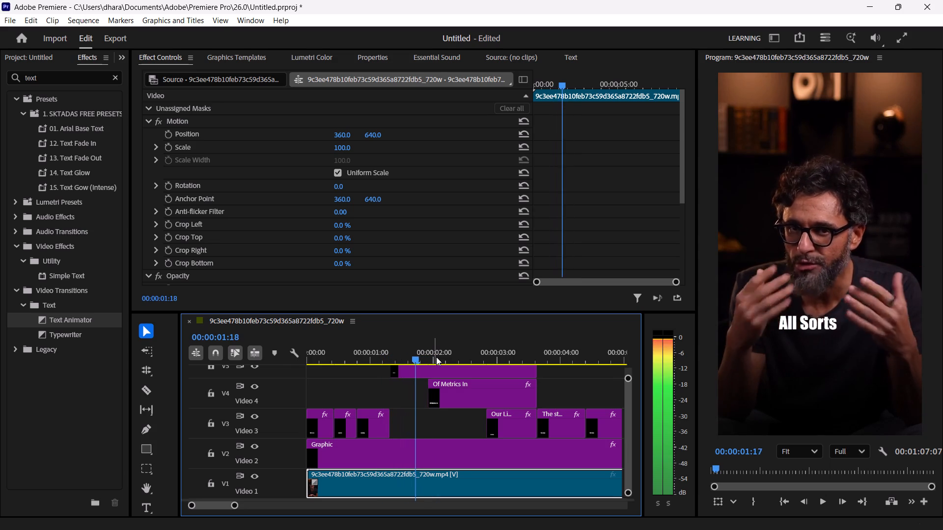
key("Right")
key("Right")
key("Right")
key("Right")
key("Right")
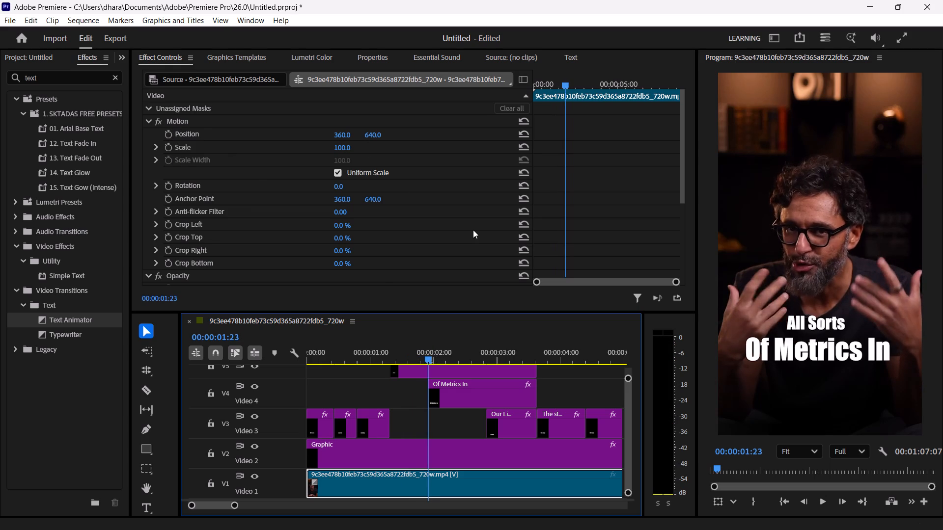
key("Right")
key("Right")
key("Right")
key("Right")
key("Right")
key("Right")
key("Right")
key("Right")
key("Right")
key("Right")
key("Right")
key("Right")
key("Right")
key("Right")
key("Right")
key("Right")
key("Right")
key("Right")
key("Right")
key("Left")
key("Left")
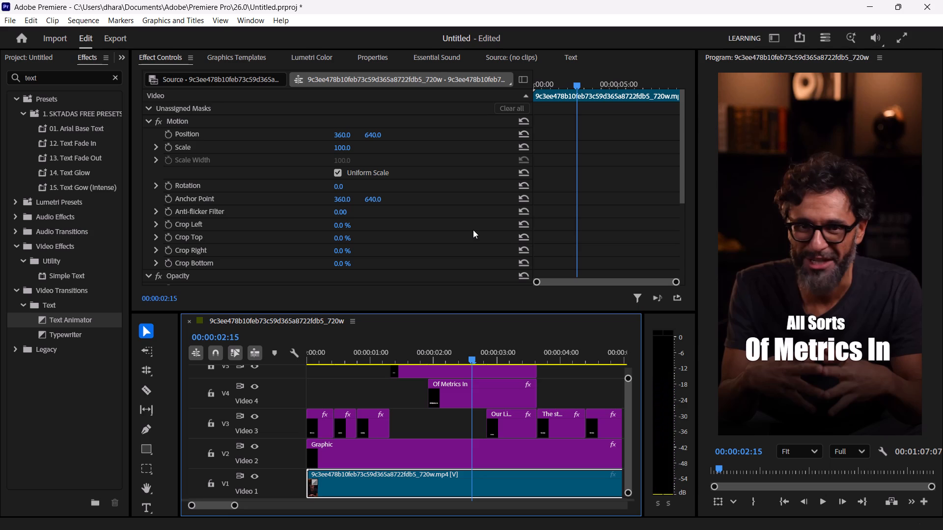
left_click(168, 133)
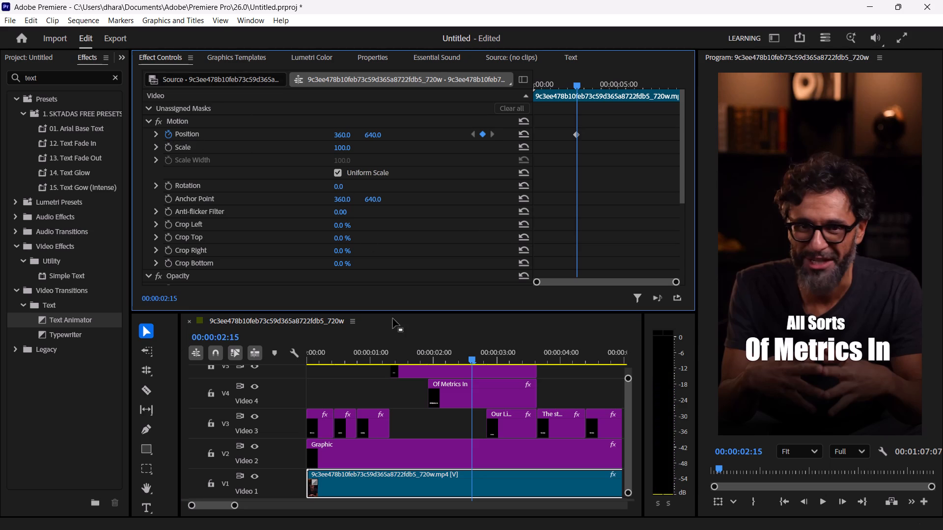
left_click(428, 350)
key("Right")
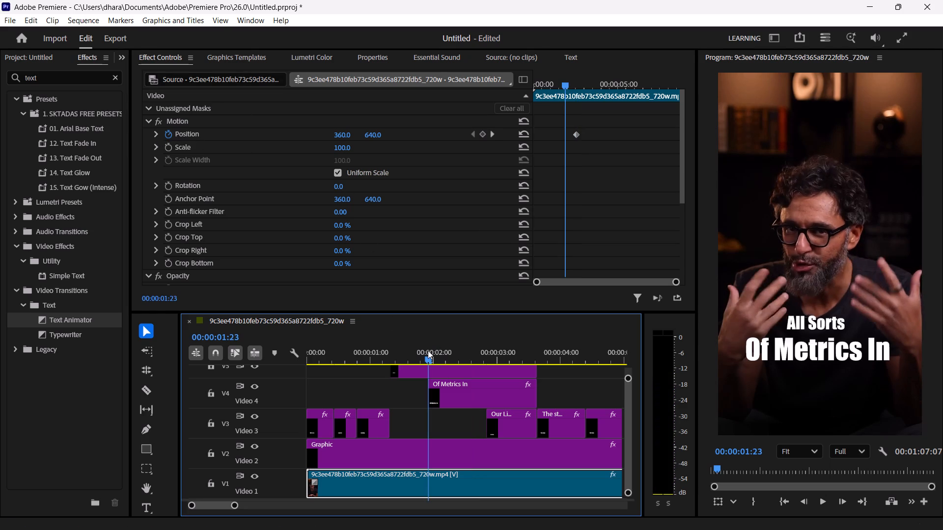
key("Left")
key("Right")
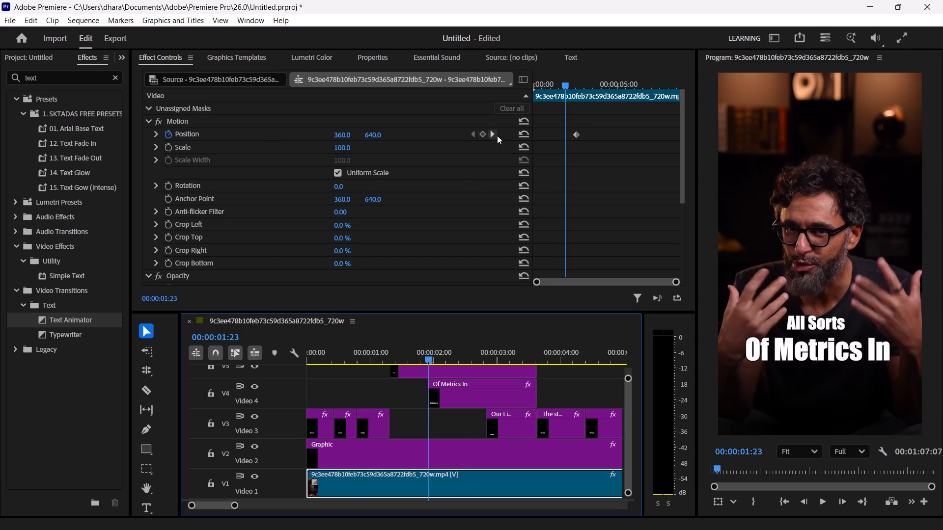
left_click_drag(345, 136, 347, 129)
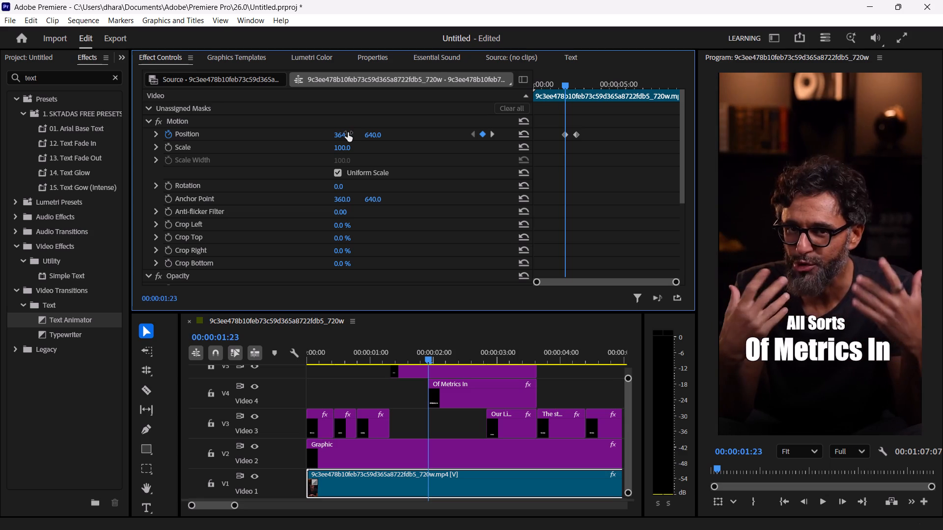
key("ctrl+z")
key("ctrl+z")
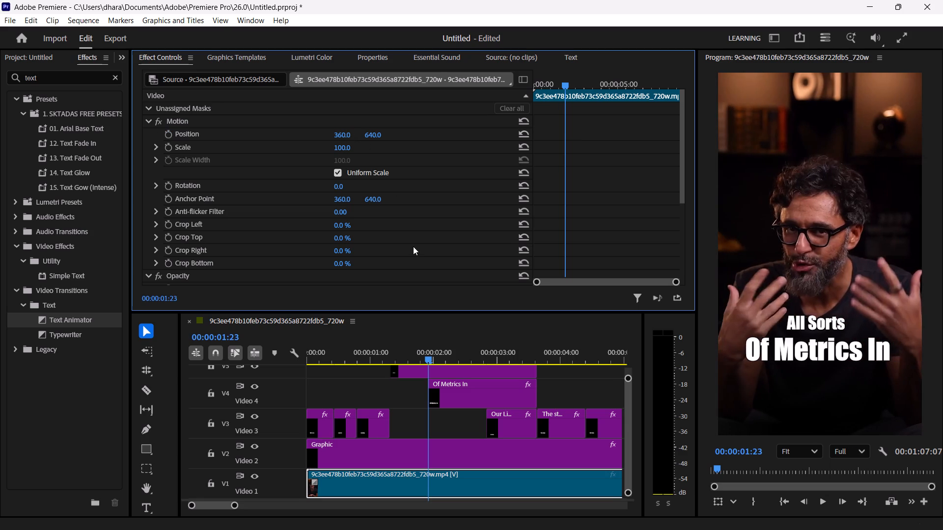
Add a Vector Motion Position keyframe to the "Of Metrics In" caption at 00:00:02:21, keeping its resting position of 360, 416.
left_click(474, 387)
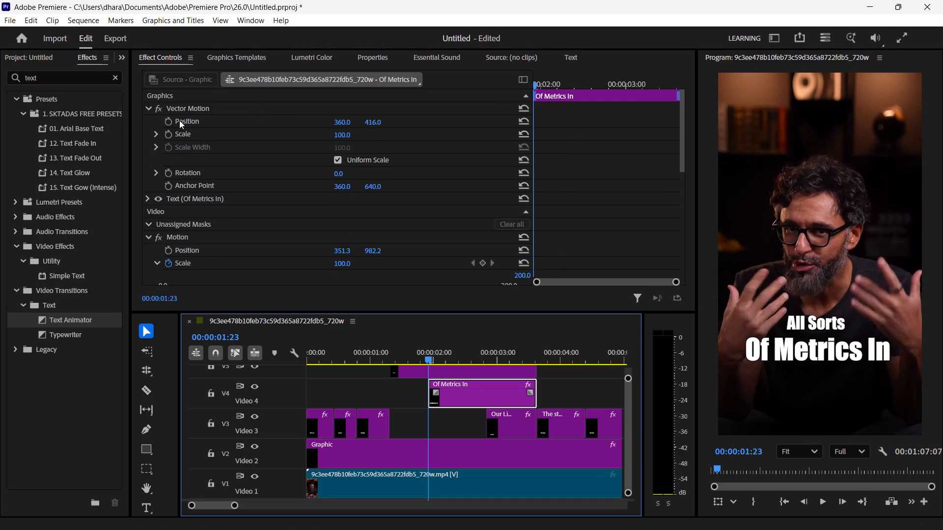
key("Right")
key("Right")
key("Right")
key("Right")
key("Right")
key("Right")
key("Right")
key("Right")
key("Right")
key("Right")
key("Right")
key("Right")
key("Right")
key("Right")
key("Right")
key("Right")
key("Right")
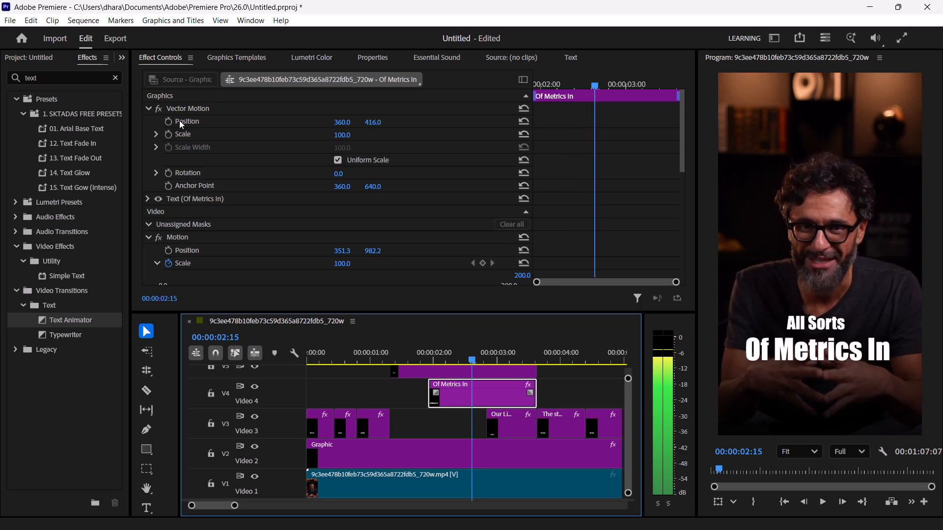
key("Right")
key("Right")
key("Right")
key("Right")
key("Right")
key("Right")
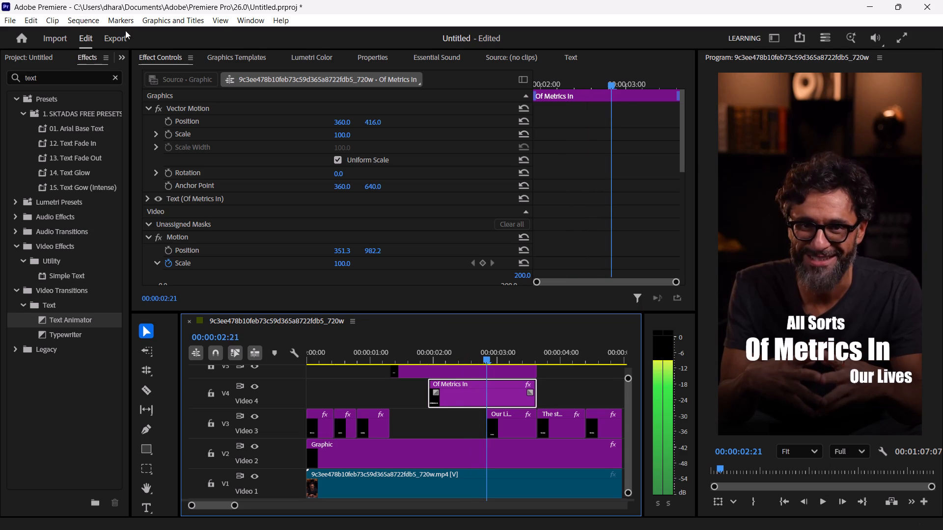
left_click(168, 122)
Add a starting Vector Motion Position keyframe at the first frame of "Of Metrics In", 00:00:01:23, with horizontal position -227.
key("Left")
key("Left")
key("Left")
key("Left")
key("Left")
key("Left")
key("Left")
key("Left")
key("Left")
key("Left")
key("Left")
key("Left")
key("Left")
key("Left")
key("Left")
key("Left")
key("Left")
key("Left")
key("Left")
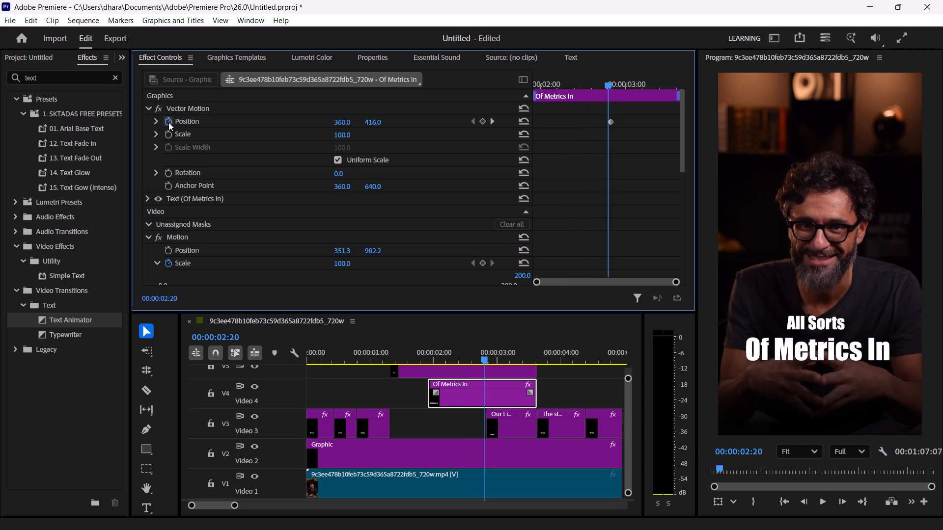
key("Left")
key("Left")
key("Left")
key("Left")
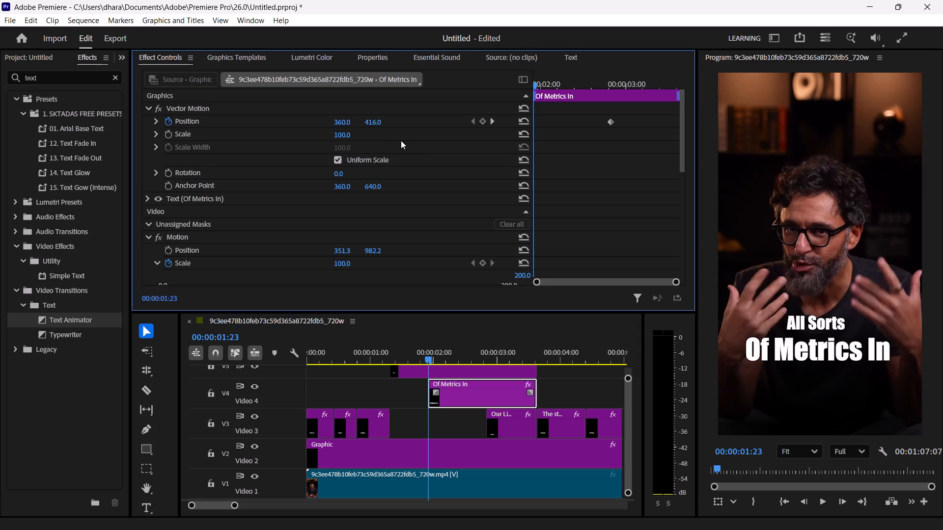
left_click_drag(339, 124, 234, 122)
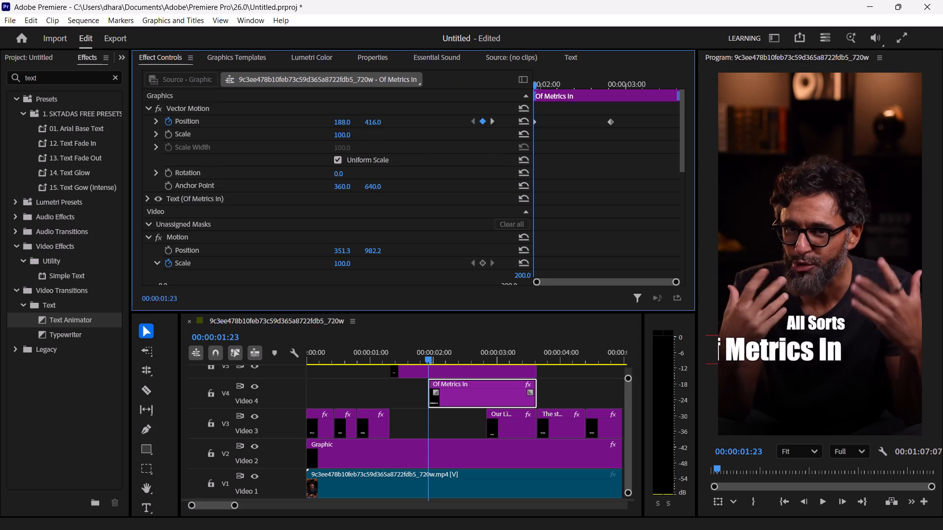
left_click_drag(234, 122, 297, 120)
scroll(38, 101, "left", 1)
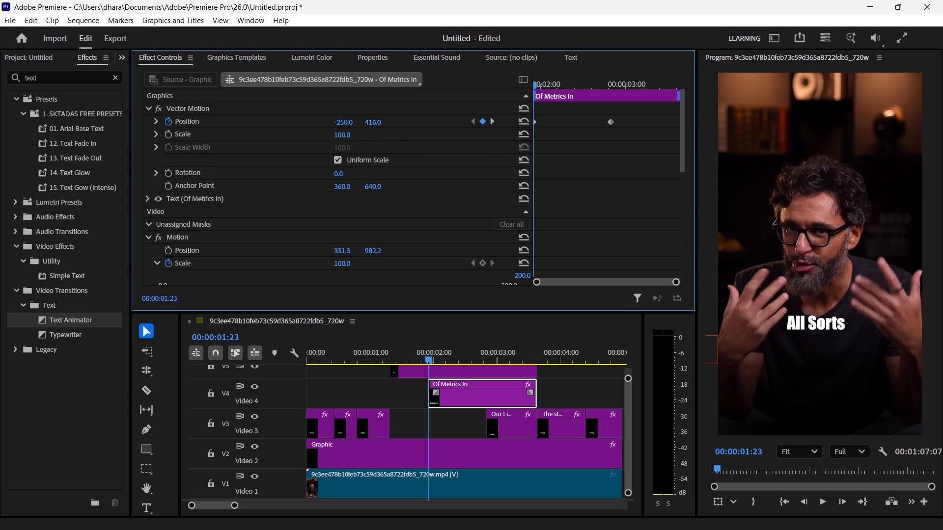
left_click_drag(297, 120, 307, 118)
left_click_drag(307, 118, 310, 118)
Play back the "Of Metrics In" caption from its first frame to check the slide-in motion.
key("space")
key("space")
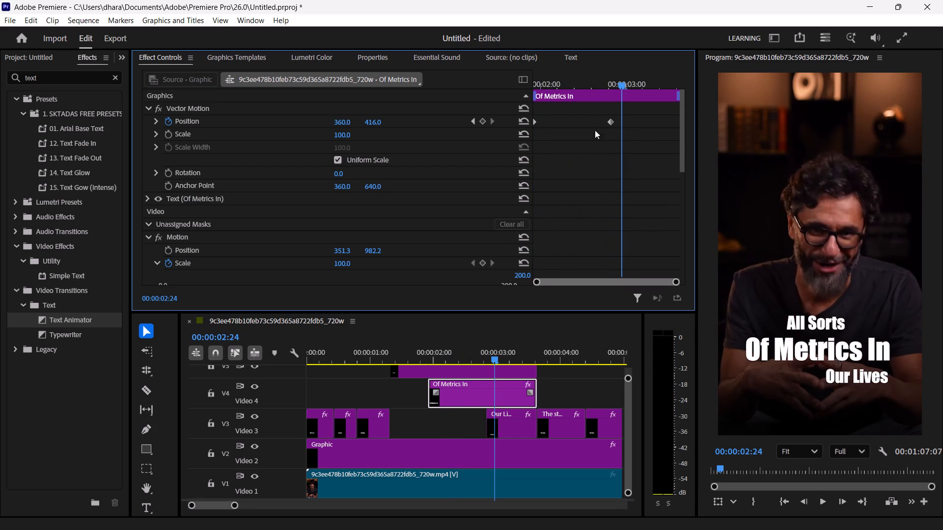
left_click_drag(642, 131, 506, 108)
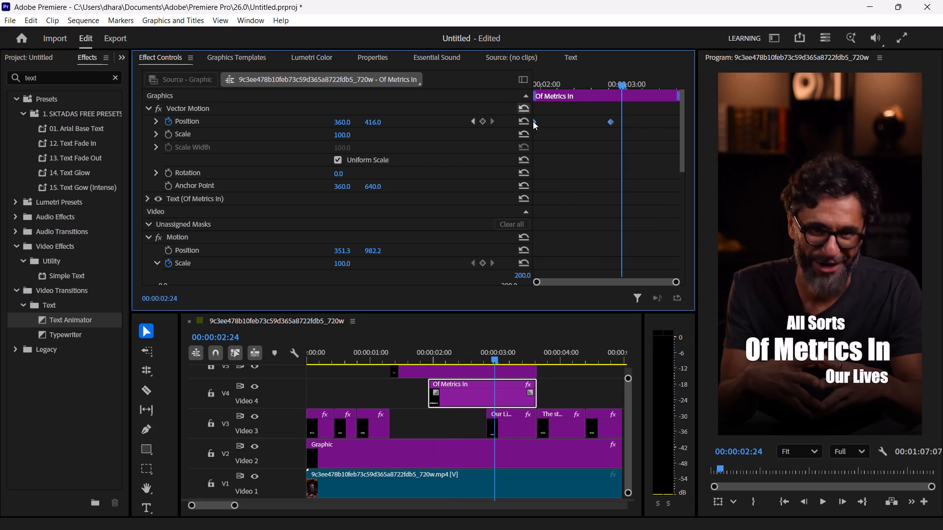
Raise the velocity handle of the first Vector Motion Position keyframe on the "All Sorts" caption for a faster, sharper start.
left_click(453, 369)
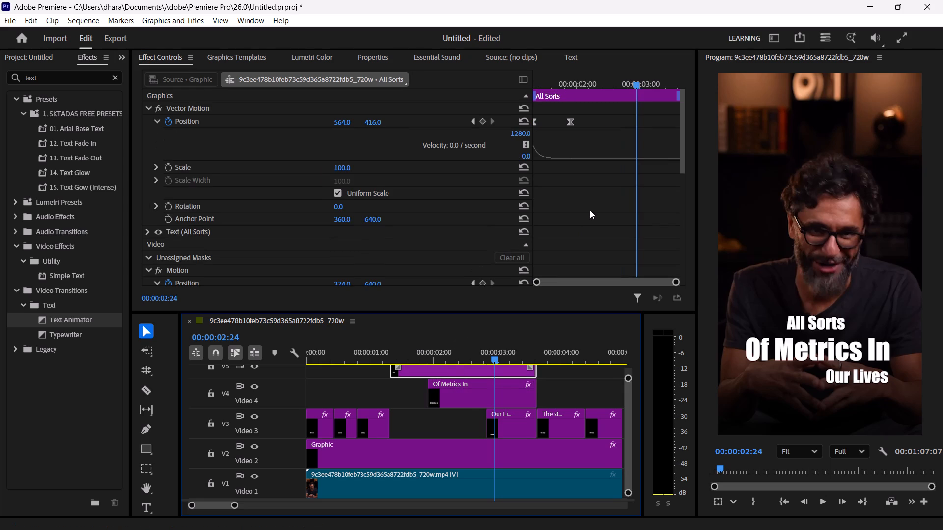
left_click(534, 125)
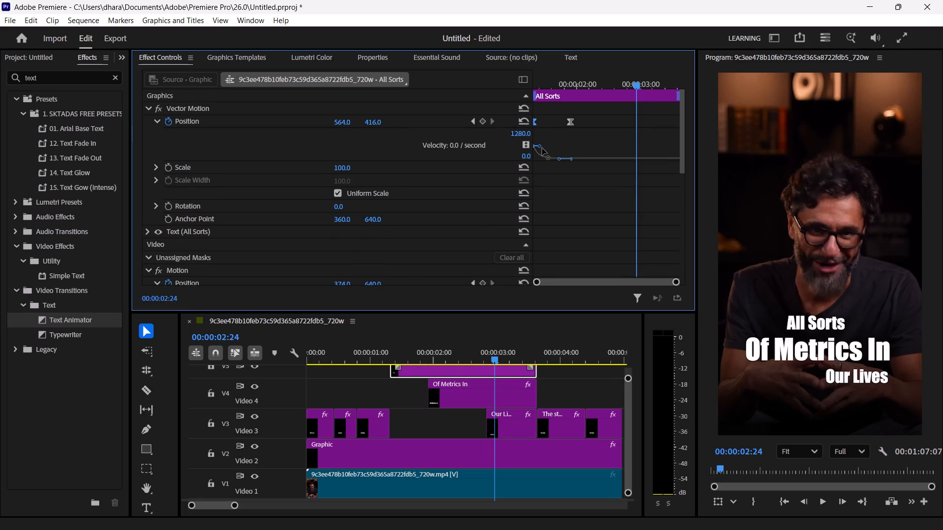
left_click_drag(540, 148, 544, 135)
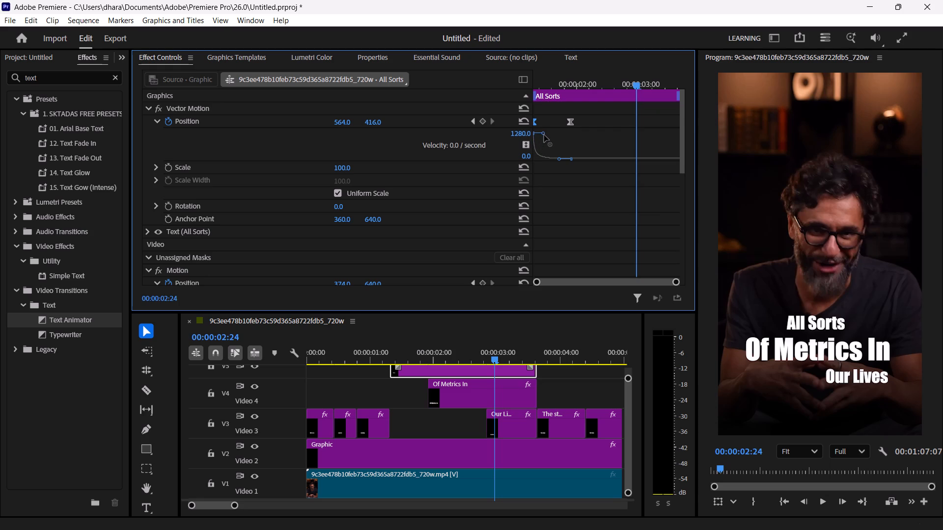
left_click_drag(544, 135, 539, 139)
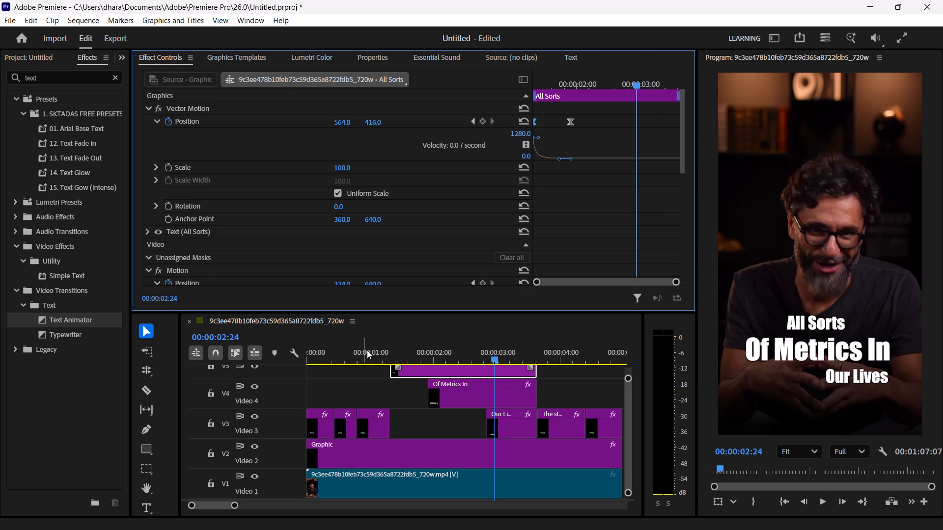
Replay from about one second into "Of Metrics In" to check the "All Sorts" and "Of Metrics In" slide-ins.
left_click(375, 354)
key("space")
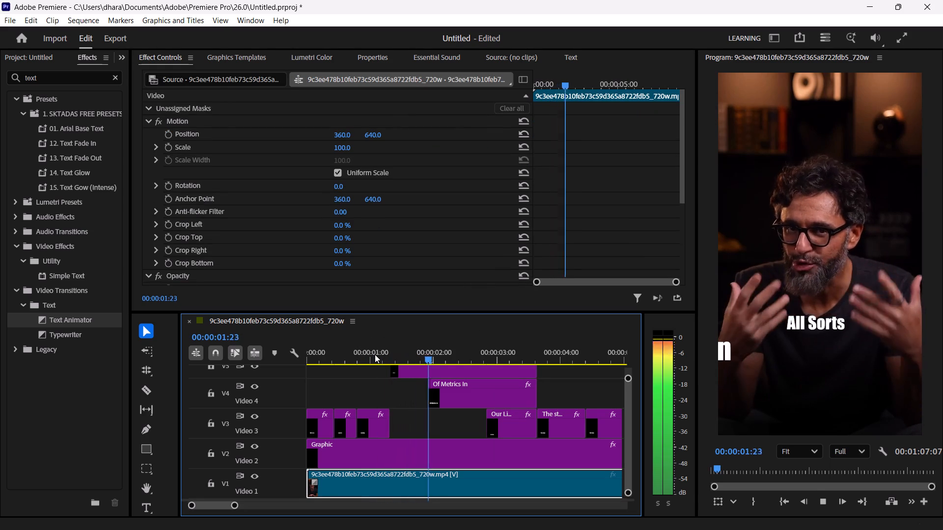
key("space")
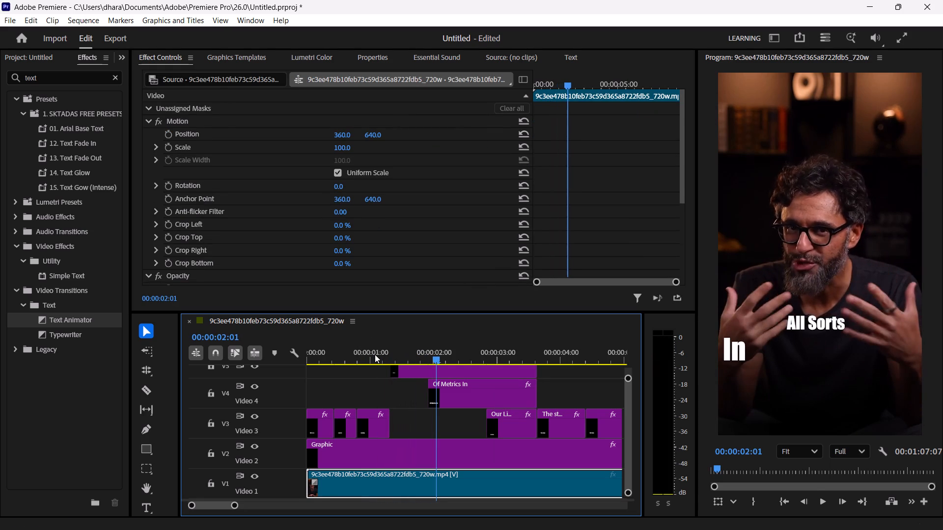
Apply Ease In and Ease Out temporal interpolation to both Vector Motion Position keyframes of the "Of Metrics In" caption.
left_click(468, 397)
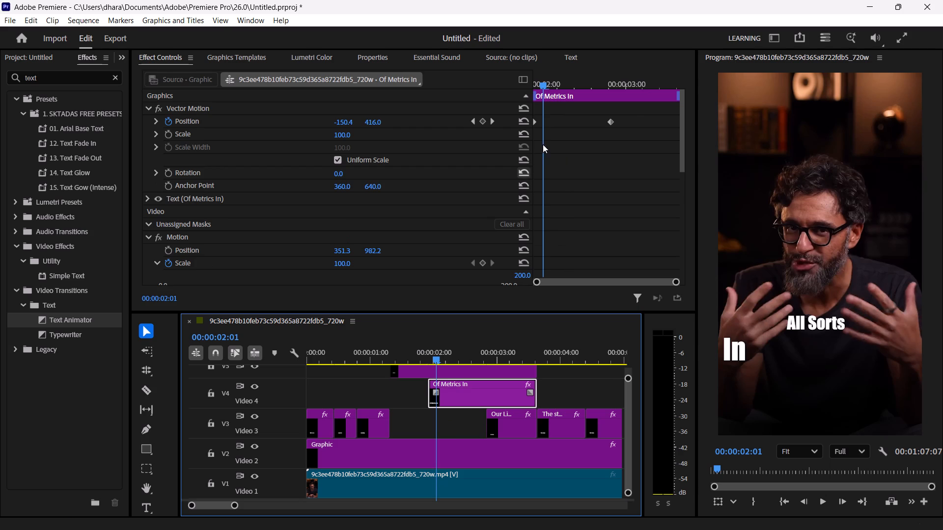
left_click_drag(652, 109, 471, 140)
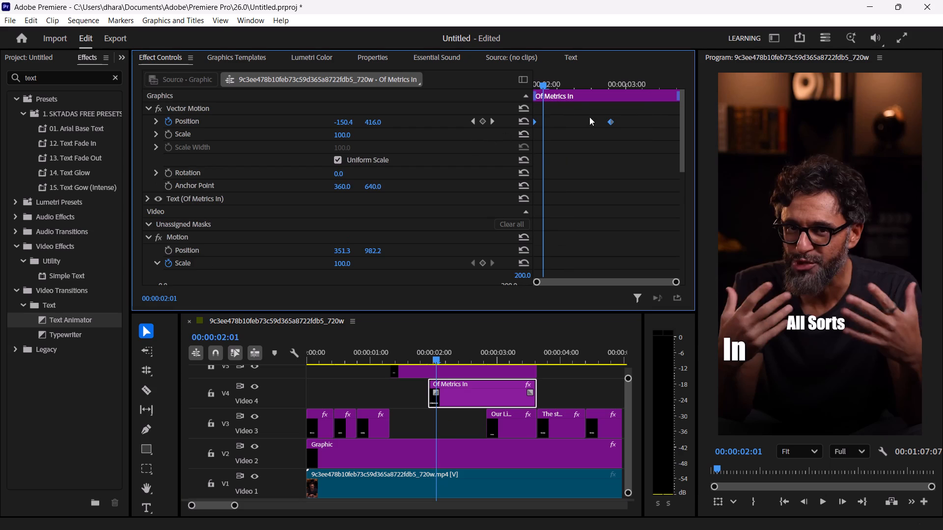
right_click(614, 123)
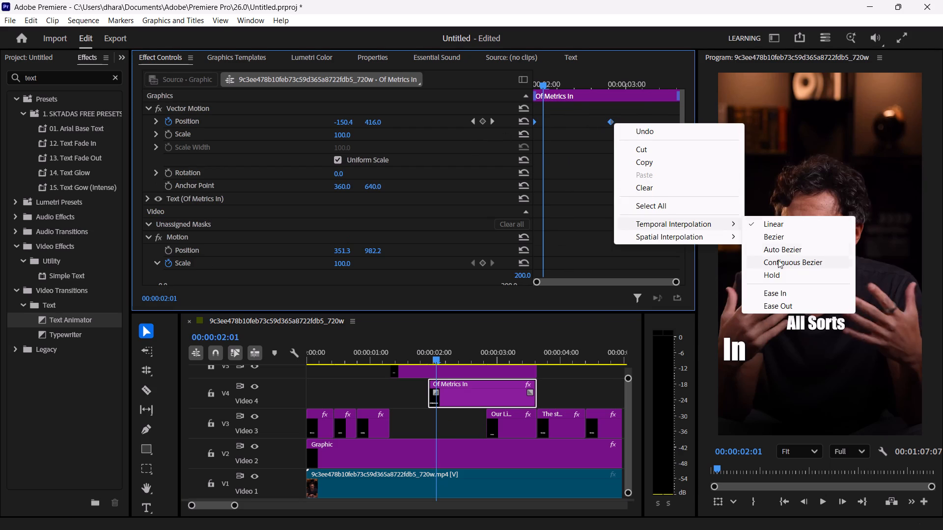
left_click(776, 293)
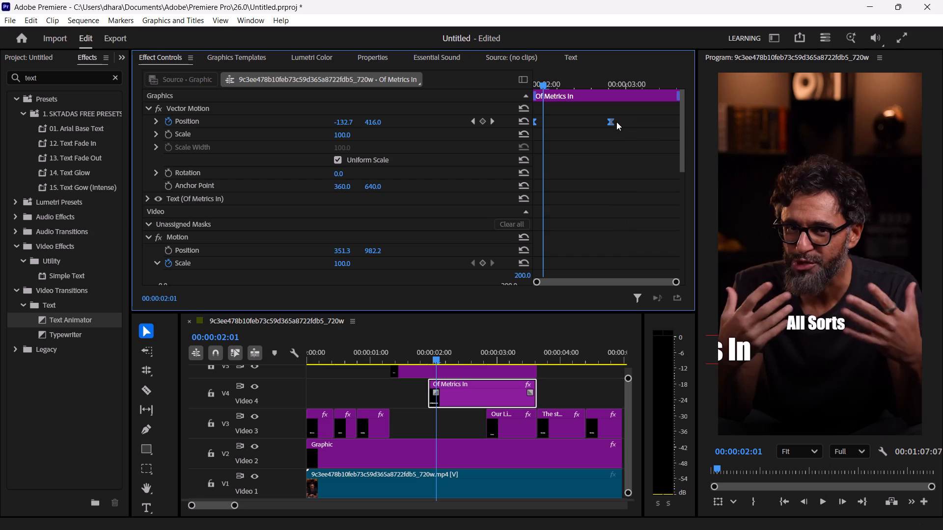
right_click(611, 121)
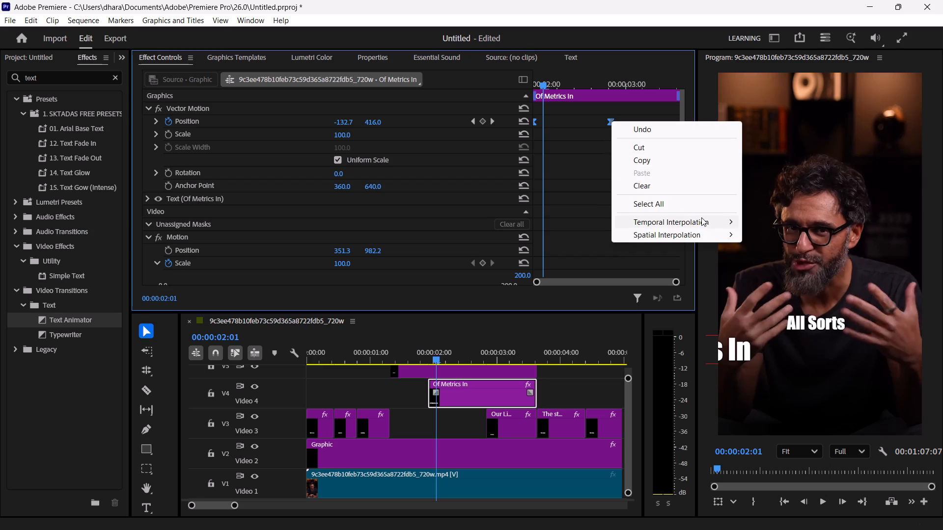
left_click(792, 300)
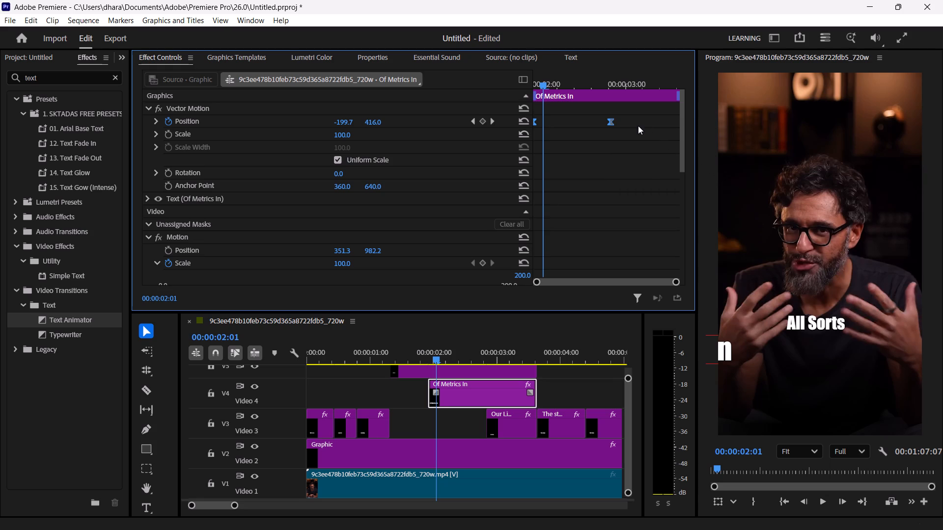
Expand the velocity graph of the Vector Motion Position property on the "Of Metrics In" caption.
left_click(157, 117)
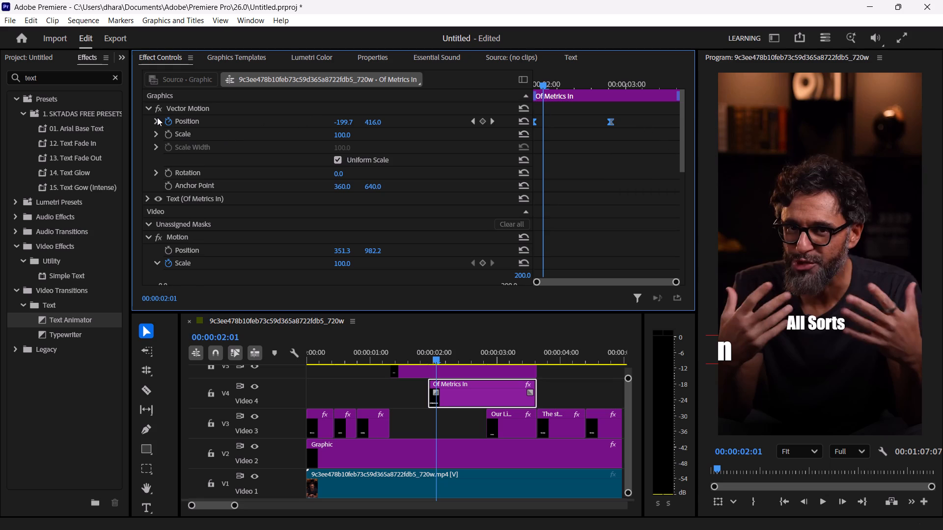
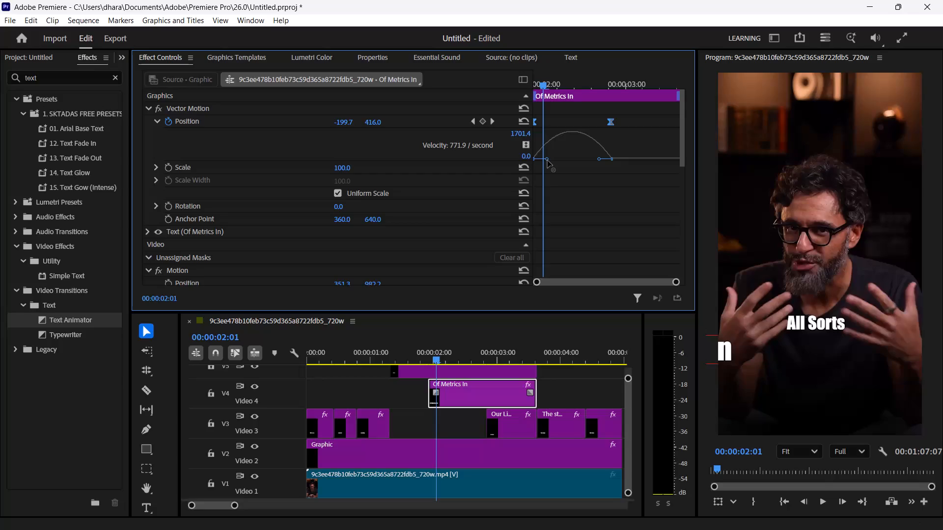
Reshape the Vector Motion Position velocity curve of "Of Metrics In" into a steep initial peak with a long slow-down into the second keyframe.
left_click_drag(548, 160, 547, 150)
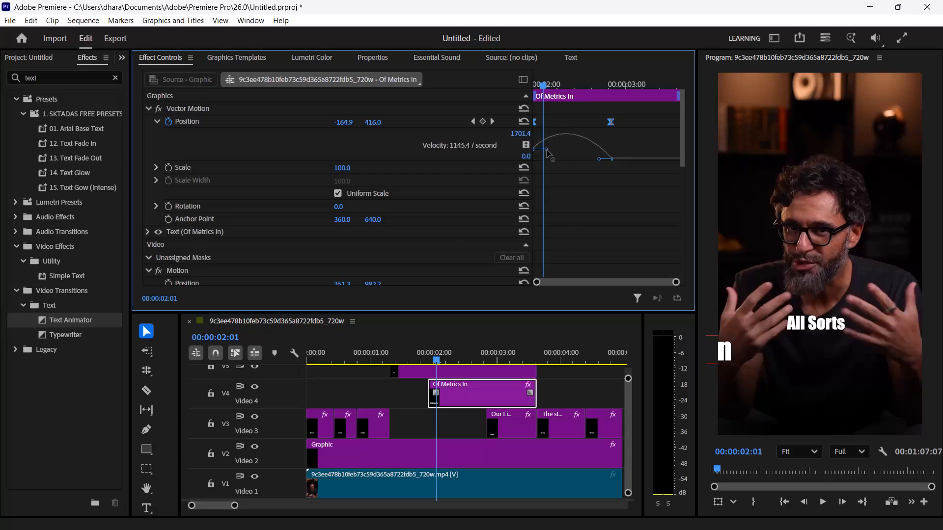
left_click_drag(547, 150, 547, 129)
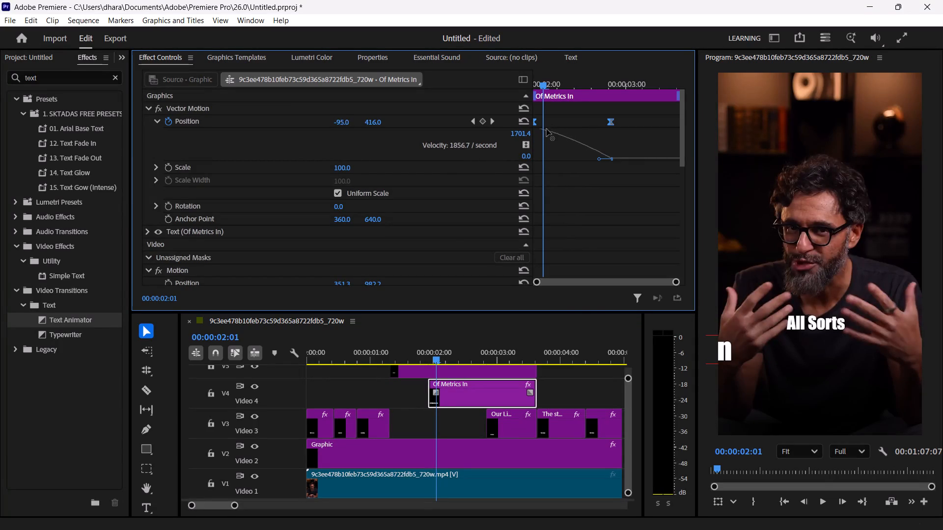
left_click_drag(547, 129, 557, 131)
left_click_drag(557, 131, 560, 161)
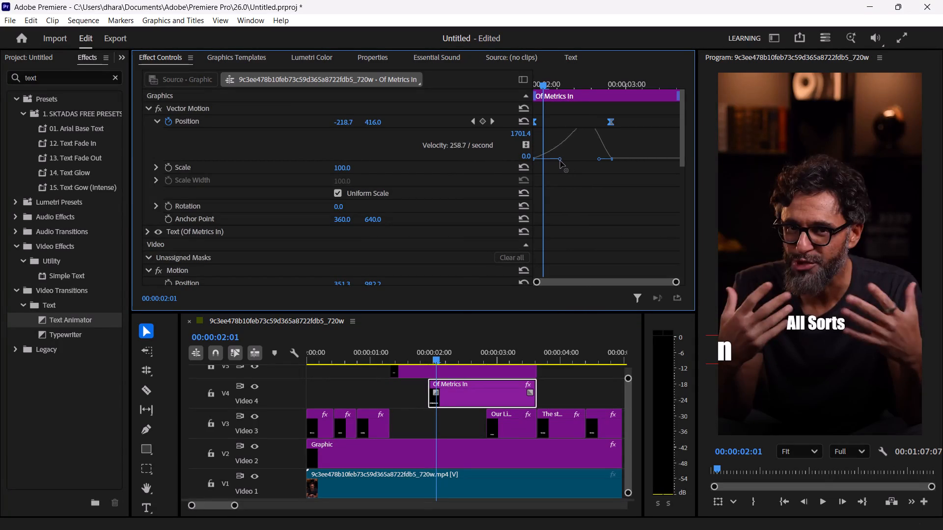
left_click_drag(560, 161, 537, 161)
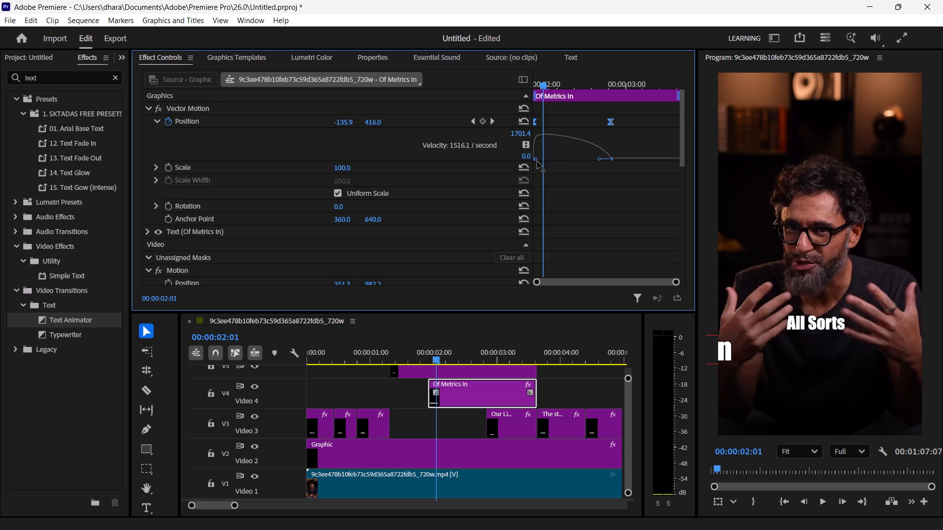
left_click_drag(537, 161, 570, 166)
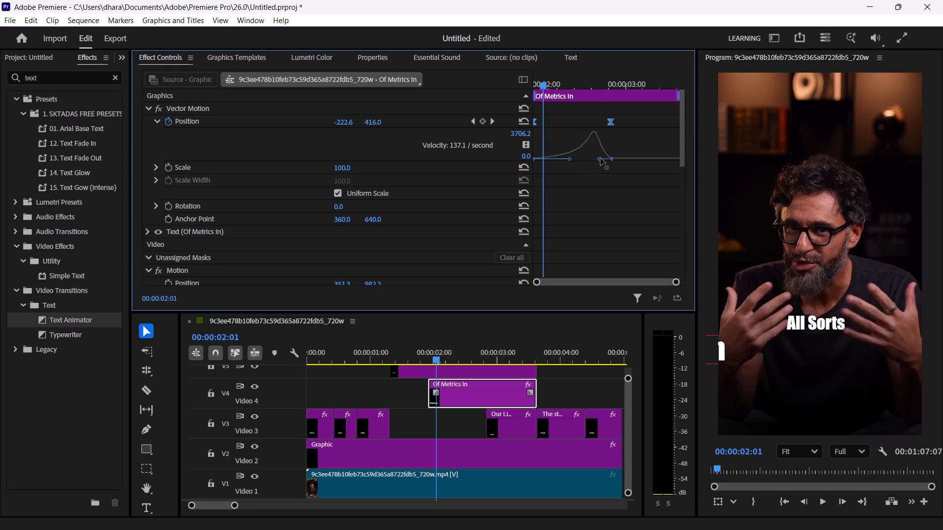
left_click_drag(601, 158, 578, 160)
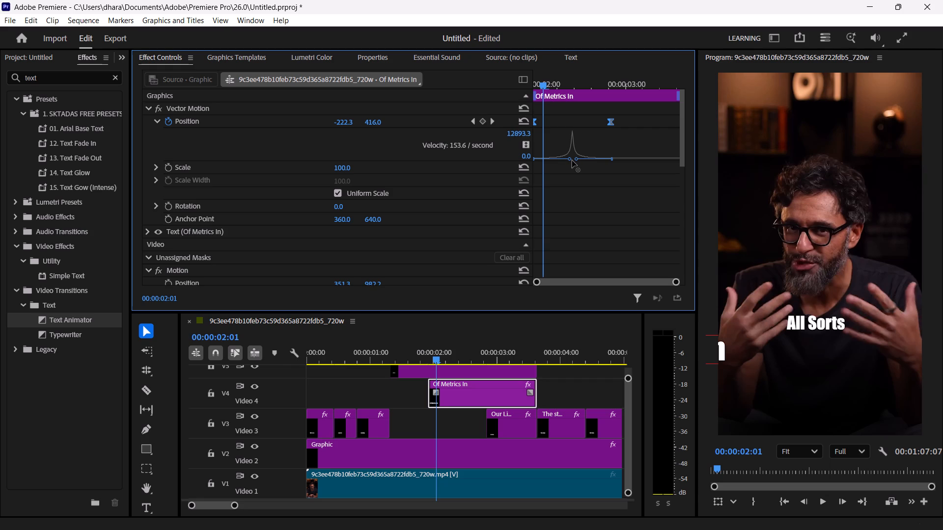
left_click_drag(572, 160, 559, 156)
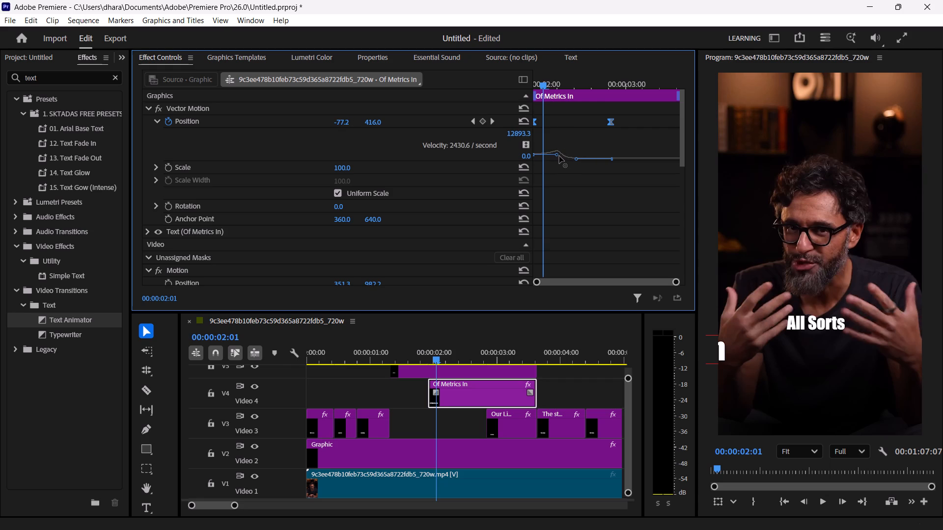
left_click_drag(559, 156, 553, 148)
left_click_drag(553, 148, 555, 135)
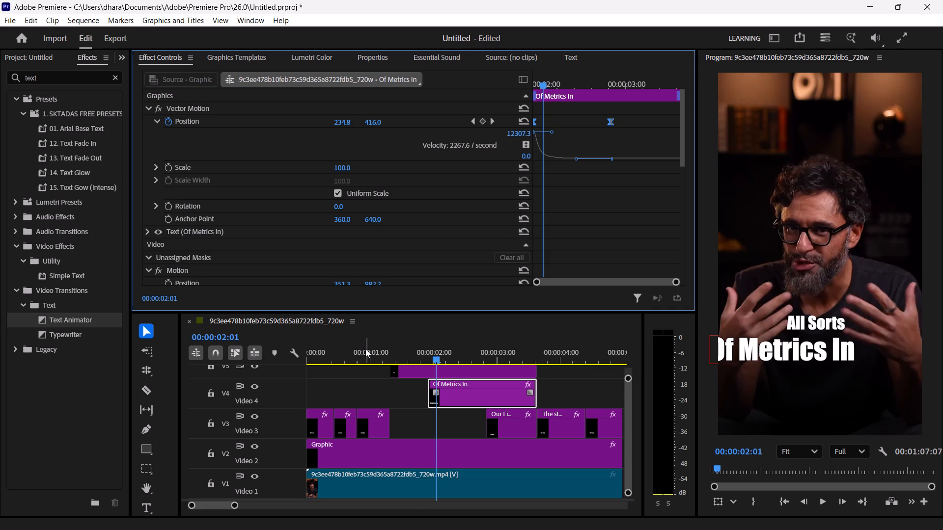
Replay from about one second to check the reshaped "Of Metrics In" slide-in, stopping just before the "Our Lives" caption.
left_click(365, 349)
key("space")
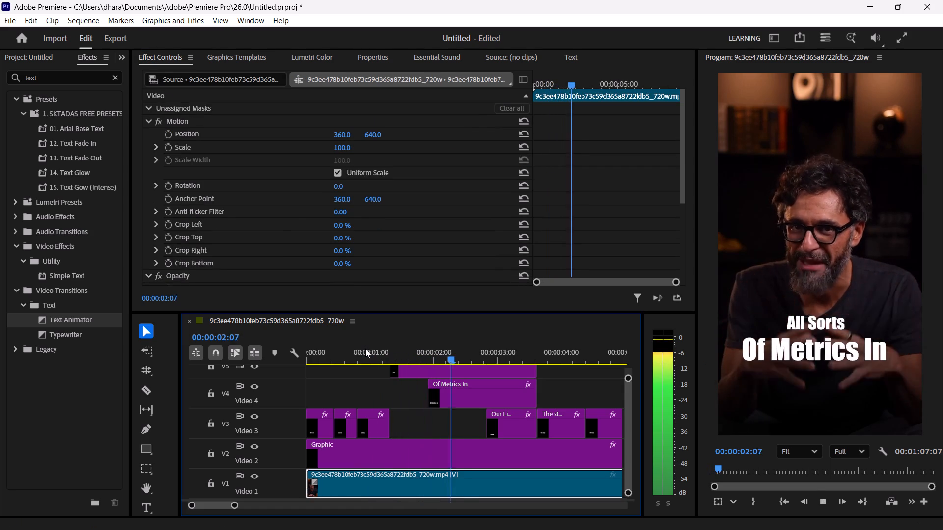
key("space")
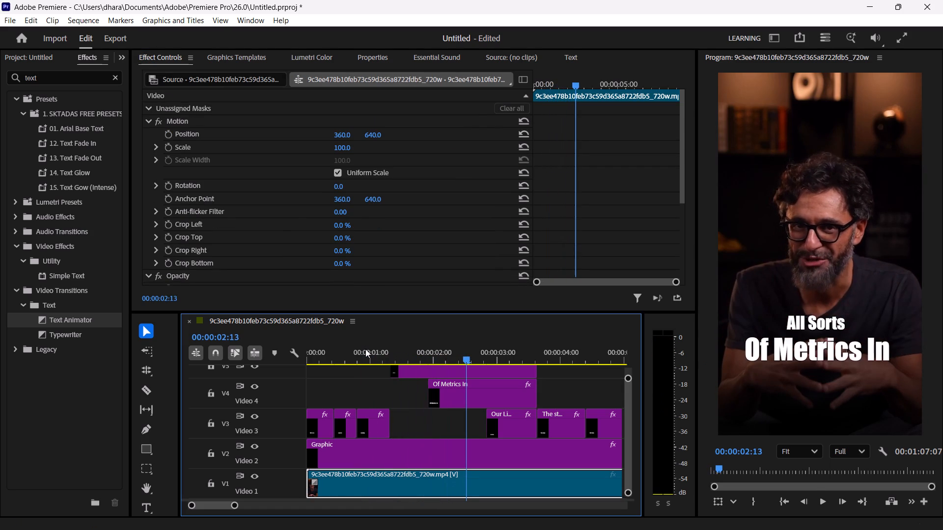
key("space")
key("space")
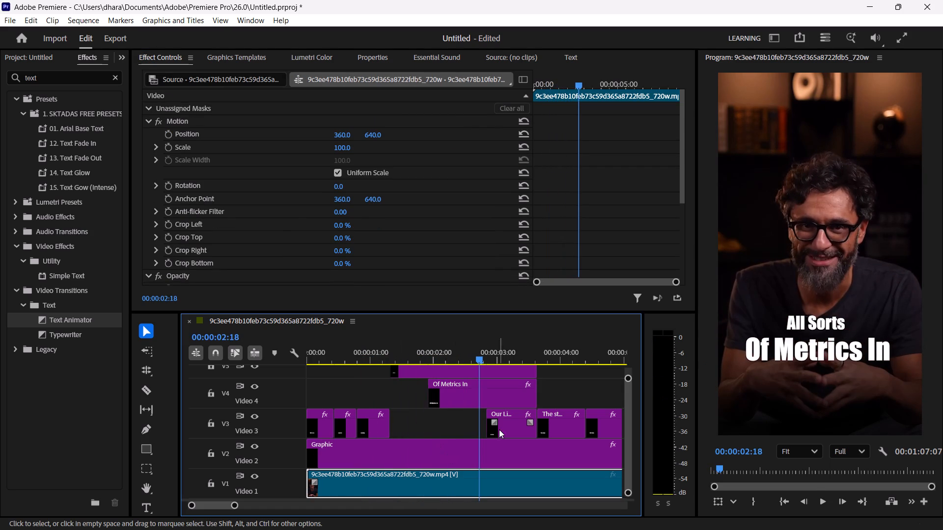
Extend the start of the "Our Lives" caption on Video 3 back to the playhead at 00:00:02:18.
left_click_drag(489, 424, 484, 424)
Play through the "Our Lives" caption to check its timing and slide-in motion.
key("space")
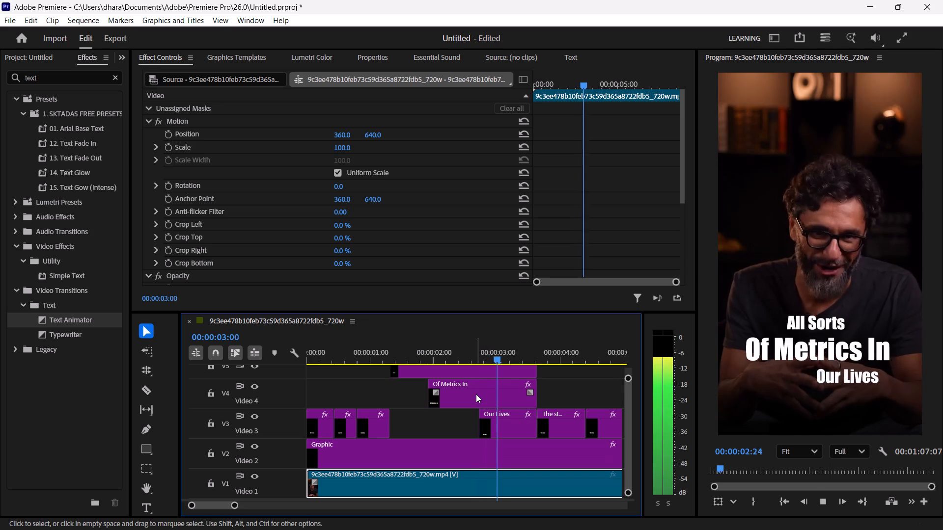
key("space")
key("space")
key("space")
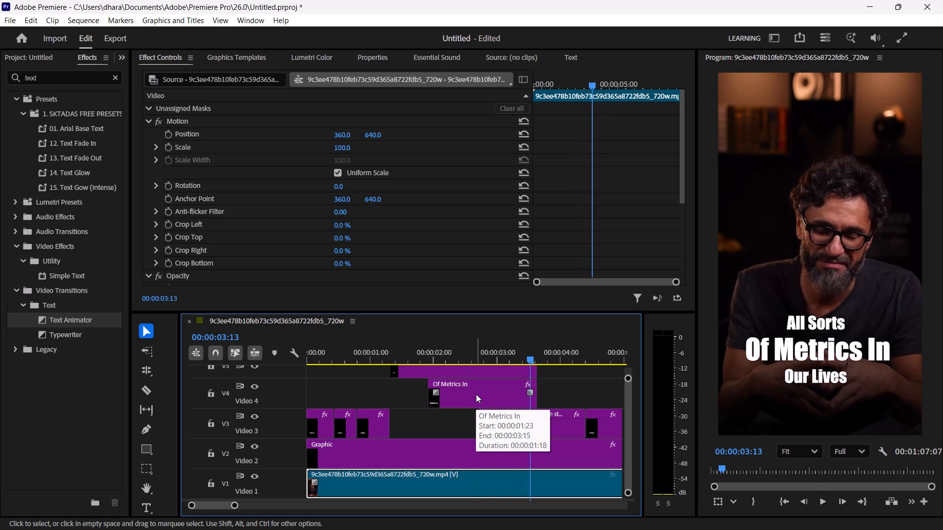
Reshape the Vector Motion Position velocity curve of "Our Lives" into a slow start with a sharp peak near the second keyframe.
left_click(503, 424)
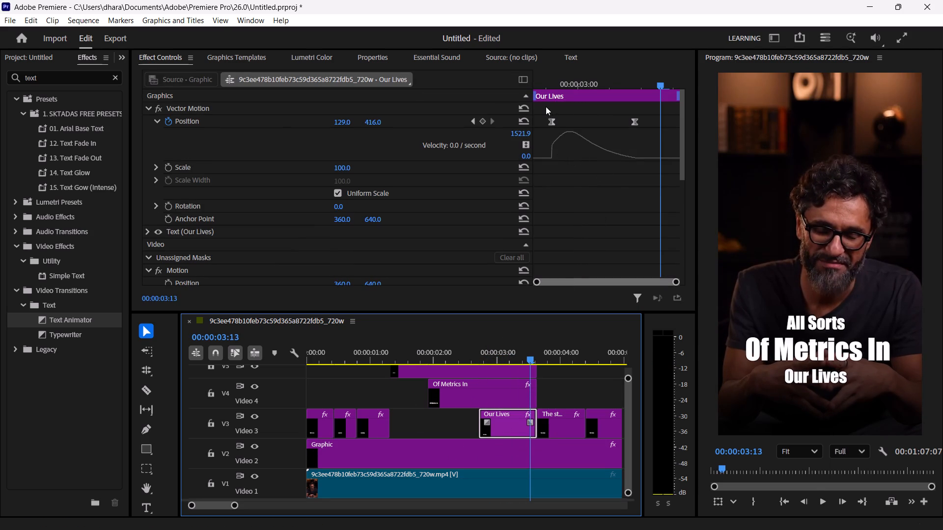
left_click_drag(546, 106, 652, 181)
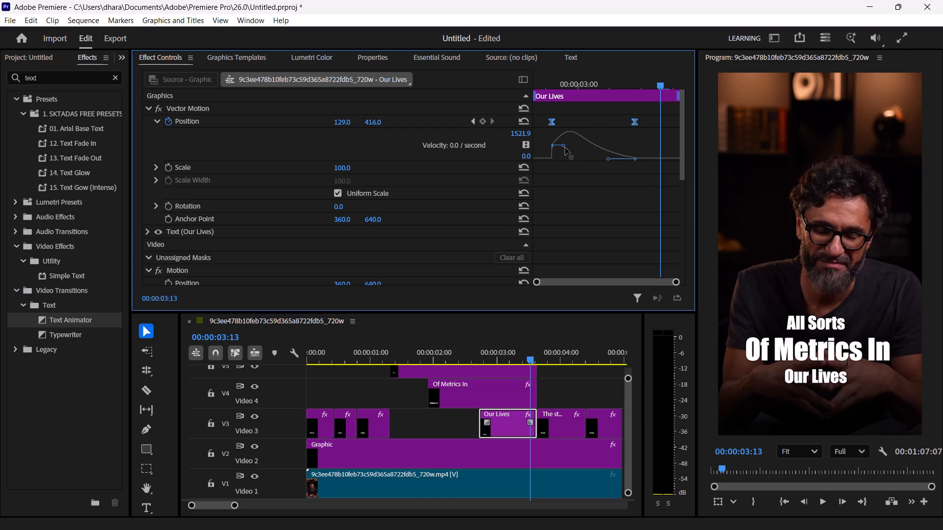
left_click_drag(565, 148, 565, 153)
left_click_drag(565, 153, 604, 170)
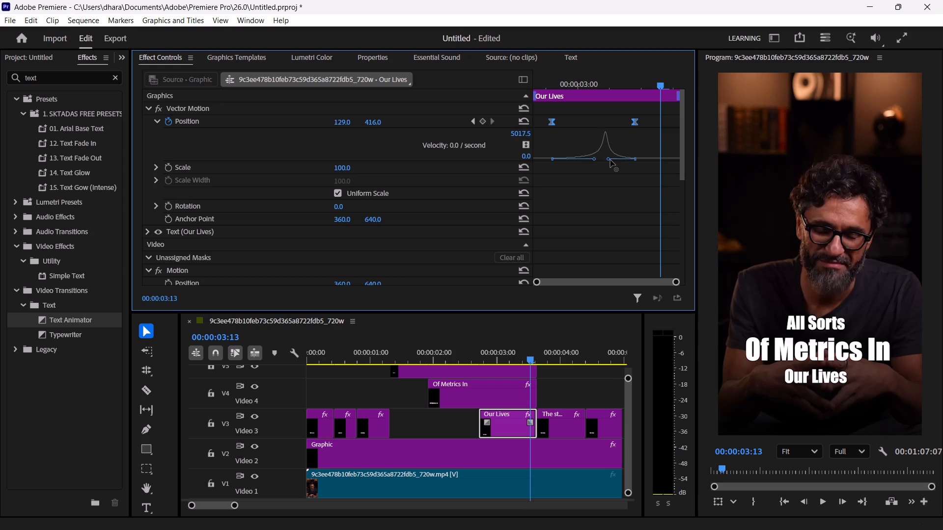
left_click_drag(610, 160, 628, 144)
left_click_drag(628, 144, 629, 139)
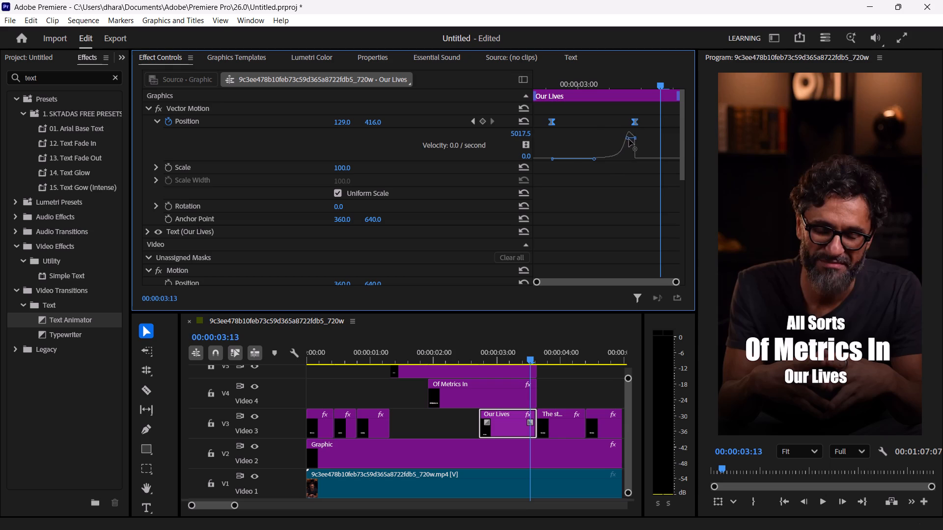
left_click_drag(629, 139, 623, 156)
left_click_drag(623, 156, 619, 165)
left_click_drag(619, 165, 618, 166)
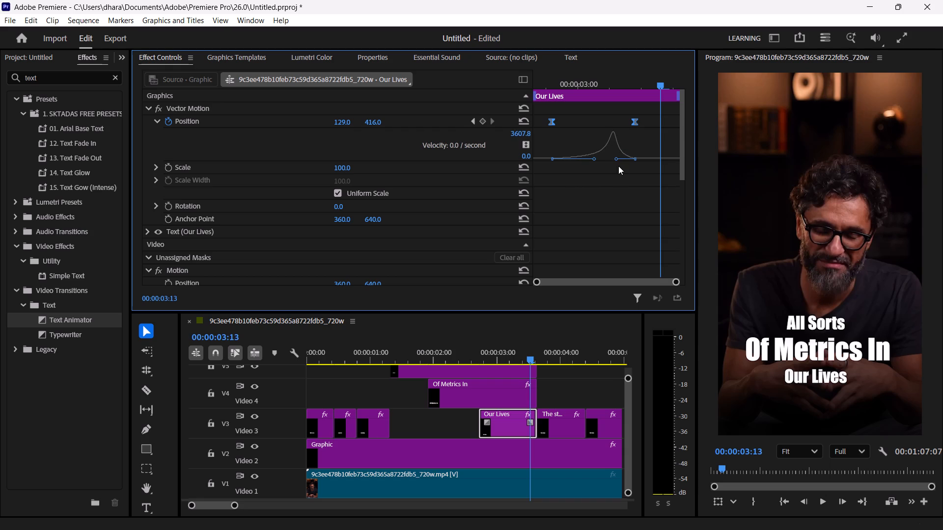
Replay from about 00:00:01:06 into the "Our Lives" caption to check its late-peaking slide-in.
left_click(387, 348)
key("space")
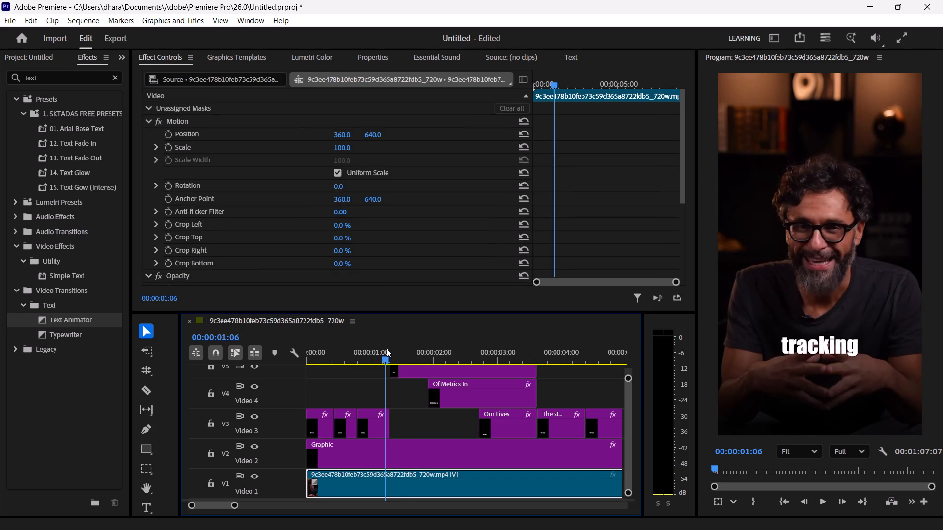
key("space")
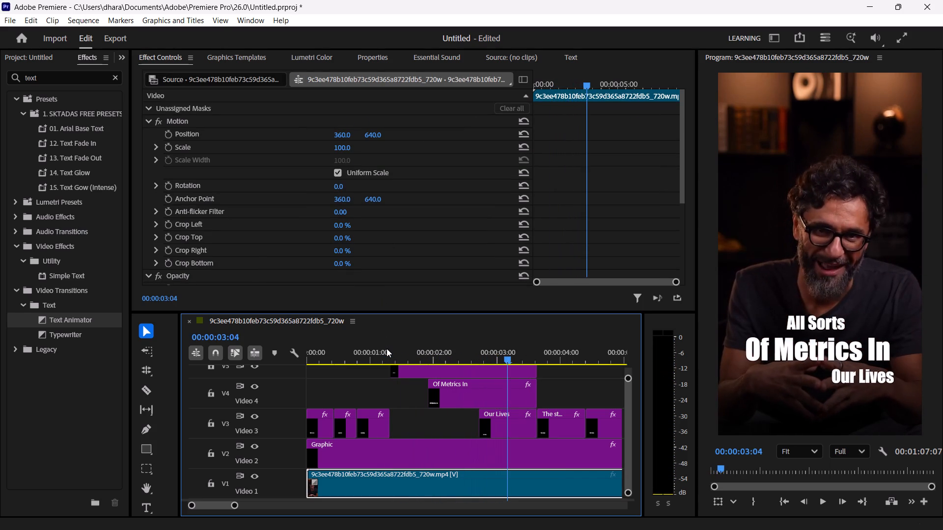
Reshape the "Our Lives" Position velocity curve to peak sharply nearer the first keyframe, with a long ease into the second.
left_click(514, 427)
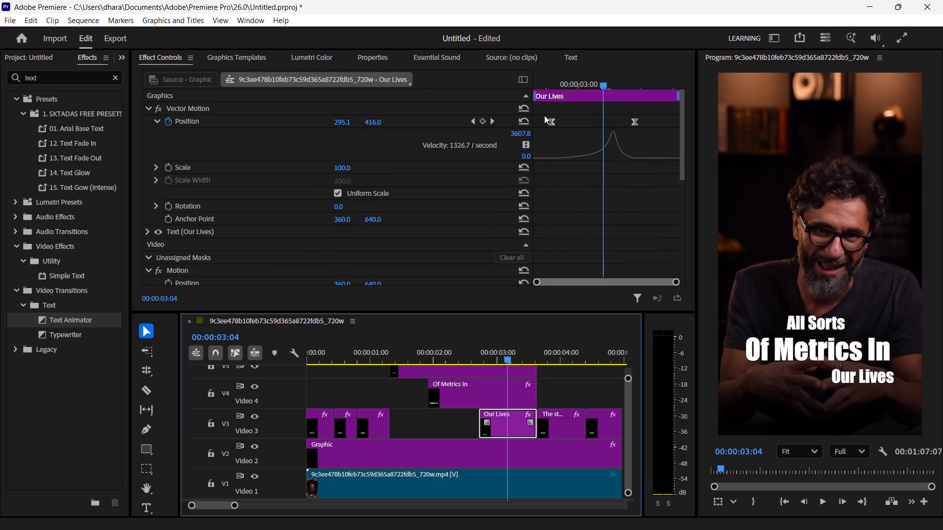
left_click_drag(544, 115, 648, 149)
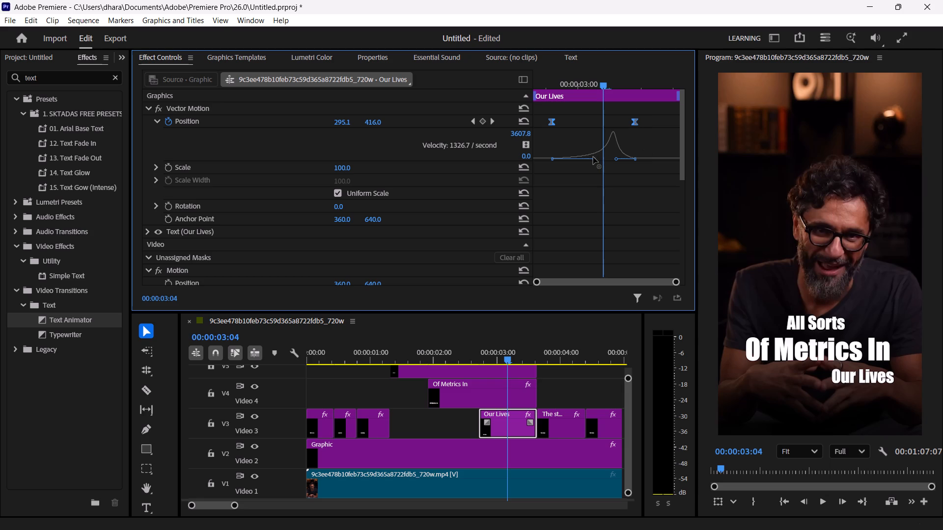
left_click_drag(595, 160, 583, 155)
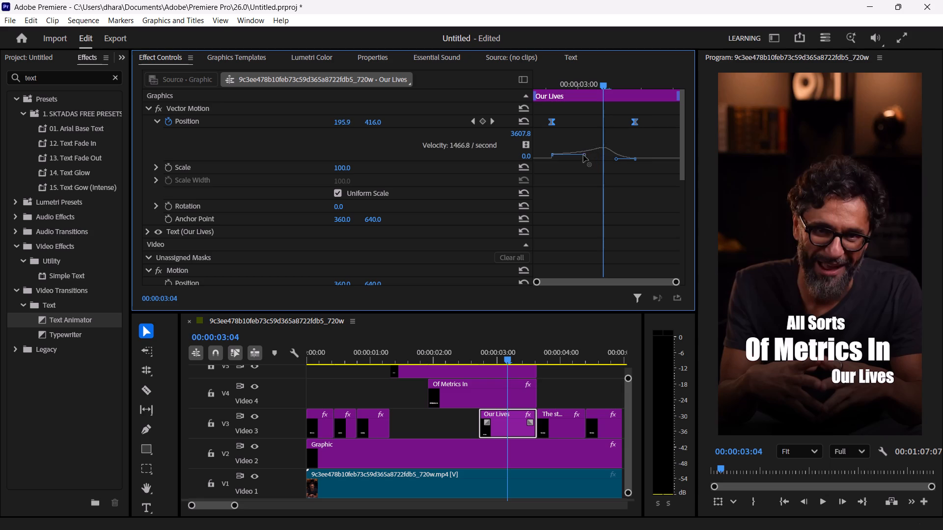
left_click_drag(583, 155, 581, 148)
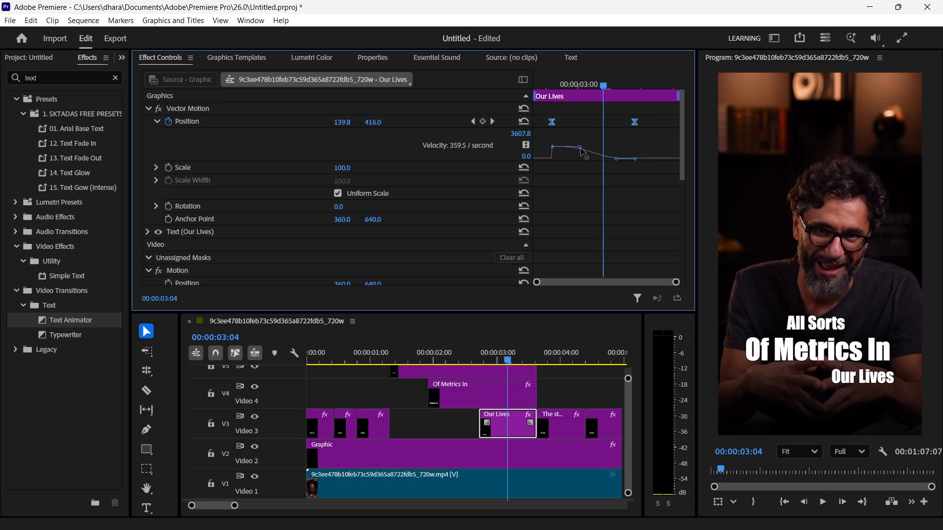
left_click_drag(581, 148, 579, 179)
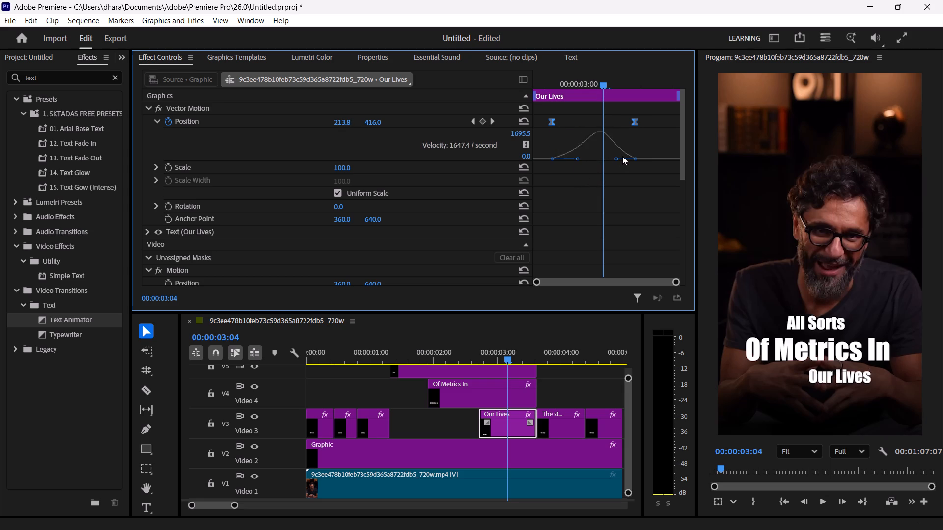
left_click_drag(617, 160, 596, 161)
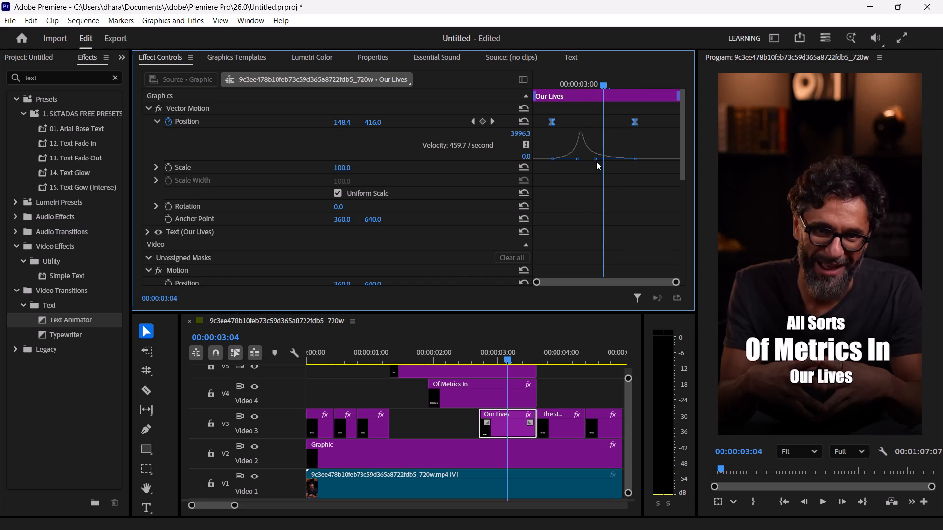
Replay from about one second through "Our Lives" to check the slide-ins of the stacked captions.
left_click(375, 349)
key("space")
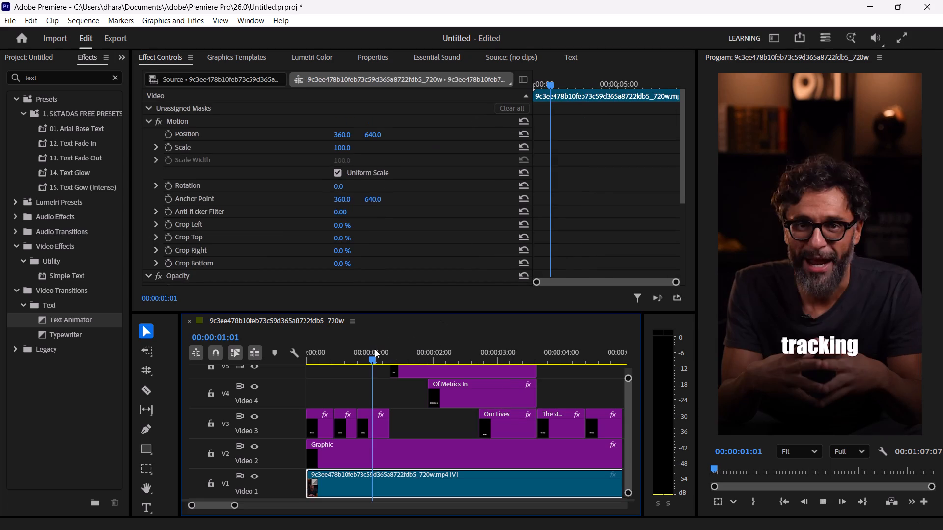
key("space")
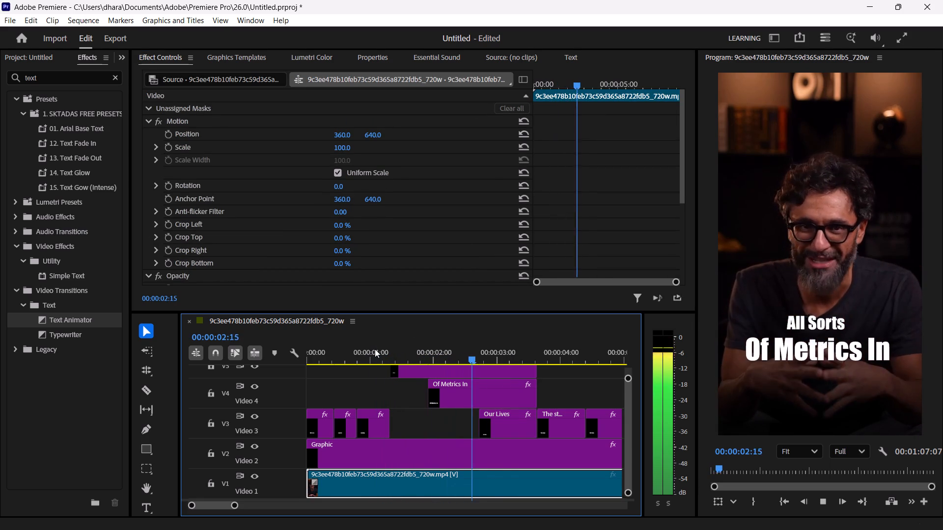
key("space")
scroll(440, 389, "right", 1)
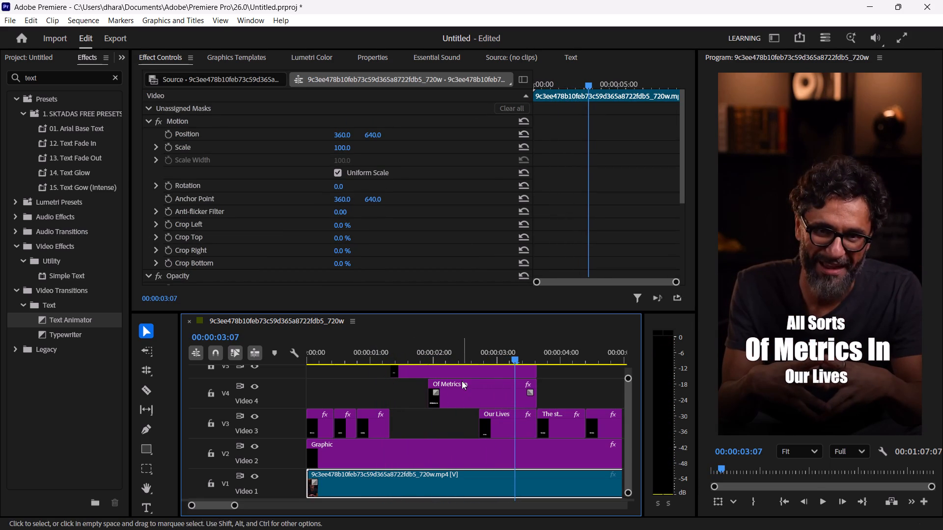
Apply Ease In and Ease Out temporal interpolation to both Vector Motion Position keyframes of the "Our Lives" caption.
left_click(505, 423)
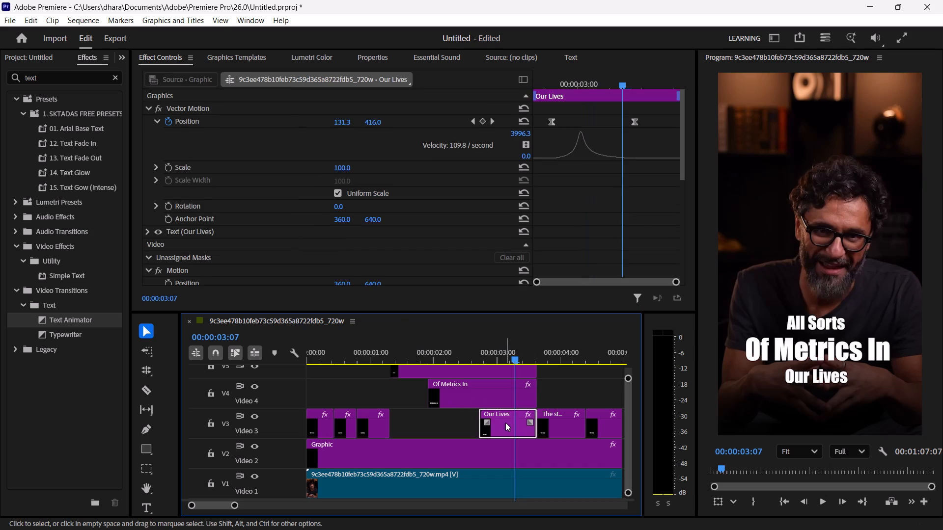
left_click_drag(642, 227, 532, 44)
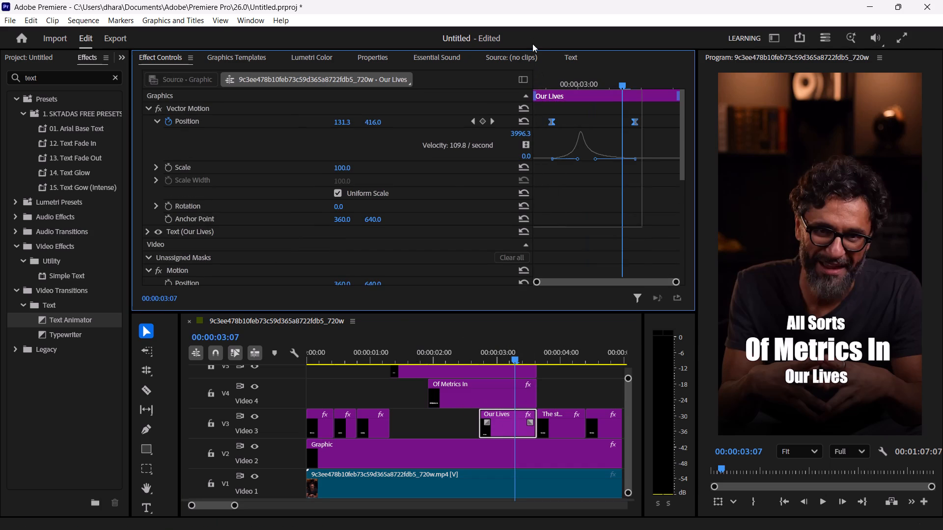
right_click(553, 122)
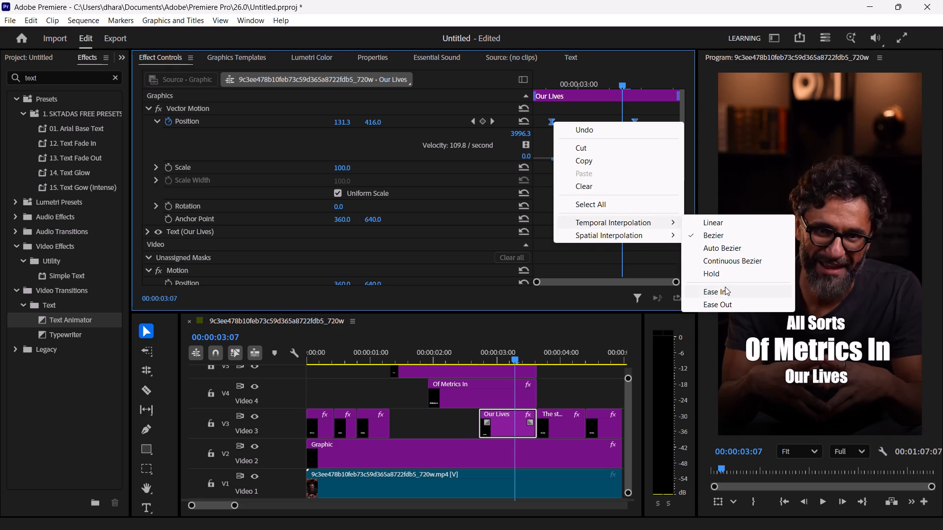
left_click(725, 293)
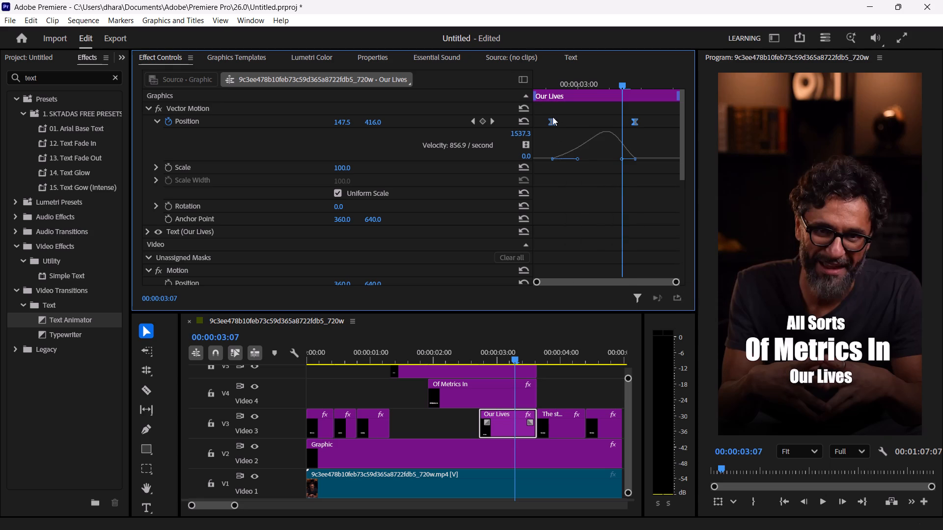
right_click(553, 119)
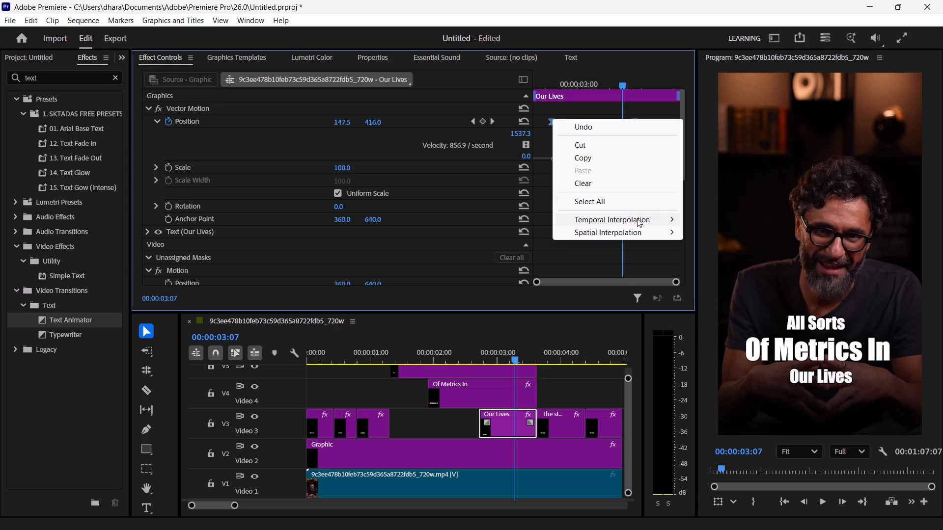
left_click(715, 302)
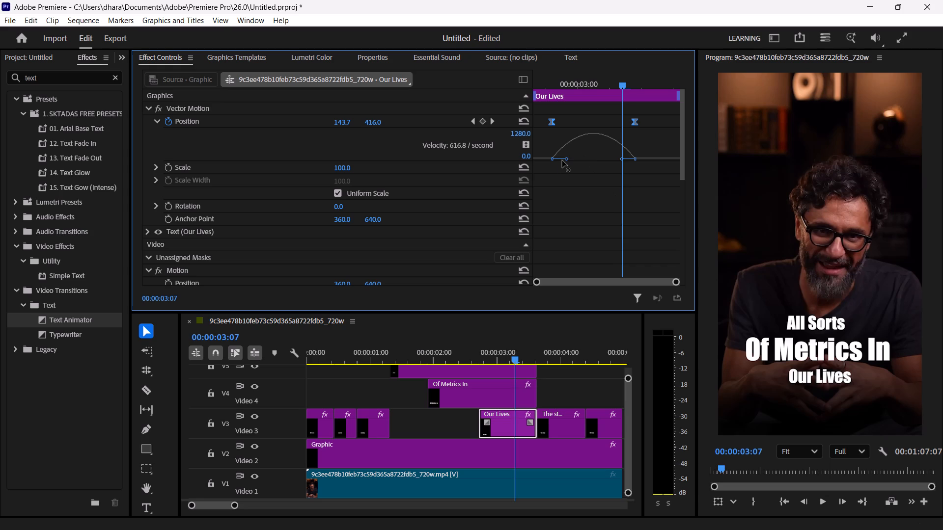
Reshape the "Our Lives" Position velocity curve into an early rounded peak with a longer, gradual ease into the second keyframe.
left_click_drag(568, 159, 539, 154)
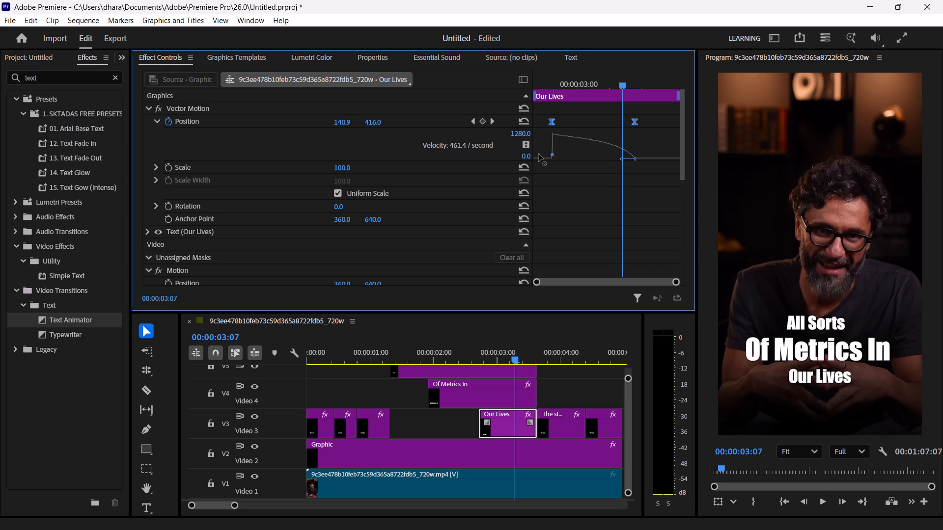
left_click_drag(539, 154, 584, 177)
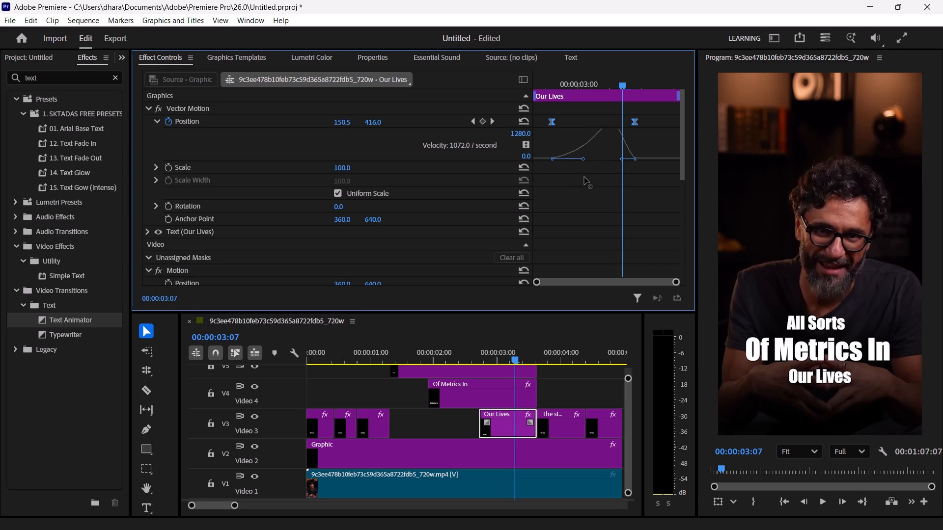
left_click_drag(584, 177, 567, 177)
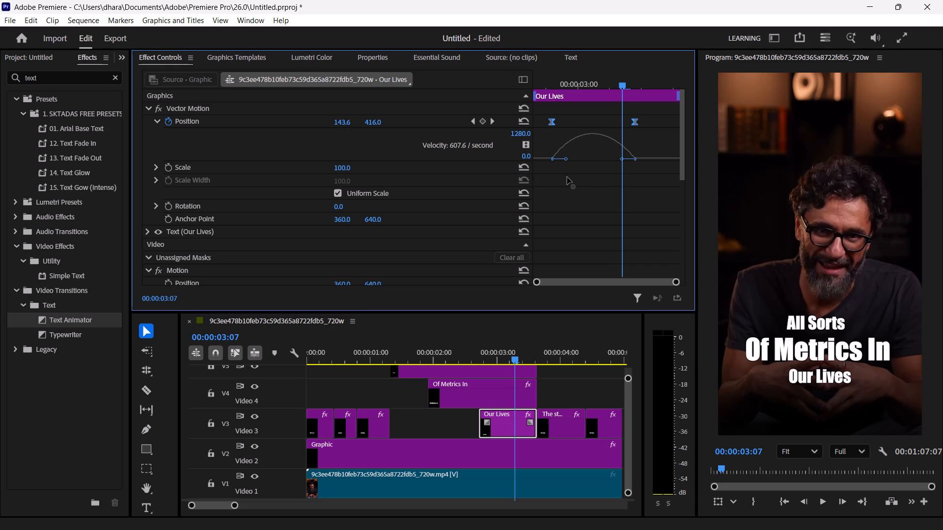
left_click_drag(567, 177, 565, 177)
left_click_drag(565, 177, 566, 177)
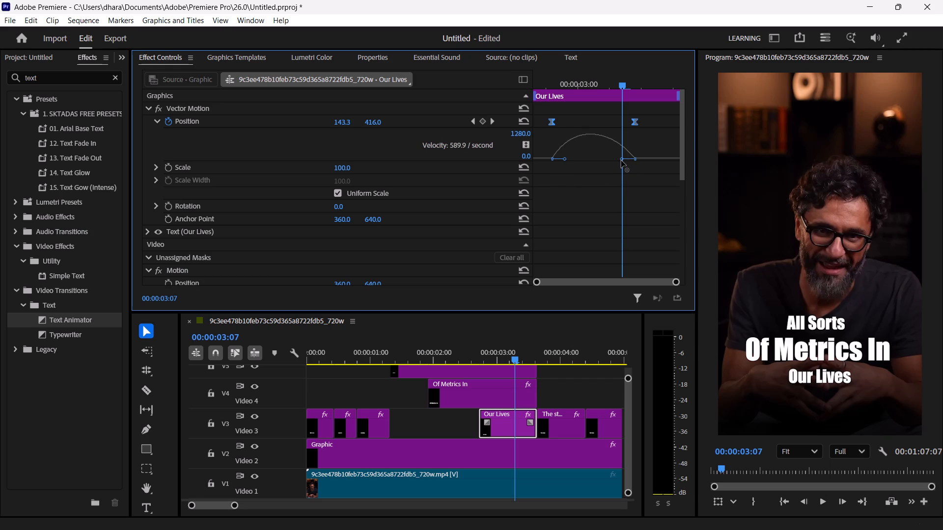
left_click_drag(621, 160, 609, 166)
left_click_drag(609, 166, 605, 168)
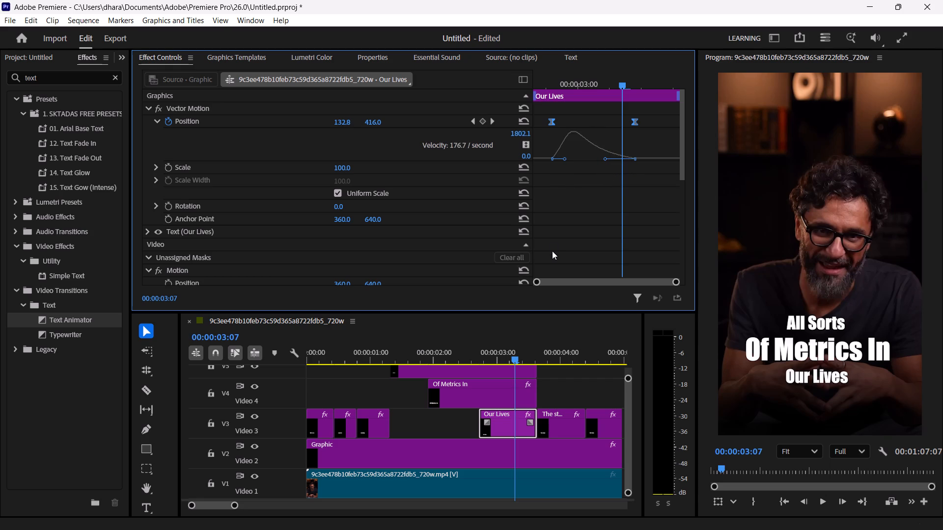
Replay twice from just after one second through "Our Lives" to check the stacked captions' slide-in motion.
left_click(393, 360)
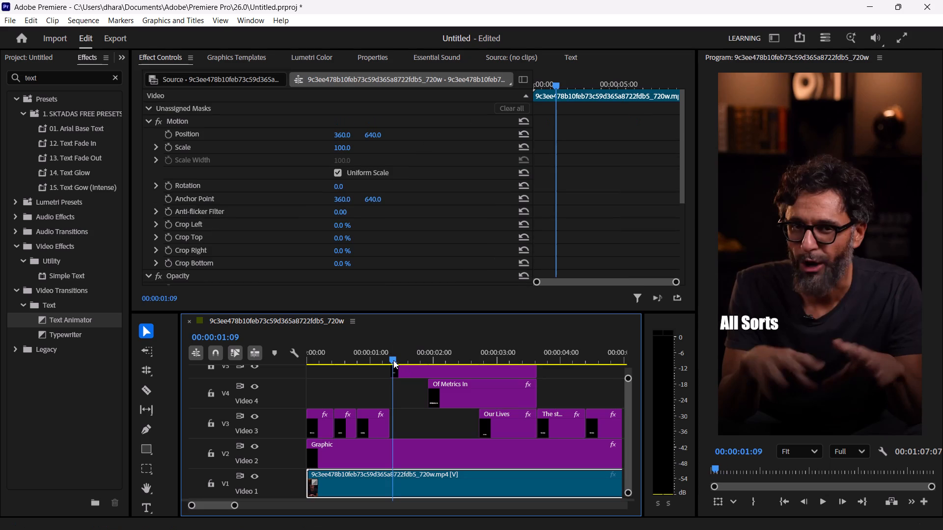
left_click(381, 357)
key("space")
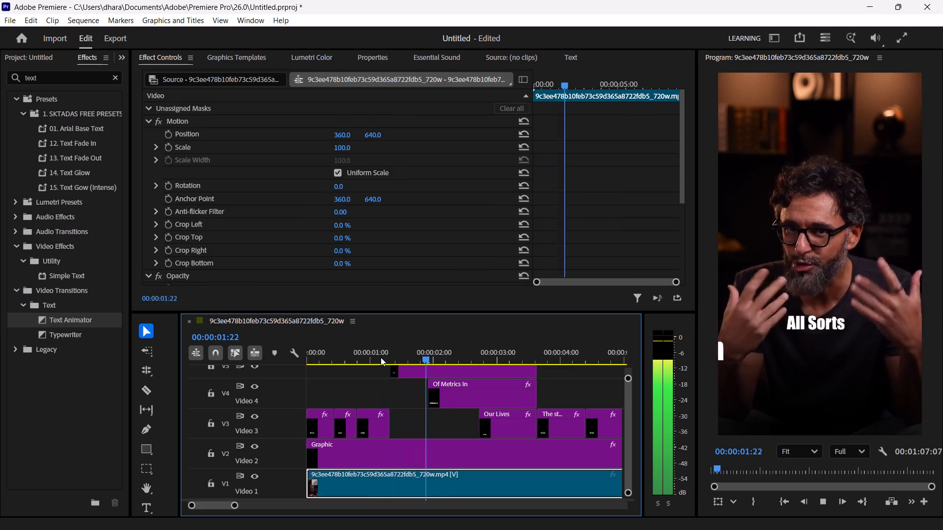
key("space")
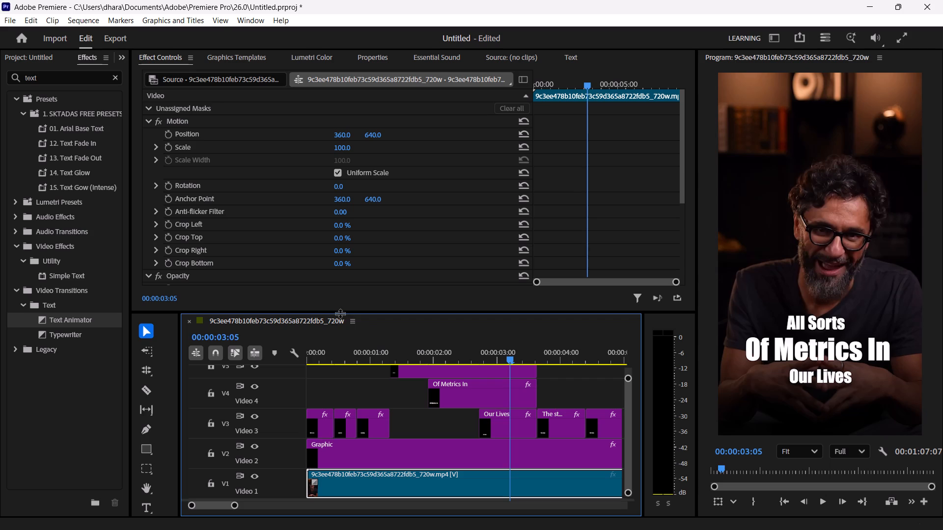
left_click(375, 356)
key("space")
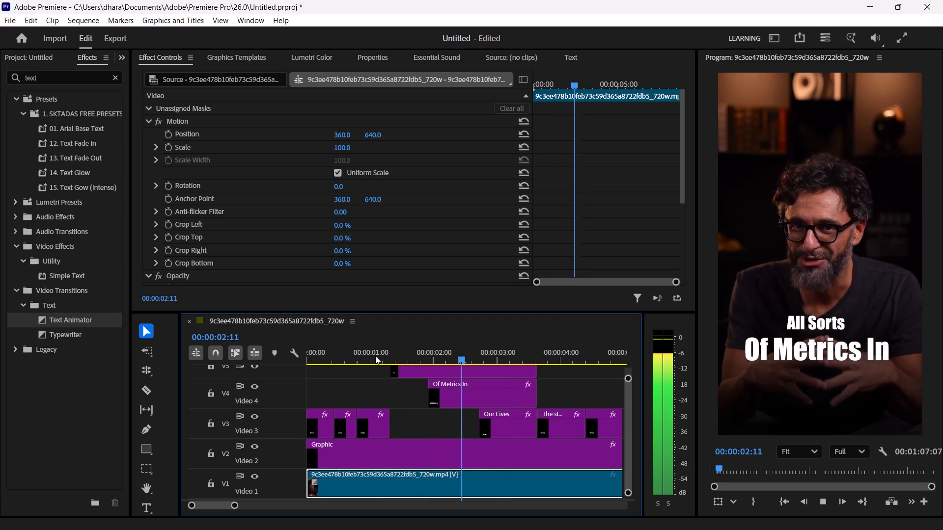
key("space")
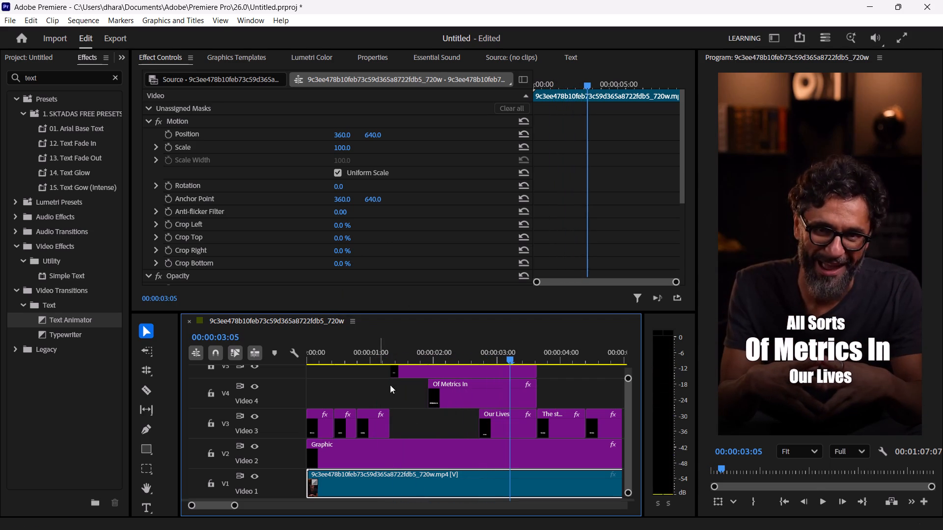
Shorten the first Position keyframe's velocity handle on "Our Lives" so the speed peak sits closer to that keyframe.
left_click(515, 434)
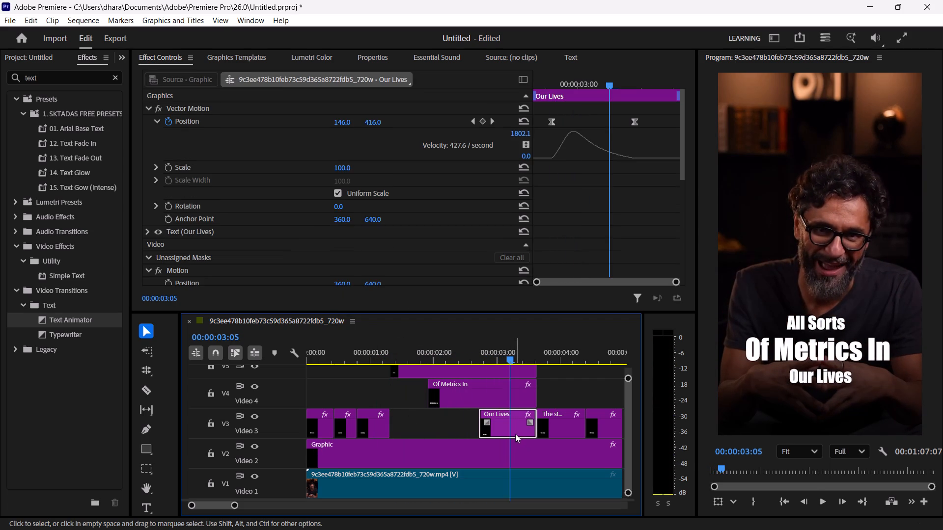
left_click_drag(550, 109, 611, 136)
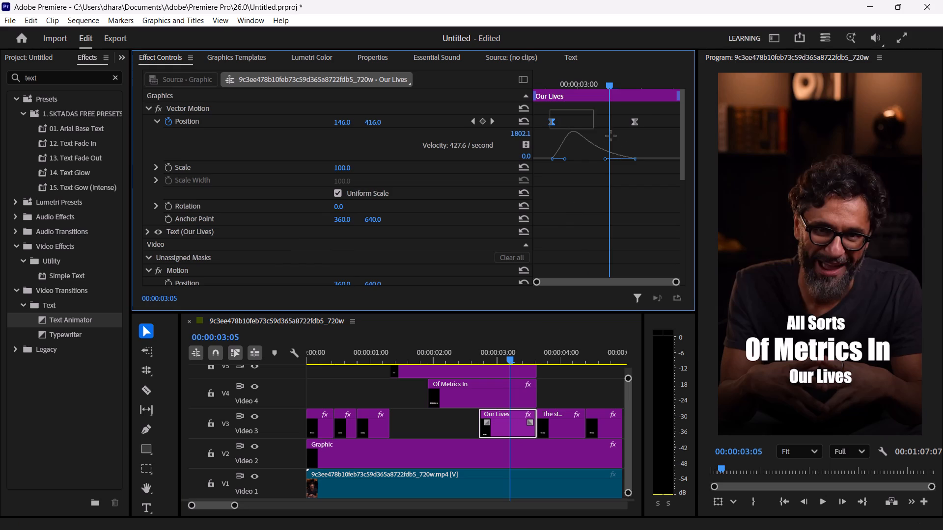
left_click_drag(611, 136, 659, 152)
left_click_drag(552, 159, 589, 183)
left_click_drag(564, 159, 569, 165)
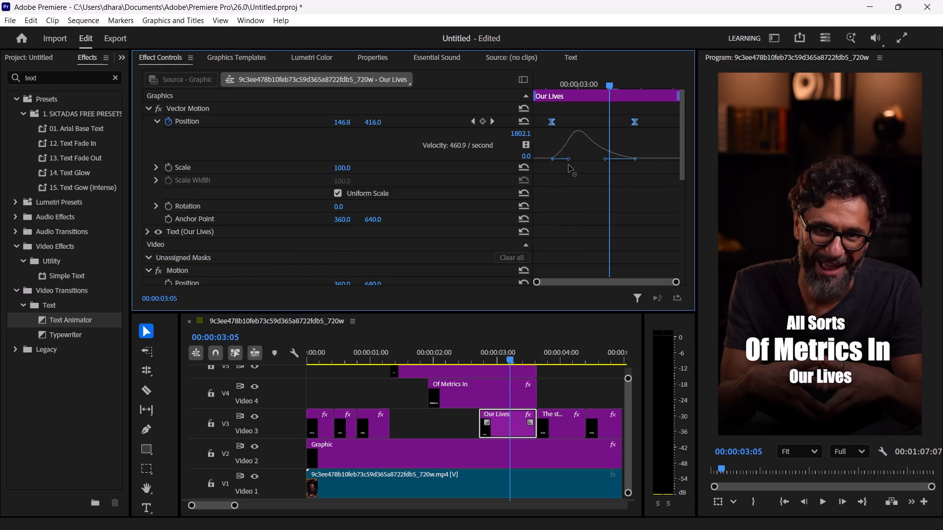
left_click_drag(569, 165, 561, 167)
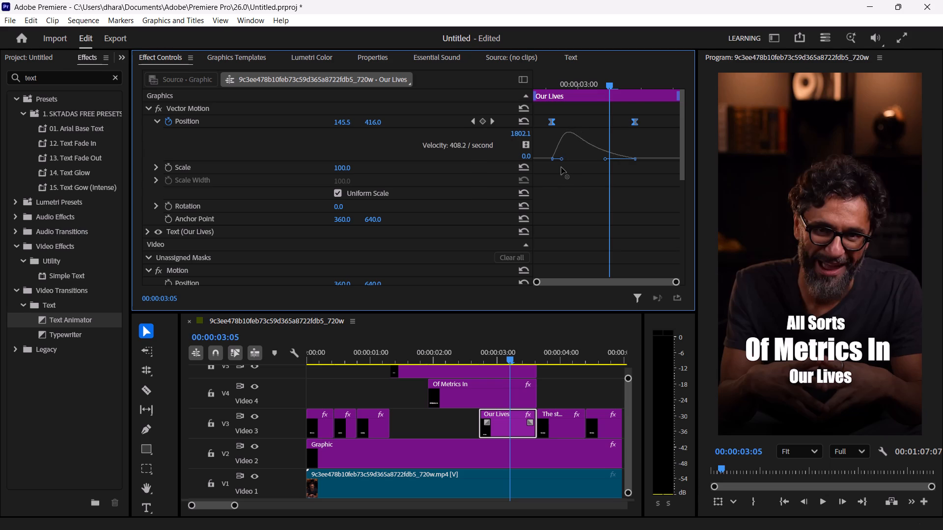
left_click_drag(561, 167, 559, 167)
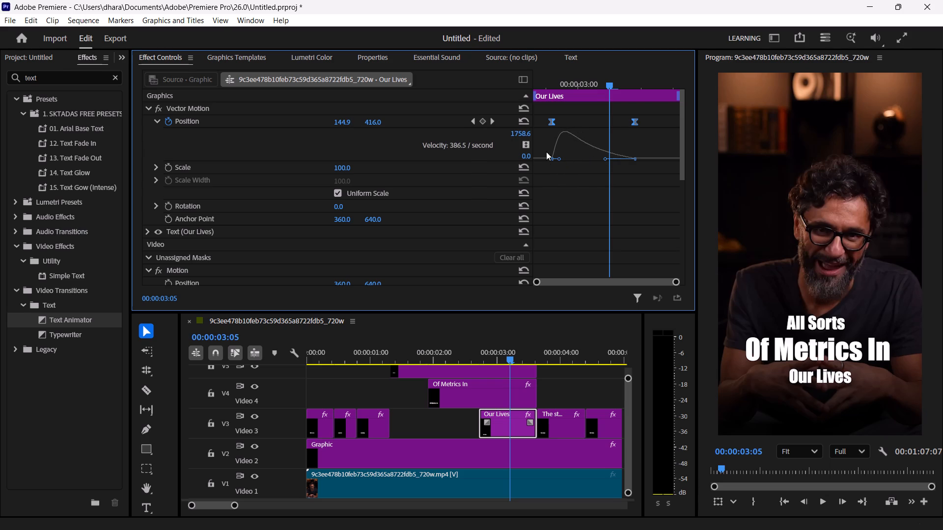
Shift both "Our Lives" Position keyframes earlier together, placing the first one at the start of the clip.
left_click_drag(542, 280, 516, 283)
left_click_drag(552, 122, 552, 122)
left_click_drag(552, 122, 517, 122)
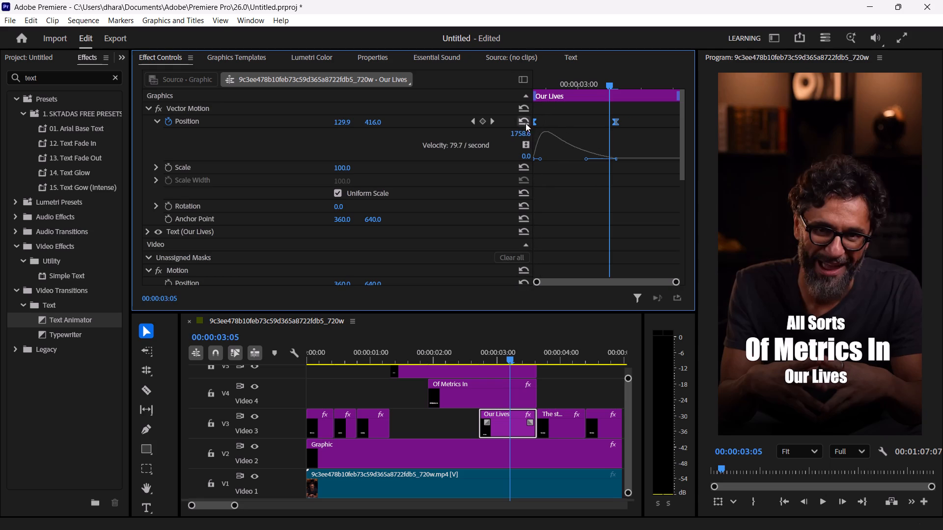
left_click(615, 120)
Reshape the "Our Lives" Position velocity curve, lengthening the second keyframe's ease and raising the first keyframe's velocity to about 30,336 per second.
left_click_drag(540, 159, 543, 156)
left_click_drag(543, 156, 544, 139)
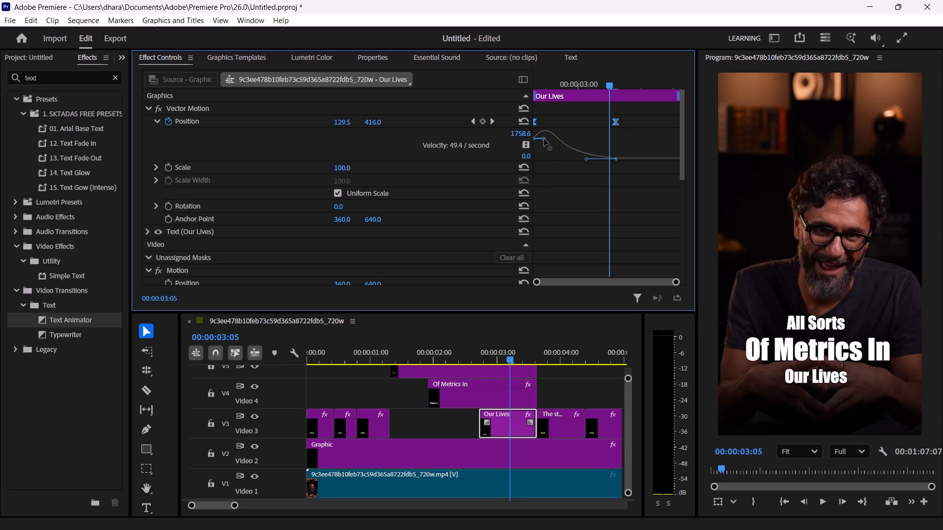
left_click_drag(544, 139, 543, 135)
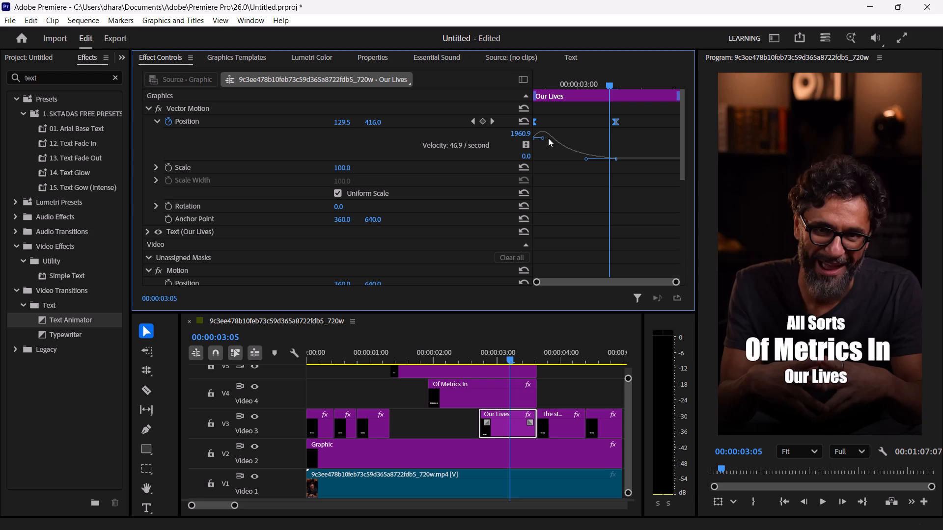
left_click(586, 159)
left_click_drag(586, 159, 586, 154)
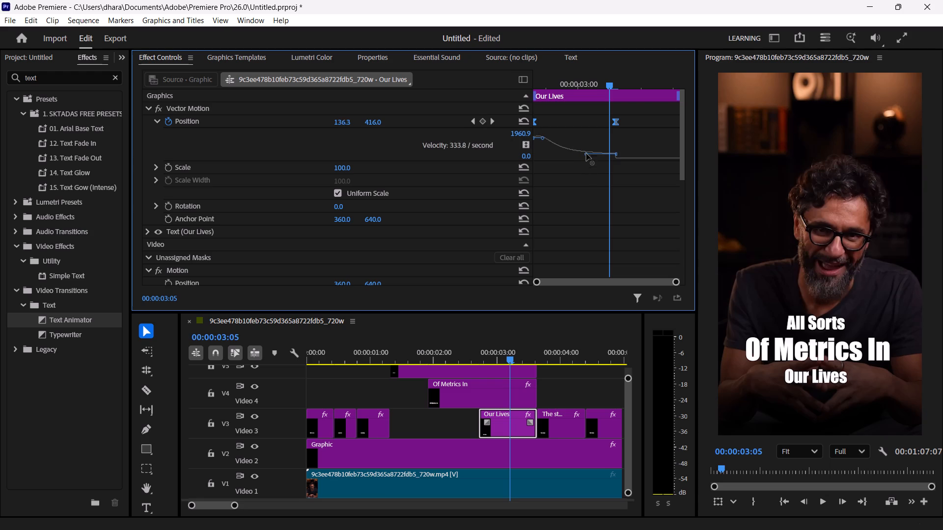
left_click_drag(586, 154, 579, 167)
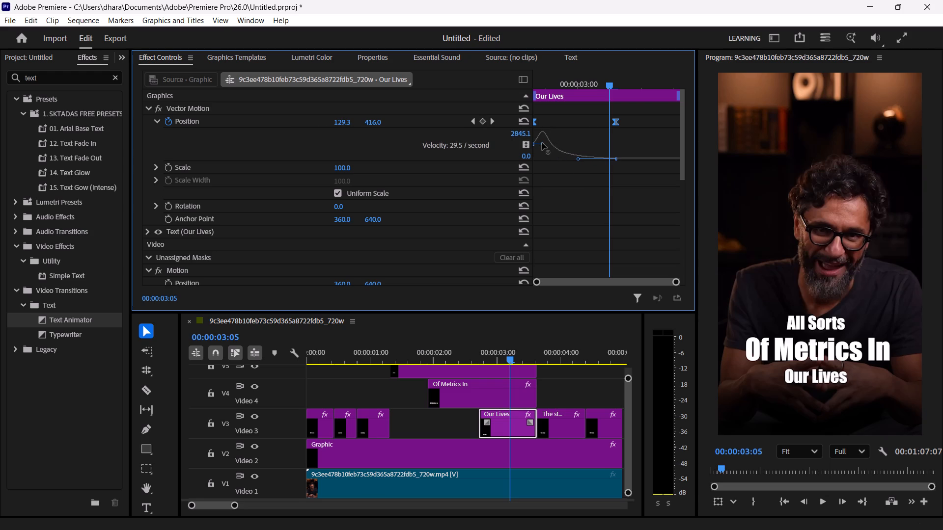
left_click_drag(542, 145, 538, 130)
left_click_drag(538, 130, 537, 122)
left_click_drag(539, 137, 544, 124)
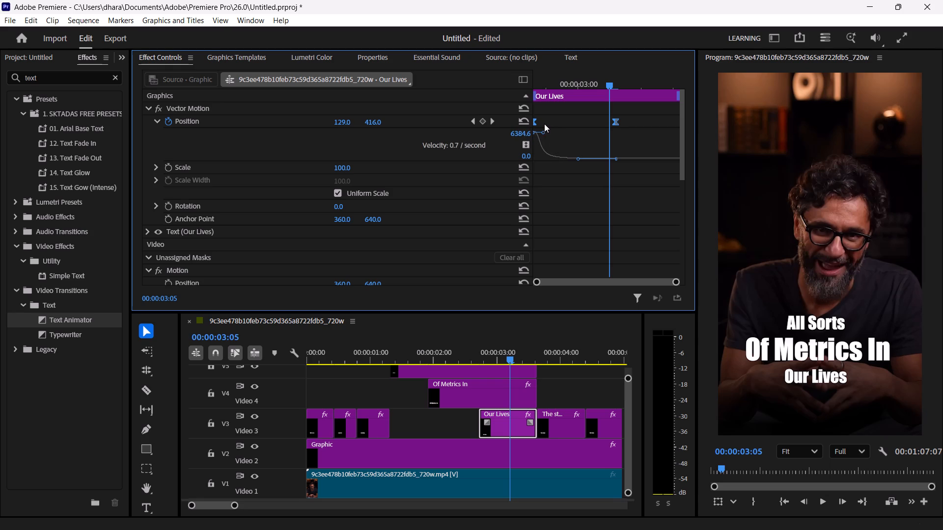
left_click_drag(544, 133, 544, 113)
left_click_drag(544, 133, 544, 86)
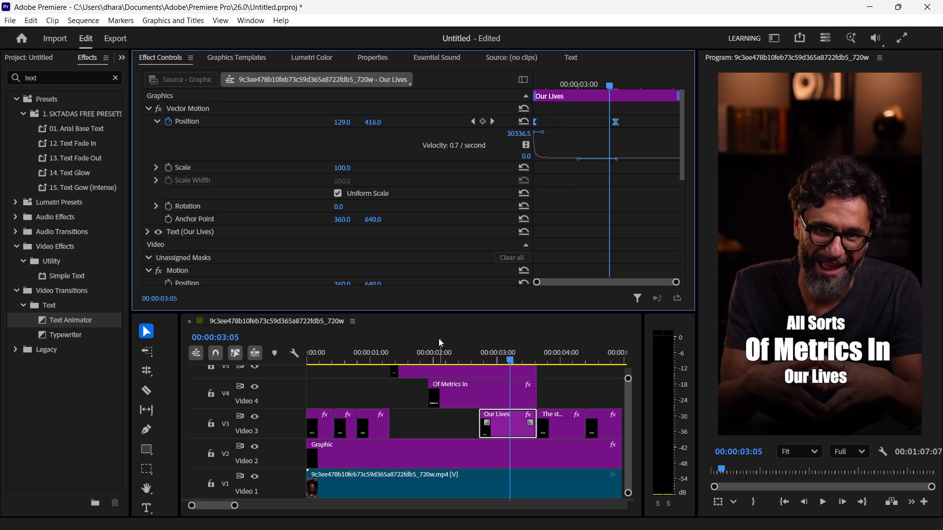
Replay from about one second through "Our Lives" to check the caption's slide-in motion.
left_click(367, 347)
key("space")
key("space")
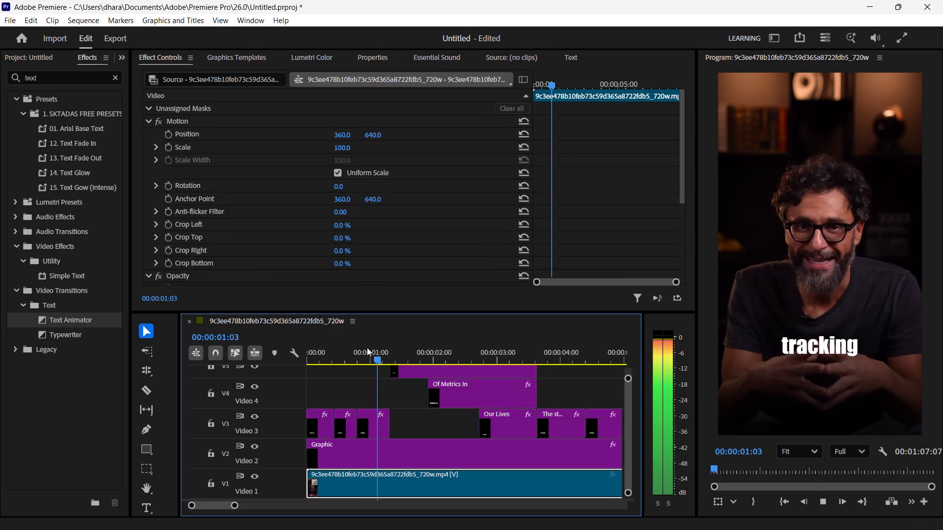
key("space")
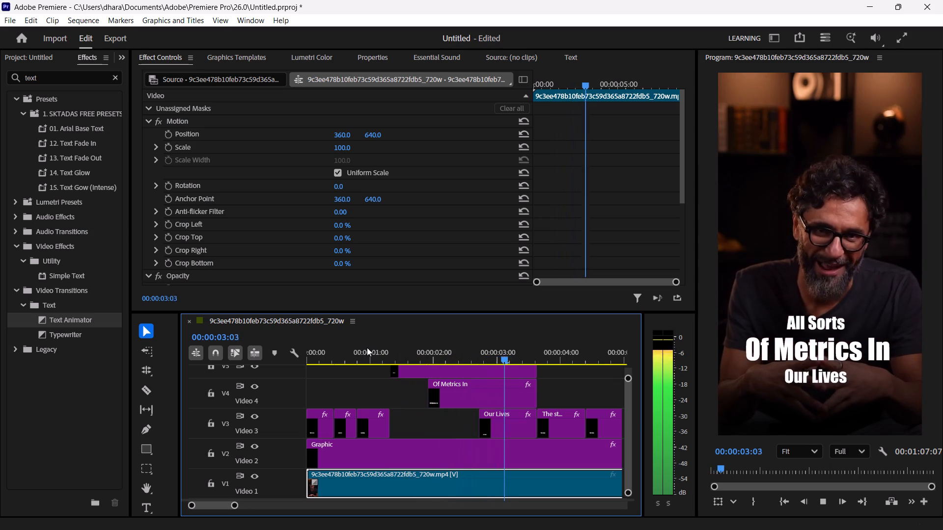
Step between frames 00:00:02:17 and 00:00:02:18 to examine where "Our Lives" first appears beneath the other captions.
left_click(475, 351)
key("Right")
key("Right")
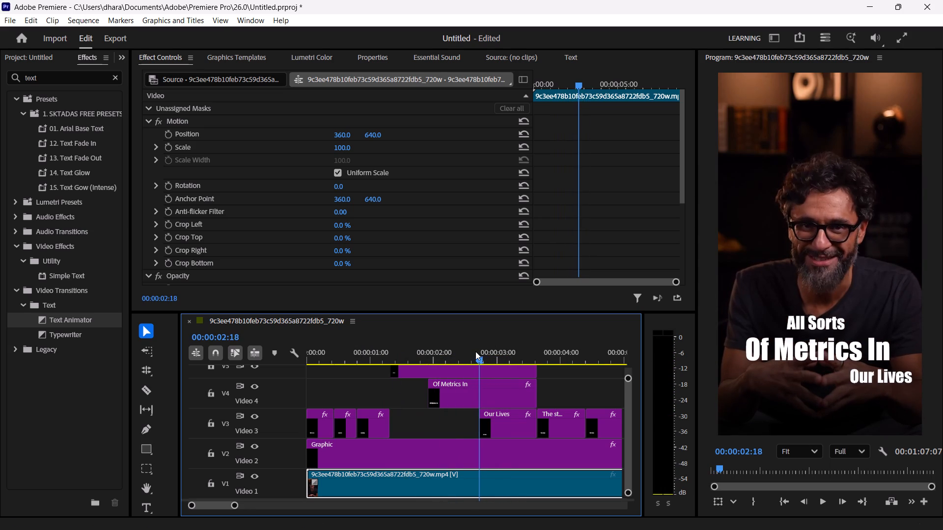
left_click(518, 415)
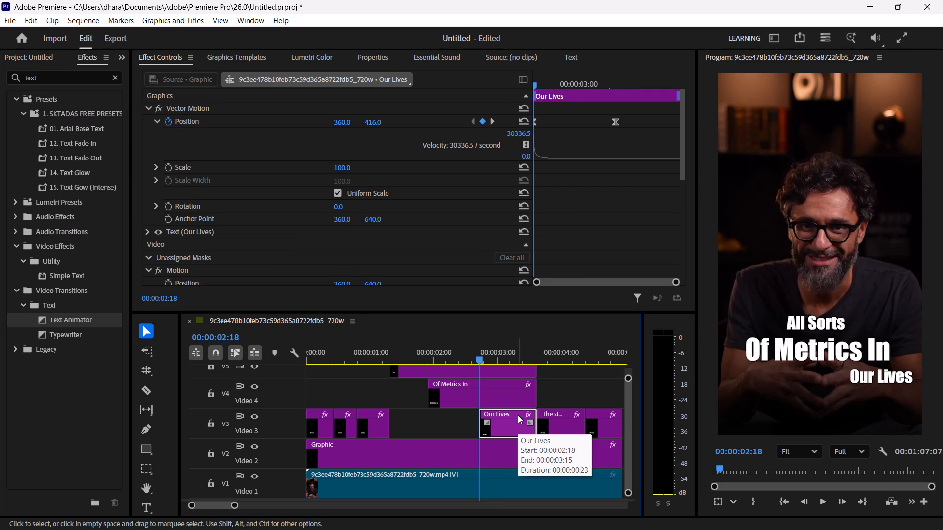
key("Left")
key("Right")
key("Left")
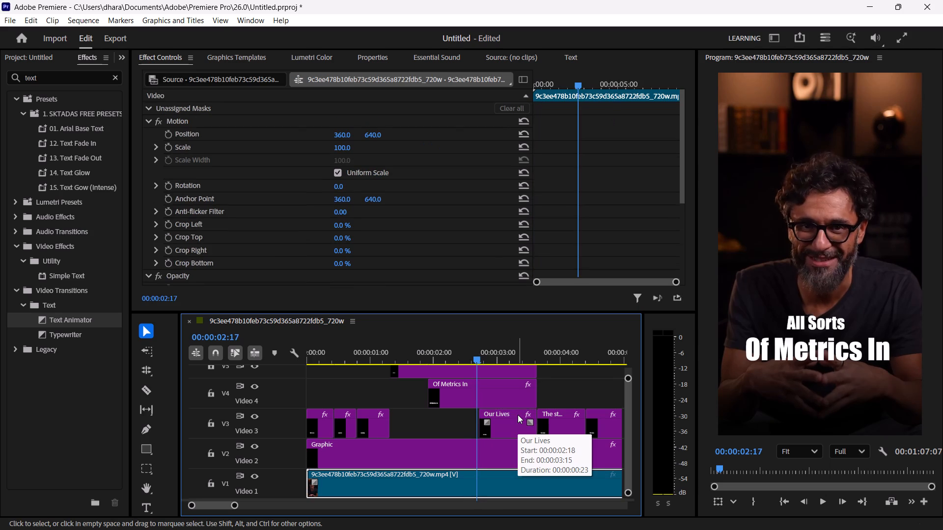
key("Right")
key("Left")
key("Right")
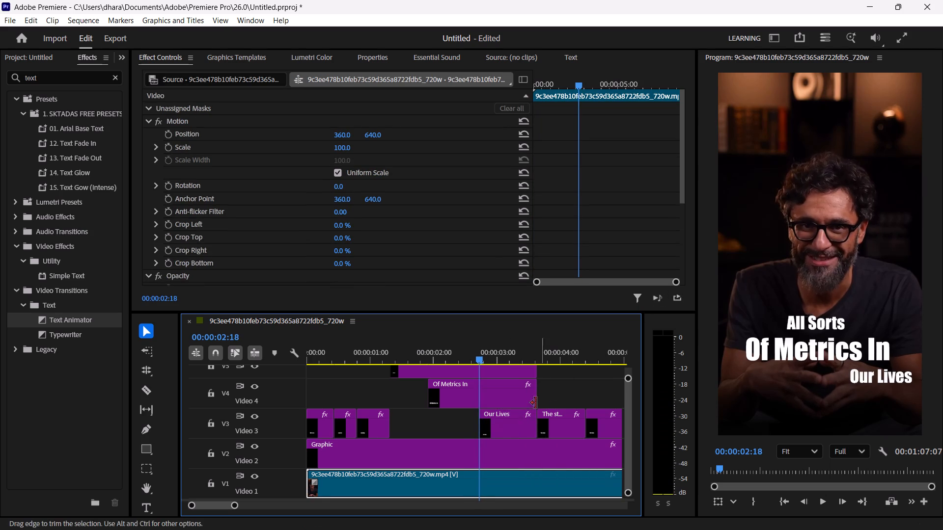
left_click(504, 425)
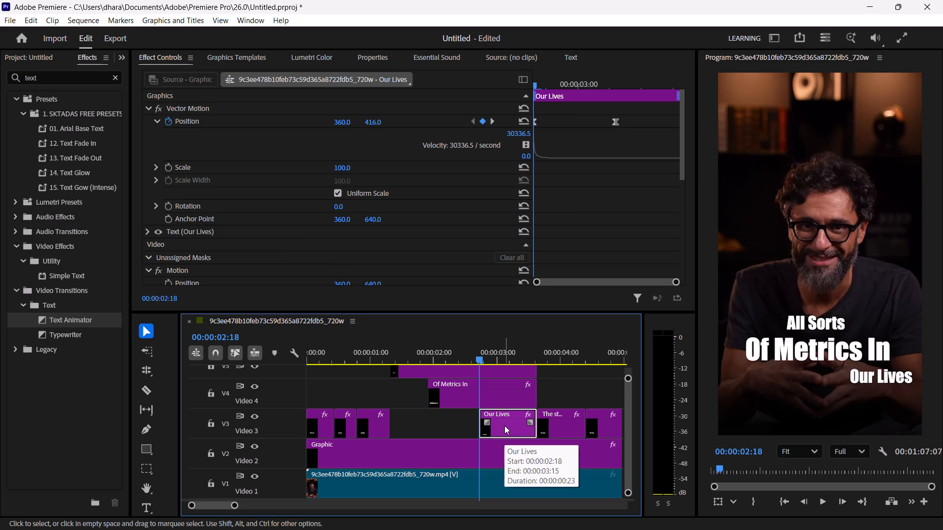
key("Left")
key("Right")
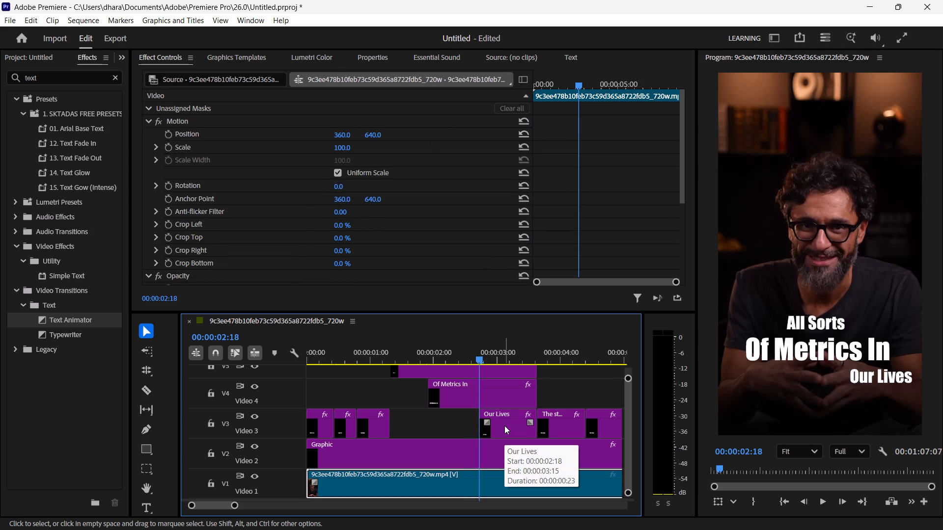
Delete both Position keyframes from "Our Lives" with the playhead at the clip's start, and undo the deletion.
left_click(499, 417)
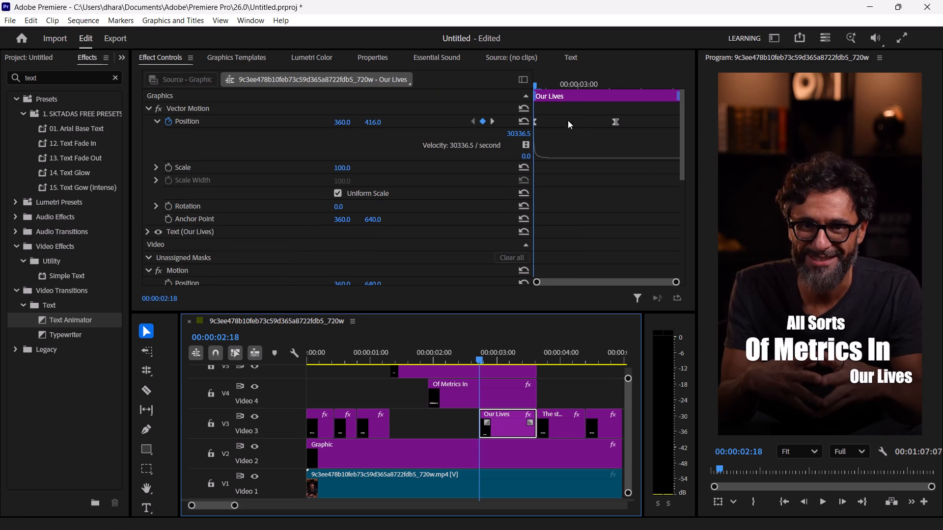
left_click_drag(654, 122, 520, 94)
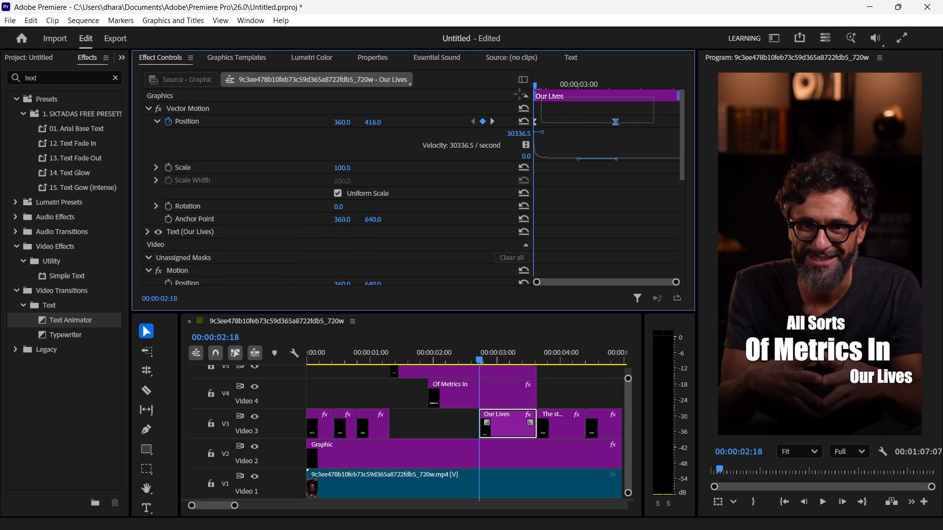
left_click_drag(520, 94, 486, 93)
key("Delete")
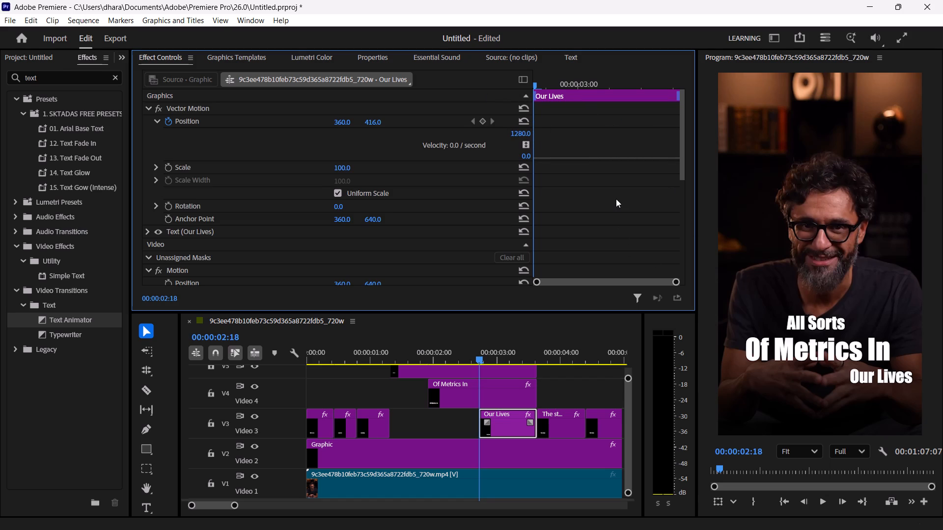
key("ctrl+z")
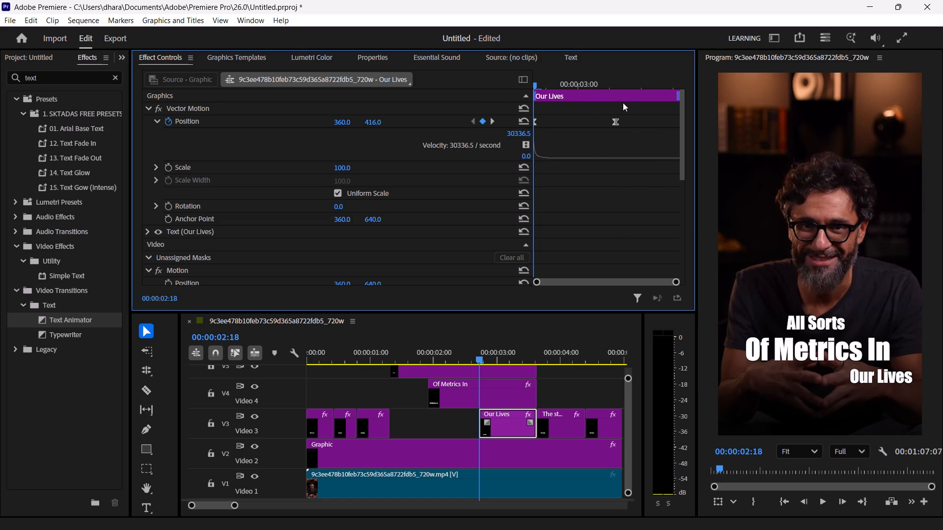
Remove both Position keyframes from "Our Lives" and return to the clip's first frame at 00:00:02:18.
left_click(634, 85)
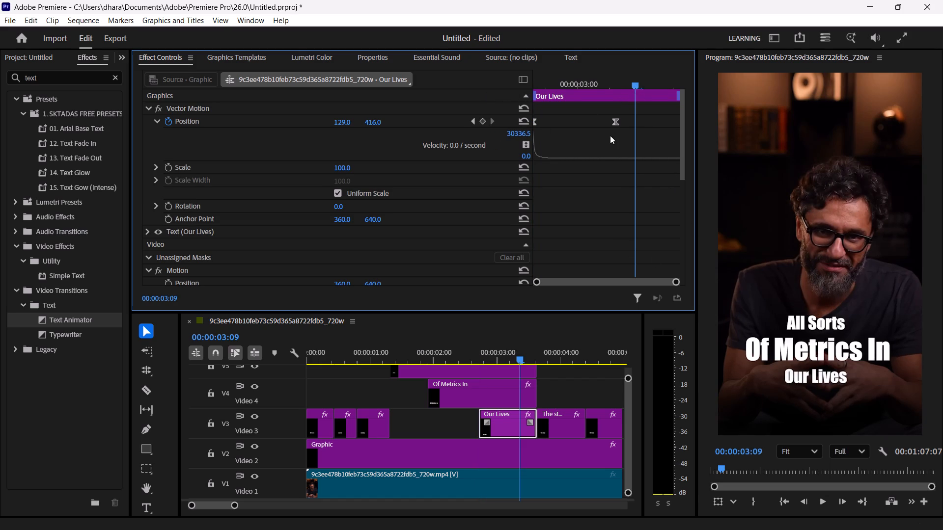
left_click_drag(615, 136, 457, 113)
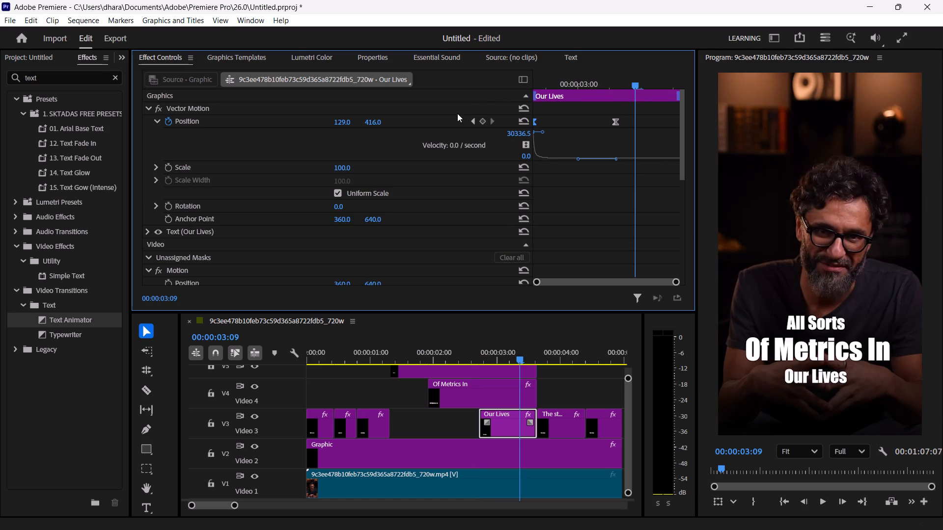
left_click_drag(625, 132, 444, 87)
key("Delete")
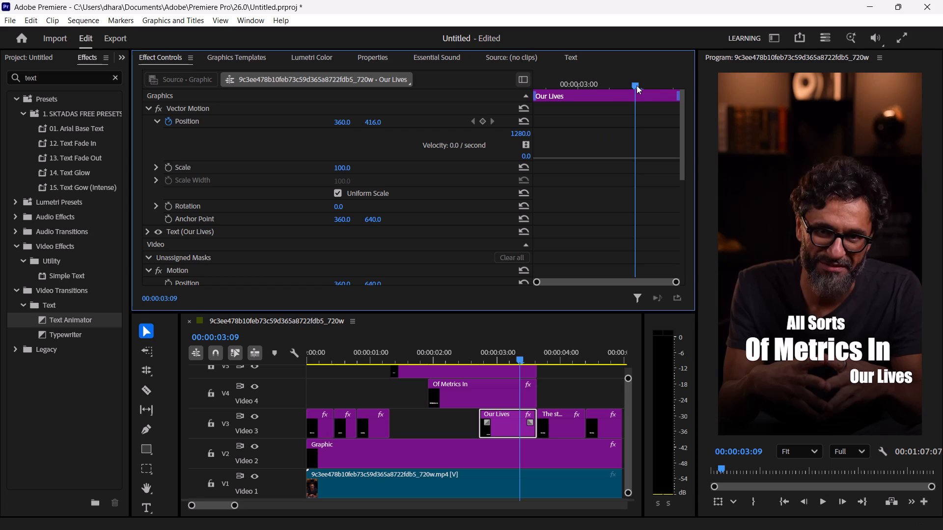
left_click_drag(637, 85, 499, 100)
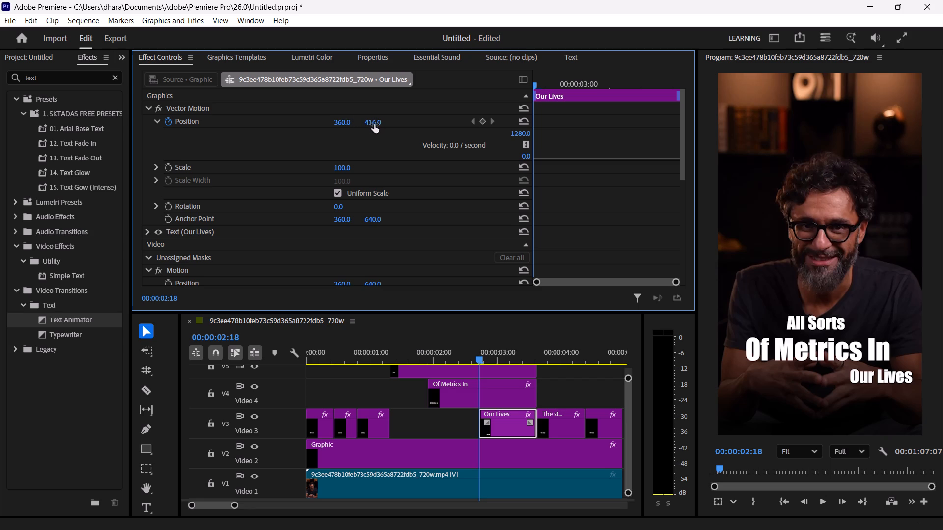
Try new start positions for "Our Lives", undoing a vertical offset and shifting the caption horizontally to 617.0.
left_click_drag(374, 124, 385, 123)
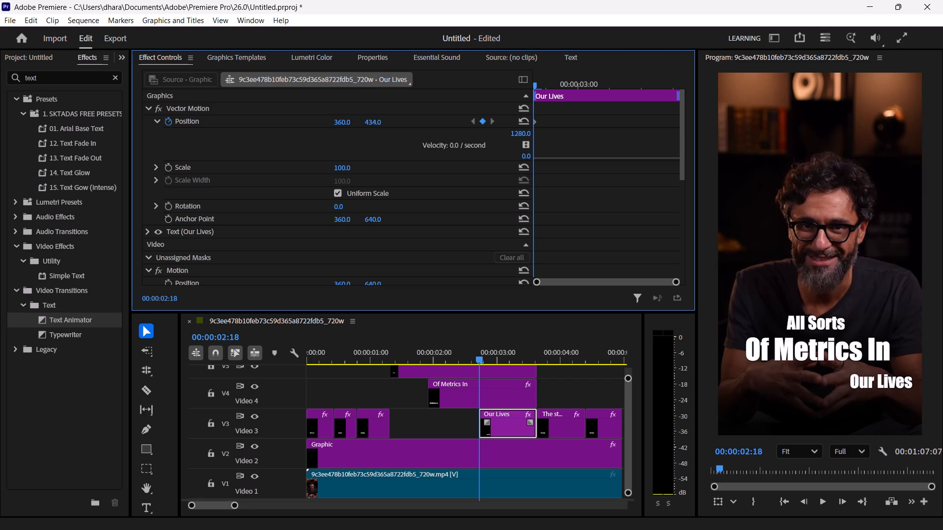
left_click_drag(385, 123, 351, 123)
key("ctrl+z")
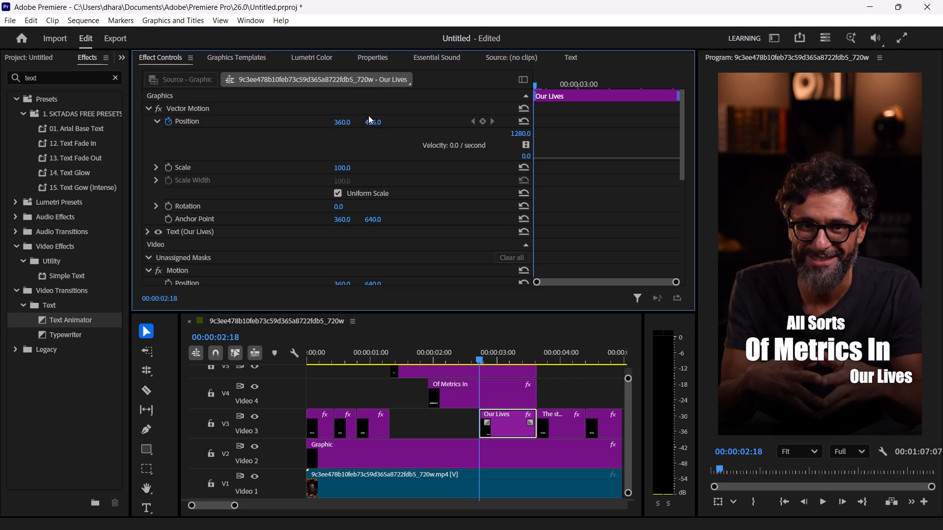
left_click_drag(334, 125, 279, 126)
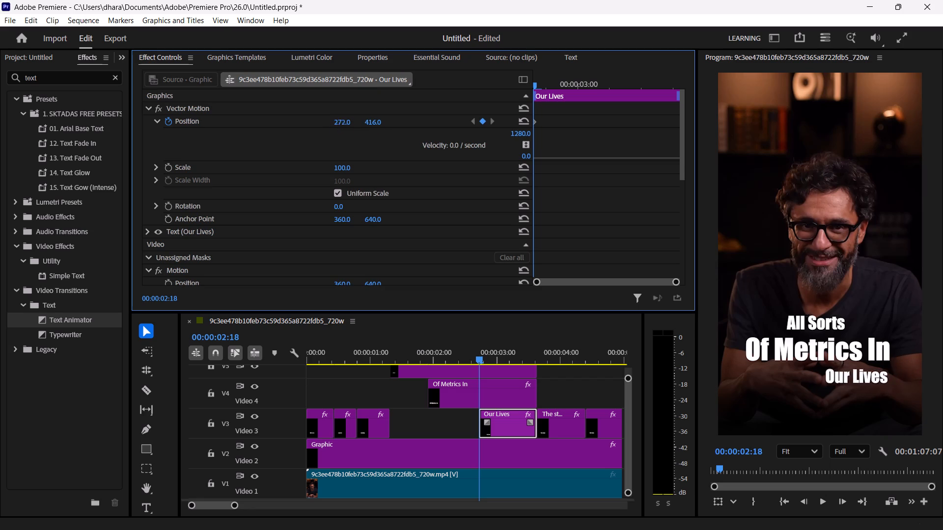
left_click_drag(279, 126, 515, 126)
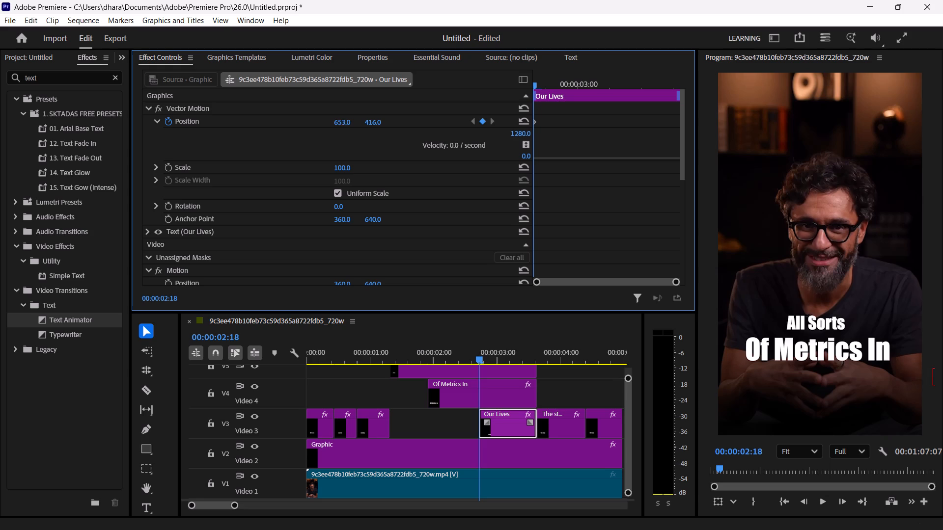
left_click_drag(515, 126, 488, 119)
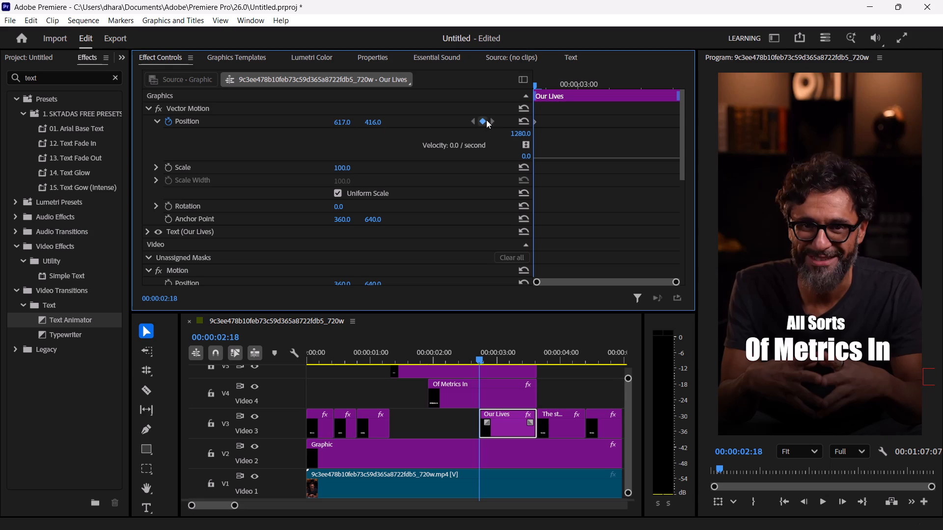
Replace the Position keyframe at the start of "Our Lives" with one at 360.0, 416.0.
left_click(482, 120)
left_click(482, 120)
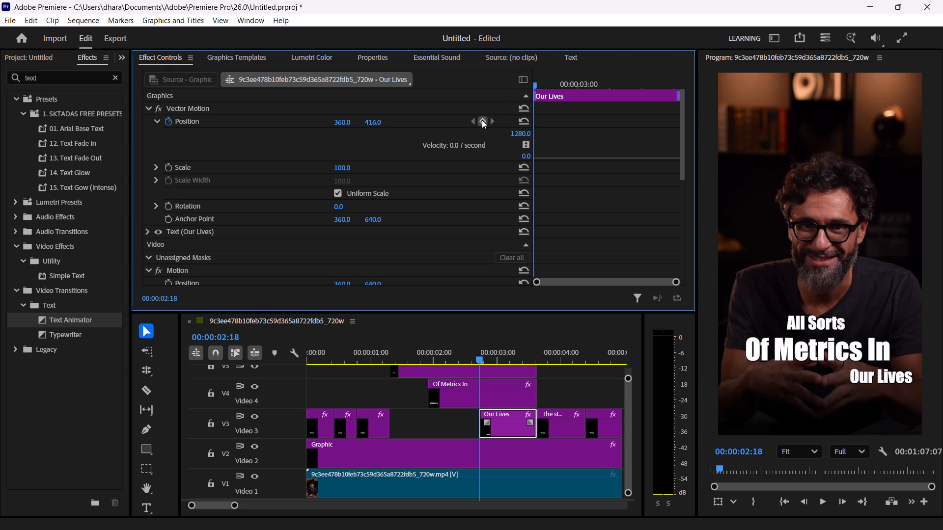
Add a second Position keyframe to "Our Lives" at 00:00:03:06 with the values 125.0, 416.0, and preview the slide.
left_click_drag(581, 82, 599, 82)
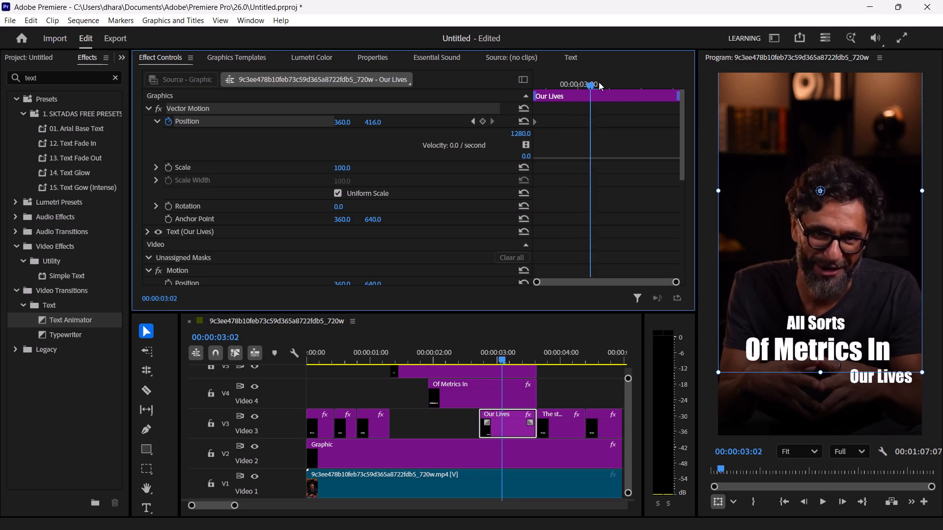
left_click_drag(599, 82, 618, 81)
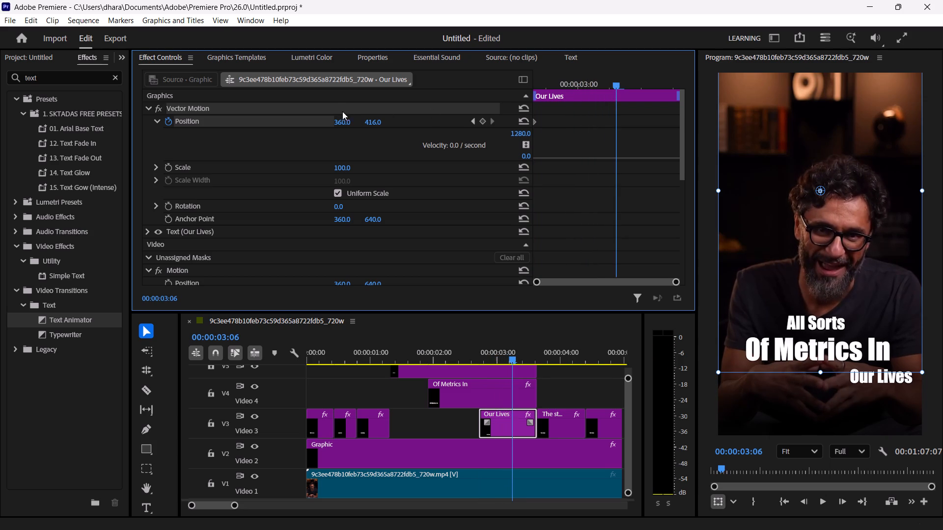
left_click_drag(342, 120, 305, 117)
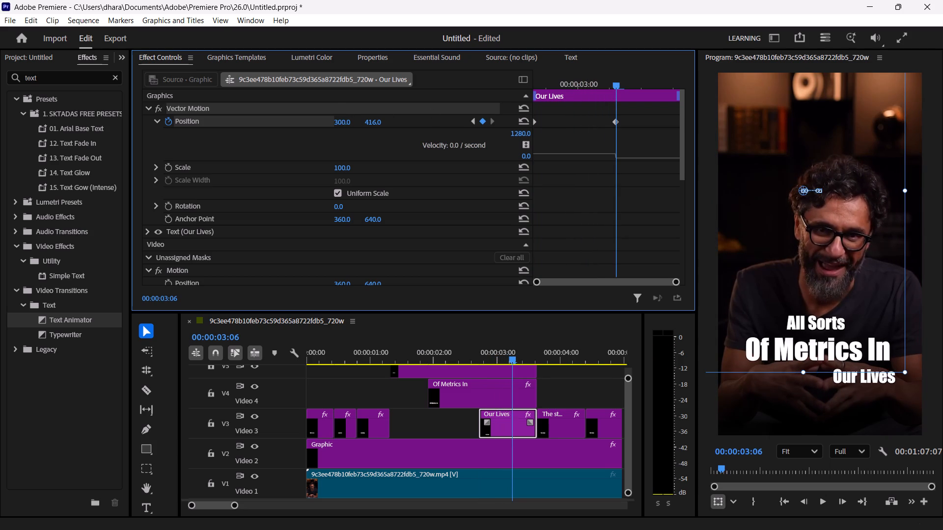
left_click_drag(305, 117, 208, 99)
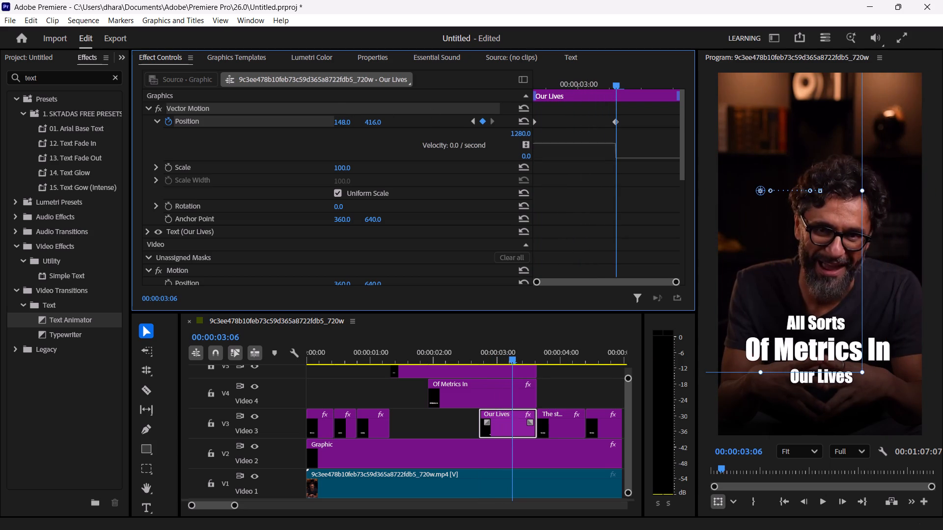
left_click_drag(208, 99, 136, 73)
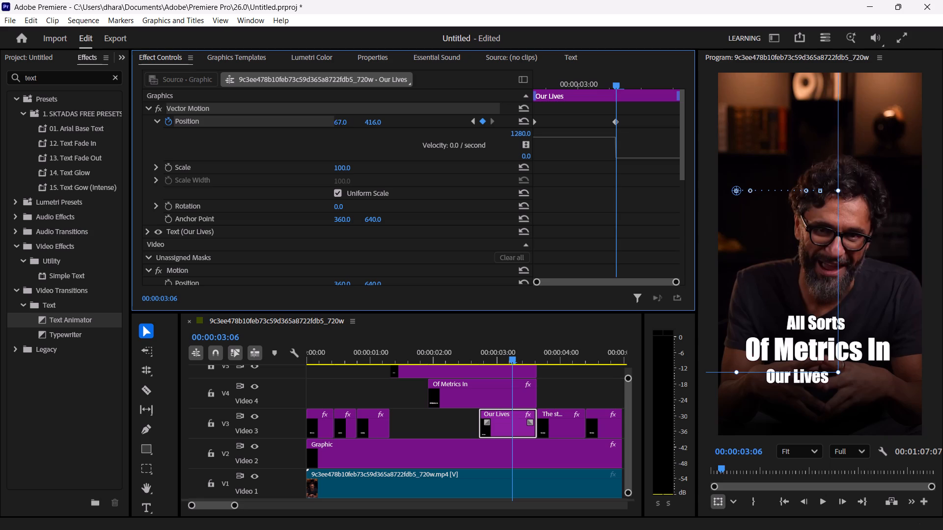
left_click_drag(136, 73, 170, 65)
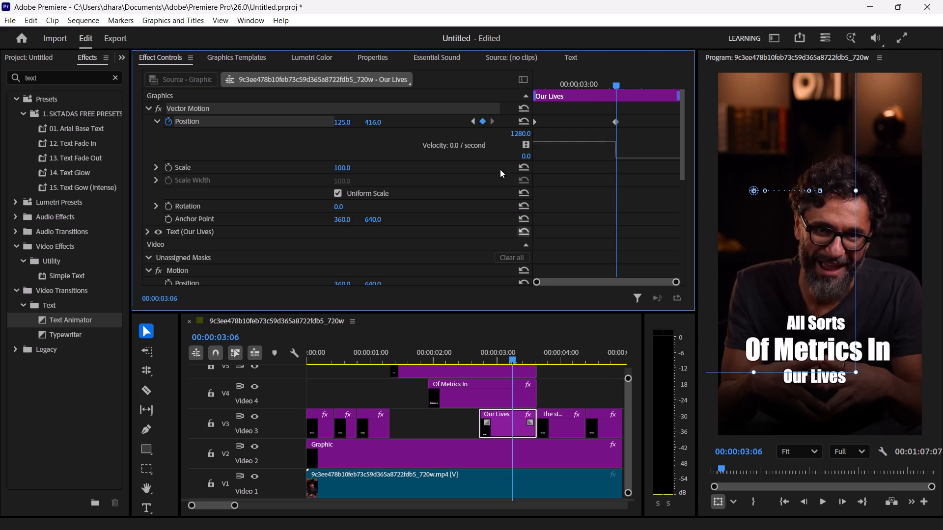
left_click(390, 350)
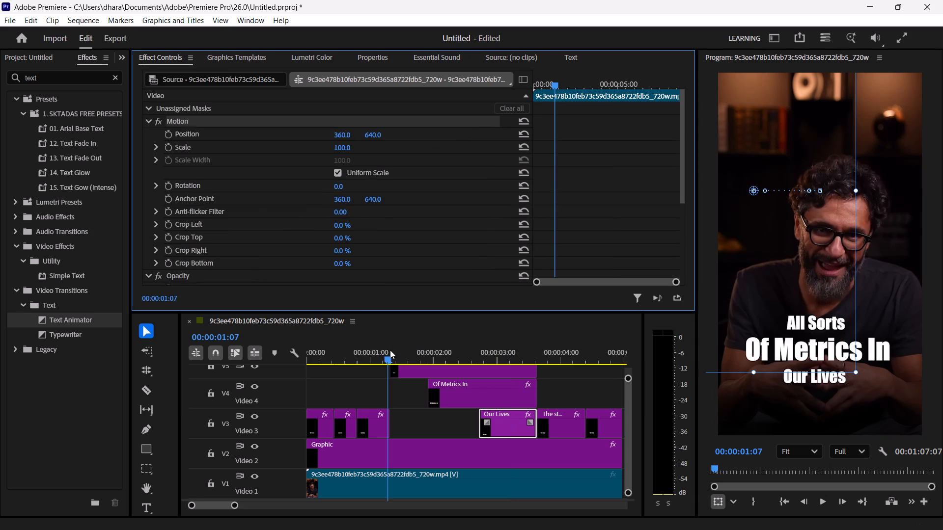
key("space")
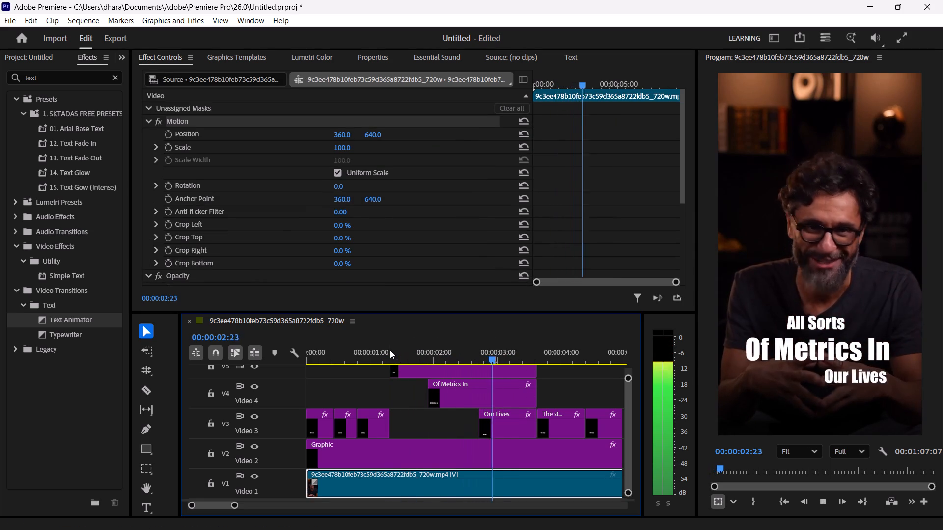
key("space")
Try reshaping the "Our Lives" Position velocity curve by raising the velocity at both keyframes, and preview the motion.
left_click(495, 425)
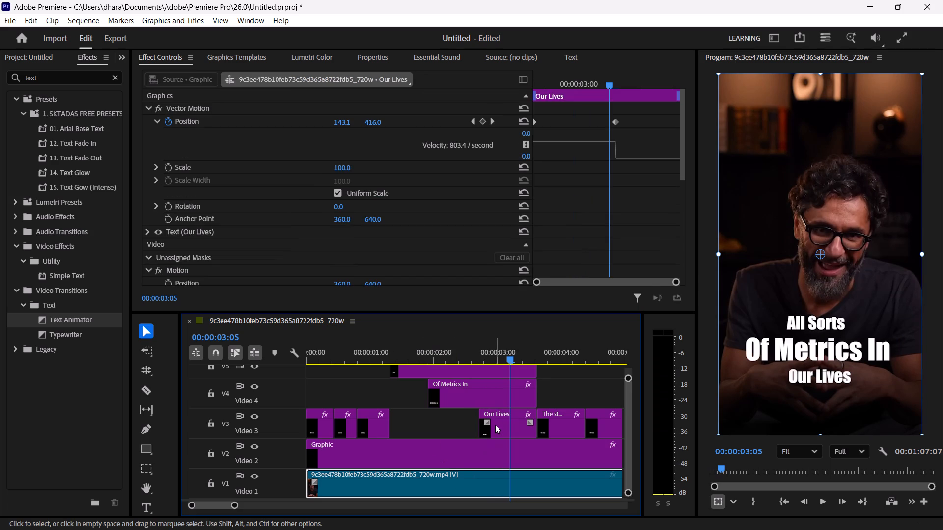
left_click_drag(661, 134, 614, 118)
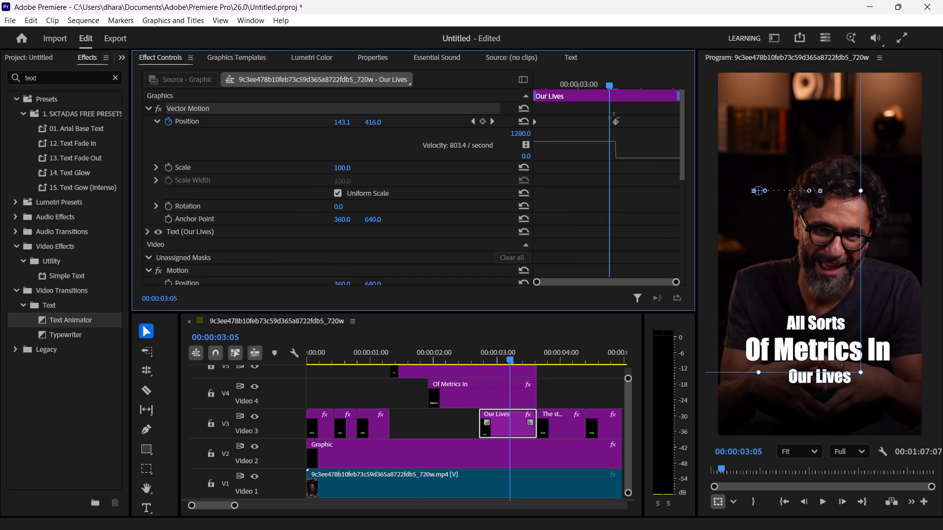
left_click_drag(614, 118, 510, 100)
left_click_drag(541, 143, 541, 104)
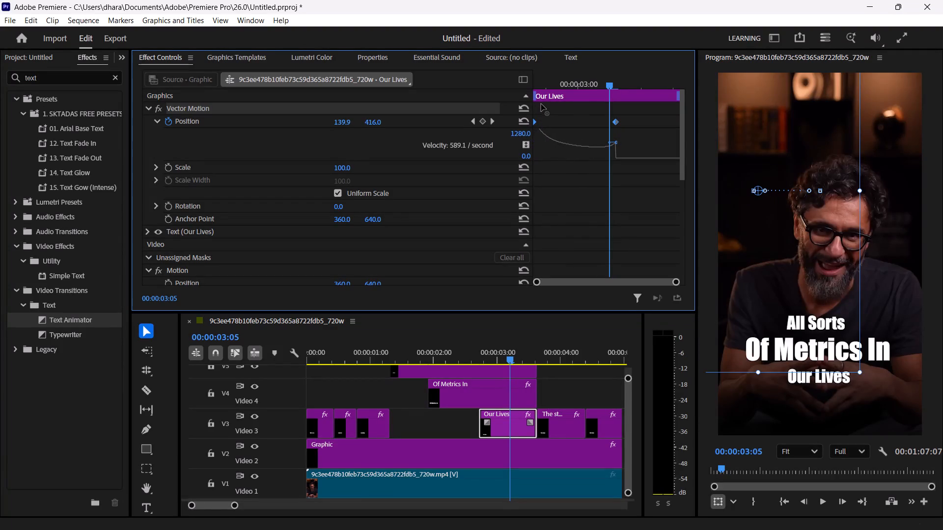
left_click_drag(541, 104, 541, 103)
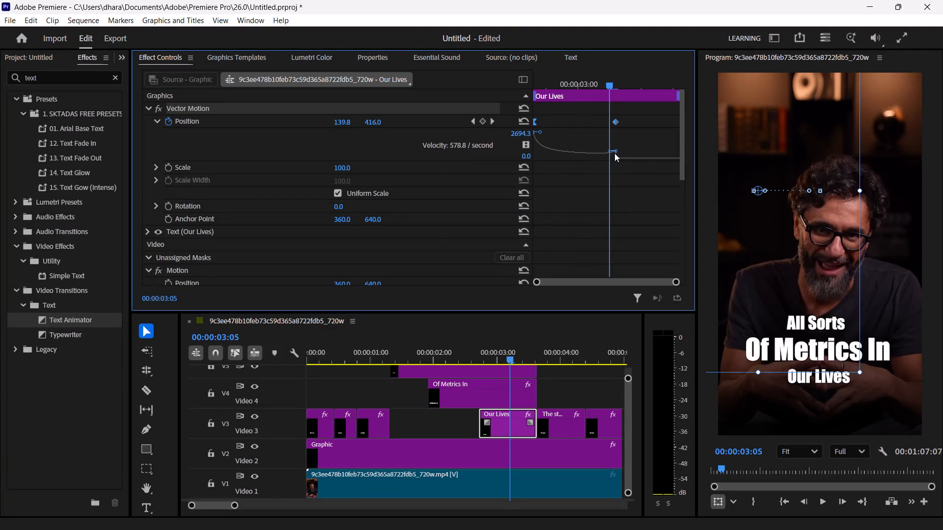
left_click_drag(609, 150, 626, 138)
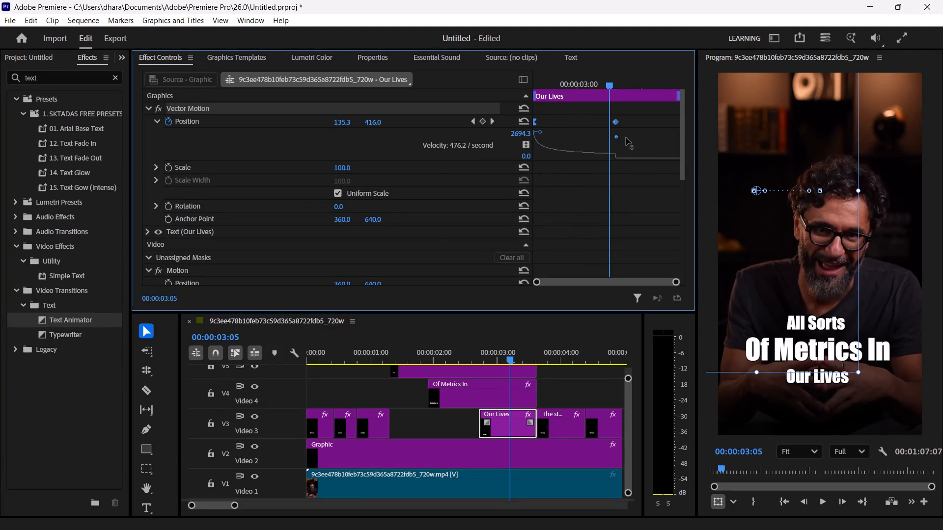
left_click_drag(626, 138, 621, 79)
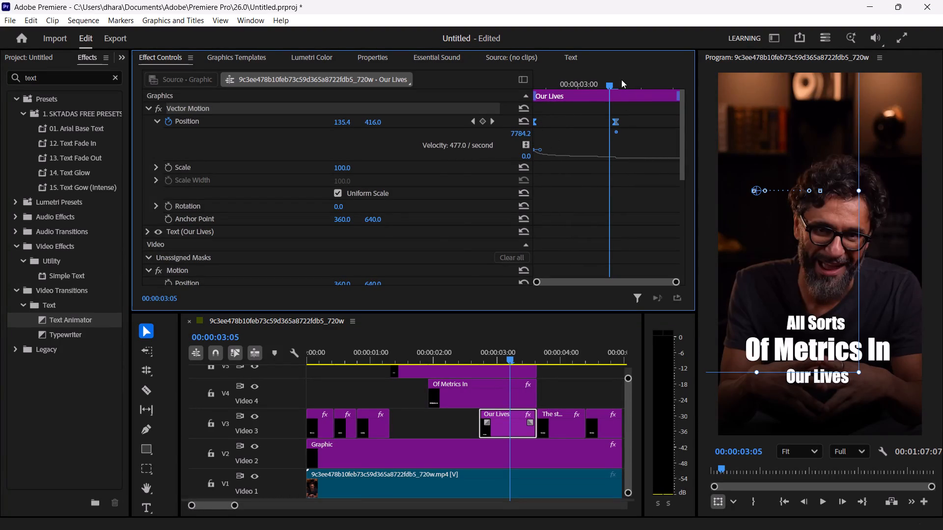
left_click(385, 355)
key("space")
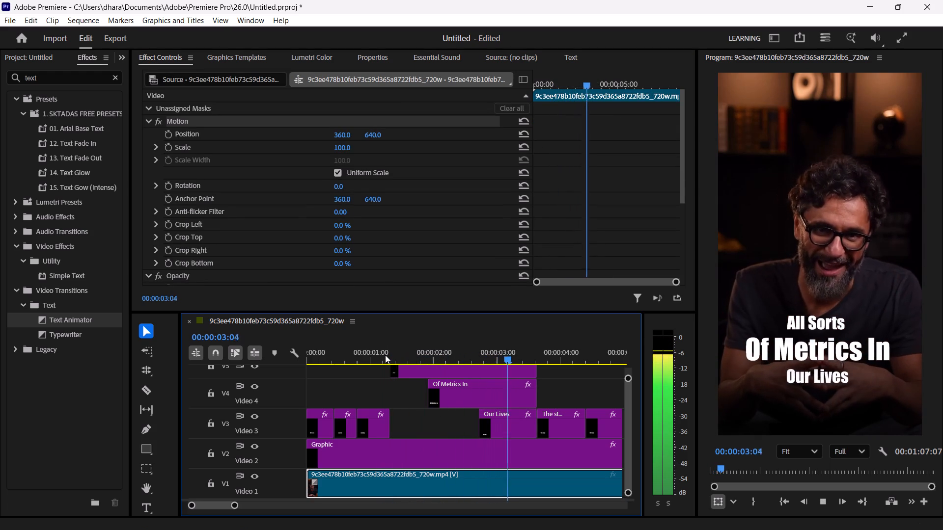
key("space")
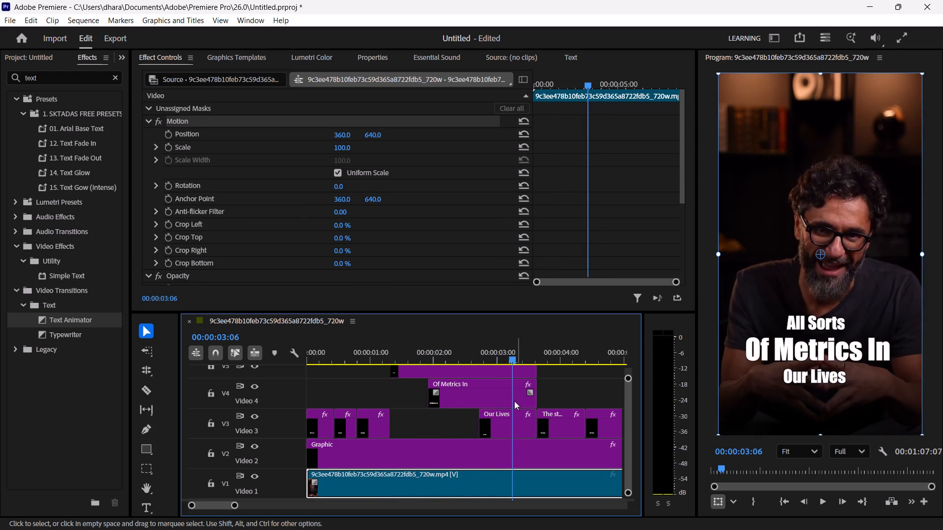
Apply Ease In and Ease Out temporal interpolation to both Position keyframes of "Our Lives".
left_click(505, 433)
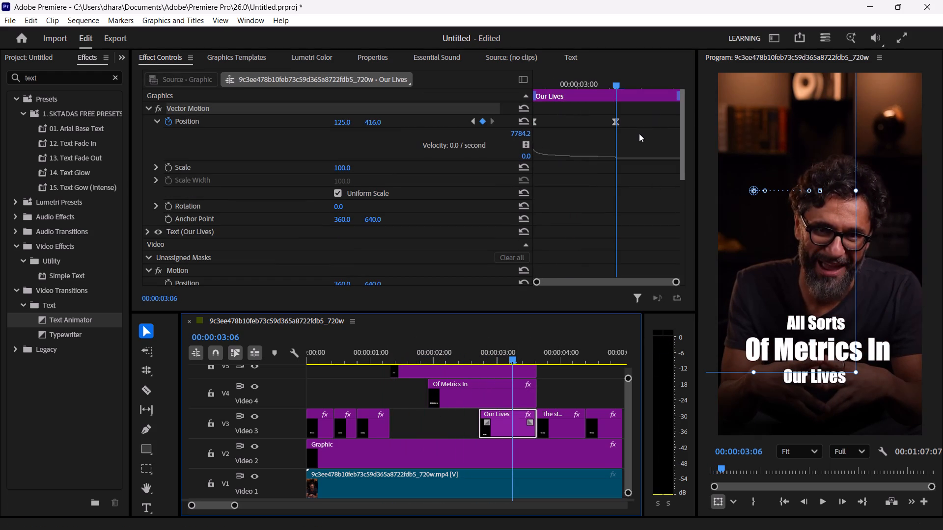
left_click_drag(639, 133, 472, 115)
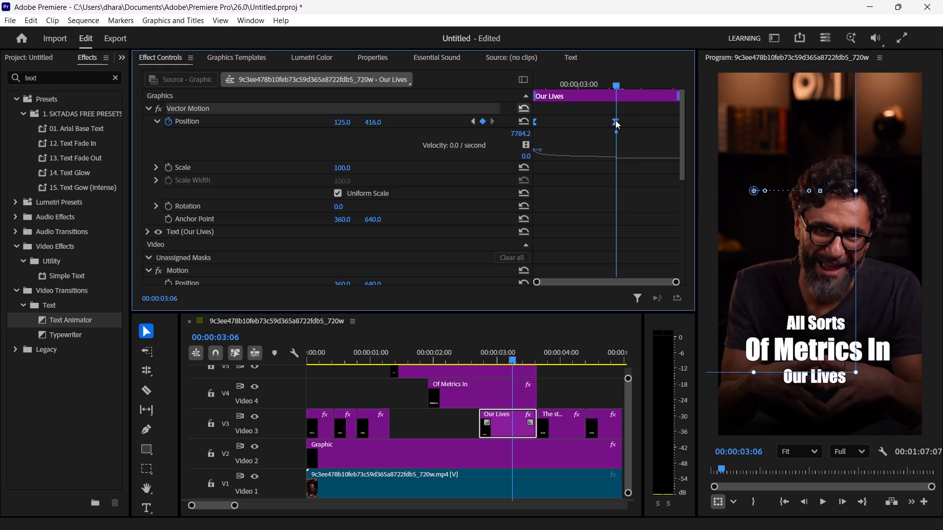
right_click(615, 120)
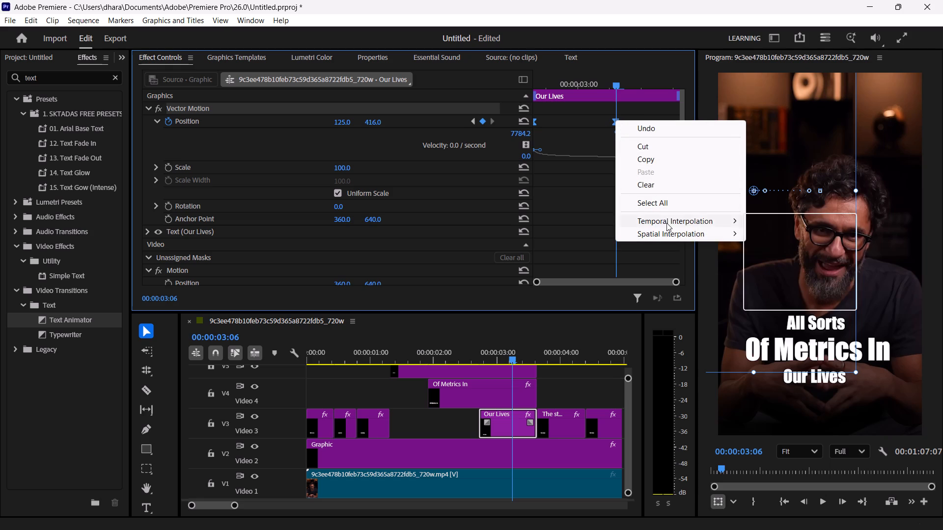
left_click(778, 287)
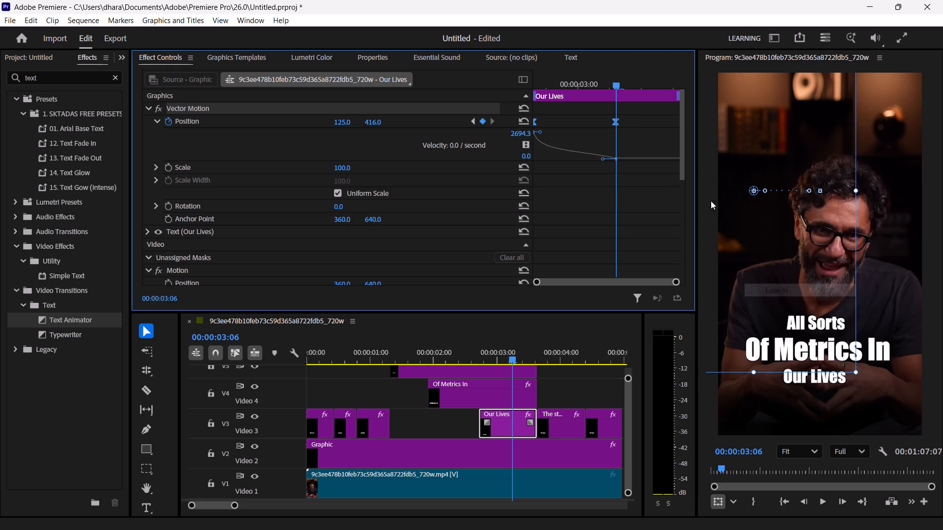
right_click(615, 120)
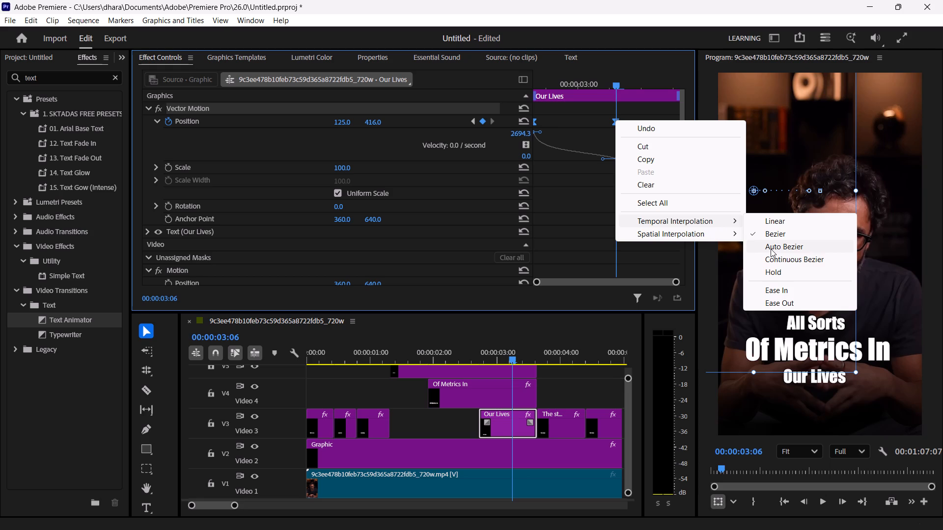
left_click(779, 301)
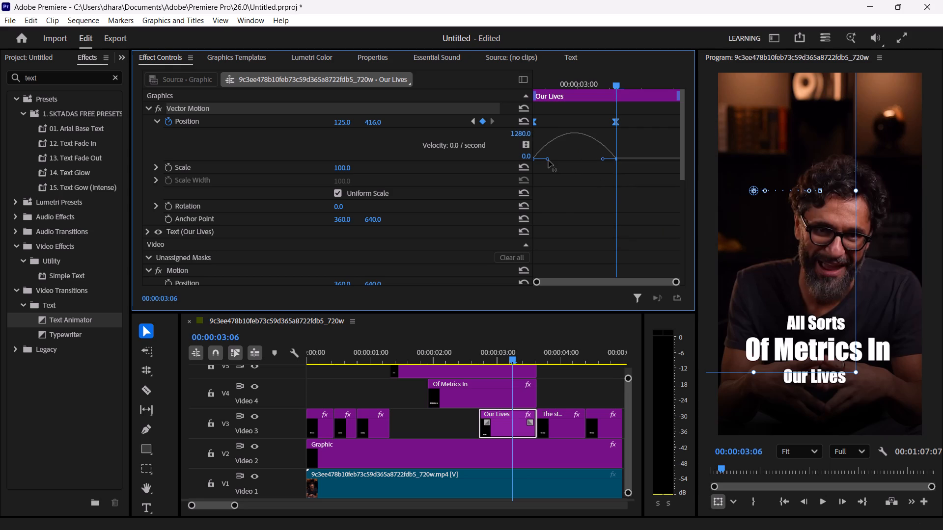
Reshape the "Our Lives" Position velocity curve into a sharp peak near the start with a long, gradual slowdown to the end keyframe.
left_click_drag(549, 160, 549, 147)
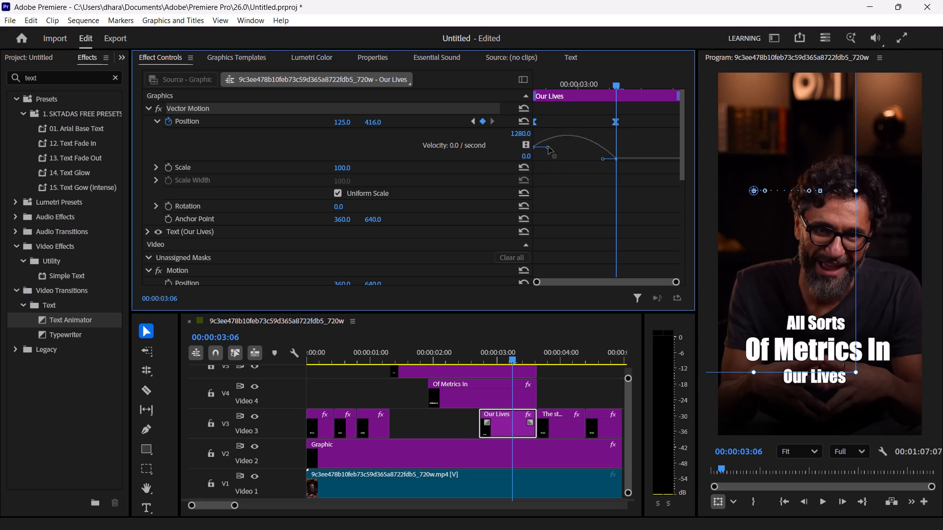
left_click_drag(549, 147, 551, 138)
left_click_drag(603, 160, 577, 163)
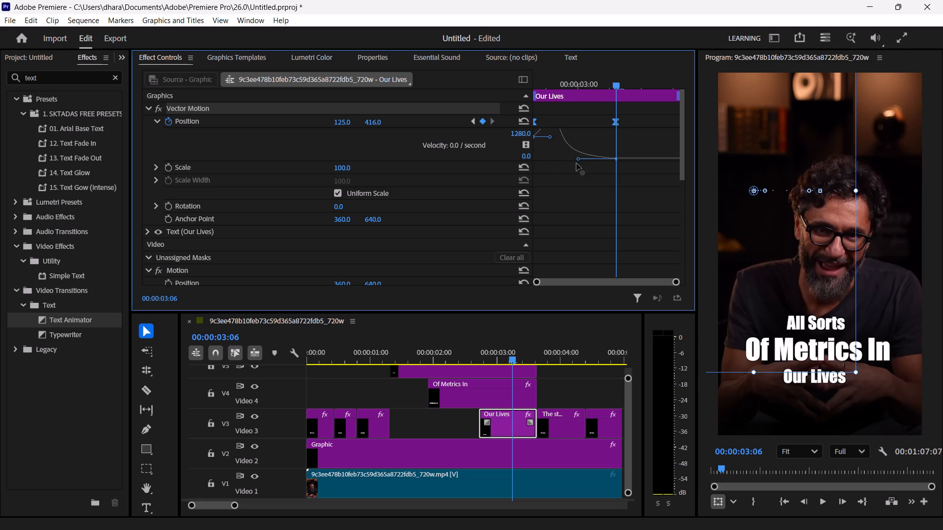
left_click_drag(577, 163, 561, 164)
left_click_drag(550, 152, 544, 145)
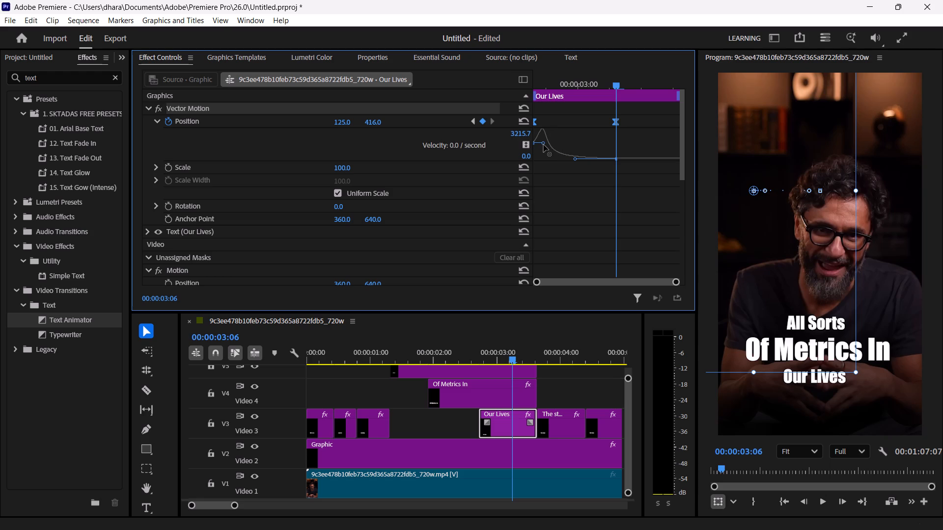
left_click_drag(544, 145, 544, 145)
Play back the stacked captions repeatedly, from about 00:00:01:08 and from the start of the video, to check the "Our Lives" slide-in.
left_click(390, 350)
key("space")
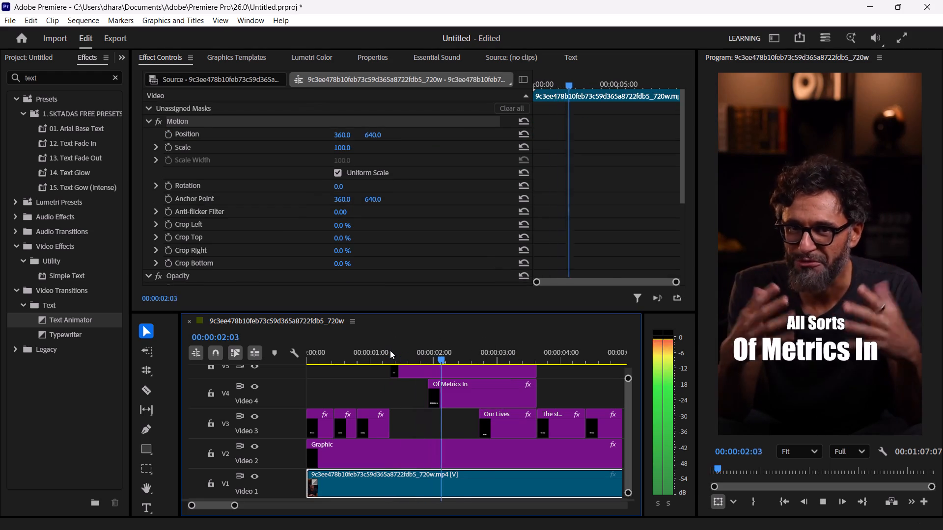
key("space")
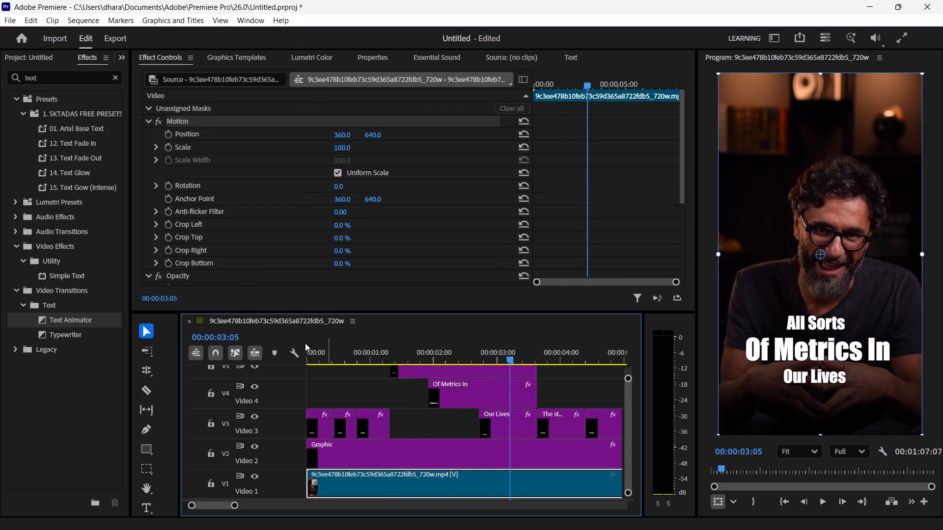
left_click(391, 357)
key("space")
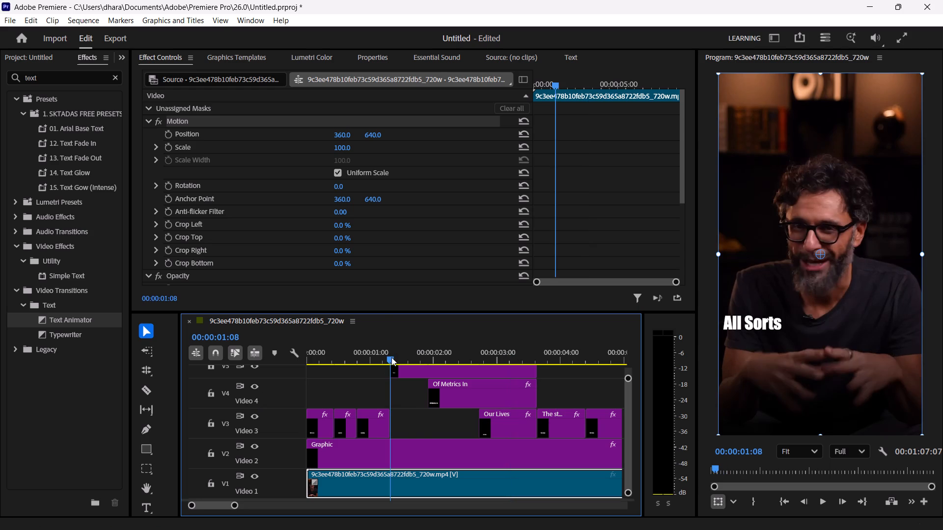
key("space")
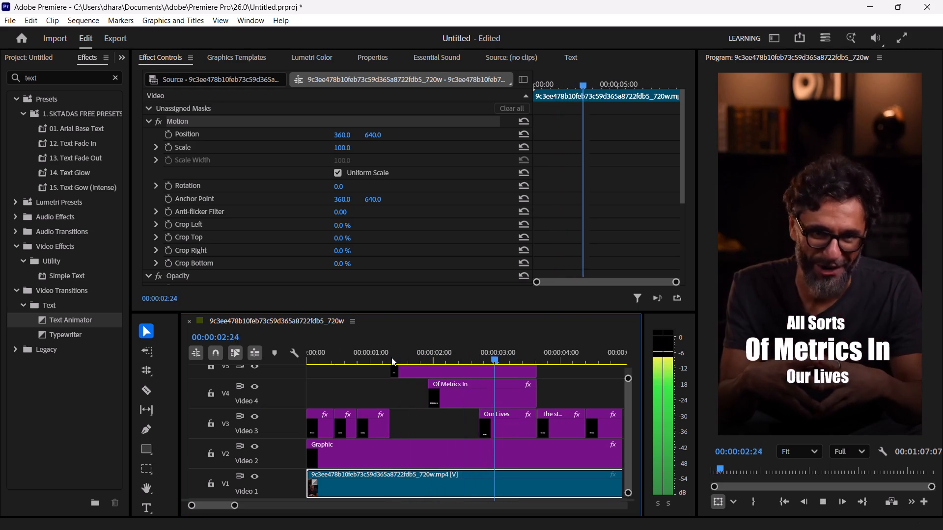
key("space")
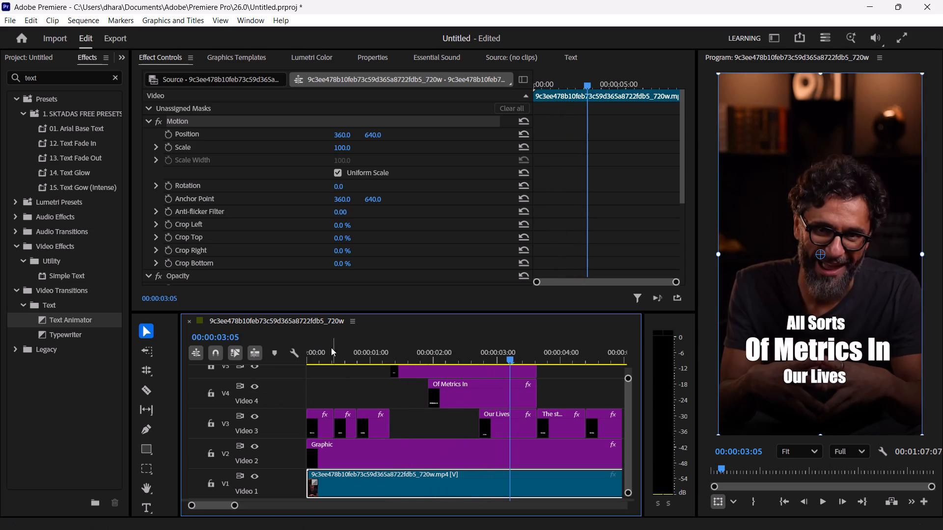
left_click_drag(323, 346, 133, 340)
key("space")
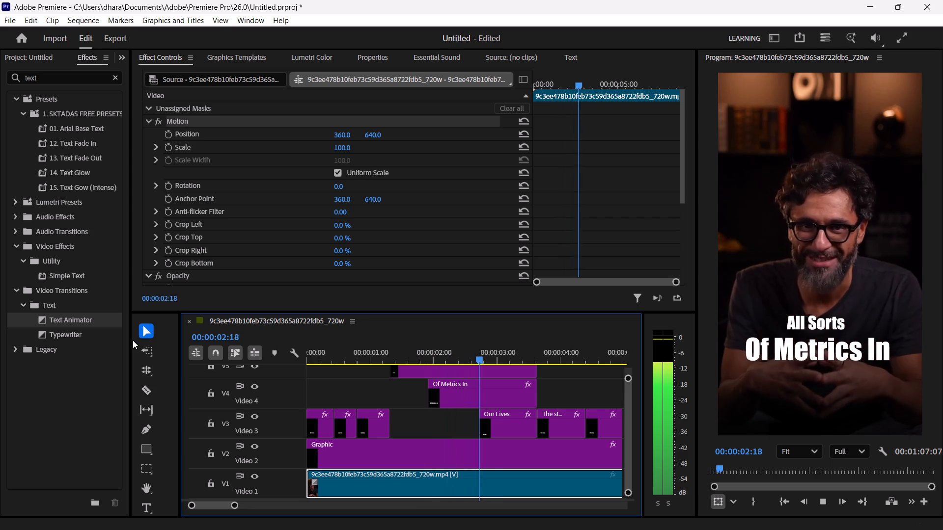
key("space")
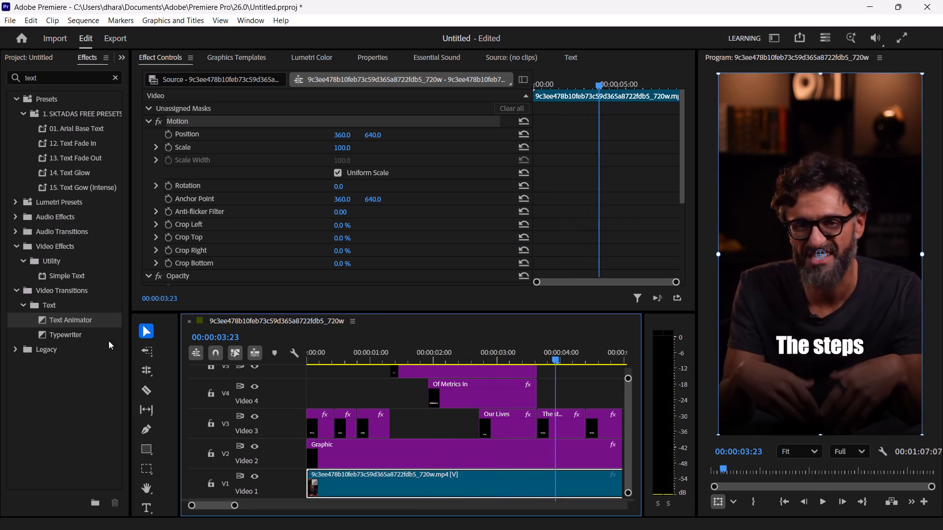
Play the captions in short bursts from 00:00:01:08 to compare the slide-in timing of "All Sorts", "Of Metrics In" and "Our Lives".
left_click(388, 347)
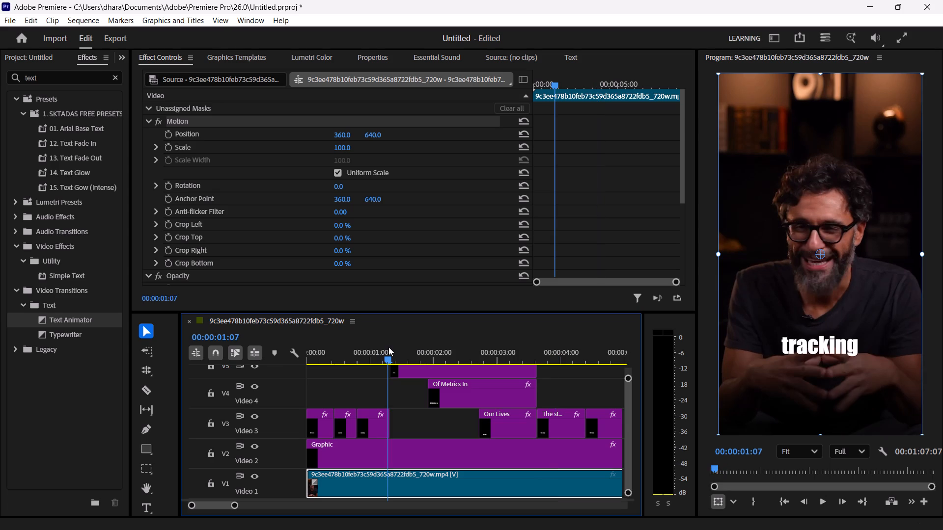
key("Right")
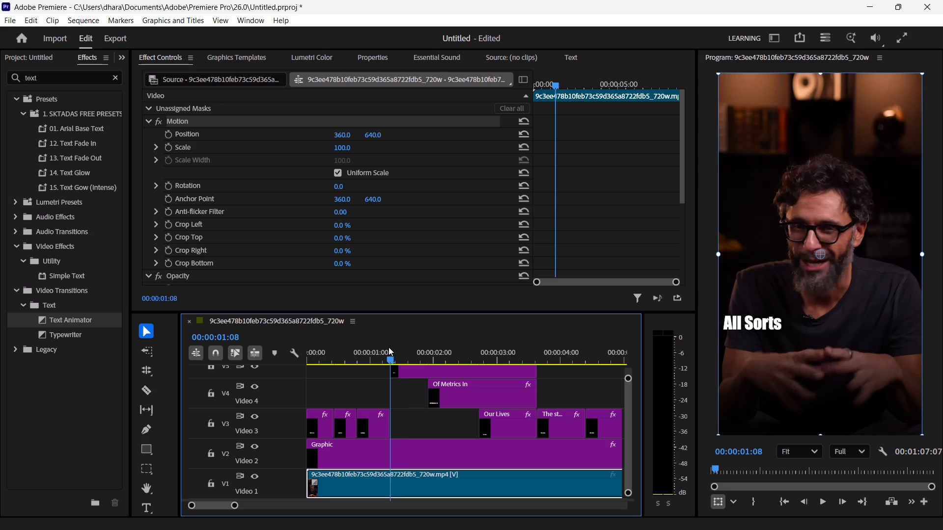
key("space")
key("space")
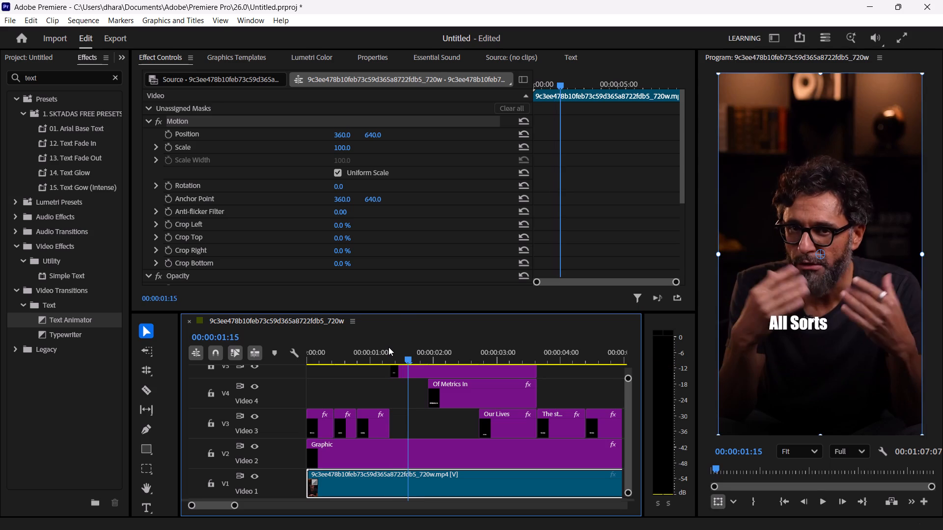
key("space")
key("space")
key("space")
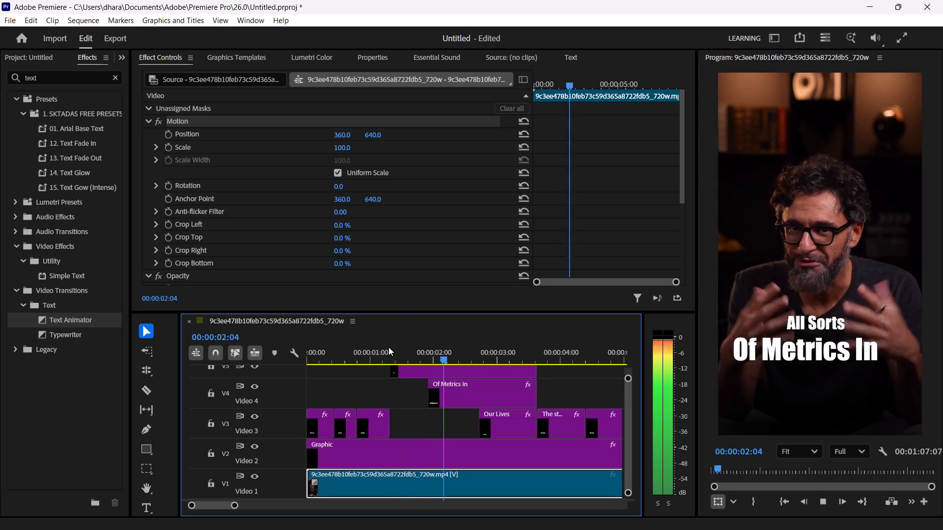
key("space")
key("space")
key("space")
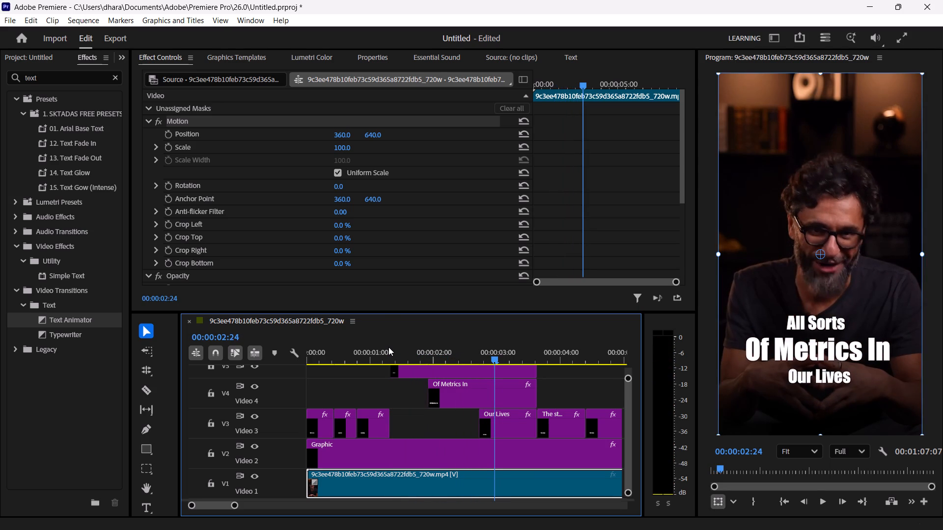
Delete both Vector Motion Position keyframes of the "Our Lives" clip.
left_click(508, 419)
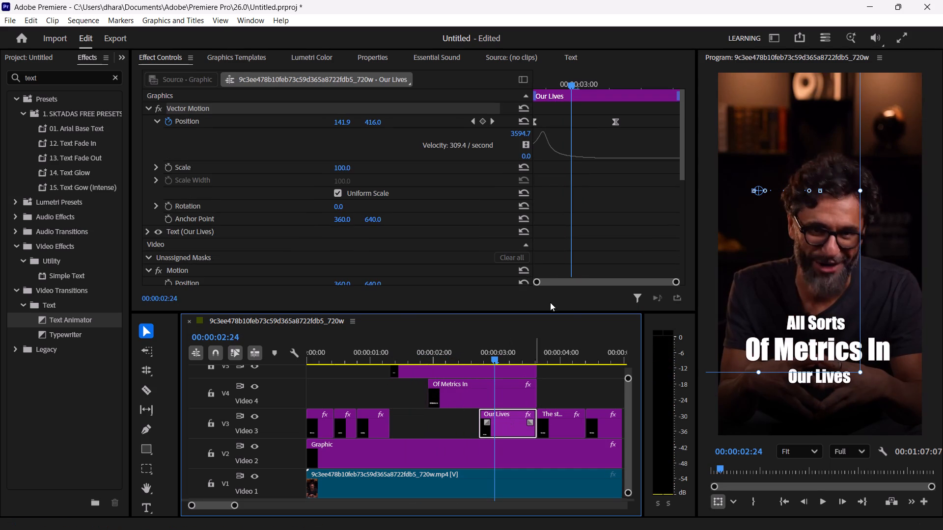
left_click_drag(640, 132, 451, 89)
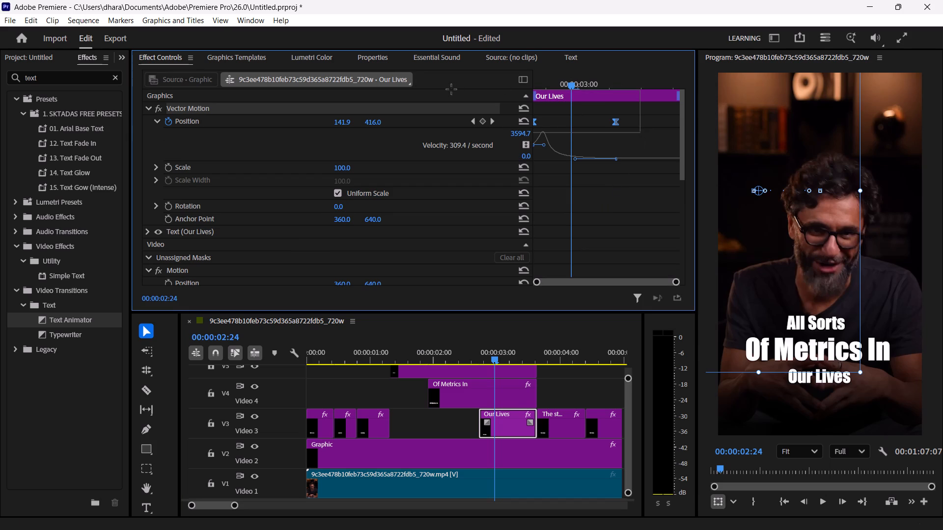
left_click_drag(451, 89, 450, 89)
key("Delete")
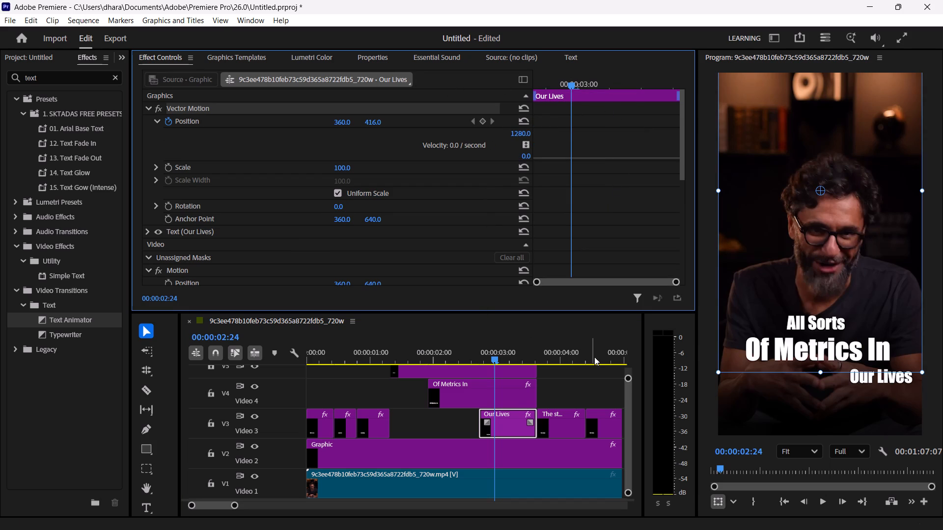
Move the playhead to the first frame of the "Our Lives" clip at 00:00:02:18.
key("Left")
key("Left")
key("Left")
key("Left")
key("Left")
key("Left")
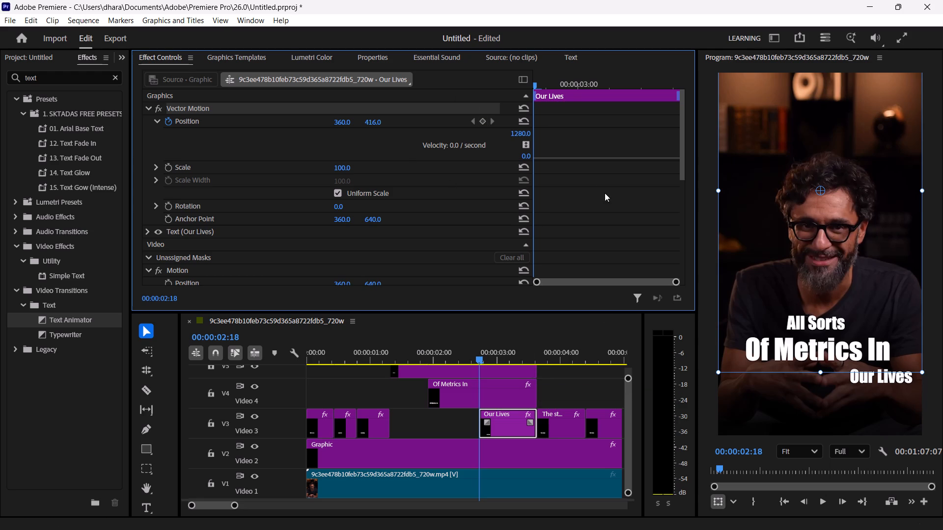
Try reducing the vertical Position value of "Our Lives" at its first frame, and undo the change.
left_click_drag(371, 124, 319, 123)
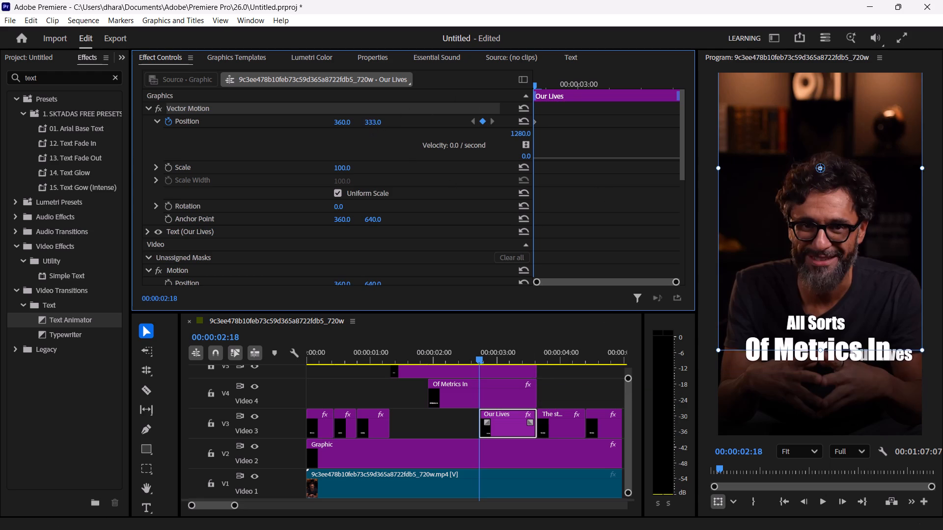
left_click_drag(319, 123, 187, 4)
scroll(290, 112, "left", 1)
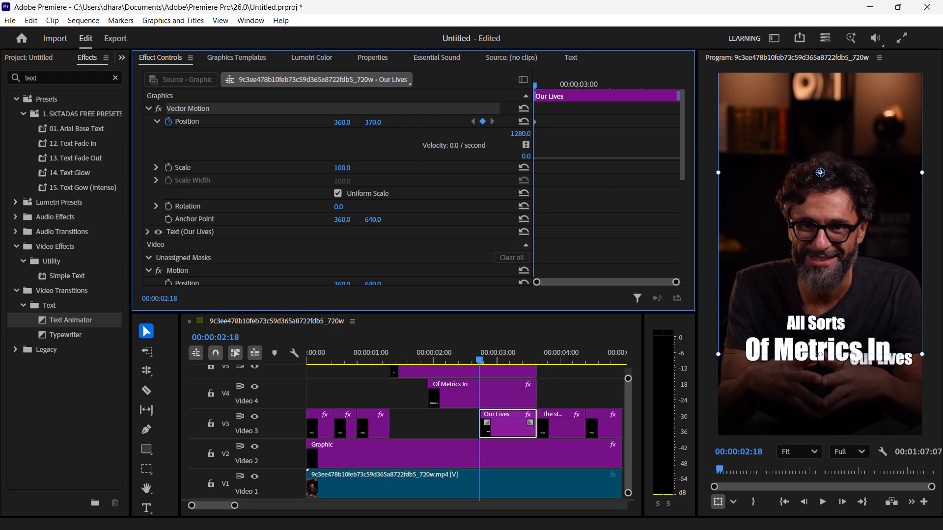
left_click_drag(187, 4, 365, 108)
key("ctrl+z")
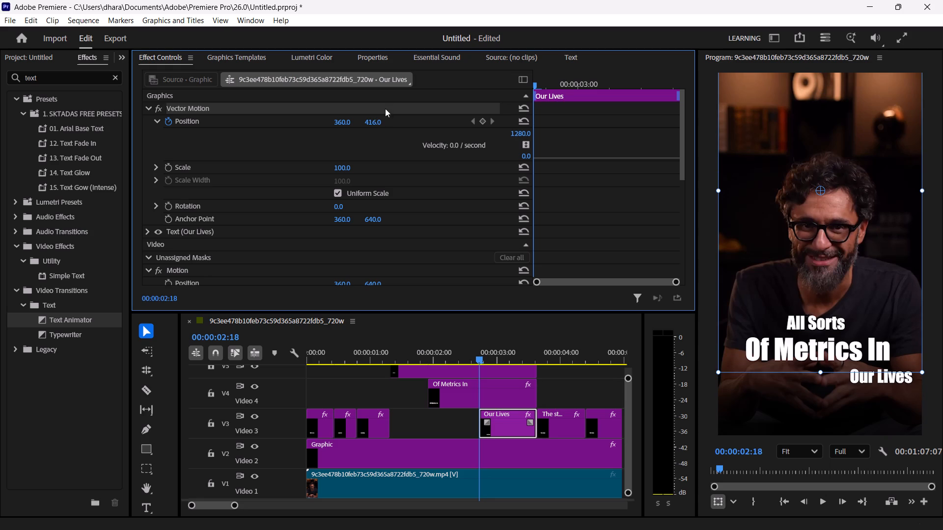
Set the "Our Lives" Position to -332.0, 416.0 at 00:00:02:18 as the starting keyframe, with the text off-frame to the left.
left_click_drag(346, 119, 135, 138)
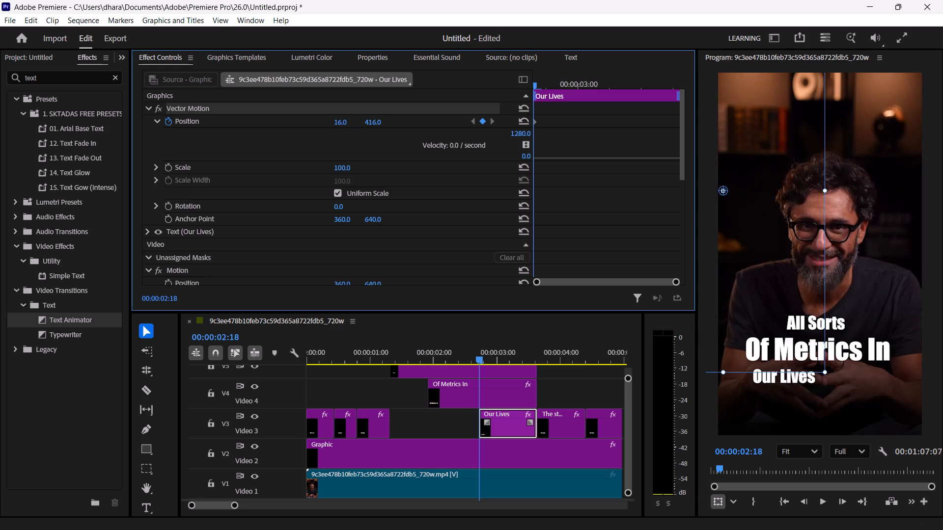
left_click_drag(135, 138, 247, 123)
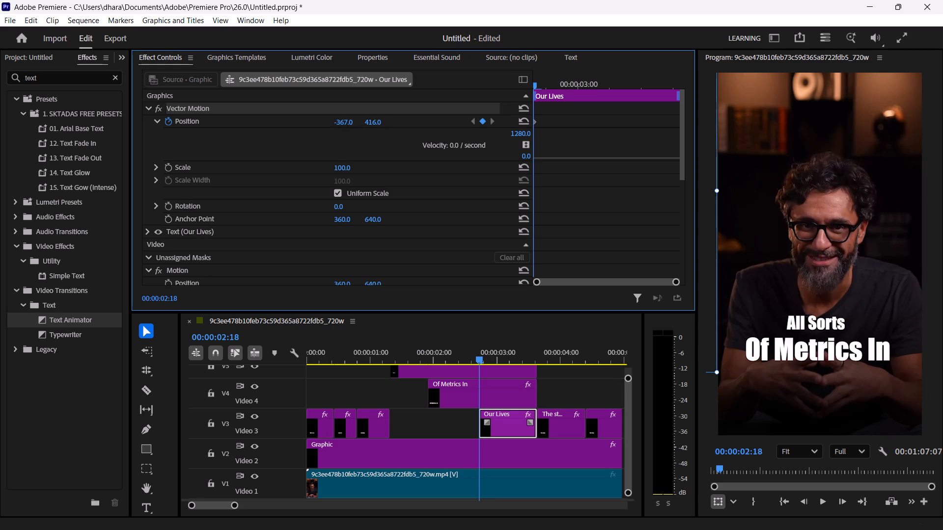
left_click_drag(247, 123, 270, 123)
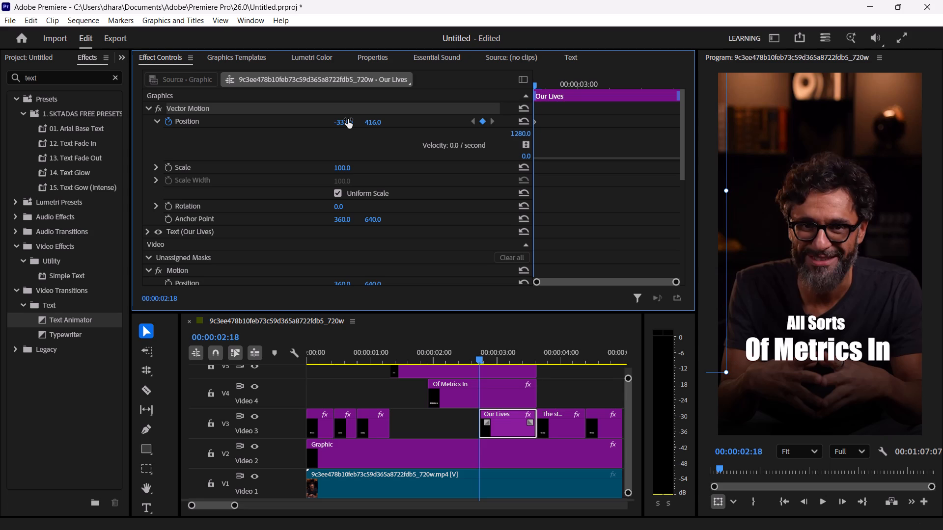
Add a second Position keyframe to "Our Lives" at 00:00:02:24 with the values 133.0, 416.0, centring it under "Of Metrics In".
key("Right")
key("Right")
key("Right")
key("Right")
key("Right")
key("Right")
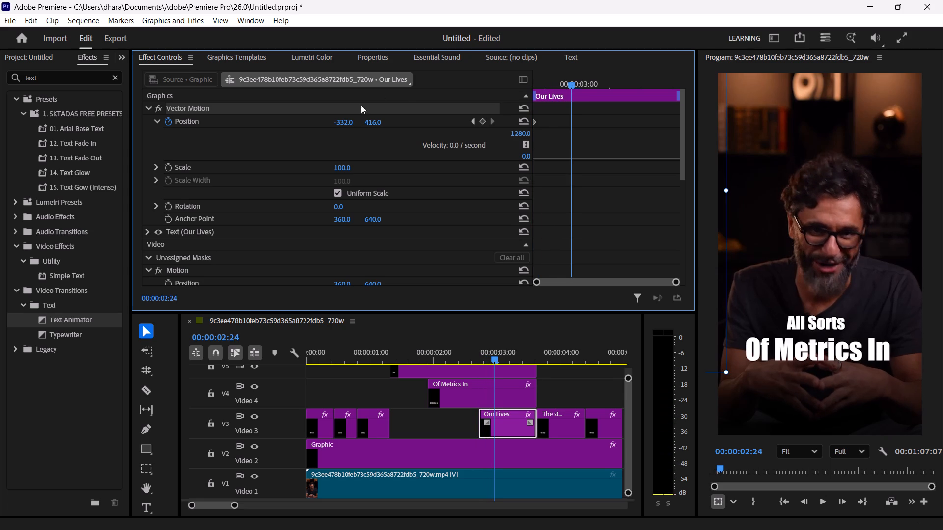
left_click_drag(341, 120, 502, 106)
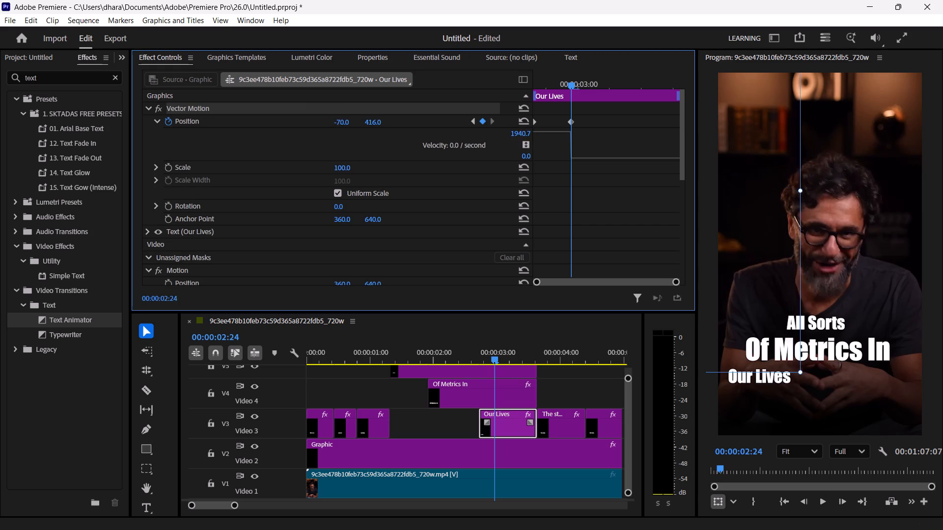
left_click_drag(502, 106, 581, 91)
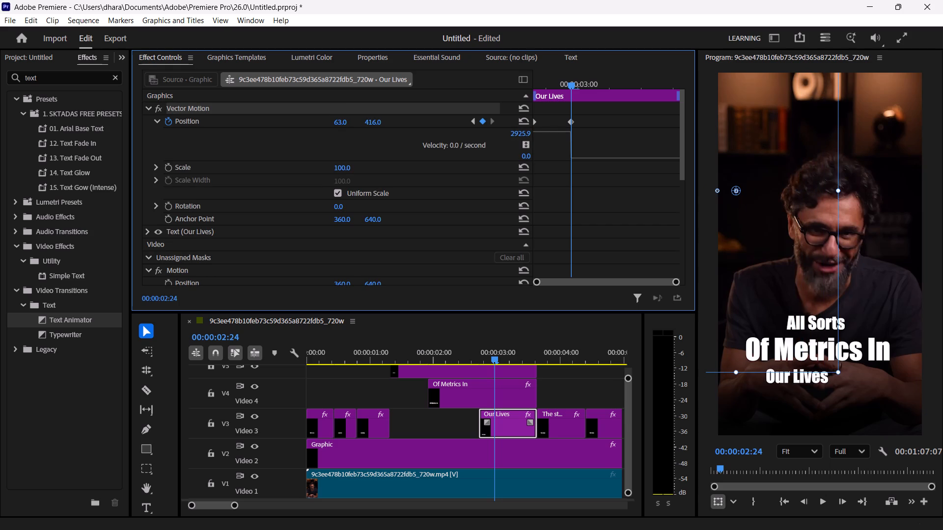
left_click_drag(581, 91, 611, 82)
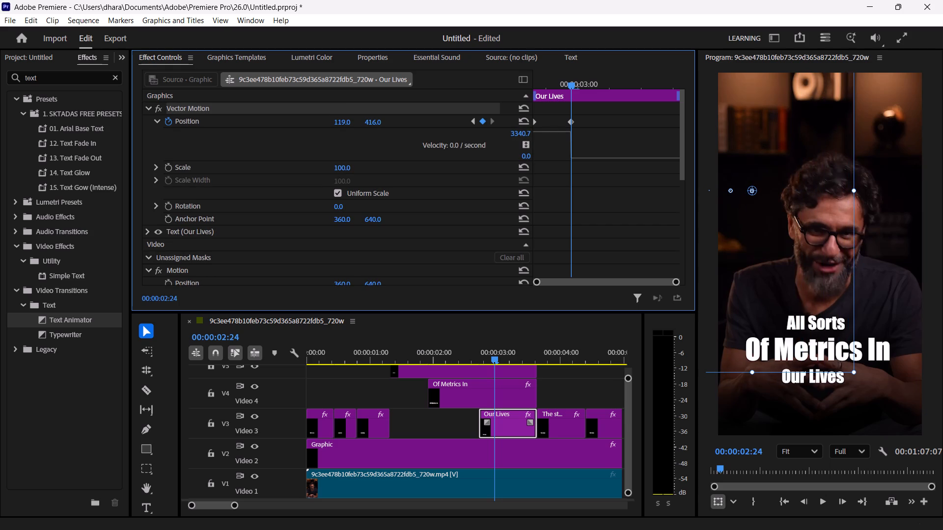
left_click_drag(611, 82, 642, 79)
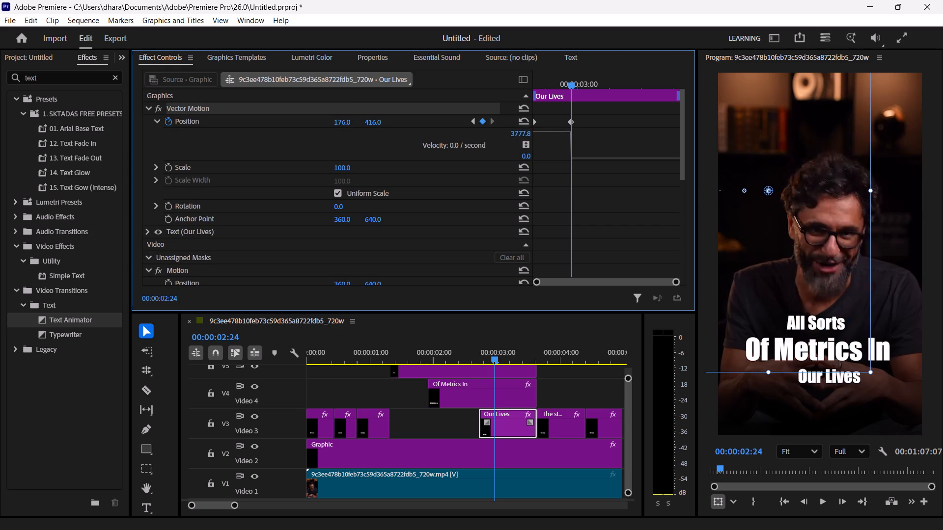
left_click_drag(642, 79, 619, 79)
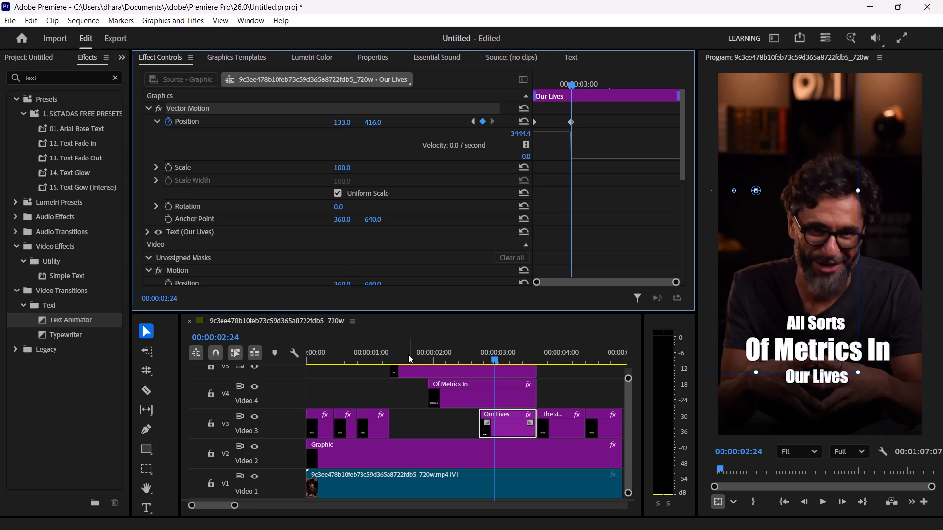
Apply Ease In and Ease Out temporal interpolation to both Position keyframes of "Our Lives".
left_click_drag(624, 117, 445, 121)
left_click_drag(445, 121, 442, 120)
right_click(570, 118)
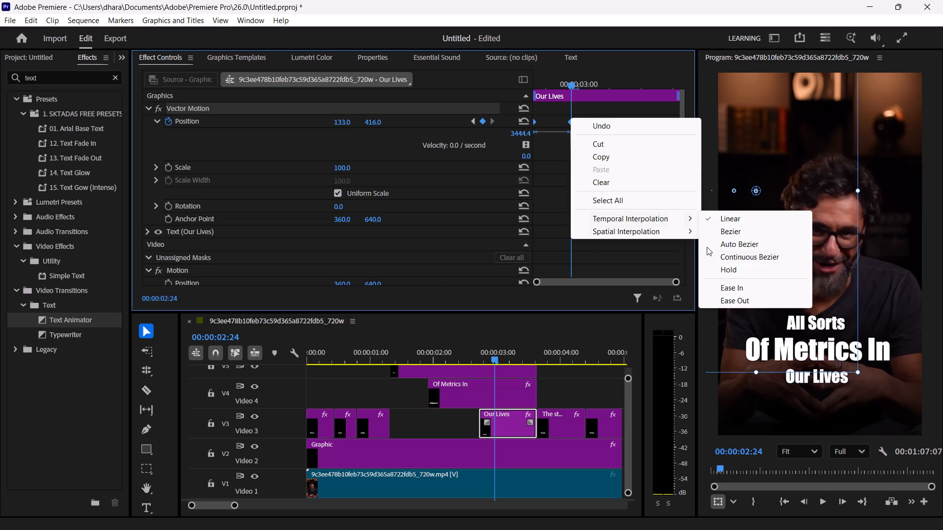
left_click(730, 284)
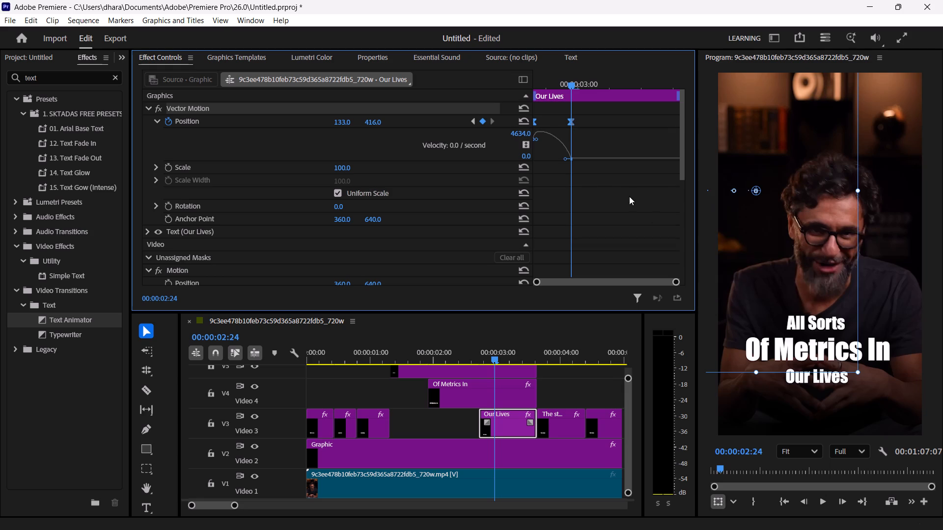
right_click(573, 120)
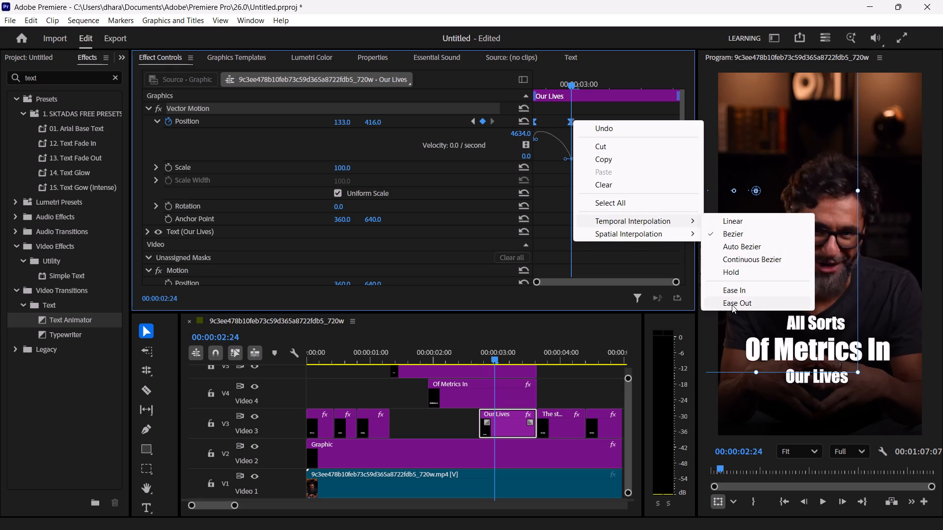
left_click(732, 305)
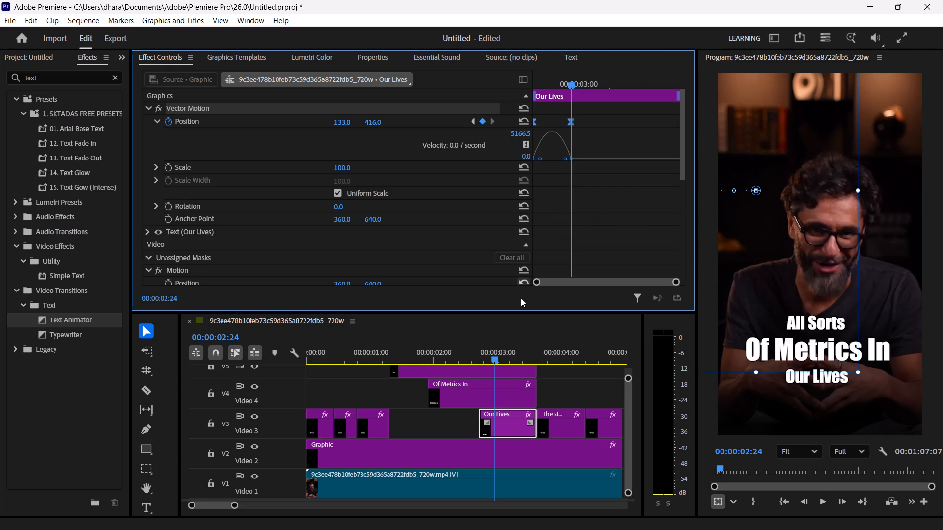
Play back the captions from about 00:00:01:00 to preview the eased "Our Lives" slide-in.
left_click(372, 352)
key("space")
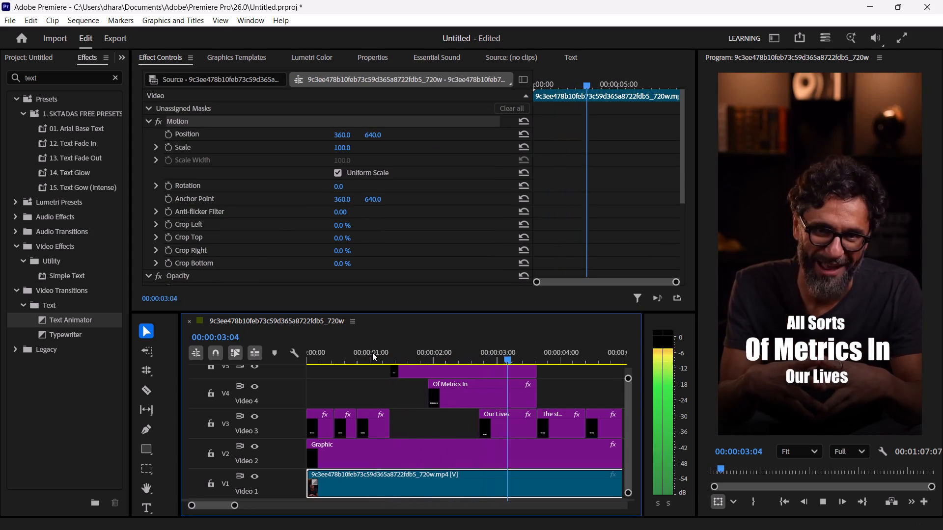
key("space")
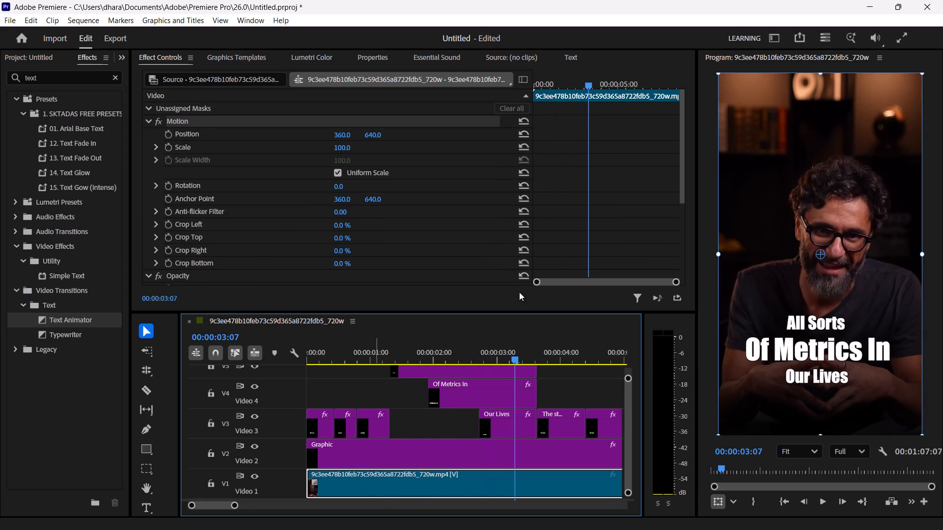
Raise the outgoing velocity of the first "Our Lives" Position keyframe to about 4814 / second and lengthen its ease handle.
left_click(497, 429)
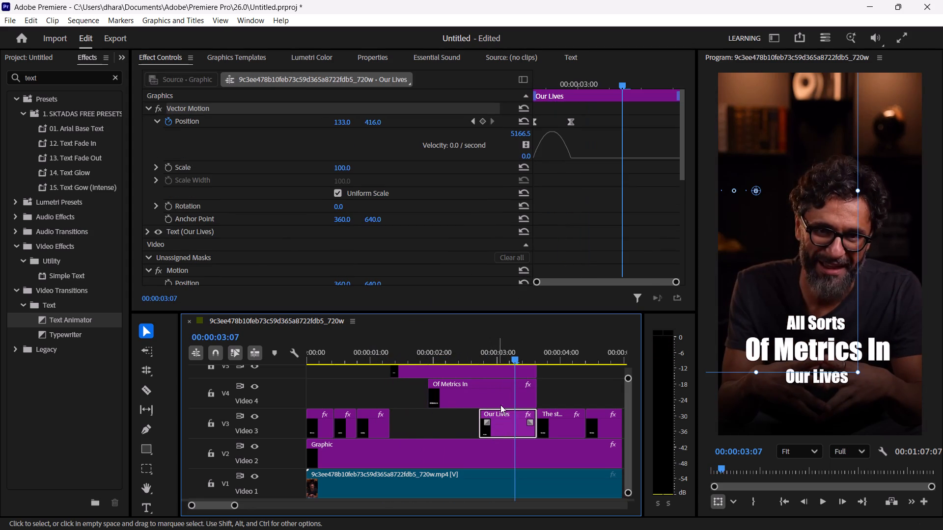
left_click(474, 349)
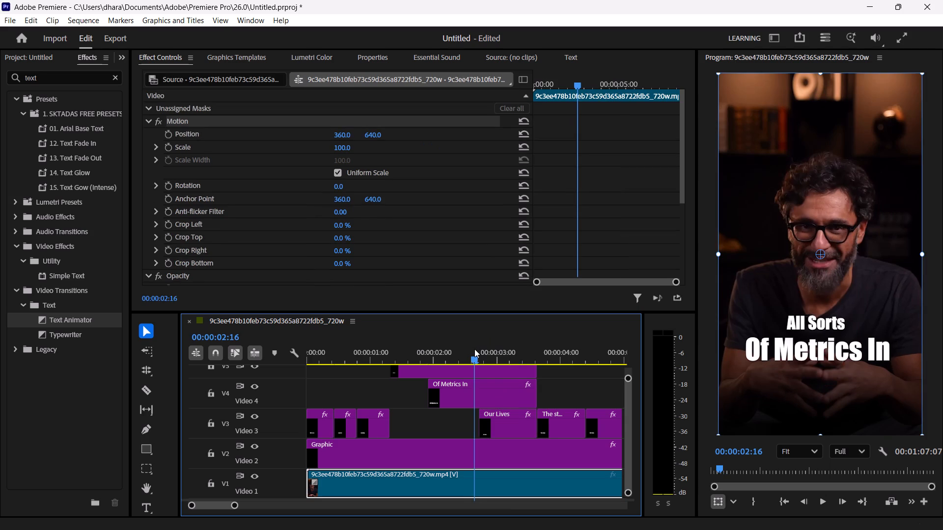
key("Right")
key("Right")
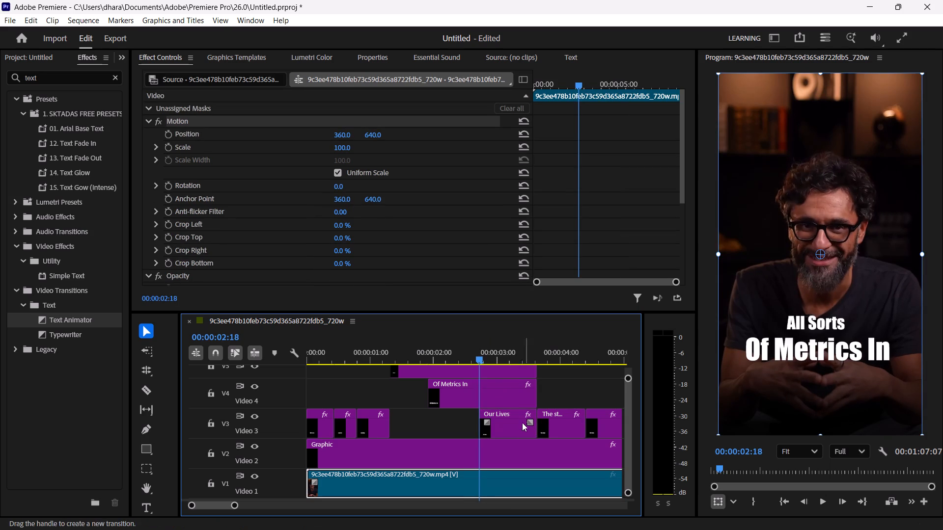
left_click(518, 423)
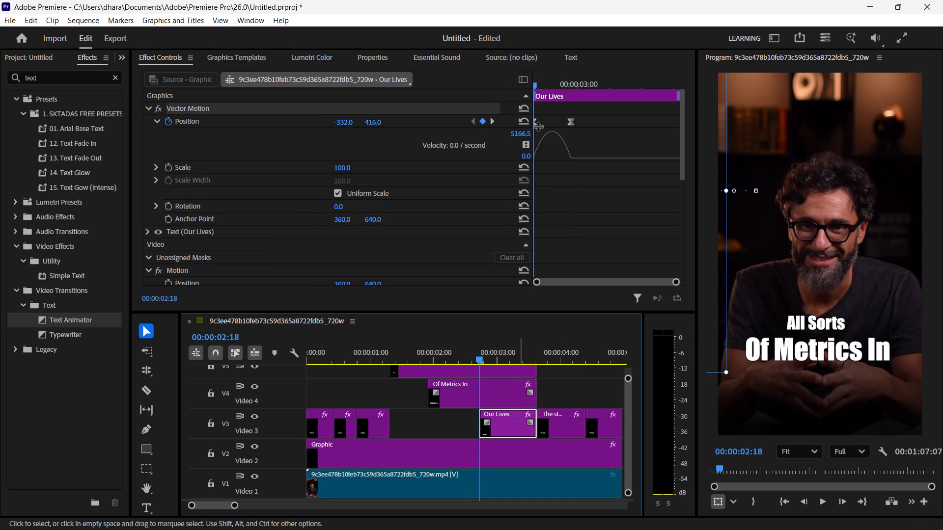
left_click(570, 123)
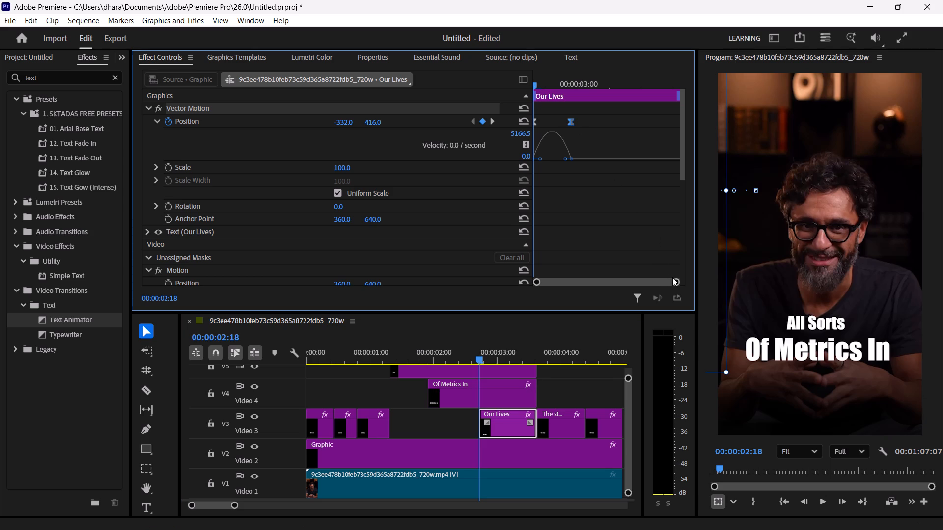
left_click_drag(674, 279, 582, 266)
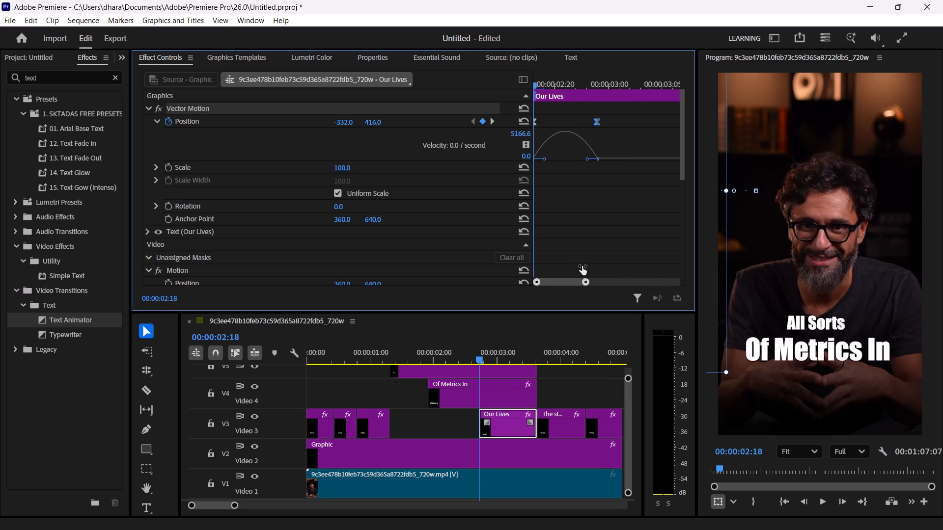
left_click_drag(582, 266, 534, 251)
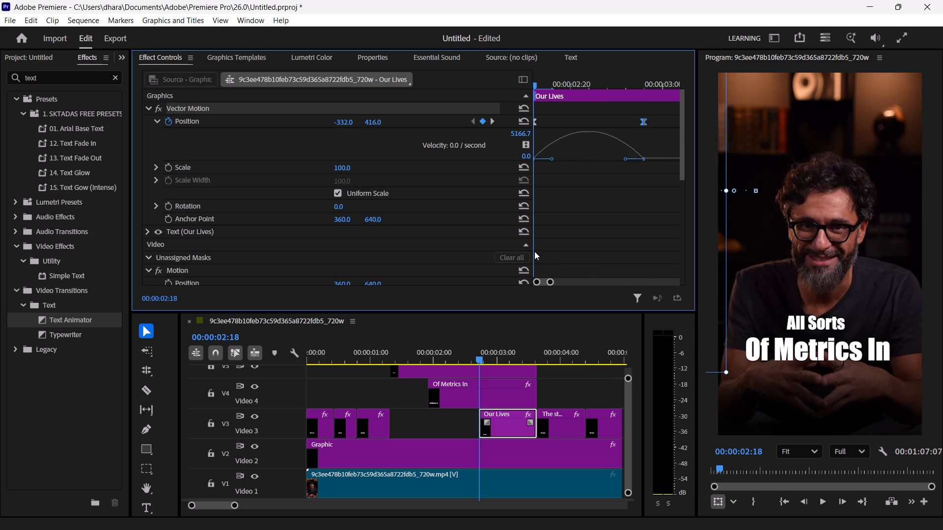
left_click_drag(553, 160, 553, 136)
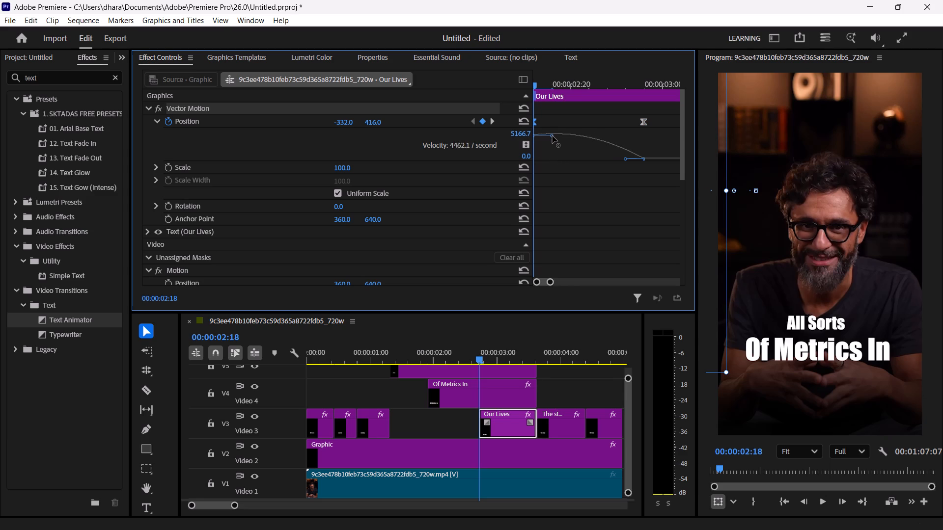
left_click_drag(553, 136, 553, 133)
left_click_drag(553, 133, 559, 120)
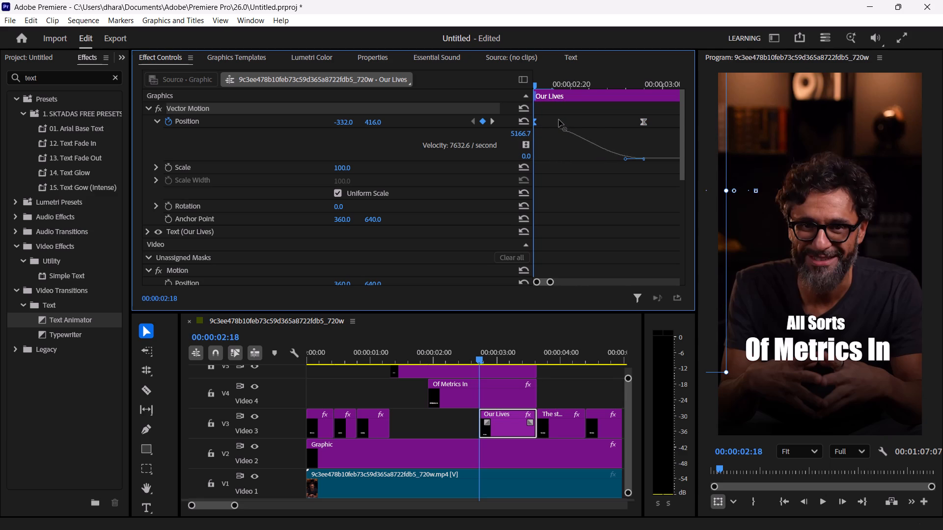
left_click_drag(559, 120, 574, 129)
left_click_drag(574, 129, 587, 131)
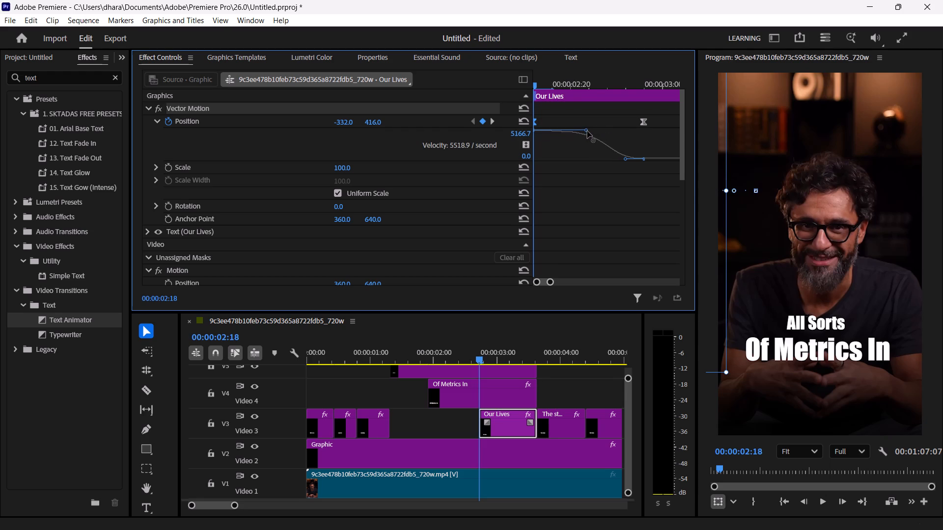
left_click_drag(587, 131, 584, 118)
left_click_drag(584, 118, 587, 134)
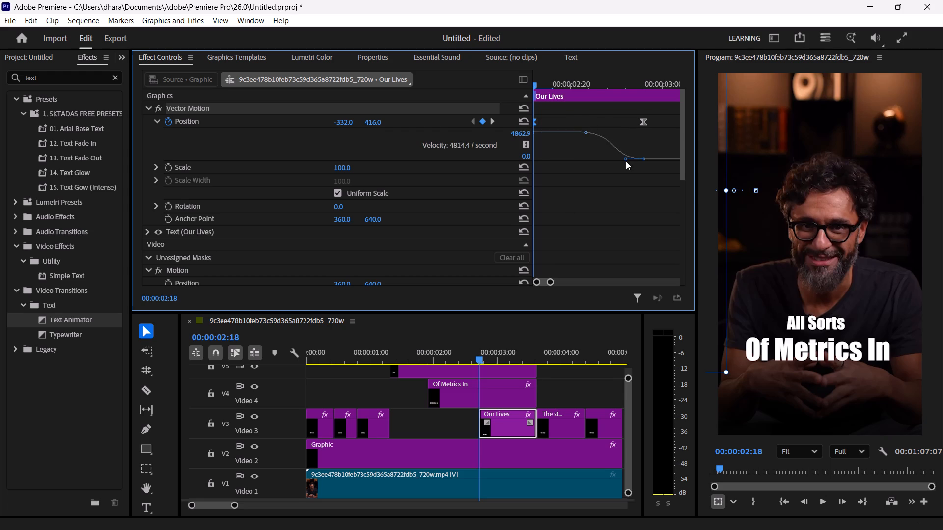
Lengthen the incoming ease of the second "Our Lives" Position keyframe to about half the move, keeping its velocity at zero.
left_click_drag(626, 160, 638, 148)
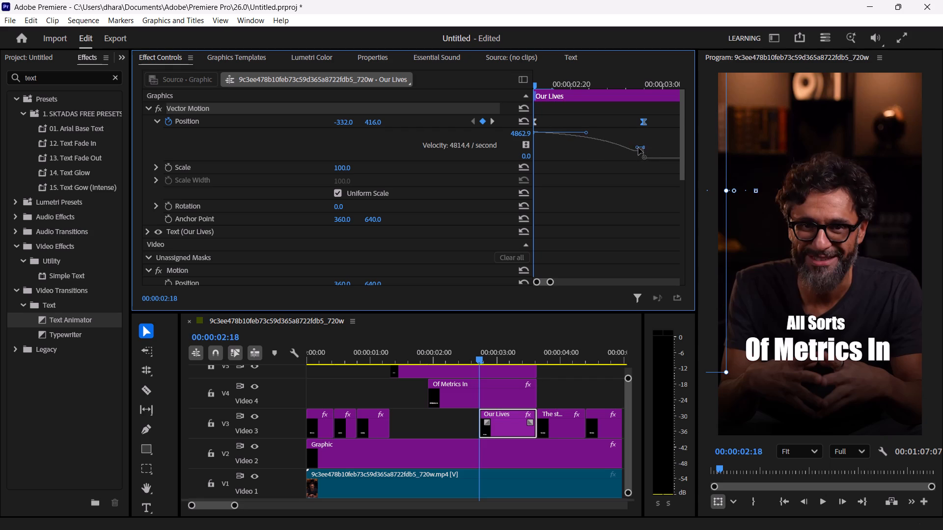
left_click_drag(638, 148, 600, 171)
left_click_drag(600, 171, 577, 171)
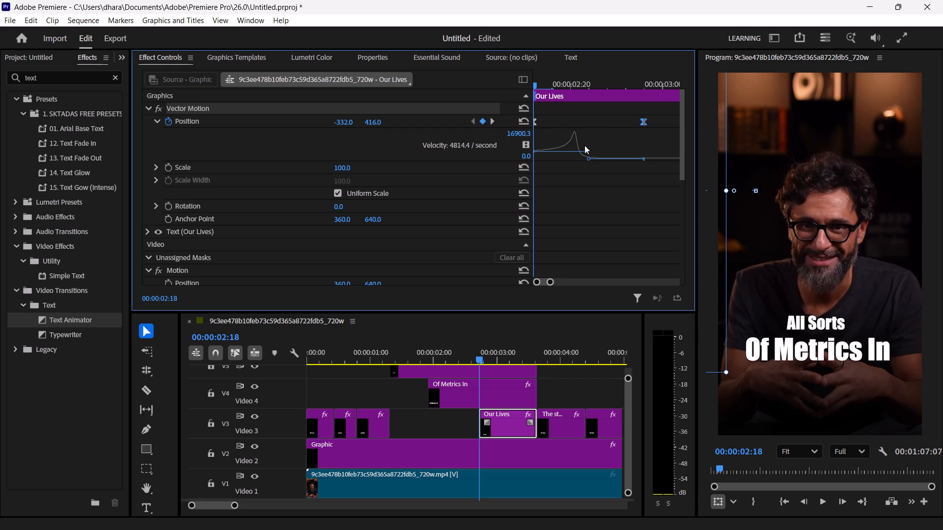
Steepen the start of the "Our Lives" slide-in, raising the first keyframe's velocity to about 14417 / second with a shorter handle.
left_click_drag(586, 152, 579, 145)
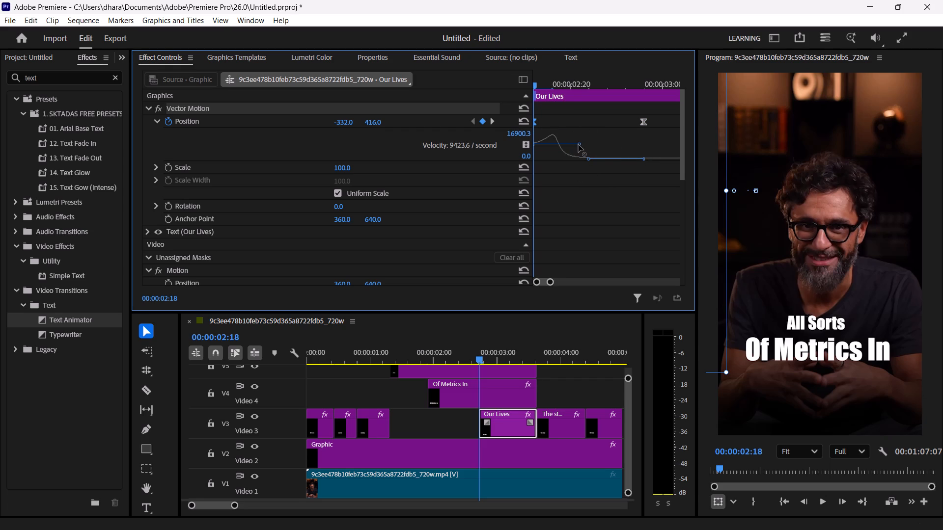
left_click_drag(579, 145, 571, 141)
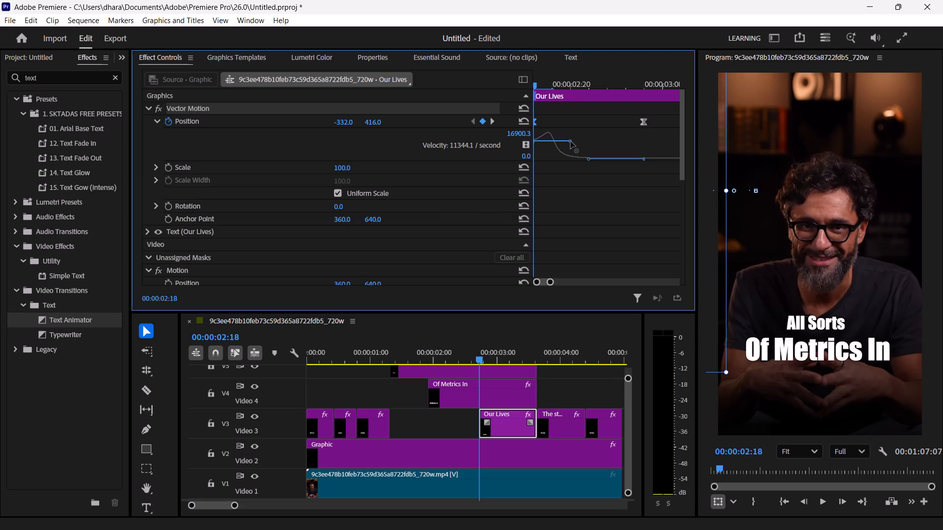
left_click_drag(571, 141, 566, 136)
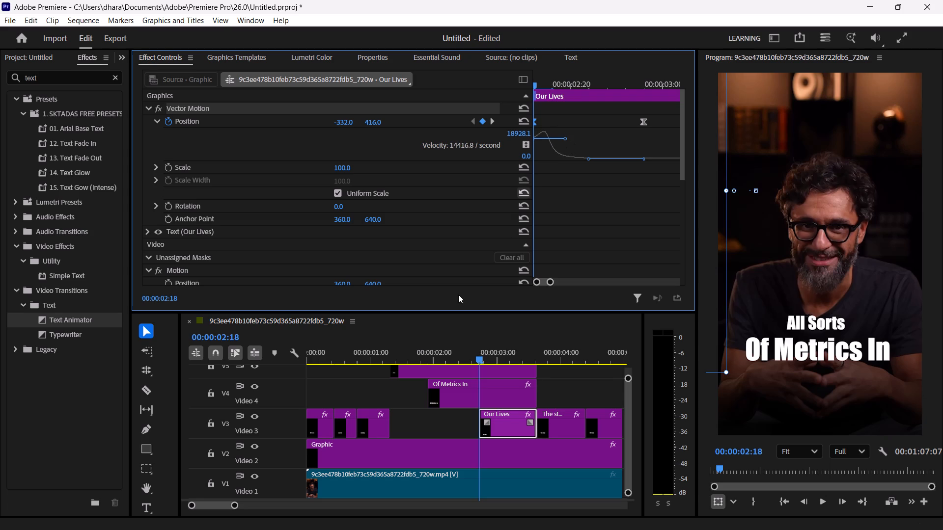
Play back the captions from about 00:00:00:22 and again from 00:00:01:07 to preview the reshaped "Our Lives" slide-in.
left_click(363, 352)
key("space")
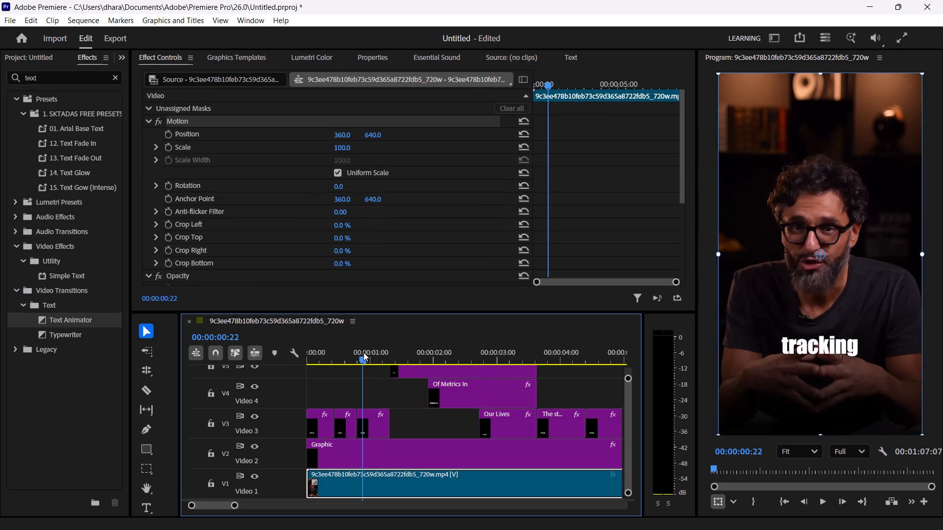
key("space")
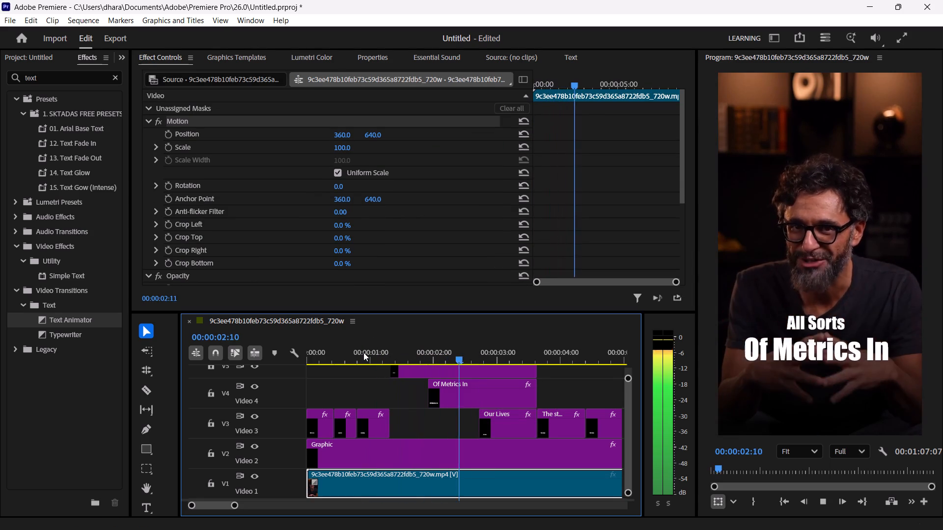
key("space")
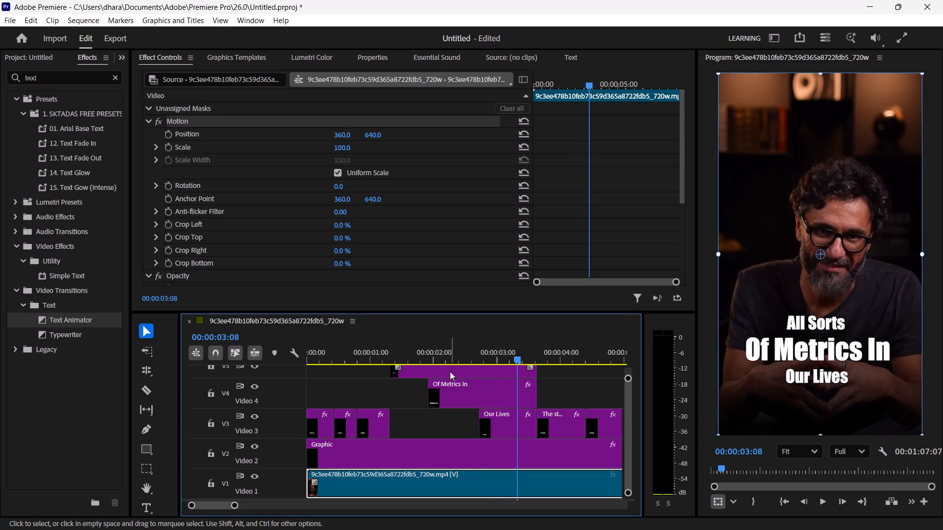
left_click(386, 350)
key("space")
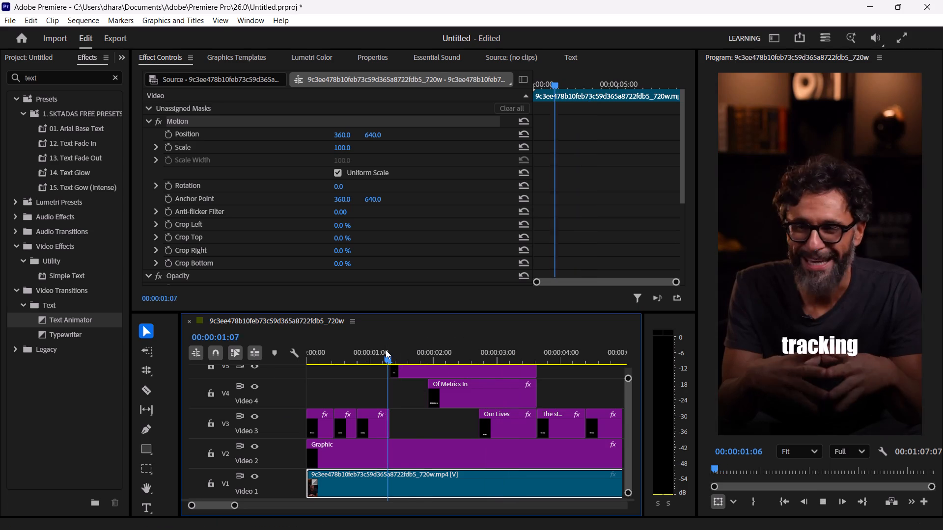
key("space")
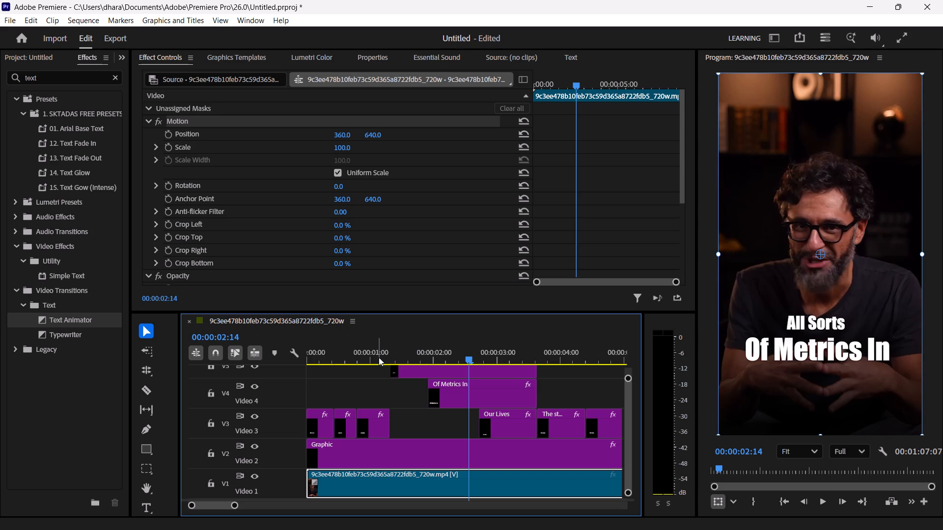
Step frame by frame from about 00:00:01:06 to 00:00:01:23 to examine the timing and motion of the "All Sorts" slide-in.
left_click(379, 357)
key("Right")
key("Right")
key("Right")
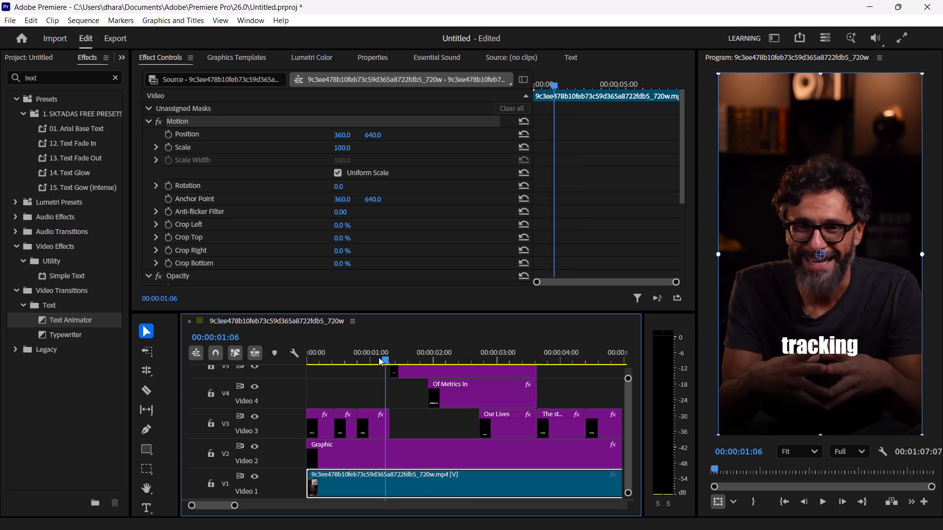
key("Right")
key("Right")
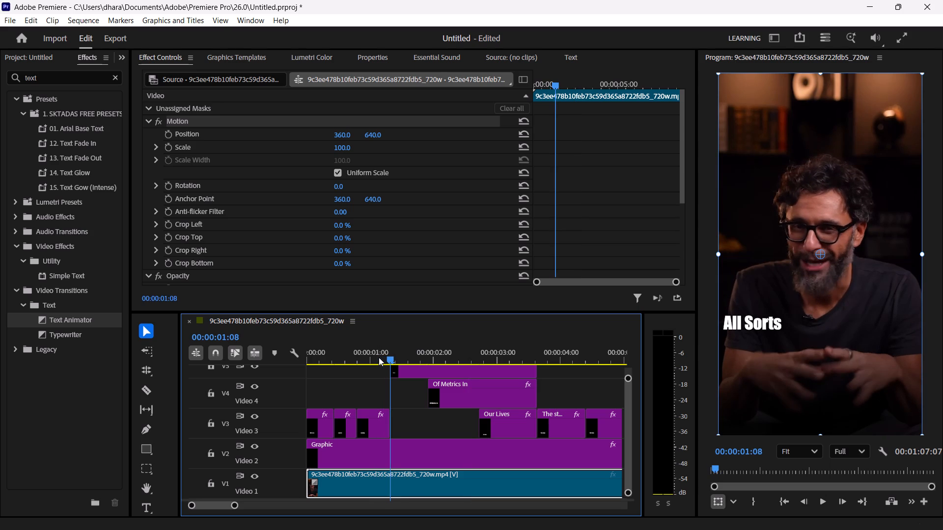
key("Right")
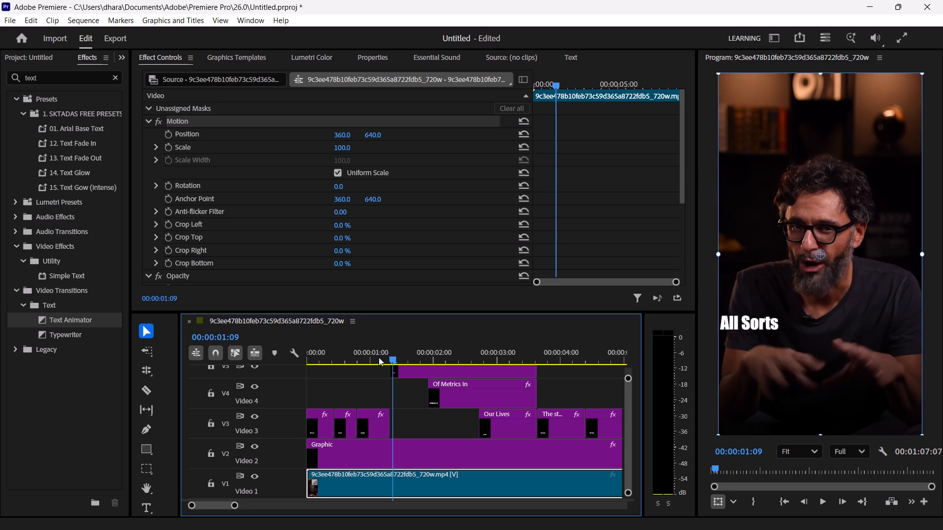
key("Right")
key("Right")
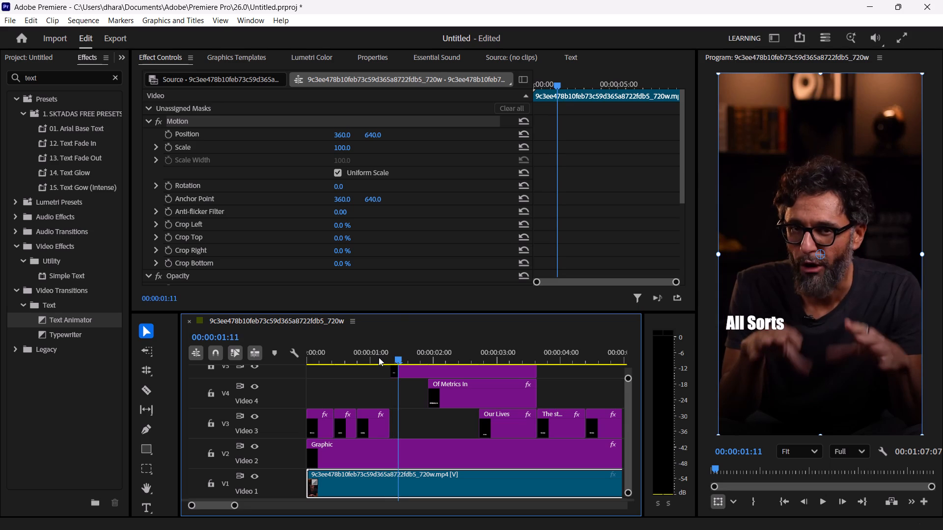
key("Left")
key("Left")
key("Left")
key("Left")
key("Left")
key("Right")
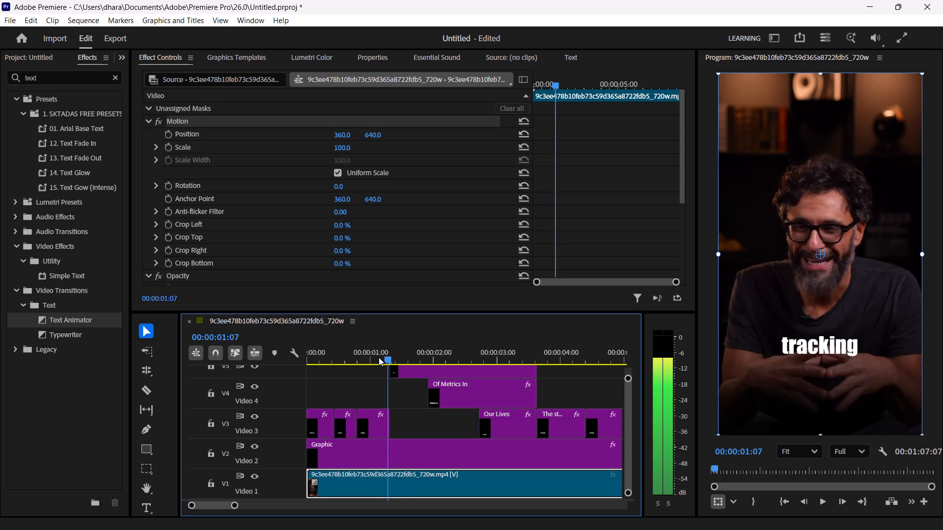
key("Left")
key("Right")
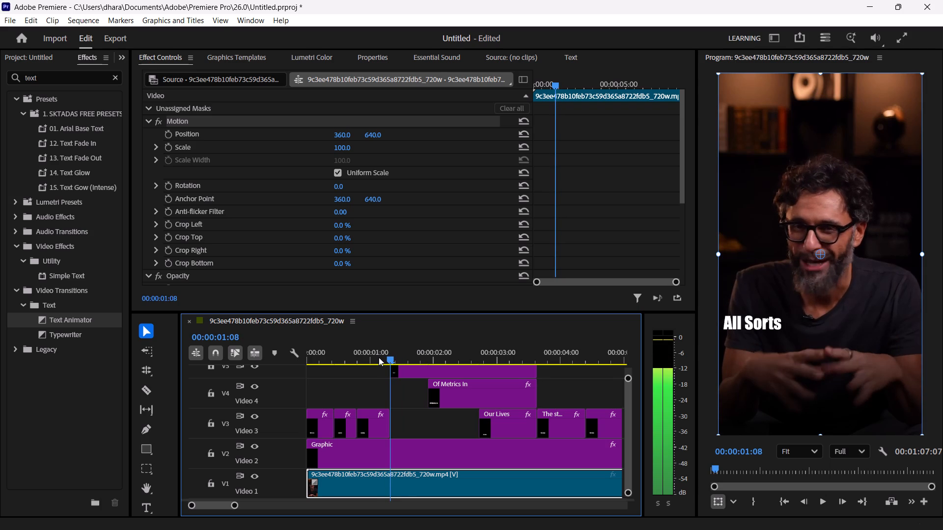
key("Right")
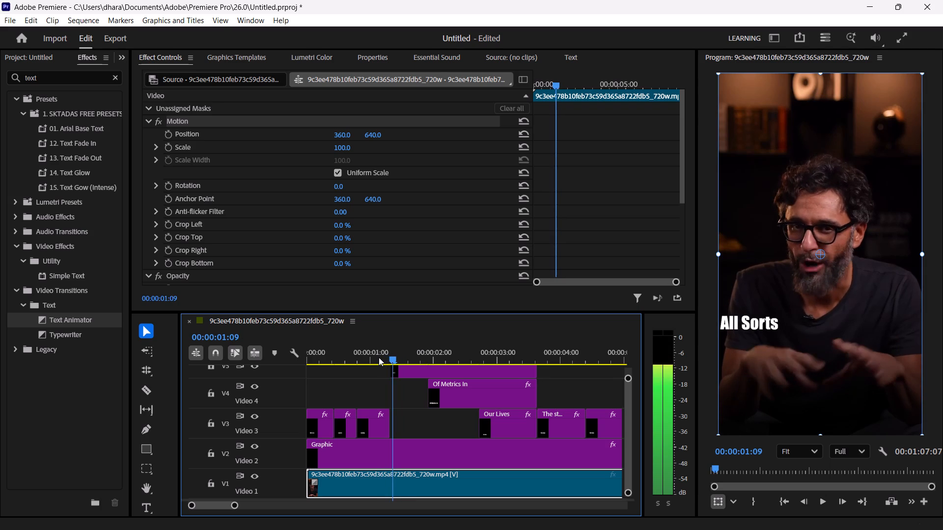
key("Right")
key("Right")
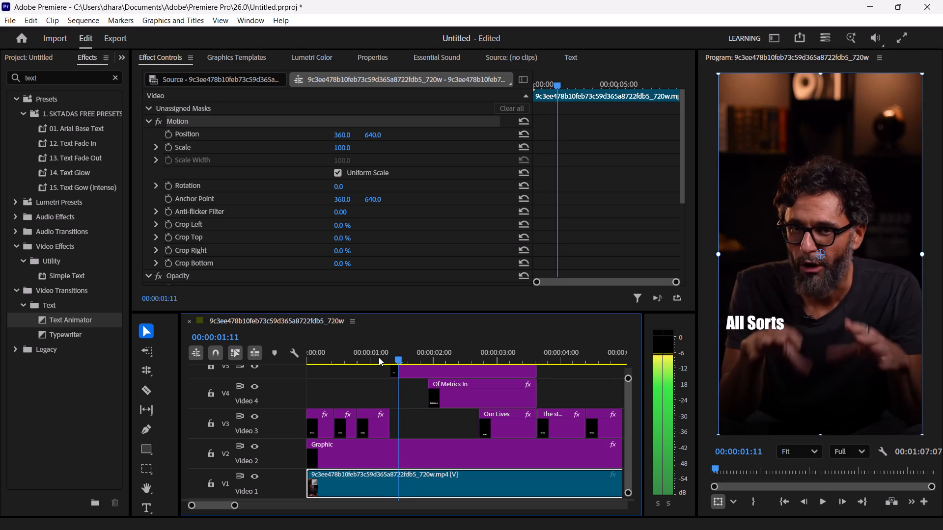
key("Right")
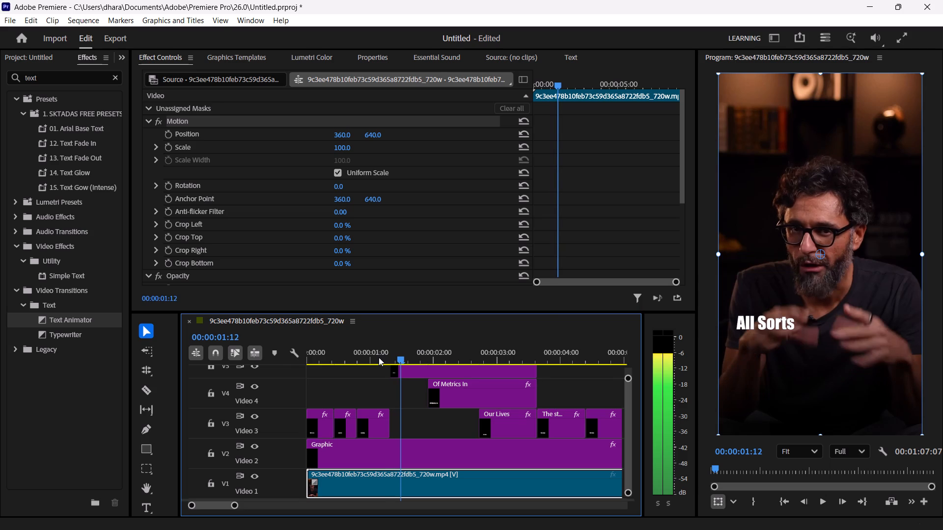
key("Right")
key("Right")
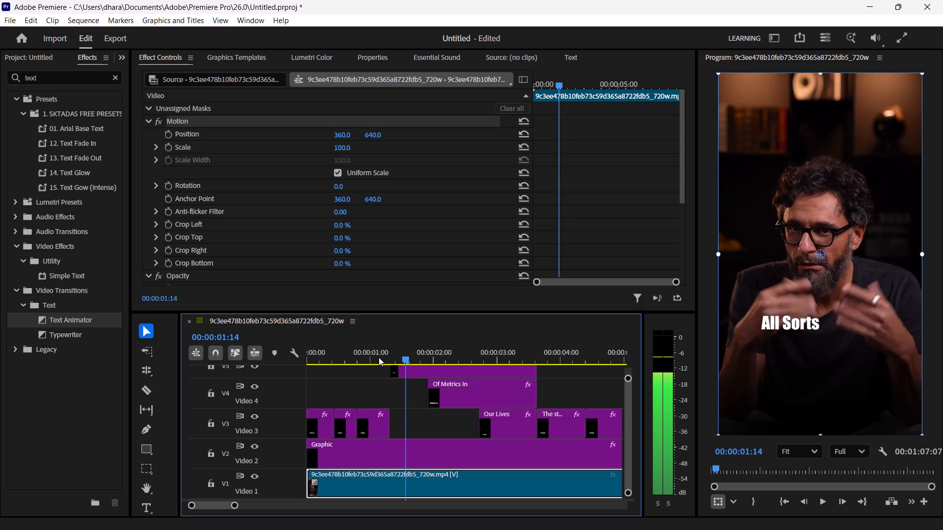
key("Right")
key("Right")
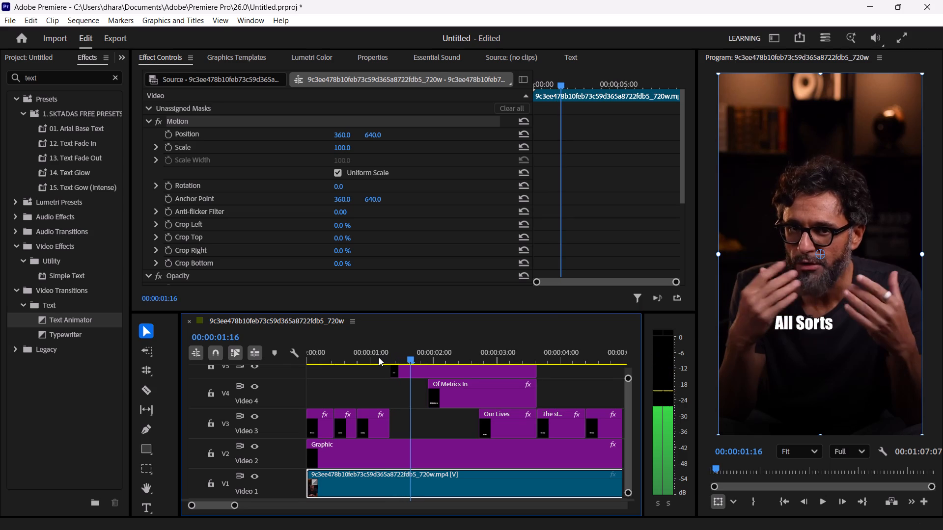
key("Right")
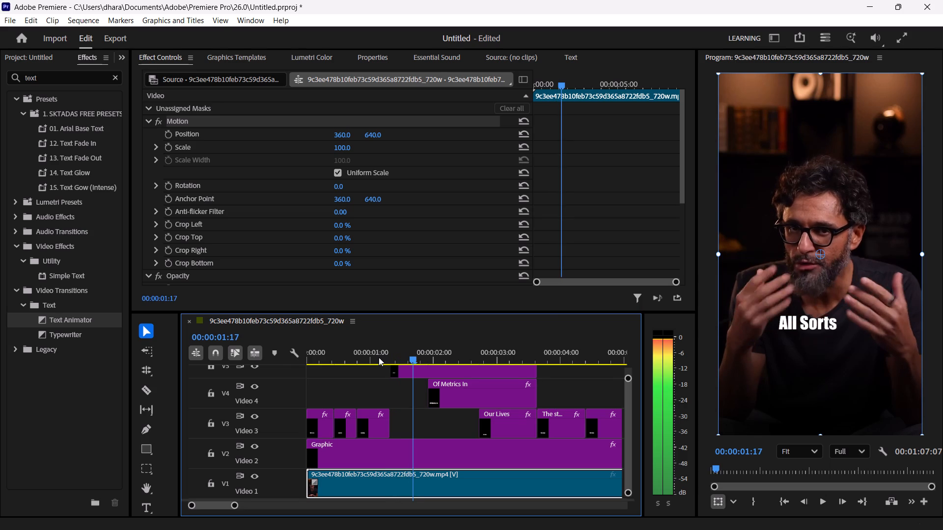
key("Right")
key("Right")
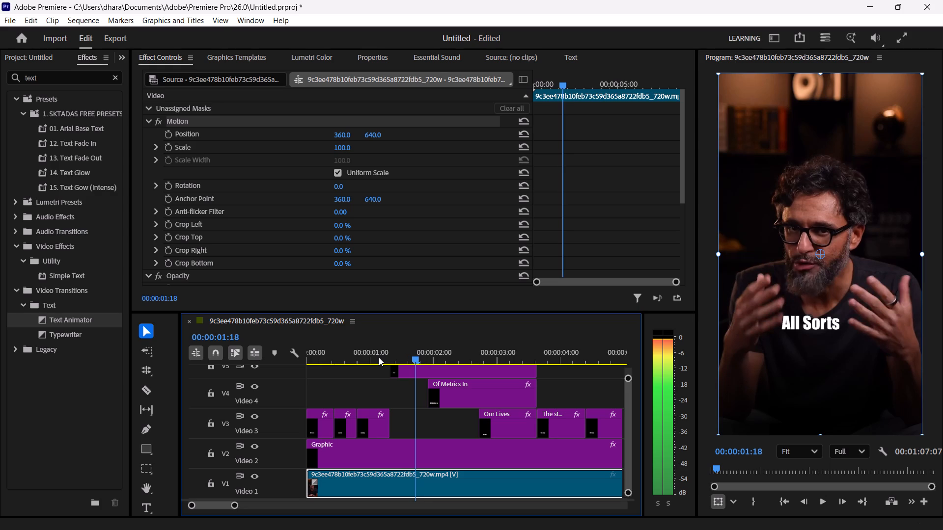
key("Right")
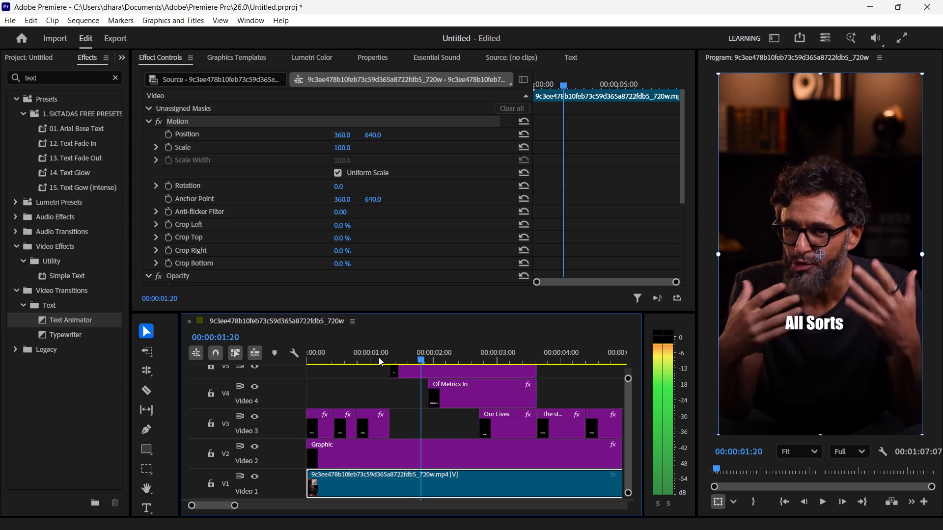
key("Right")
key("Right")
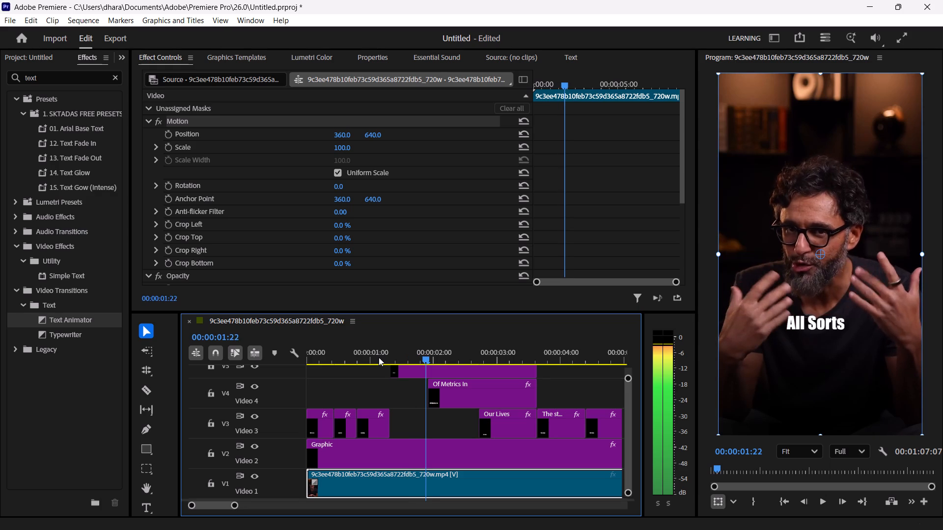
key("Right")
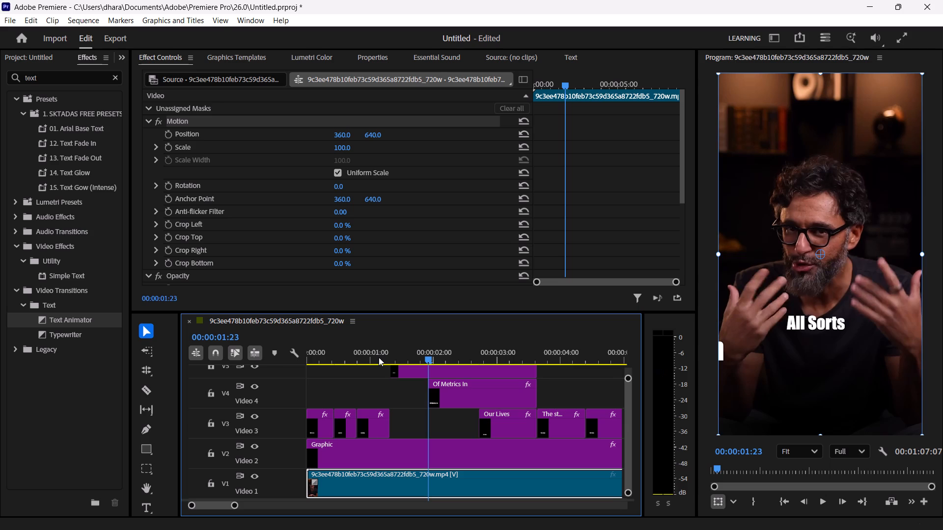
Step frame by frame from 00:00:01:23 to 00:00:02:13 to examine the "Of Metrics In" slide-in.
left_click(429, 360)
key("Right")
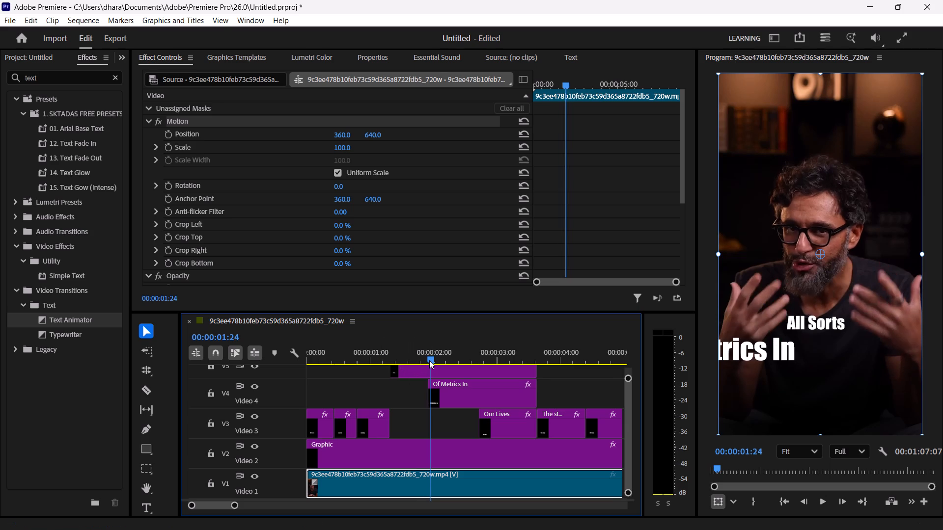
key("Right")
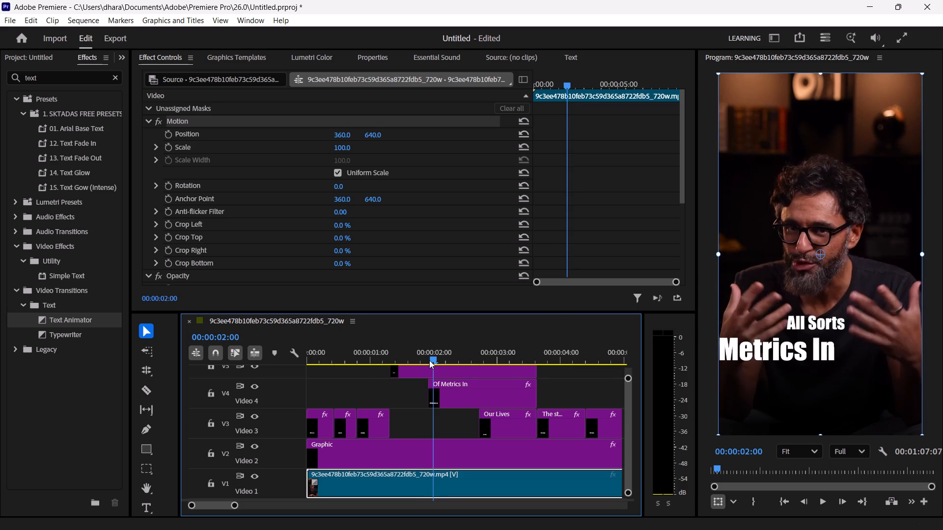
key("Right")
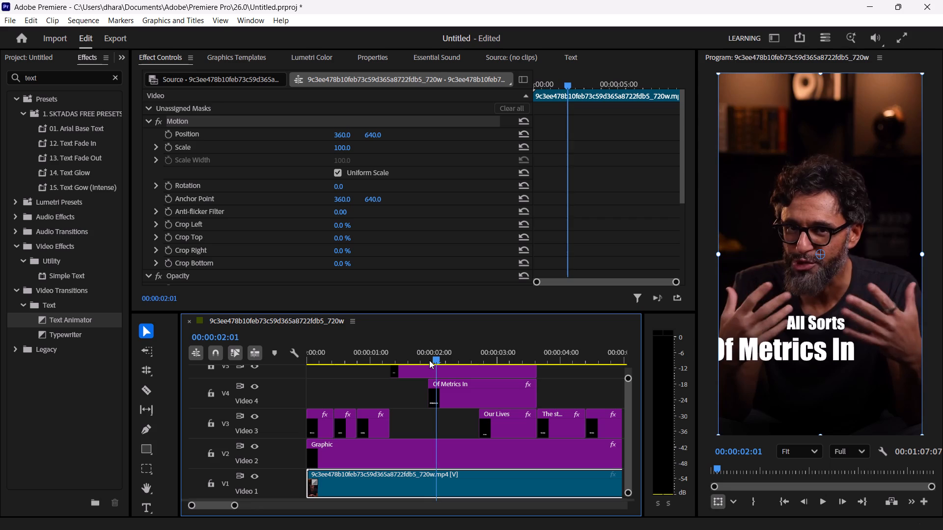
key("Right")
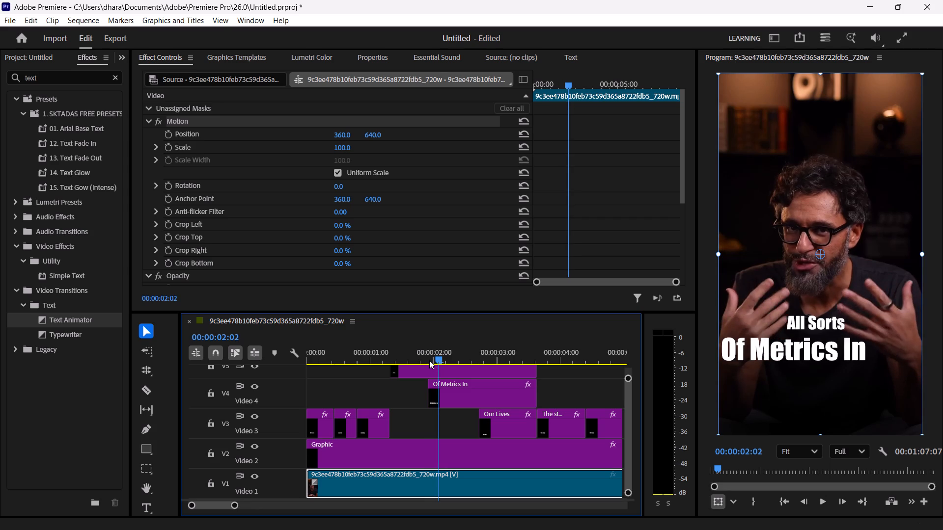
key("Right")
key("Right")
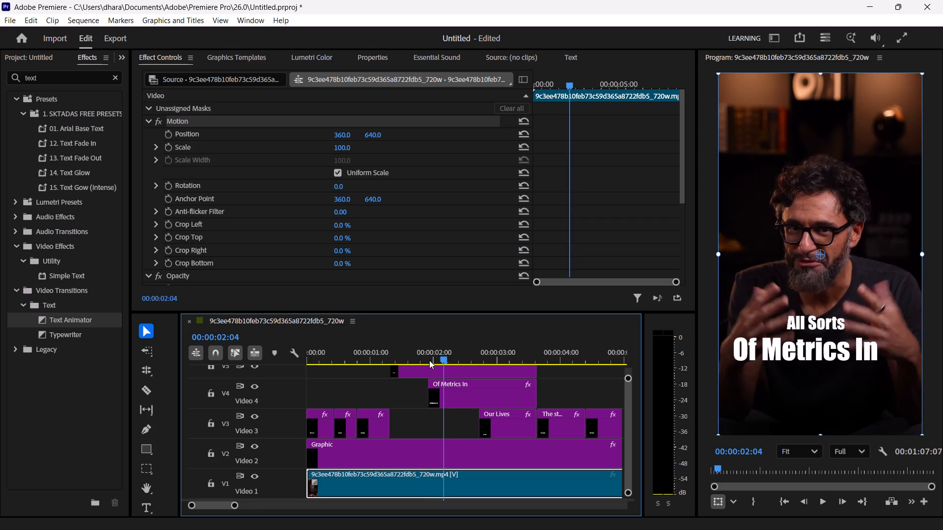
key("Right")
key("Right")
key("Right")
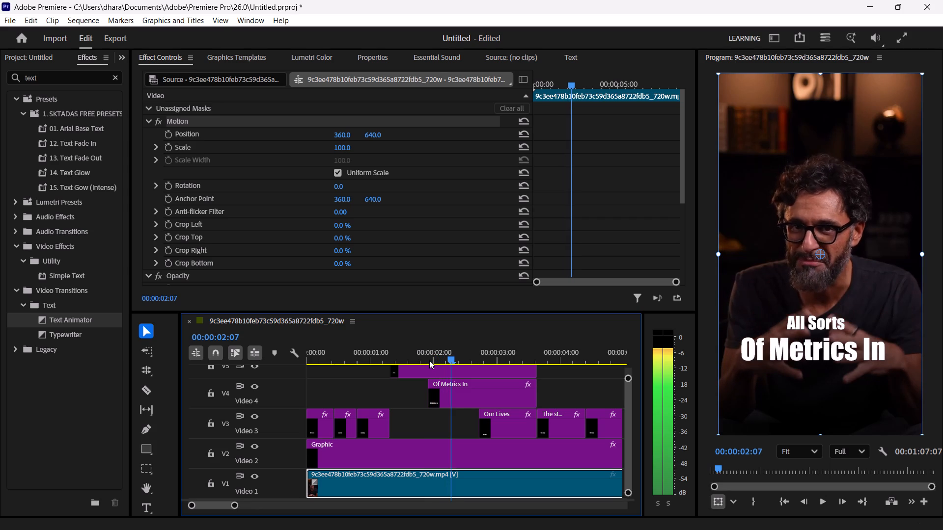
key("Right")
key("Right")
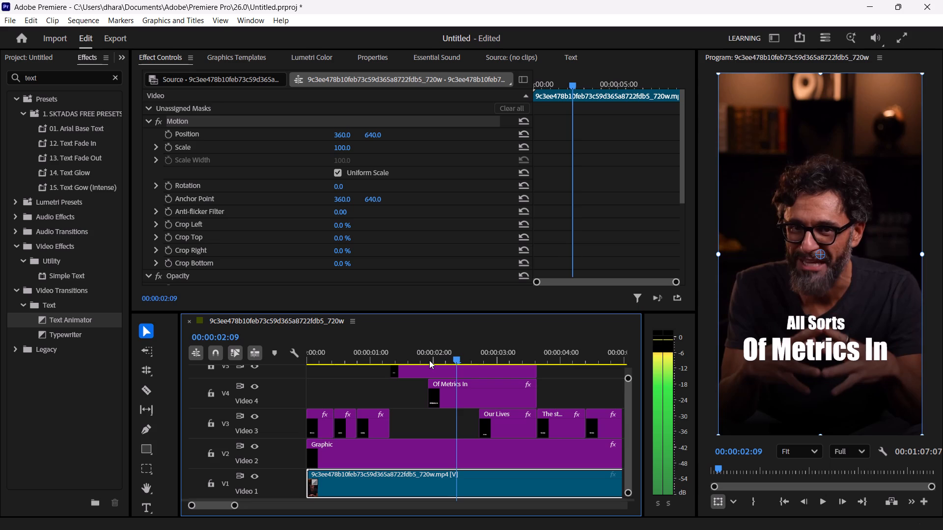
key("Right")
key("Right")
key("Right")
key("Right")
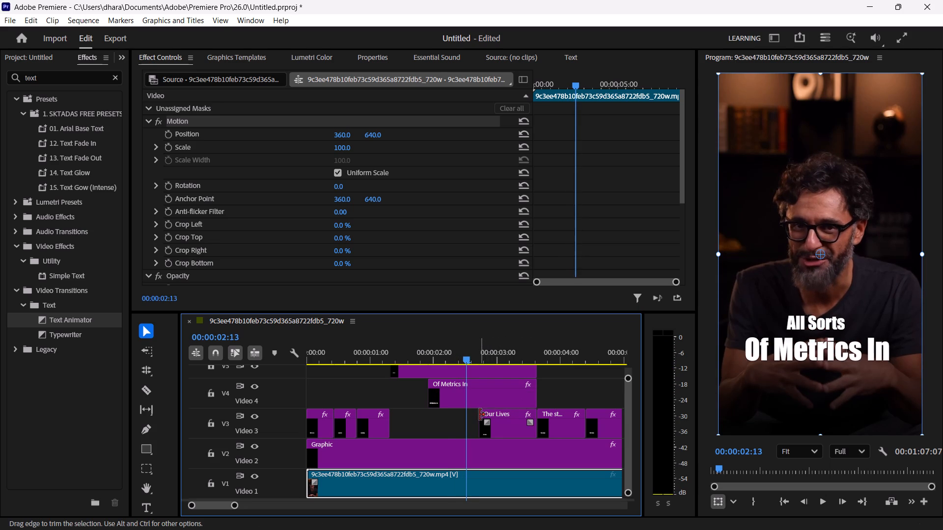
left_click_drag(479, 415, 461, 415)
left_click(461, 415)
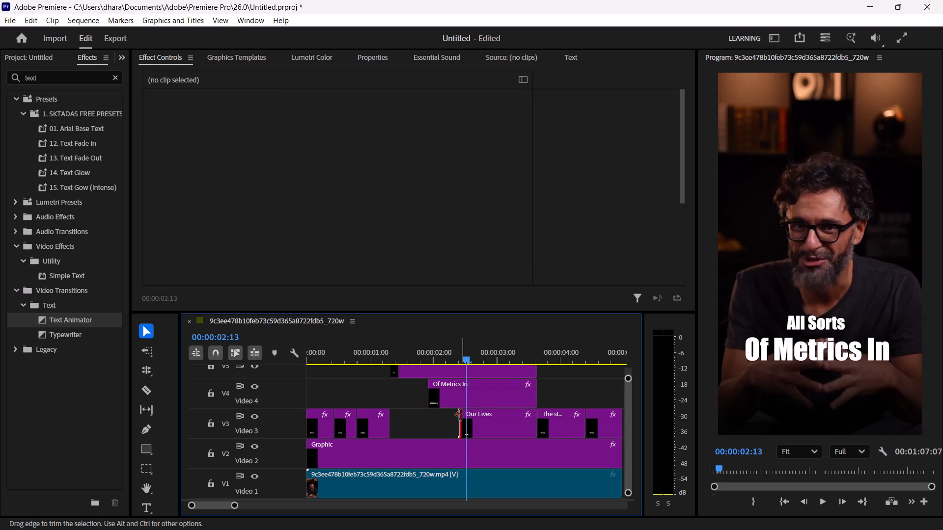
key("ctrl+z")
Extend the start of the "Our Lives" caption clip on V3 earlier to the playhead at 00:00:02:13.
left_click_drag(479, 414, 466, 414)
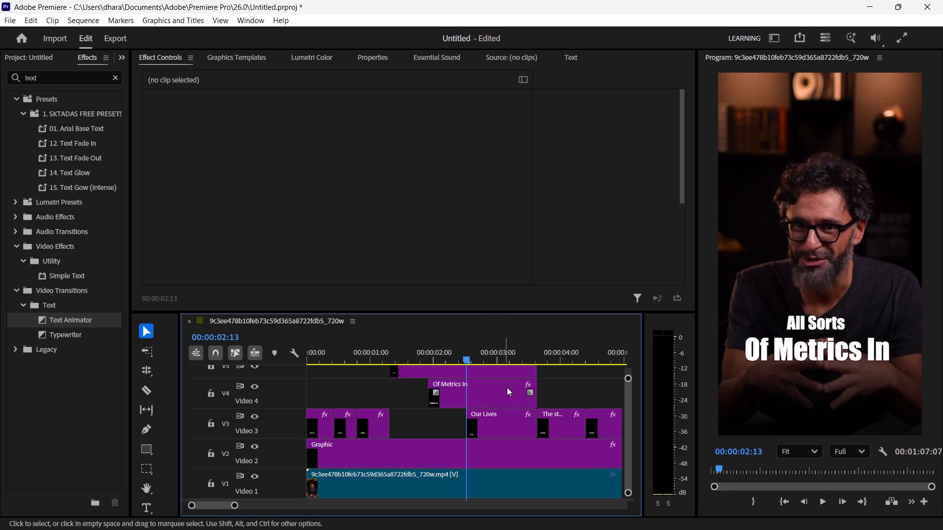
key("Right")
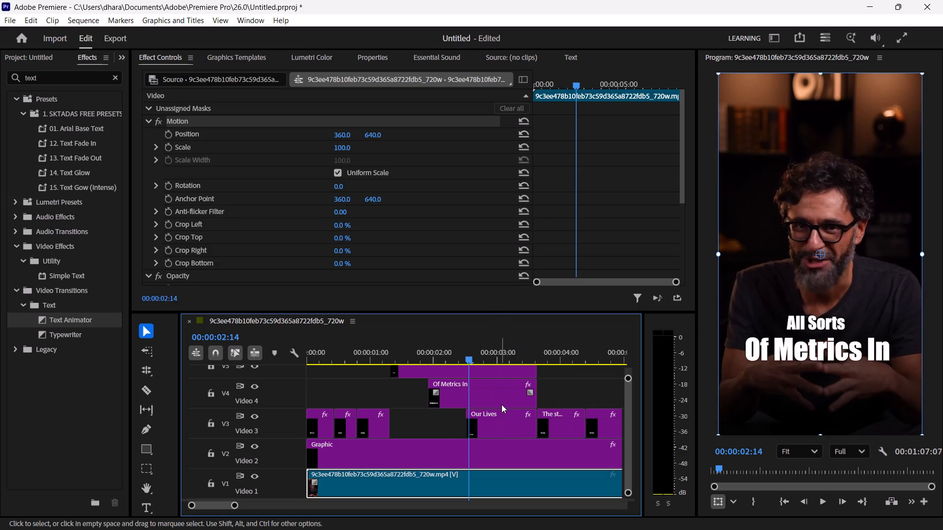
key("Left")
Move the first "Our Lives" Position keyframe back to the clip's new start at 00:00:02:13, leaving the second keyframe in place.
left_click(500, 412)
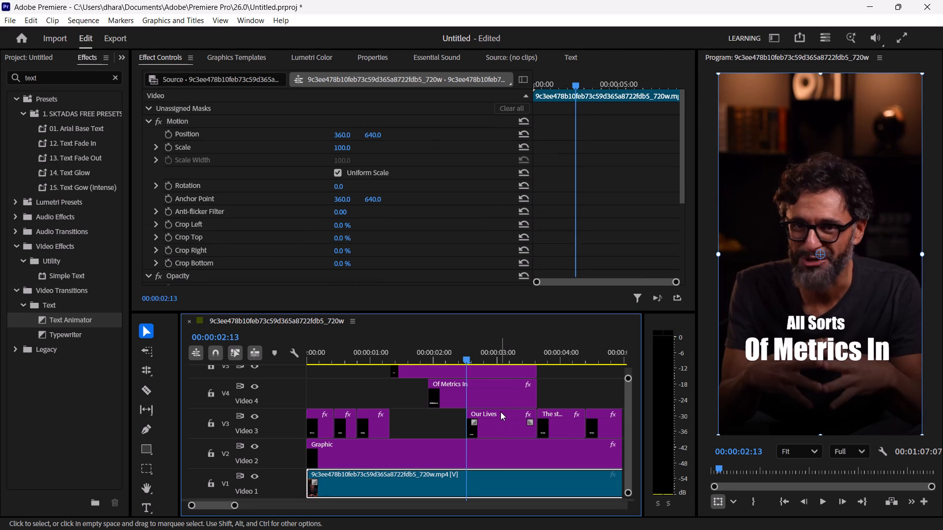
left_click(492, 425)
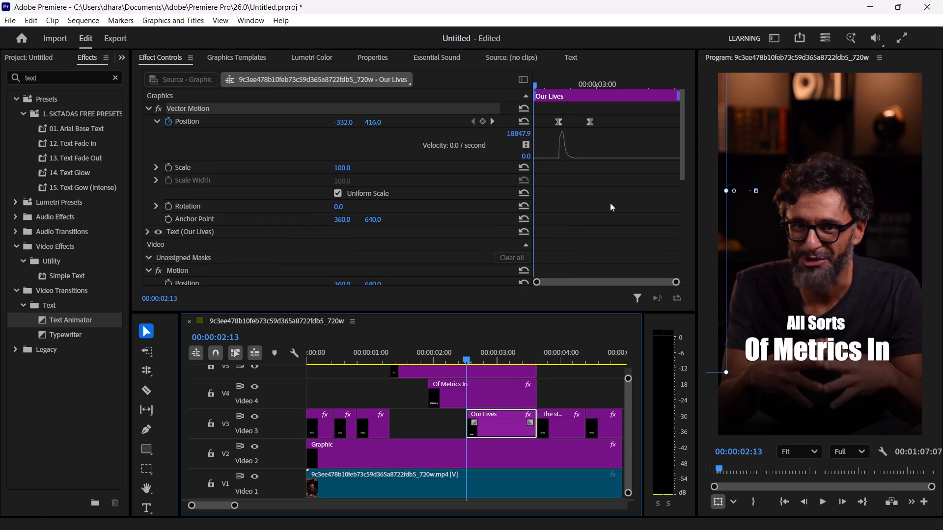
left_click_drag(619, 172, 551, 126)
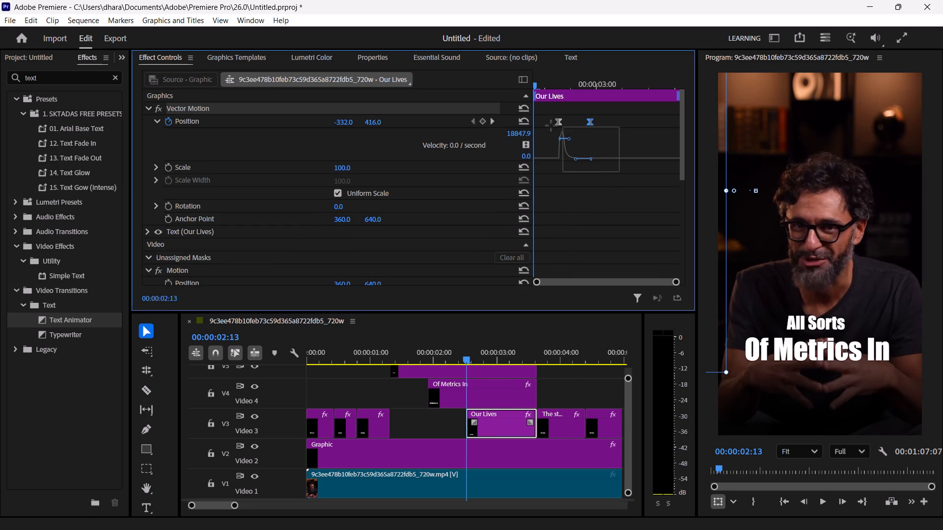
left_click_drag(551, 126, 555, 116)
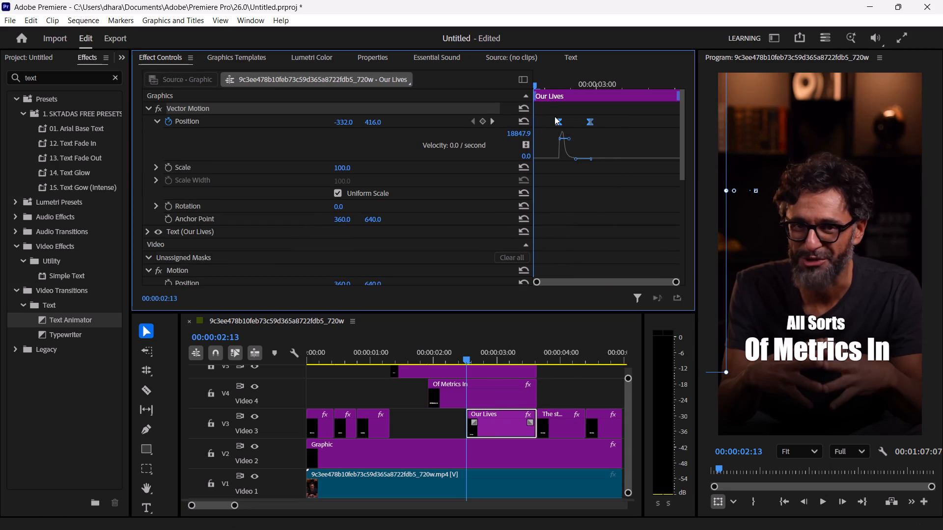
left_click(557, 122)
left_click(557, 122)
left_click(577, 122)
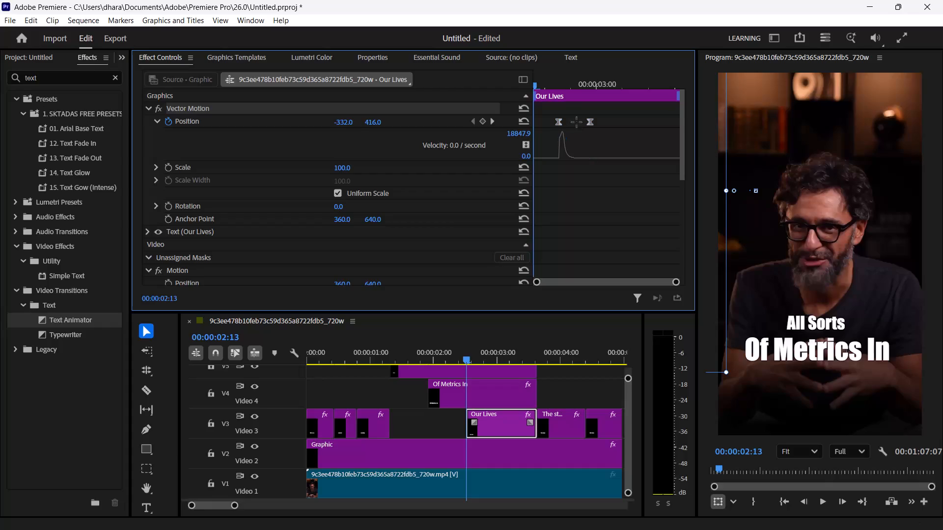
left_click(556, 121)
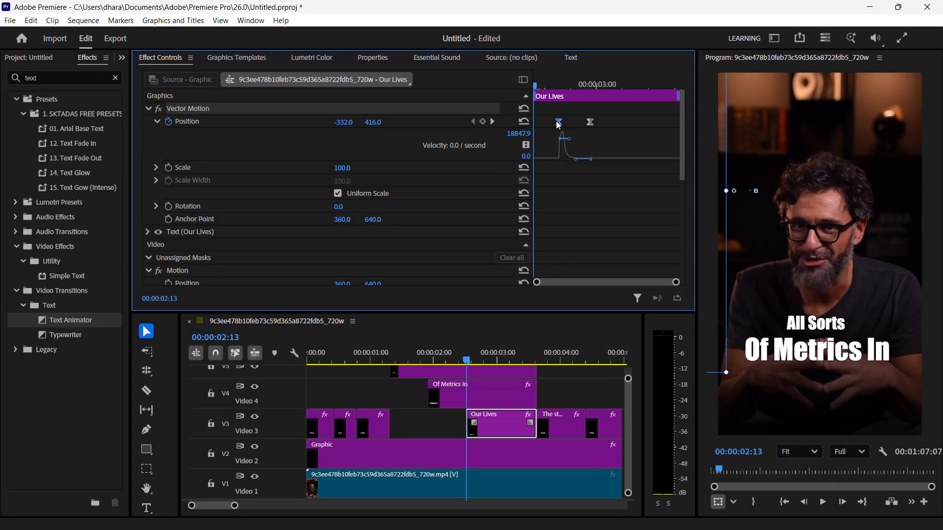
left_click_drag(556, 121, 520, 121)
Lower the outgoing velocity of the first "Our Lives" Position keyframe to about 5790 / second.
left_click_drag(549, 137, 548, 152)
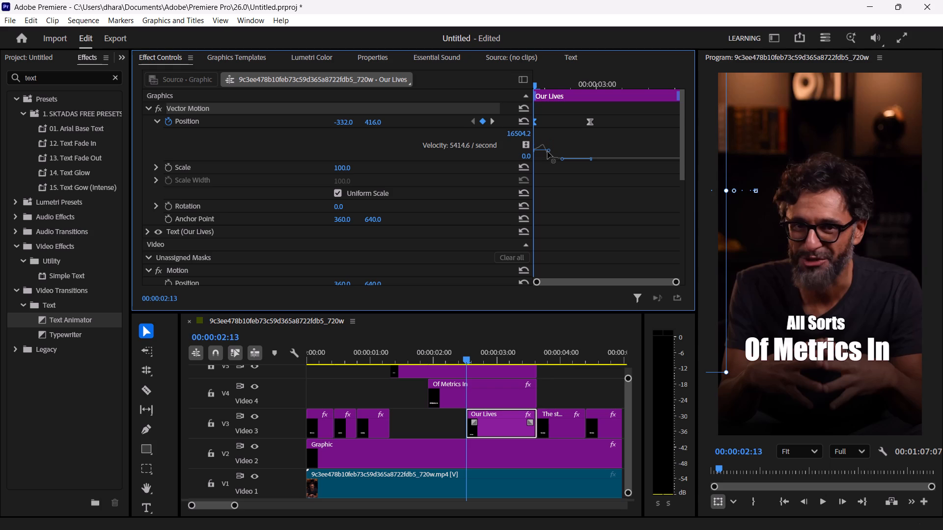
left_click_drag(548, 152, 548, 151)
left_click_drag(548, 151, 548, 151)
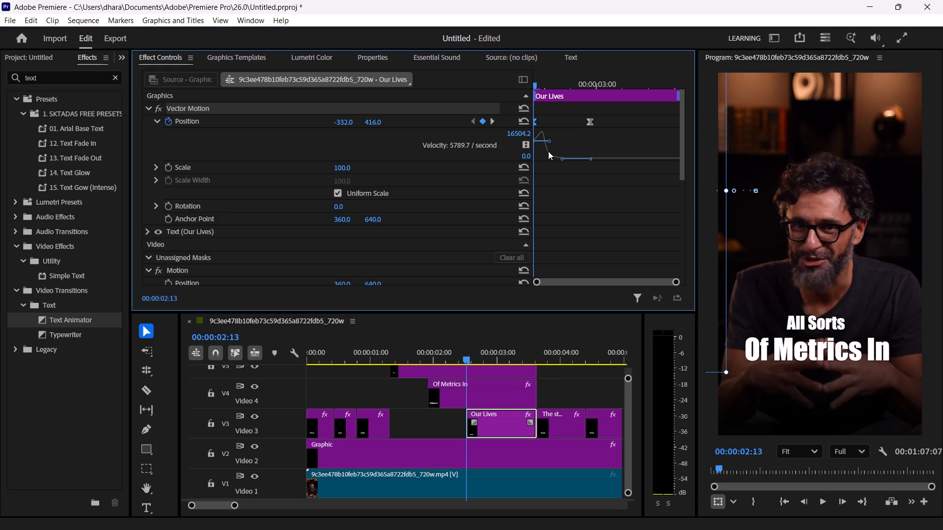
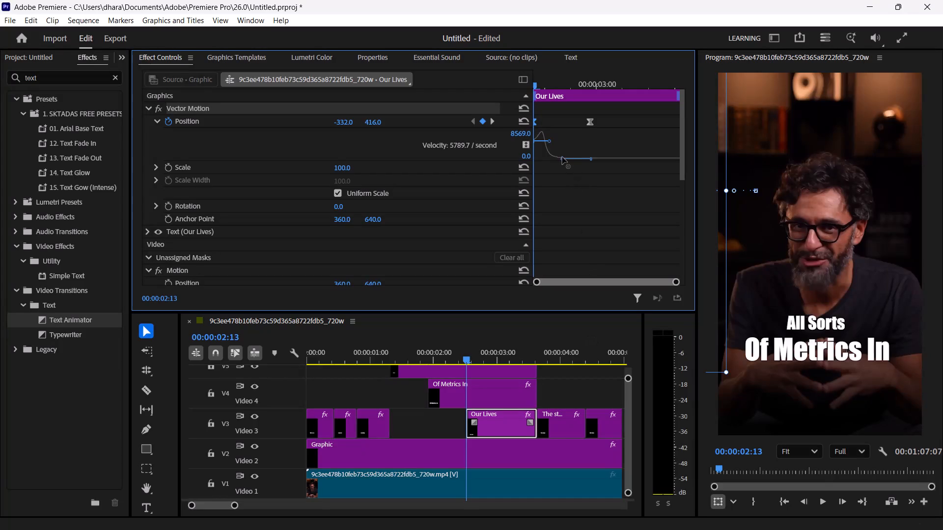
Lower the first "Our Lives" Position keyframe's outgoing velocity to 0 / second with a short ease, so the curve peaks at about 7650.
left_click_drag(548, 142, 545, 142)
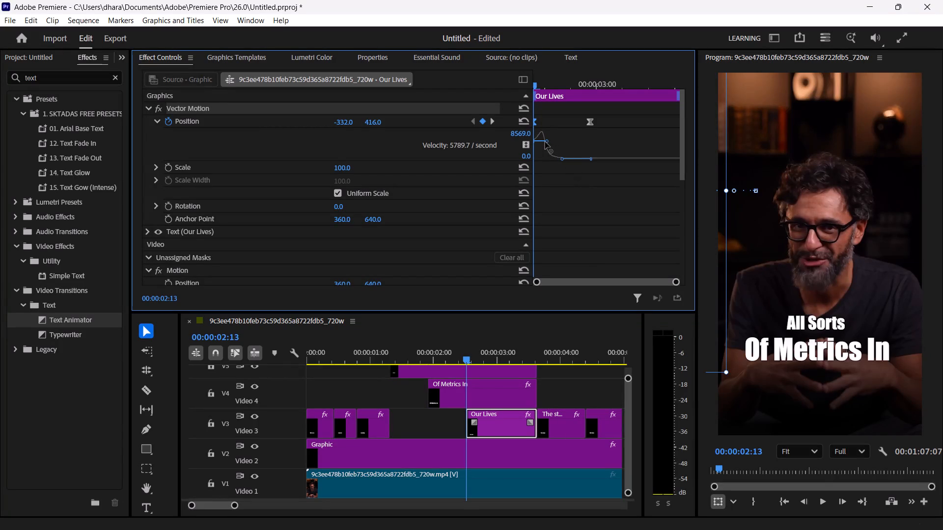
left_click_drag(545, 142, 545, 156)
left_click_drag(545, 156, 550, 162)
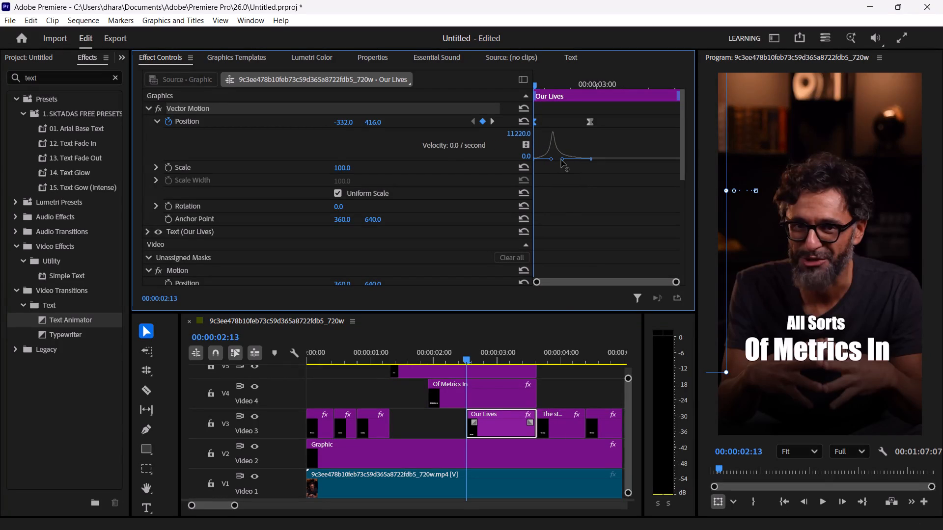
left_click(561, 158)
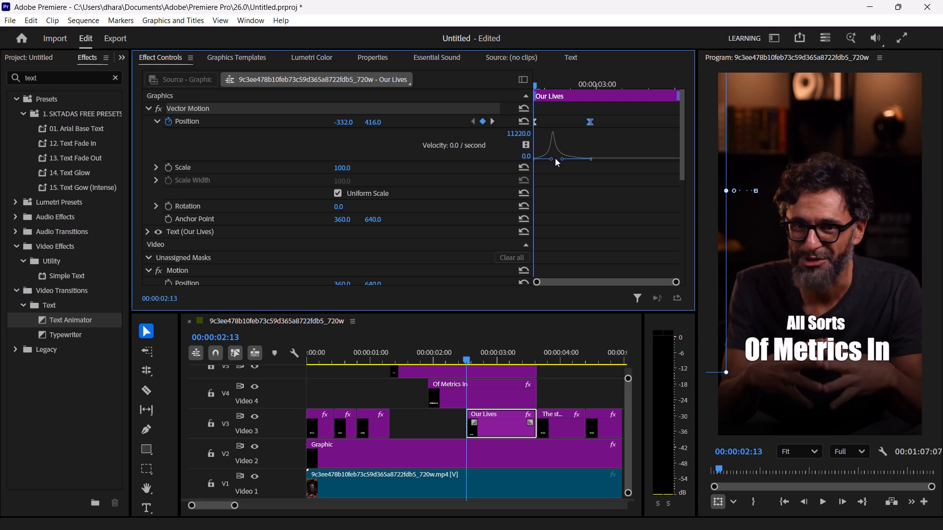
left_click_drag(552, 159, 551, 151)
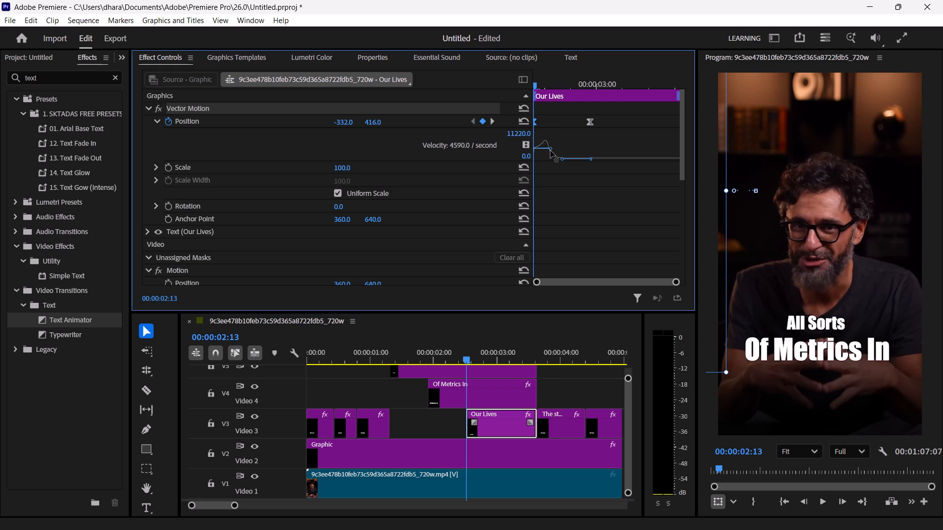
left_click_drag(551, 151, 543, 176)
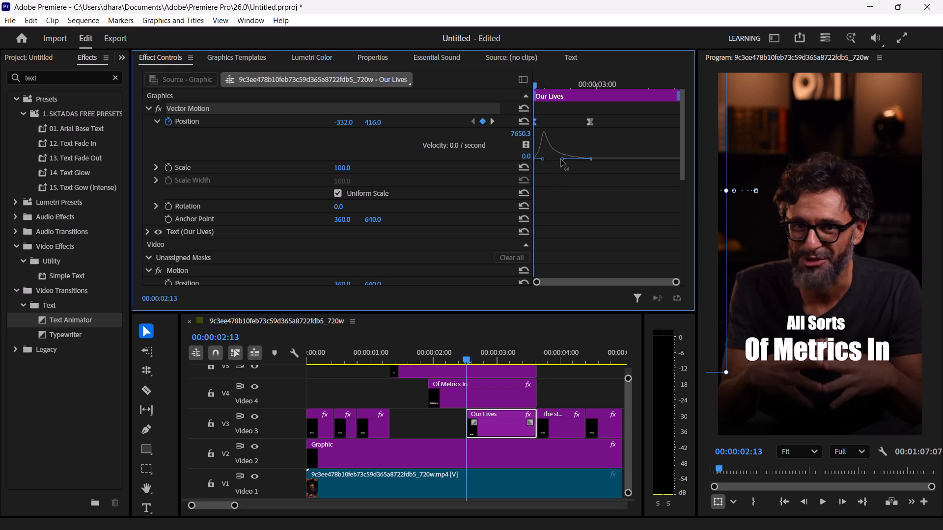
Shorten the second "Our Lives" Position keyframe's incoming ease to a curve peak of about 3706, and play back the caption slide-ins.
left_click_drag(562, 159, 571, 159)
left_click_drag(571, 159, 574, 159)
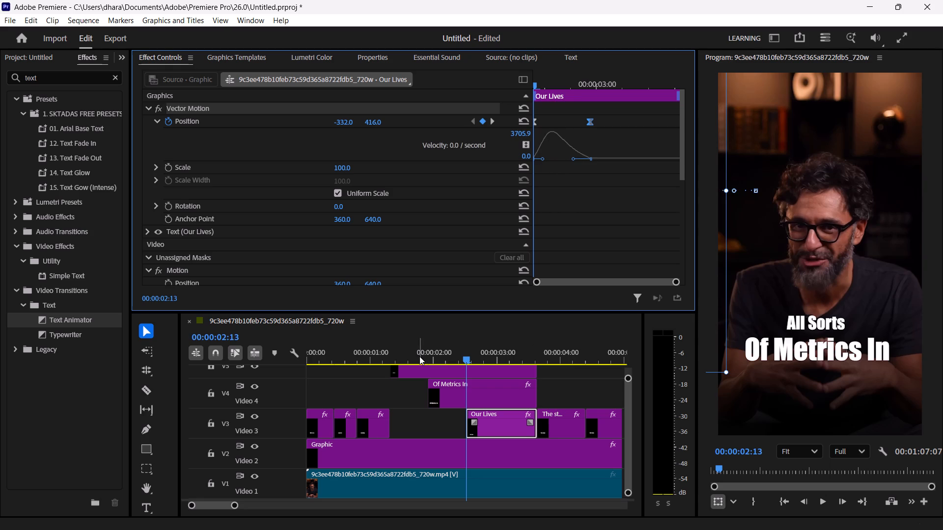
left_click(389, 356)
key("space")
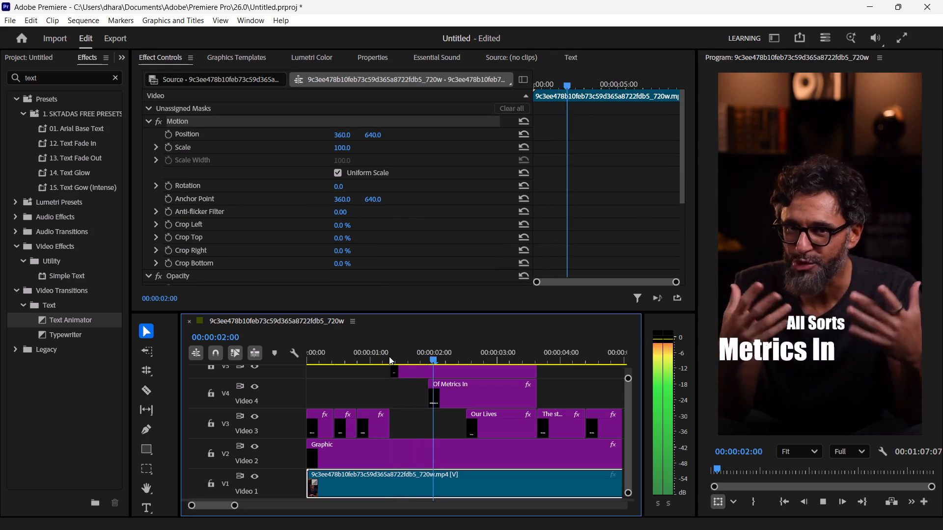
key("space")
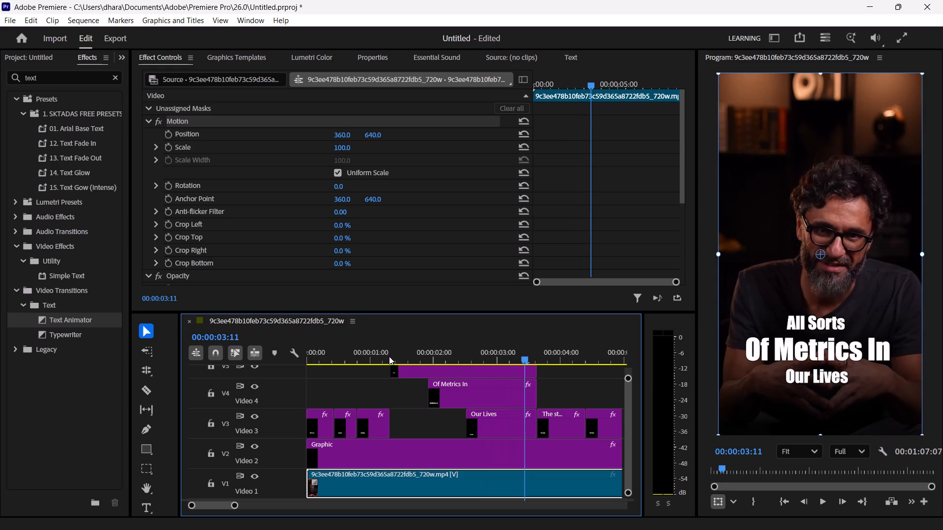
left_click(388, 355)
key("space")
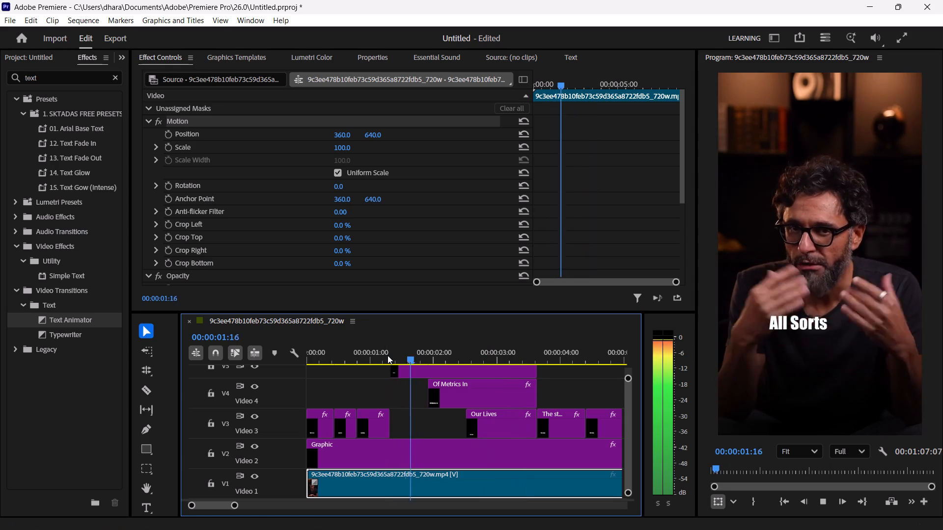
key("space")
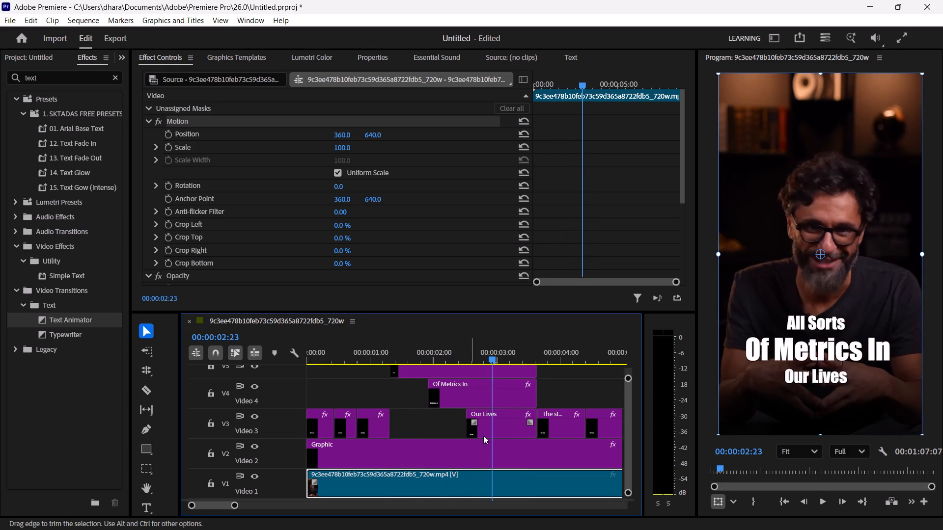
Lengthen the incoming ease of the second "Our Lives" Position keyframe until the velocity curve peaks at about 7650.
left_click(468, 358)
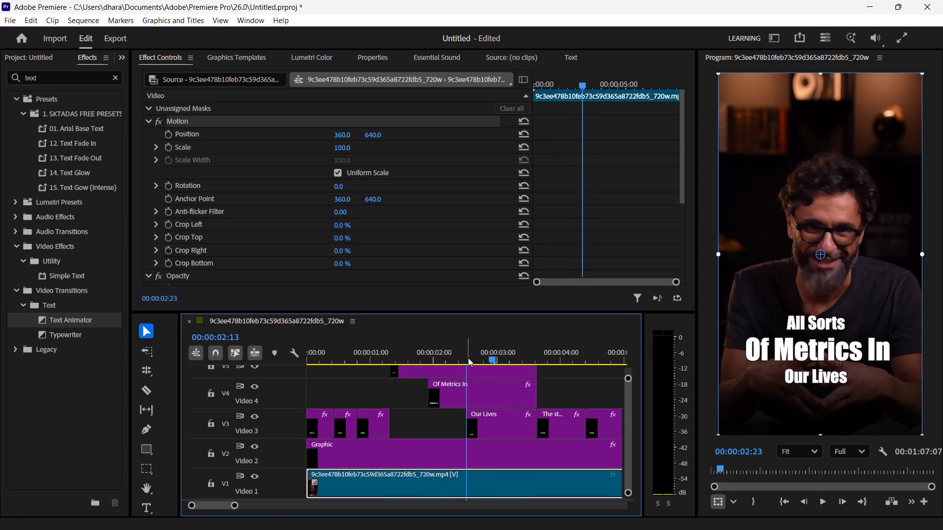
left_click(502, 421)
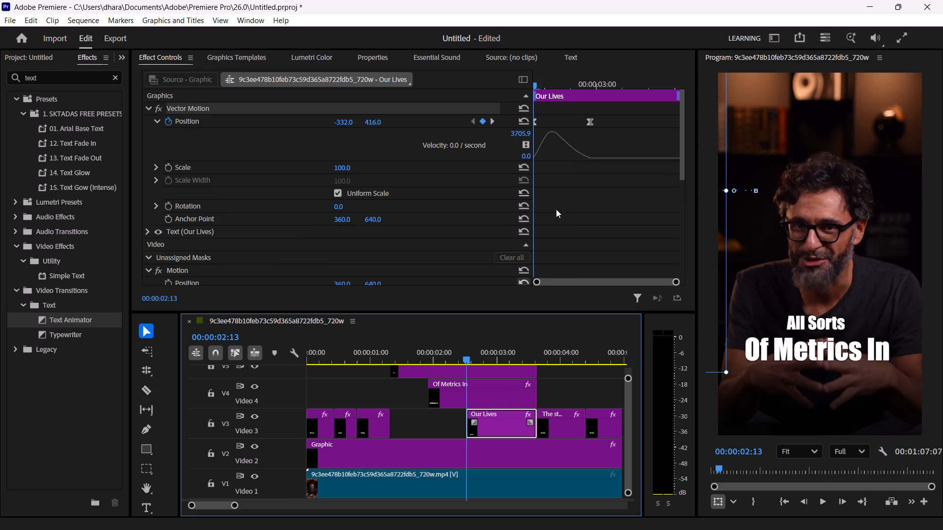
left_click(582, 150)
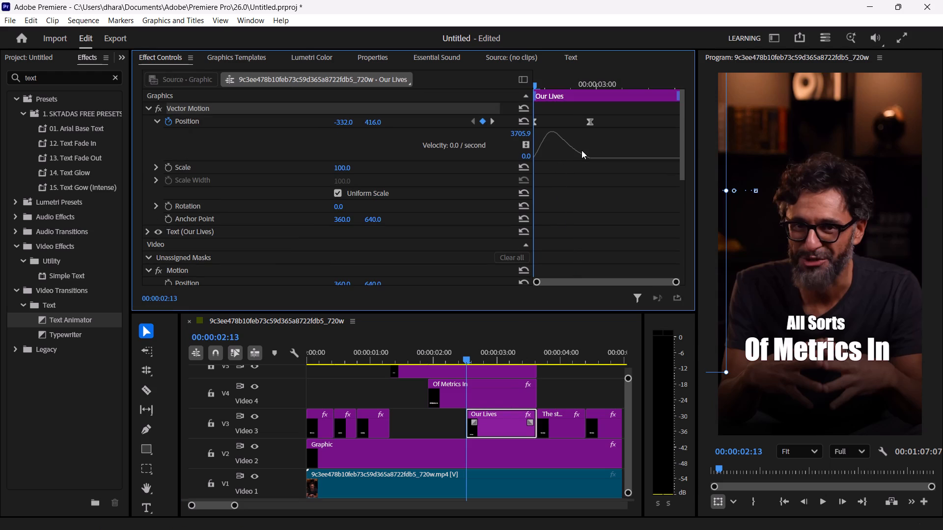
left_click(590, 120)
left_click_drag(572, 159, 562, 159)
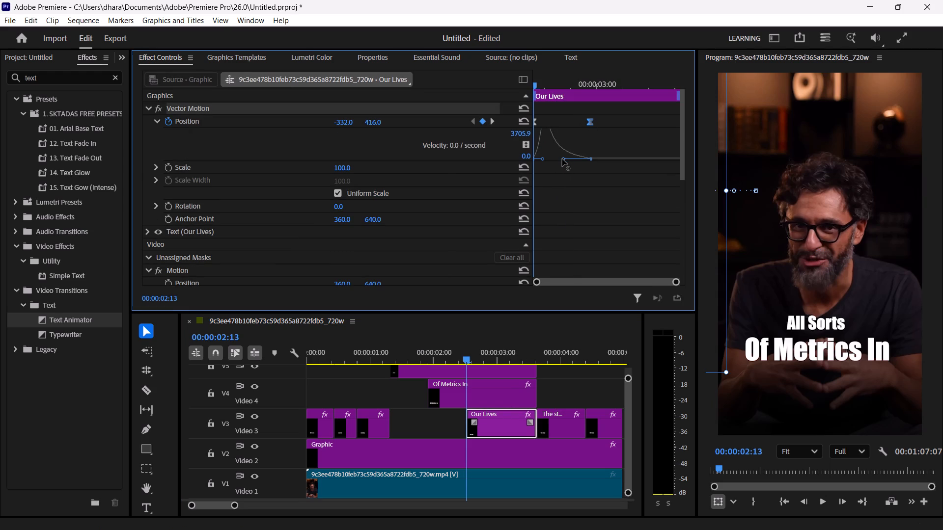
left_click_drag(562, 159, 561, 159)
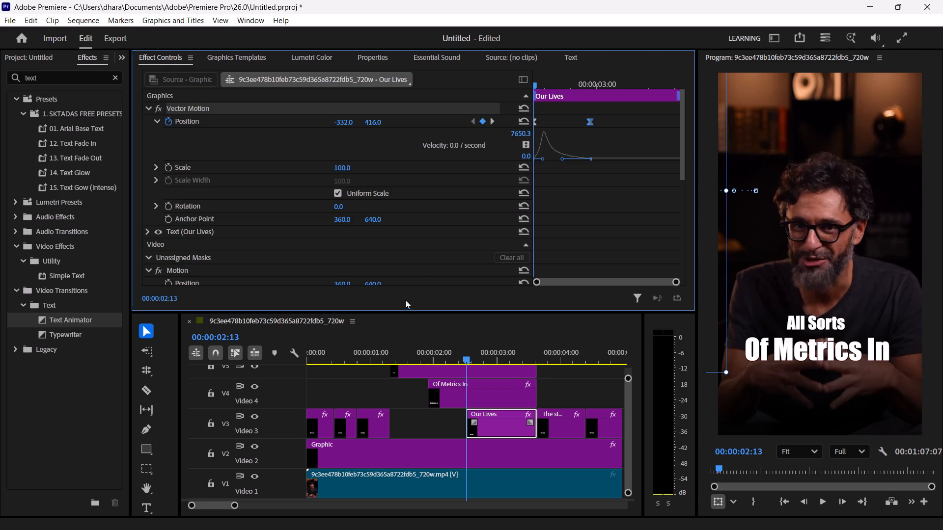
Play back the "All Sorts", "Of Metrics In" and "Our Lives" captions repeatedly to examine their slide-in timing against the speech.
left_click(391, 350)
key("space")
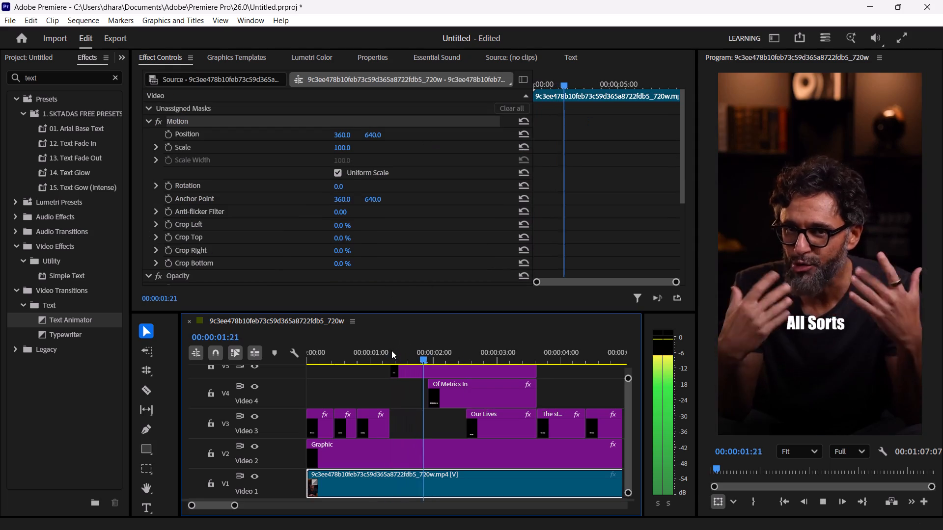
key("space")
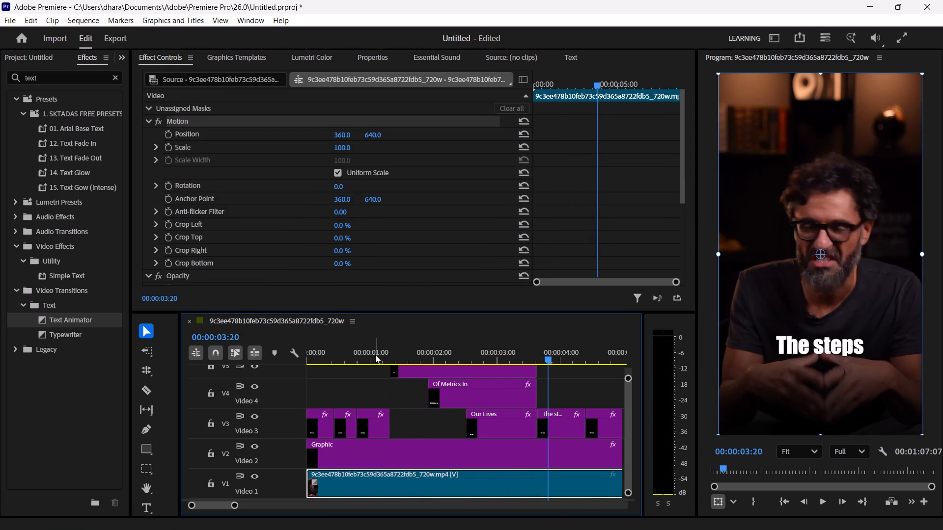
left_click(375, 355)
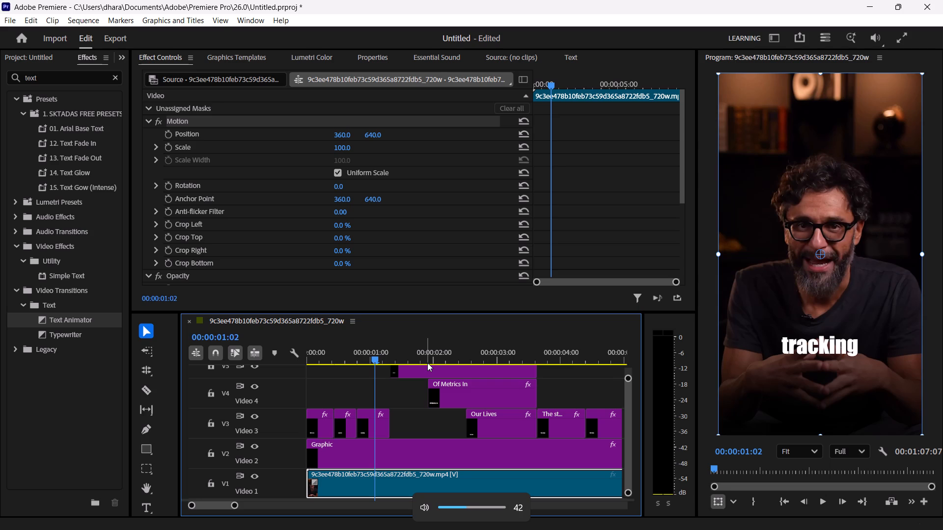
key("space")
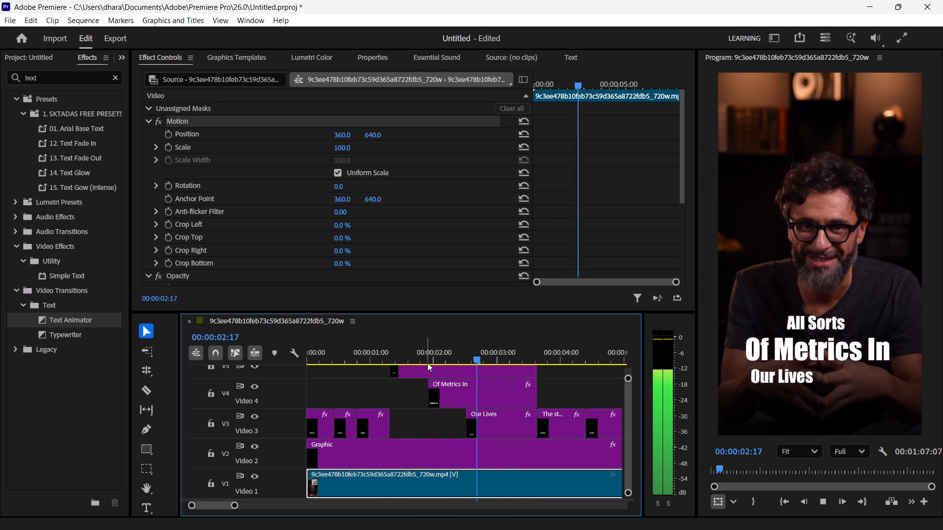
key("space")
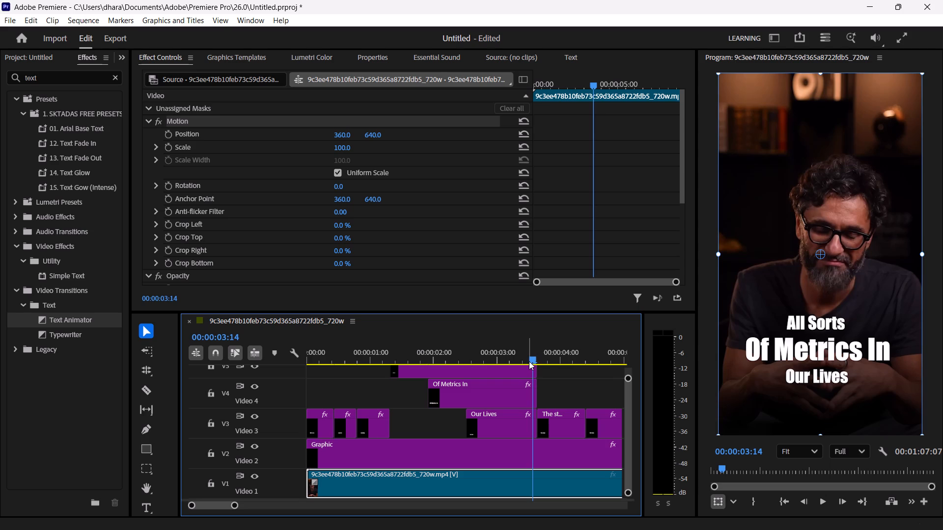
left_click_drag(529, 361, 411, 358)
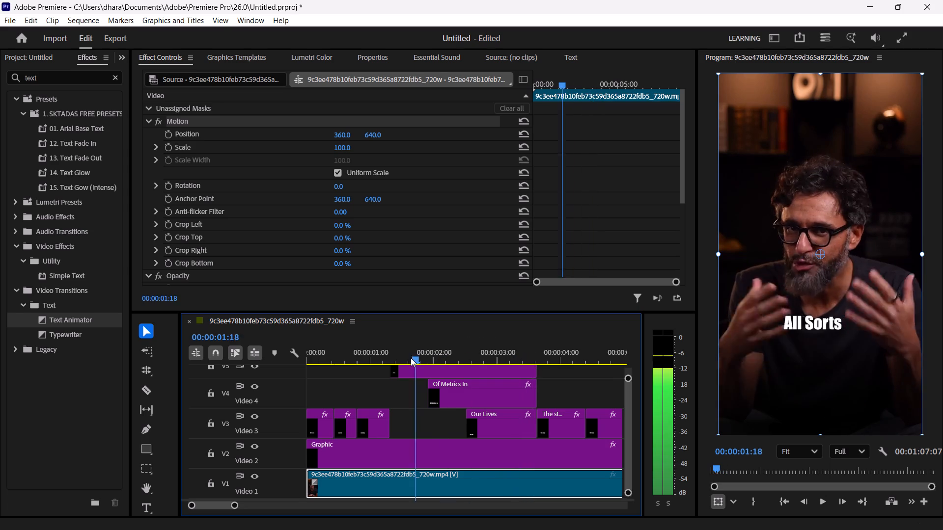
left_click_drag(411, 358, 380, 358)
key("space")
key("space")
key("space")
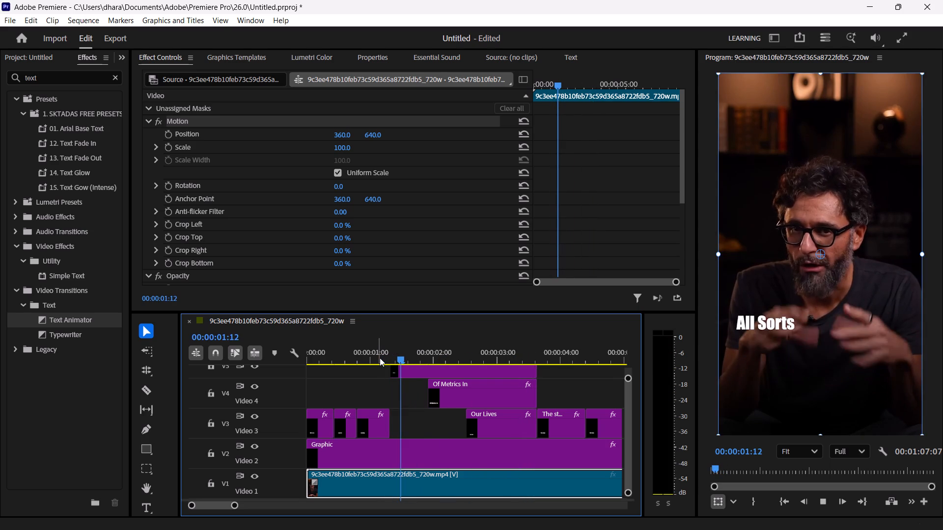
key("space")
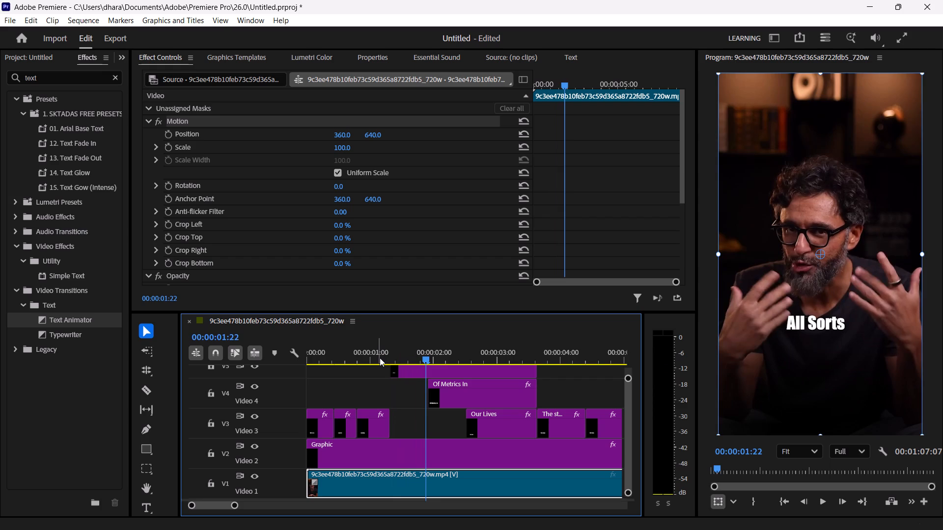
key("space")
key("space")
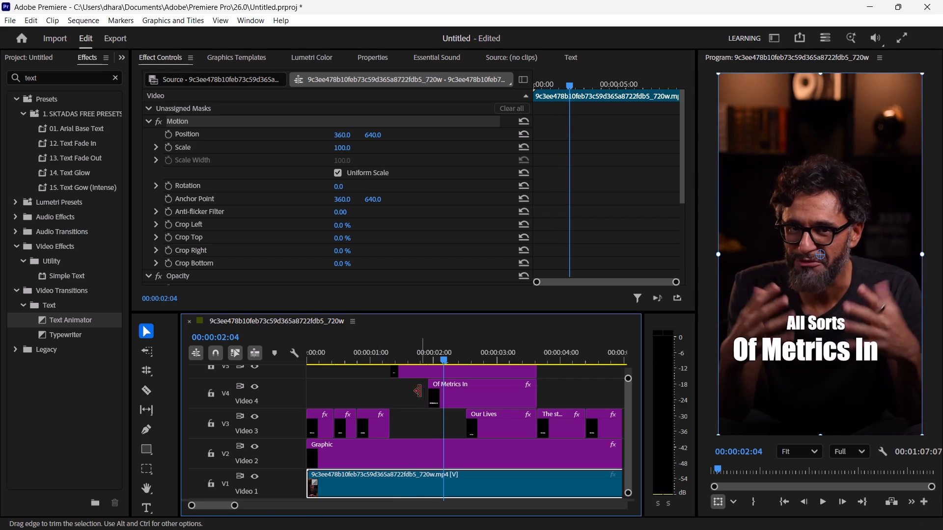
Shift both "Of Metrics In" Position keyframes later together, keeping their spacing, so the first one sits at 00:00:02:03.
key("Left")
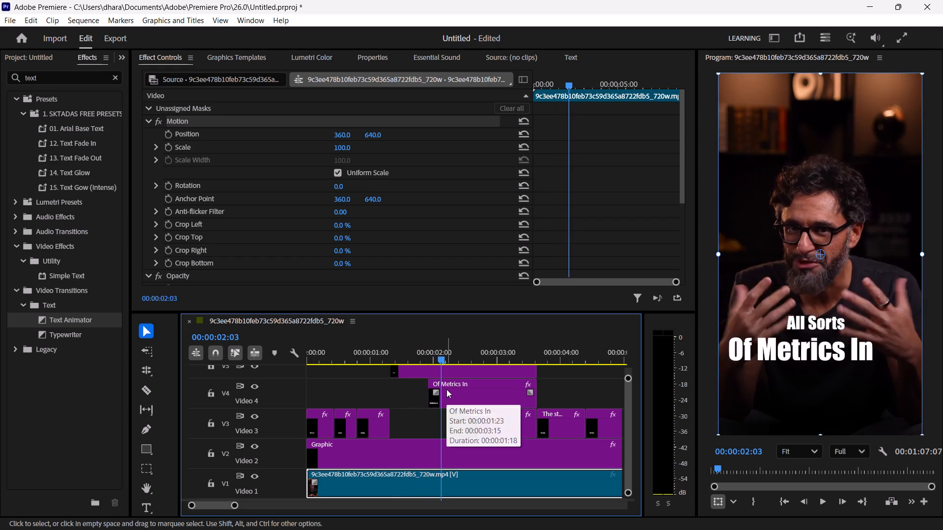
key("Left")
key("Right")
left_click(491, 403)
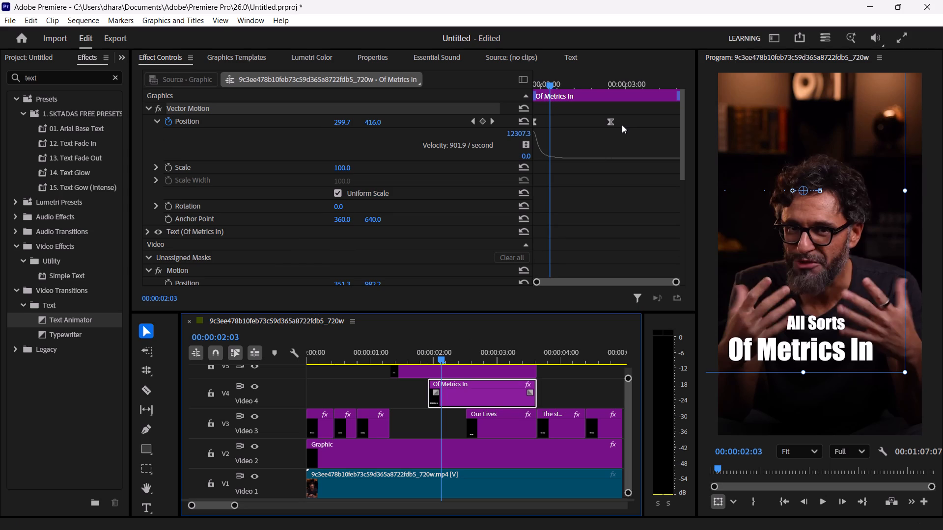
left_click_drag(622, 125, 633, 128)
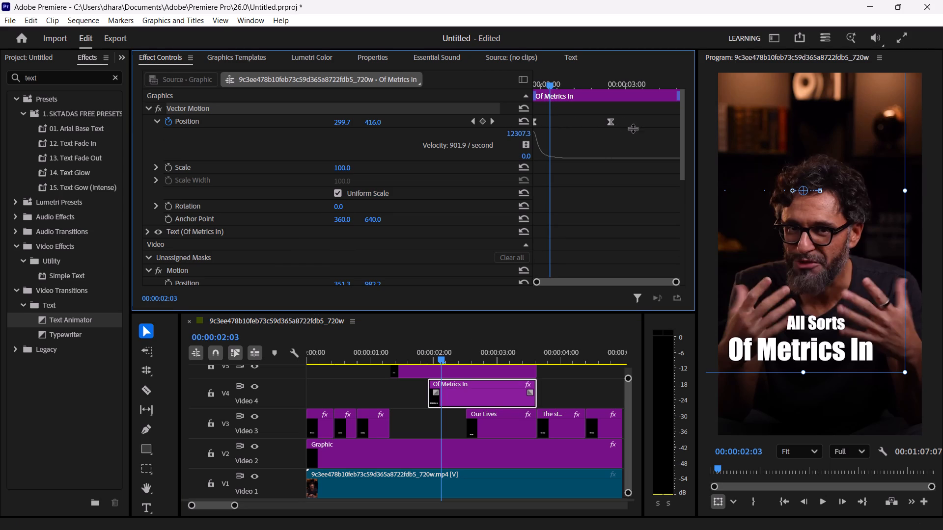
left_click_drag(633, 128, 634, 122)
left_click_drag(634, 122, 524, 122)
left_click_drag(534, 123, 540, 123)
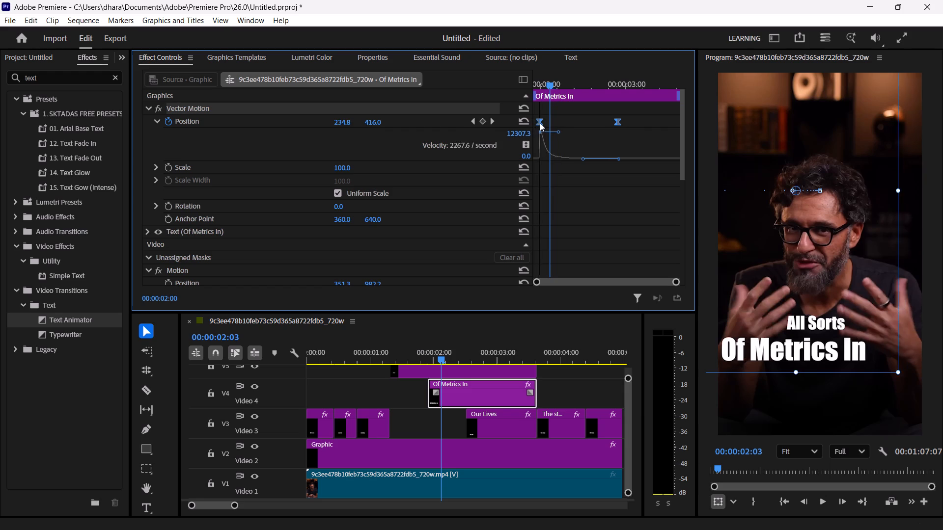
left_click_drag(540, 123, 550, 121)
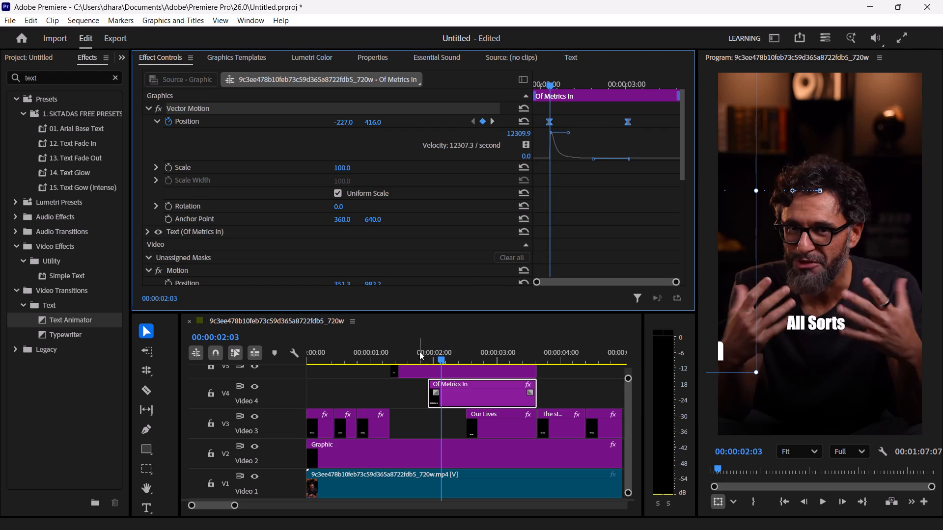
Play back the stacked captions from "All Sorts" onward to examine the shifted "Of Metrics In" slide-in against the speech.
left_click(389, 359)
key("space")
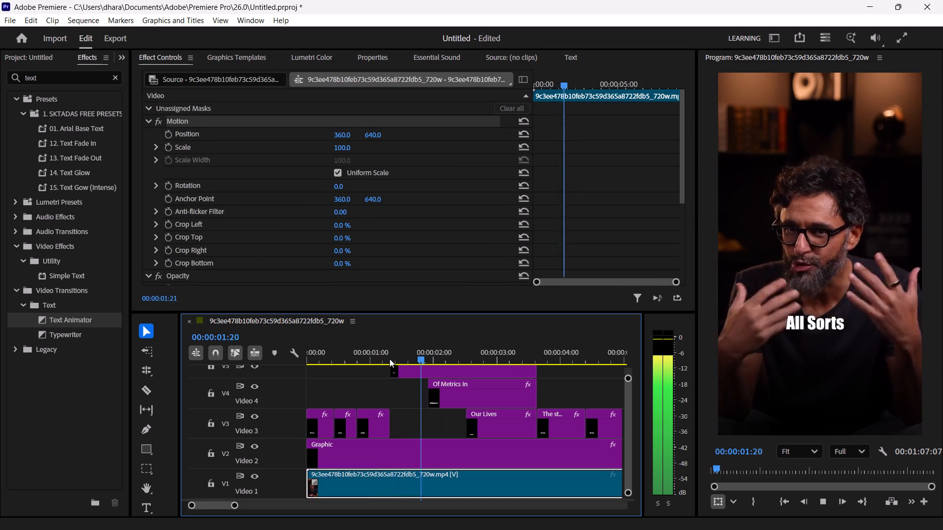
key("space")
key("space")
key("space")
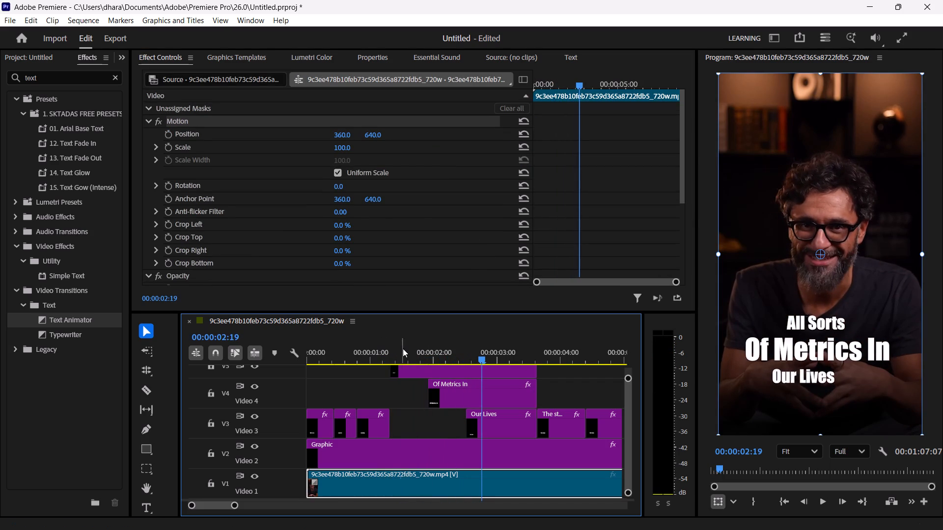
left_click(403, 348)
left_click(392, 348)
key("space")
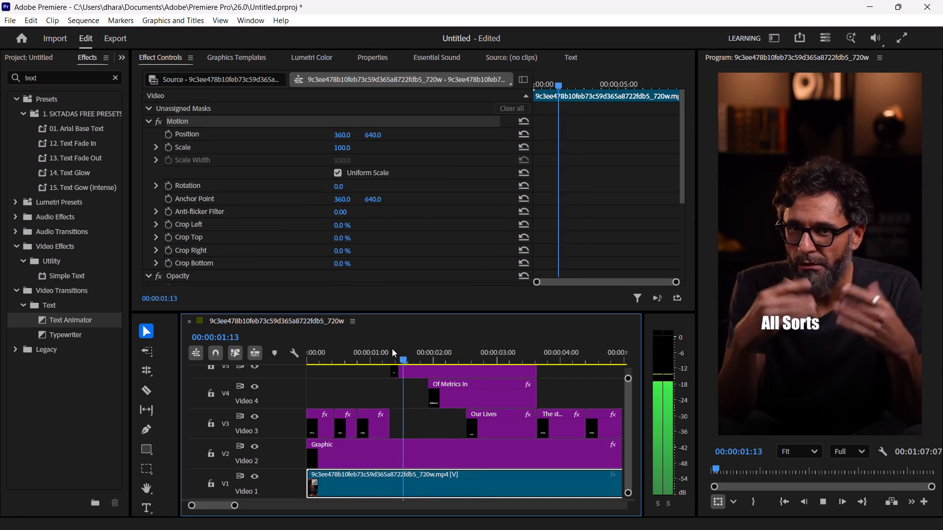
key("space")
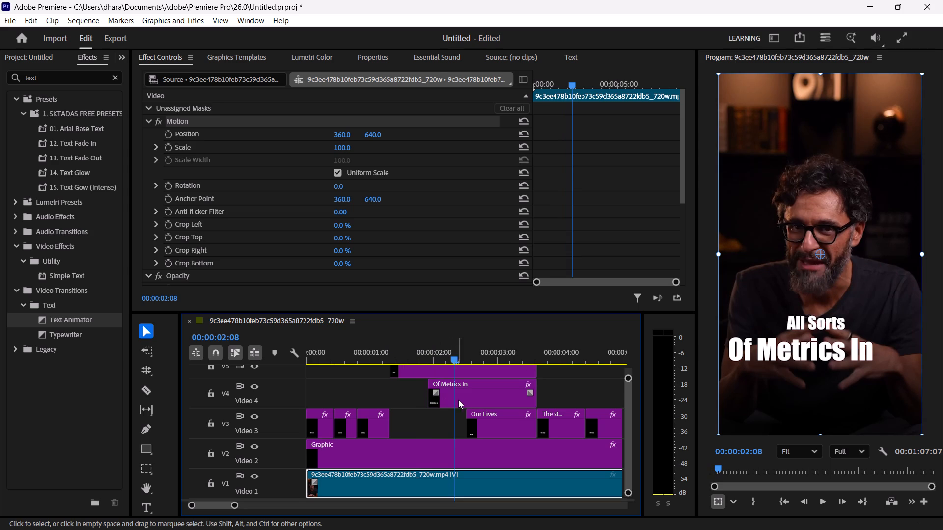
Trim the start of the "Of Metrics In" clip on Video 4 to its first Position keyframe at 00:00:02:03.
left_click(467, 400)
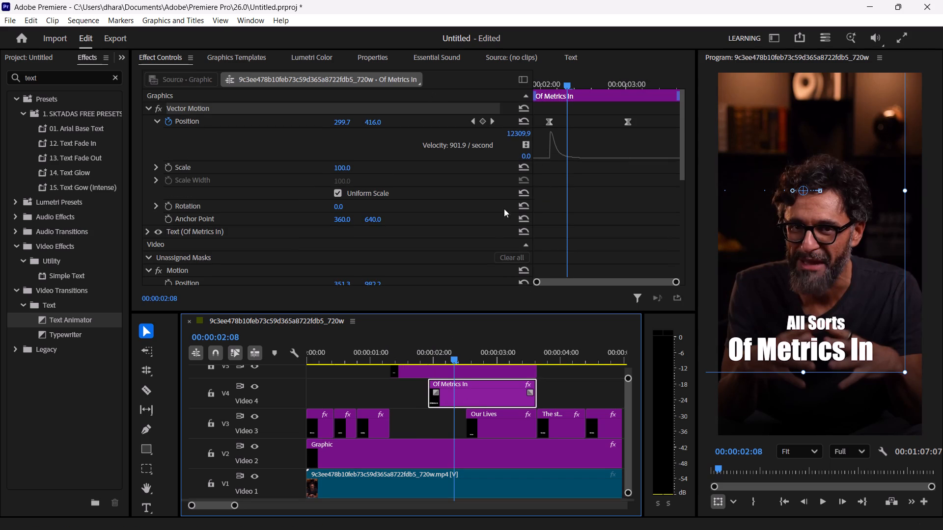
key("Left")
key("Left")
key("Left")
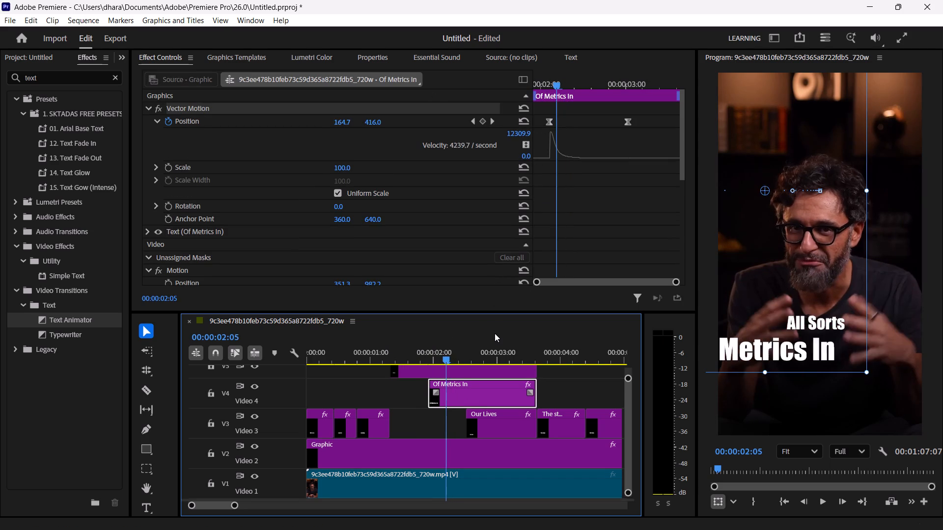
key("Left")
key("Left")
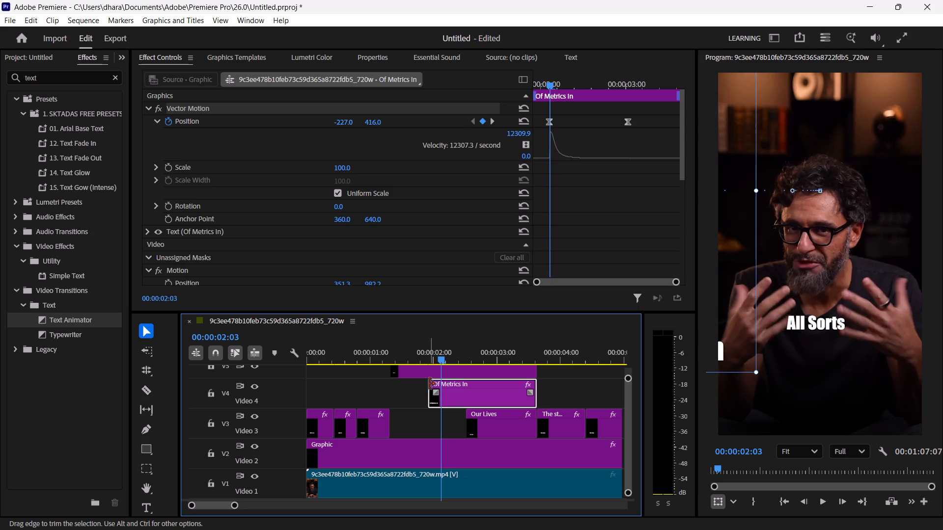
left_click_drag(429, 384, 441, 384)
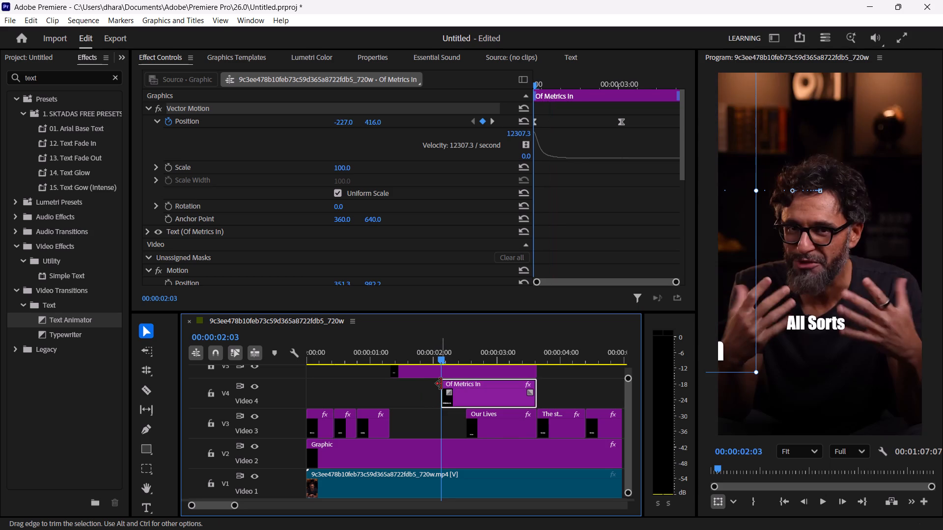
Play back the section from "All Sorts" through "Our Lives" repeatedly to examine the caption timing with the trimmed "Of Metrics In" clip.
left_click(381, 352)
key("space")
key("space")
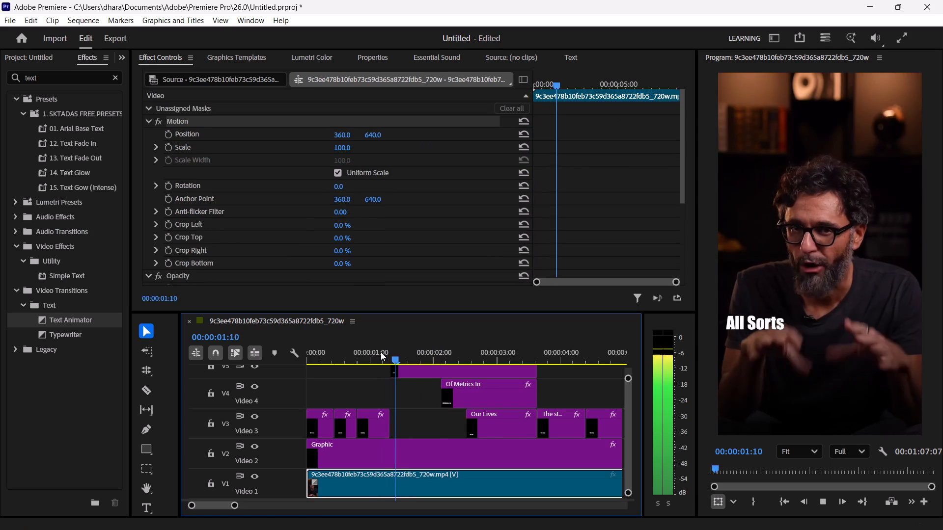
key("space")
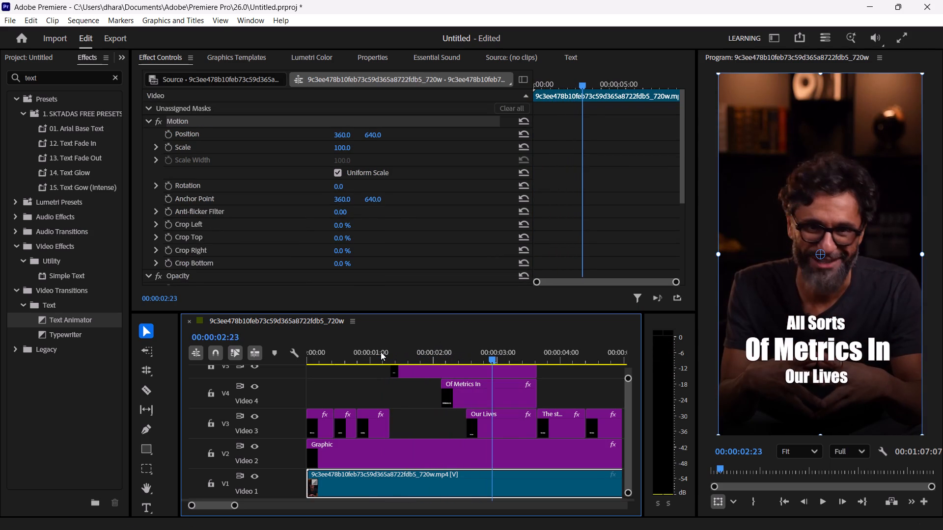
key("space")
key("space")
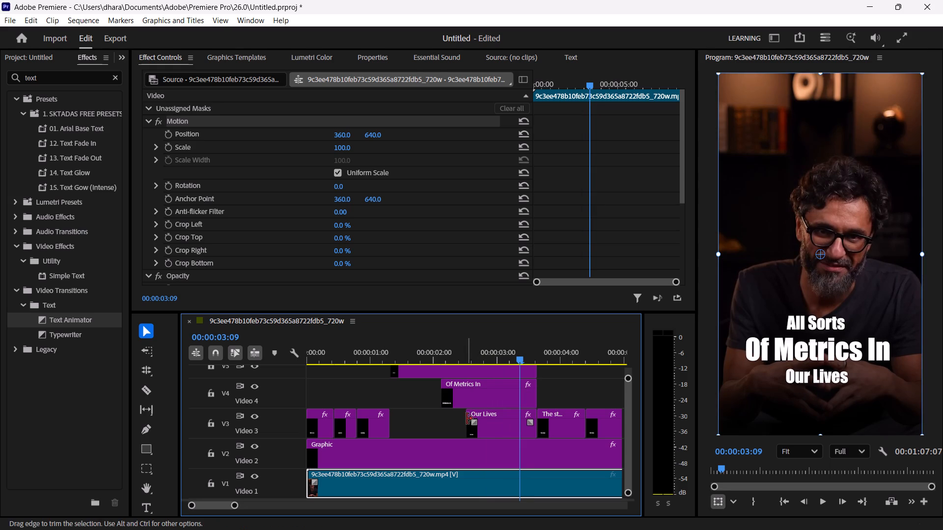
left_click(393, 360)
key("space")
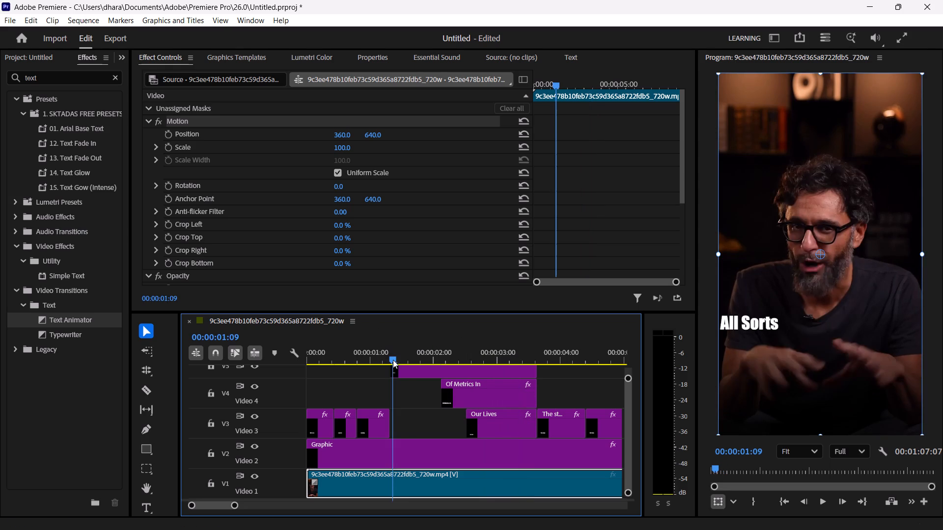
key("space")
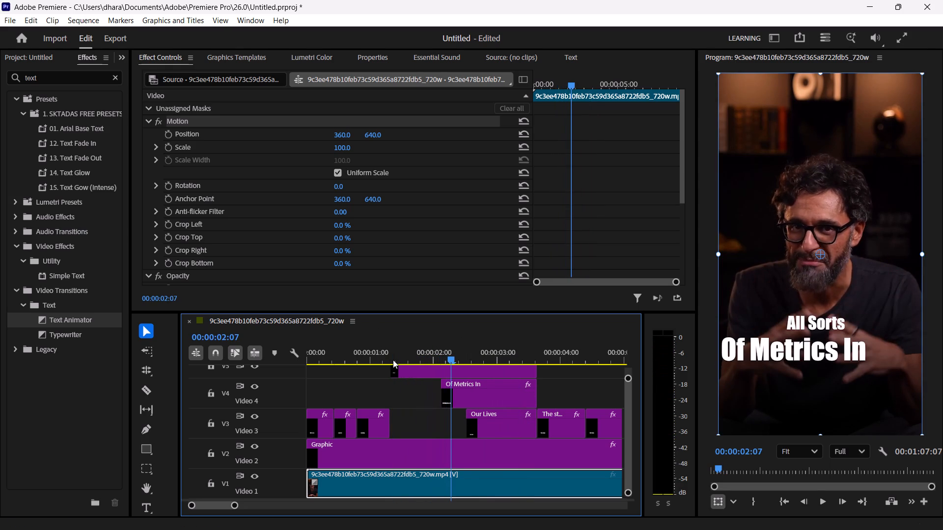
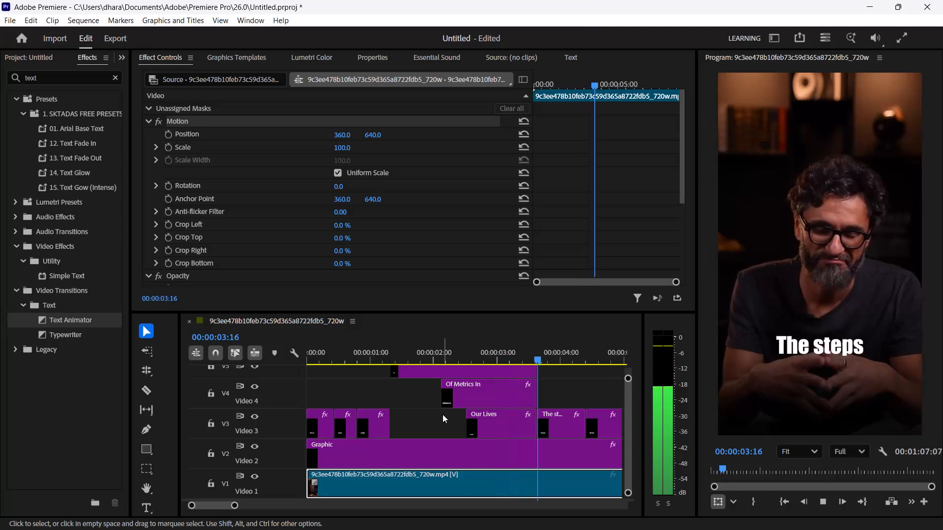
Play back the "Of Metrics In" to "Our Lives" section in short bursts to examine when "Our Lives" is spoken, stopping at 00:00:02:23.
key("space")
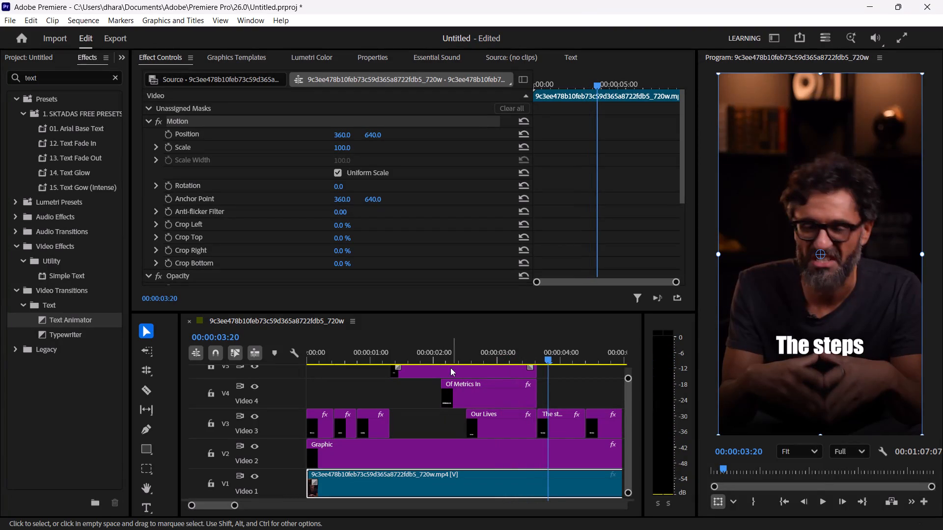
left_click(442, 350)
key("space")
key("space")
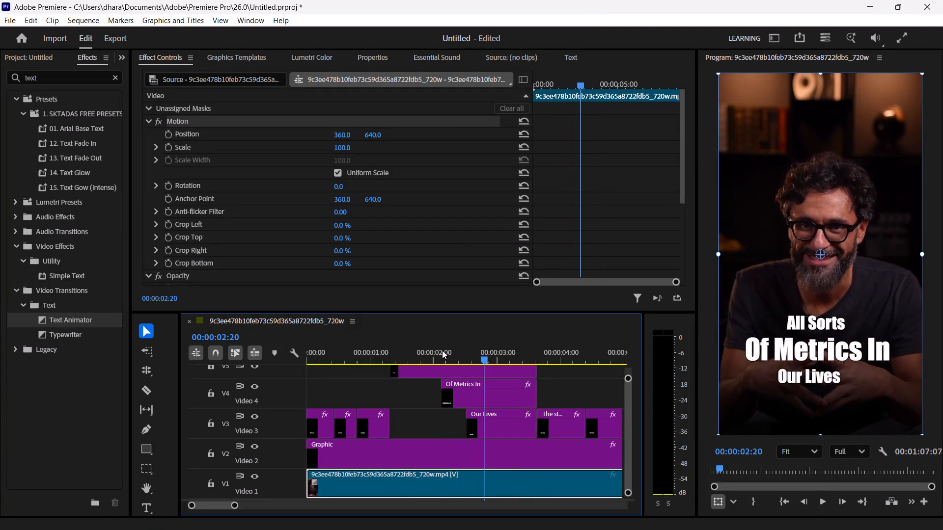
key("space")
key("space")
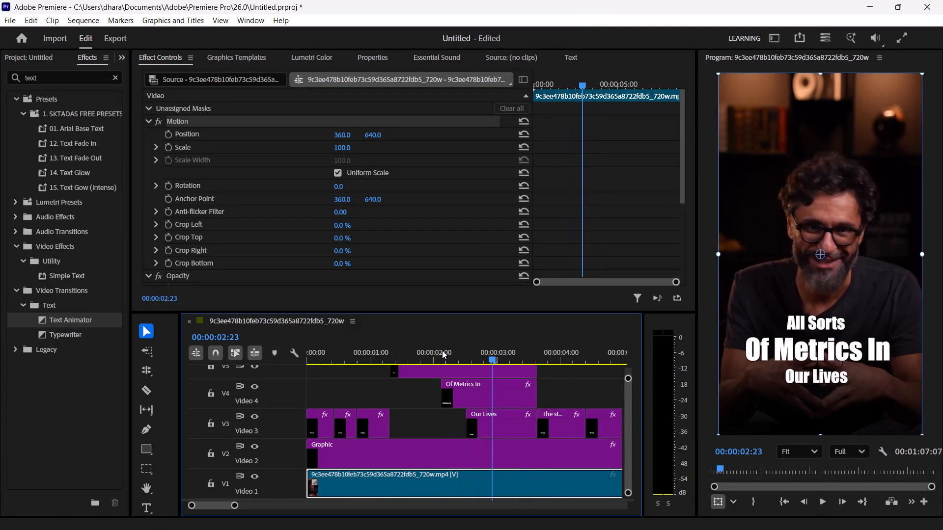
key("Left")
key("Left")
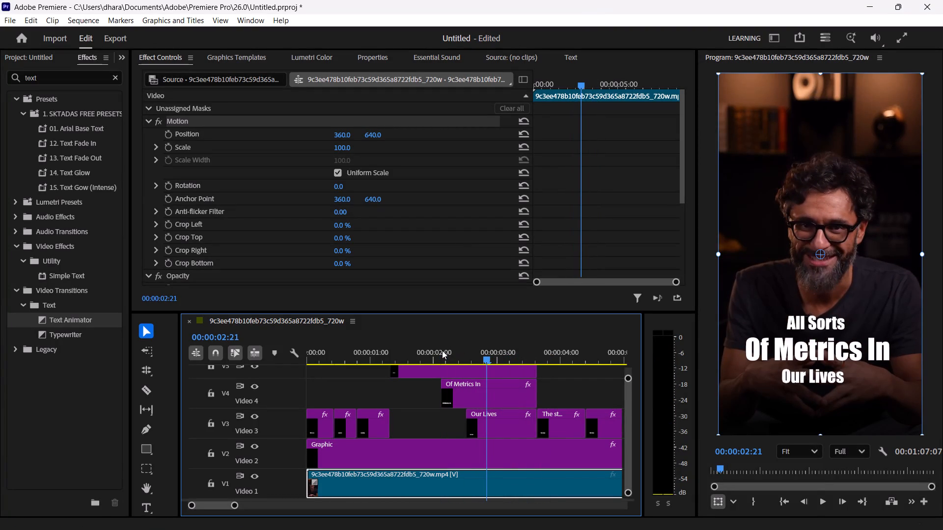
left_click(490, 422)
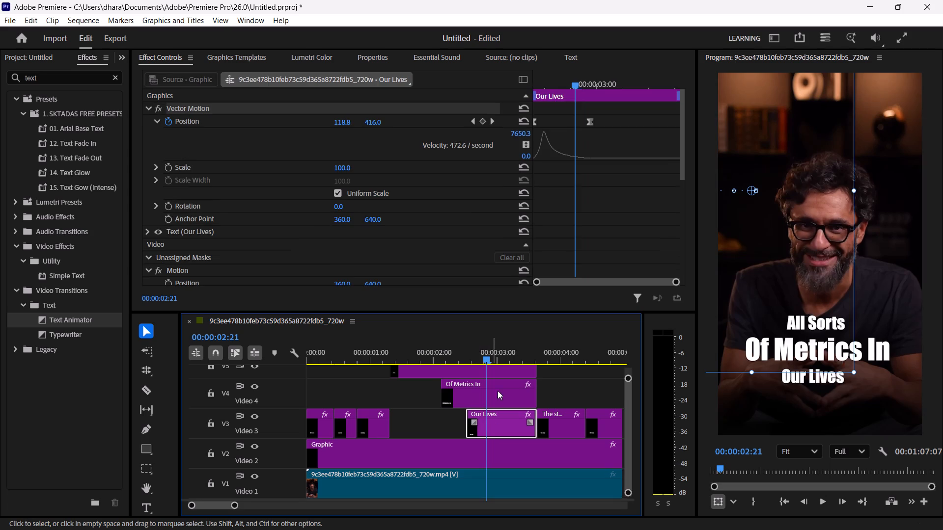
key("Down")
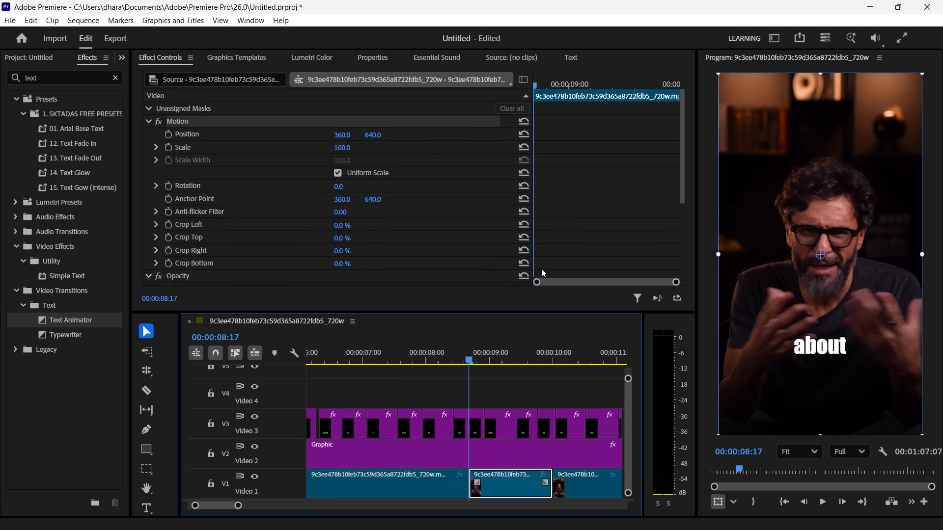
scroll(541, 268, "down", 1)
scroll(526, 338, "down", 1)
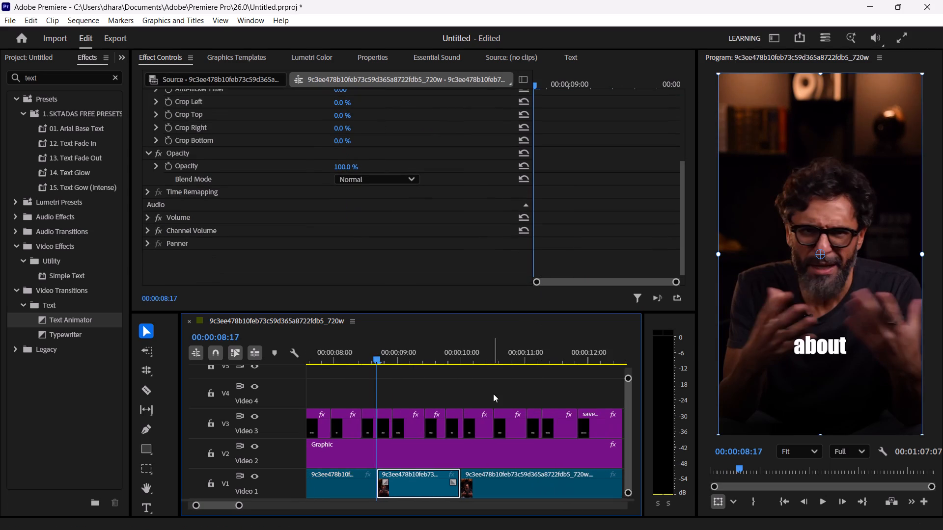
scroll(493, 394, "right", 7)
left_click(460, 356)
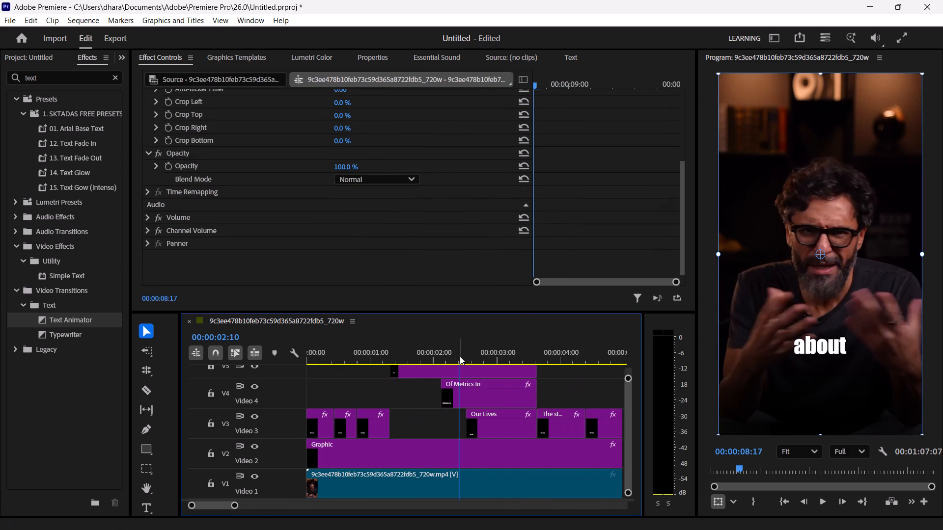
key("space")
key("space")
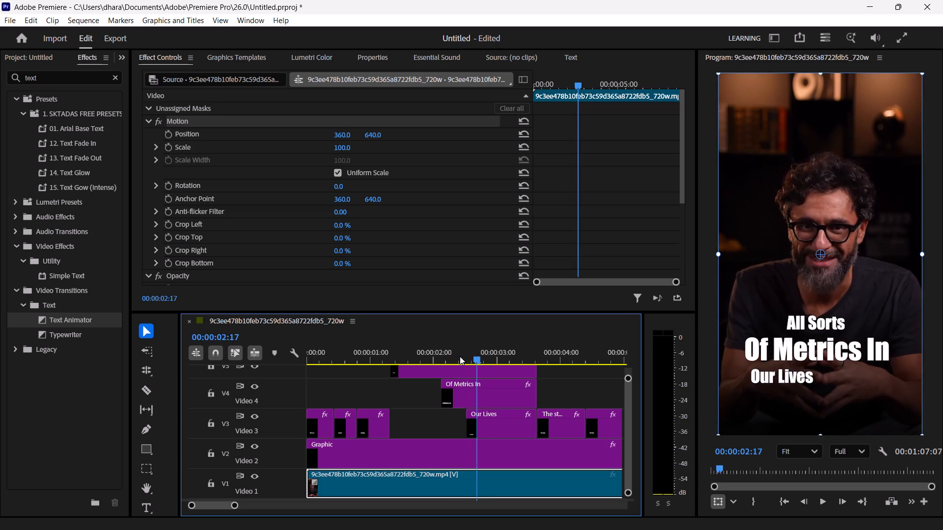
key("space")
key("space")
key("space")
key("space")
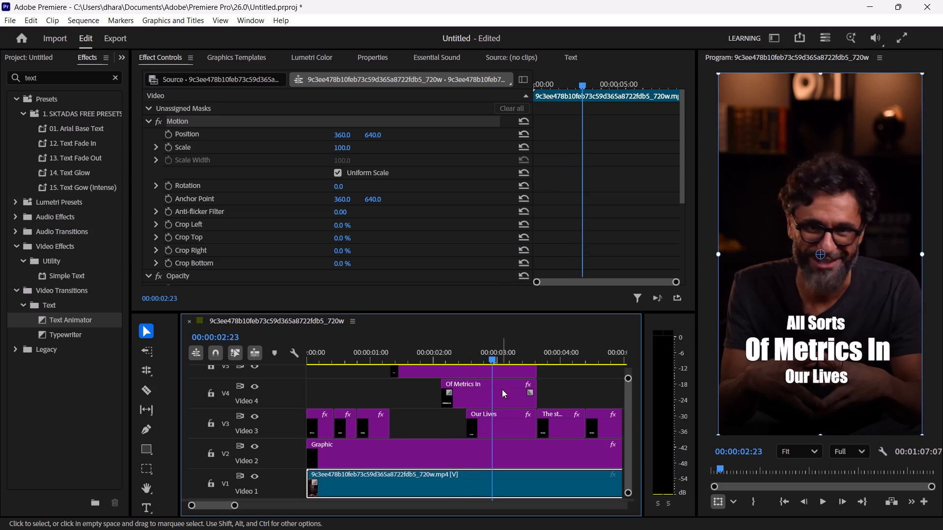
Shift both "Our Lives" Position keyframes later together, keeping their spacing, so the first one sits at 00:00:02:23.
left_click(499, 418)
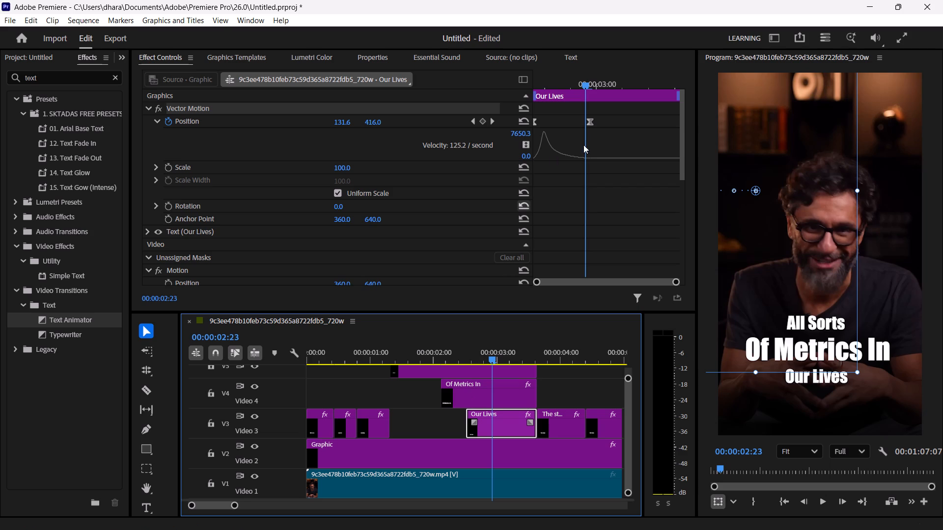
left_click_drag(623, 132, 500, 108)
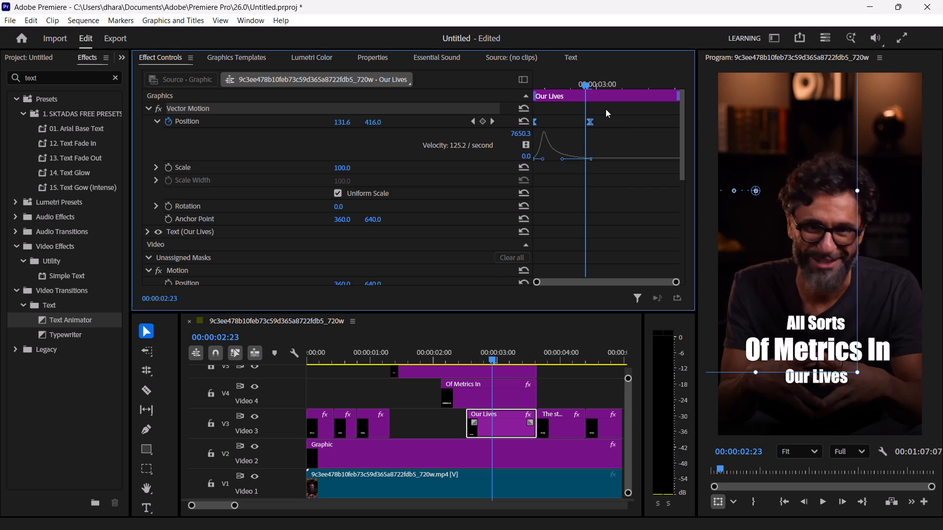
left_click_drag(591, 123, 615, 118)
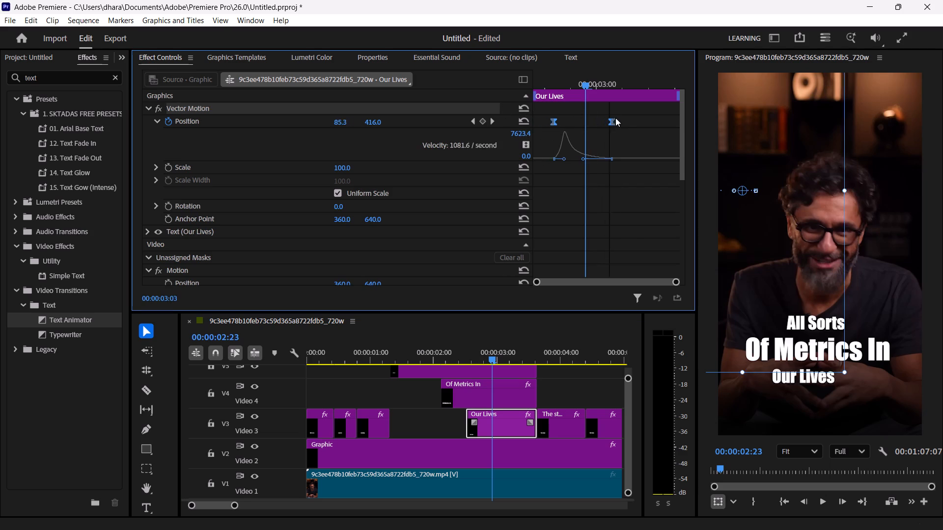
left_click_drag(615, 118, 645, 114)
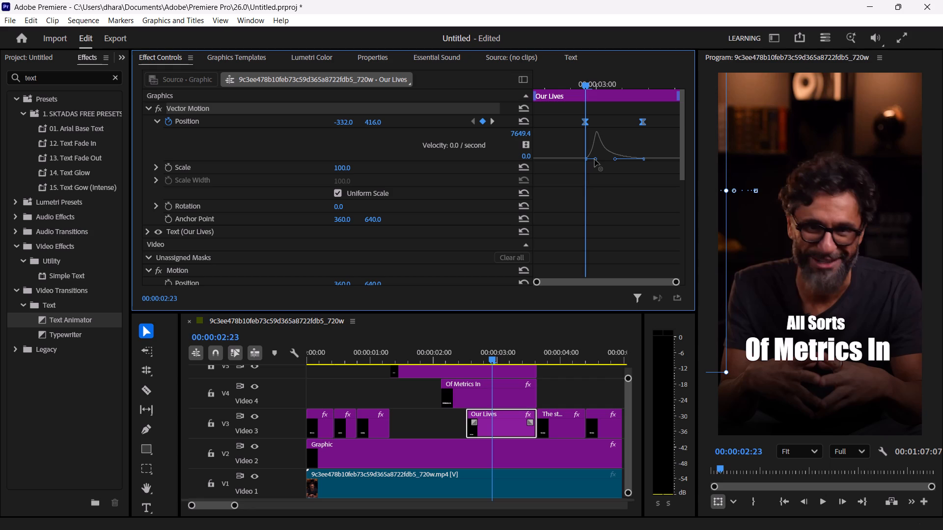
Shorten the outgoing handle of the first "Our Lives" Position keyframe and the incoming handle of the second, and play back the slide-in.
left_click_drag(595, 159, 589, 159)
left_click_drag(589, 159, 590, 159)
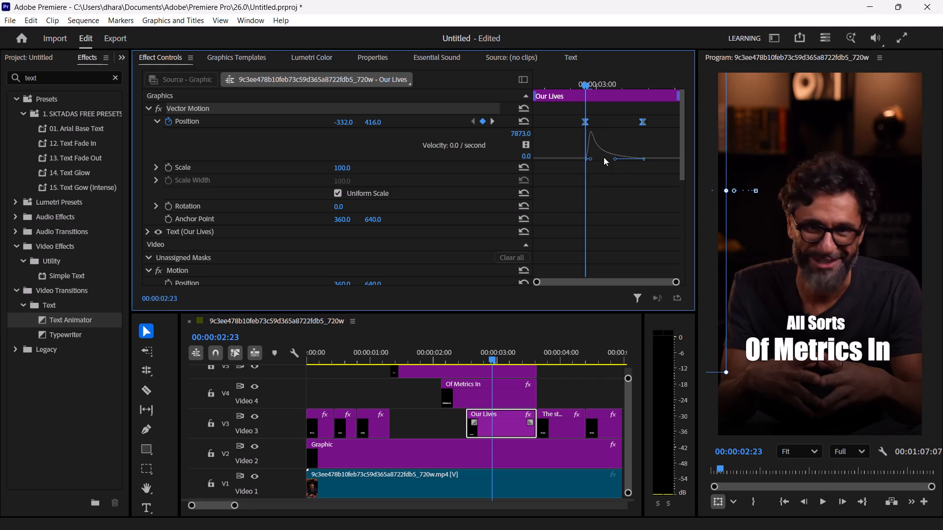
left_click_drag(615, 159, 617, 159)
left_click_drag(617, 159, 620, 159)
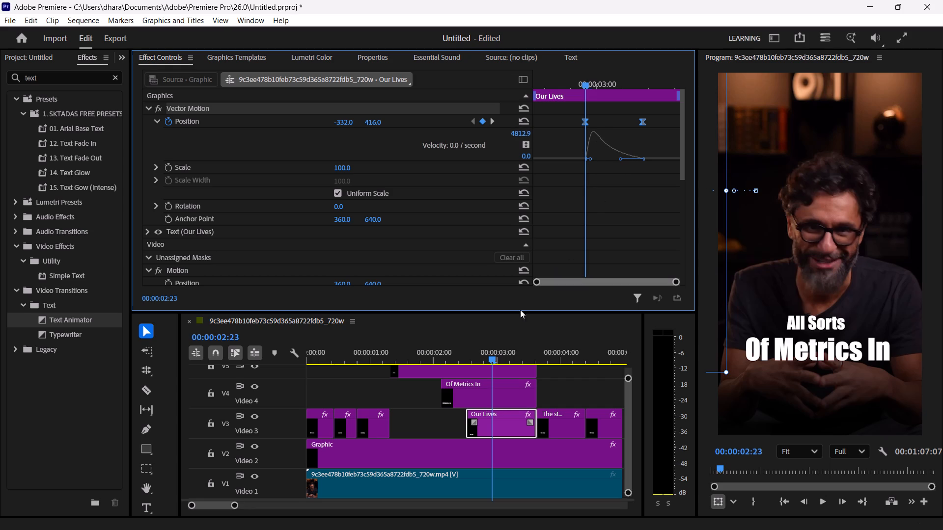
left_click(390, 354)
key("space")
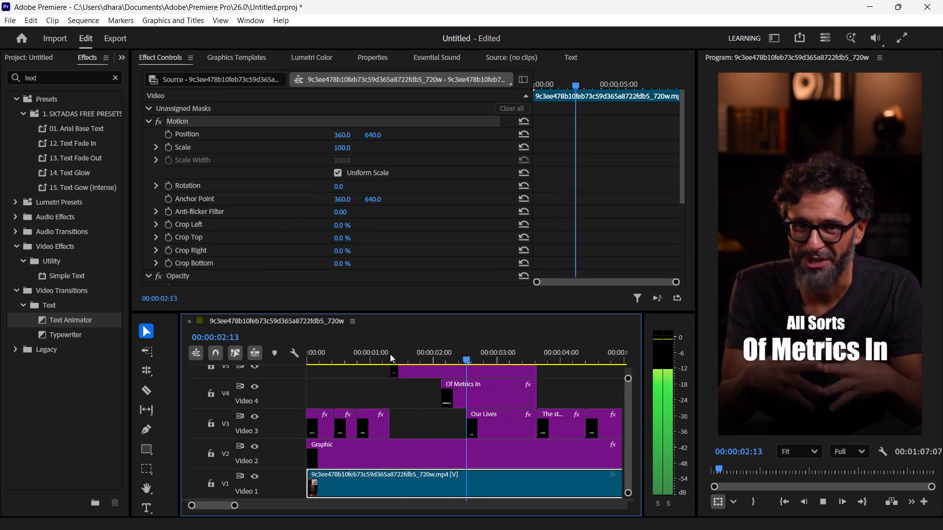
key("space")
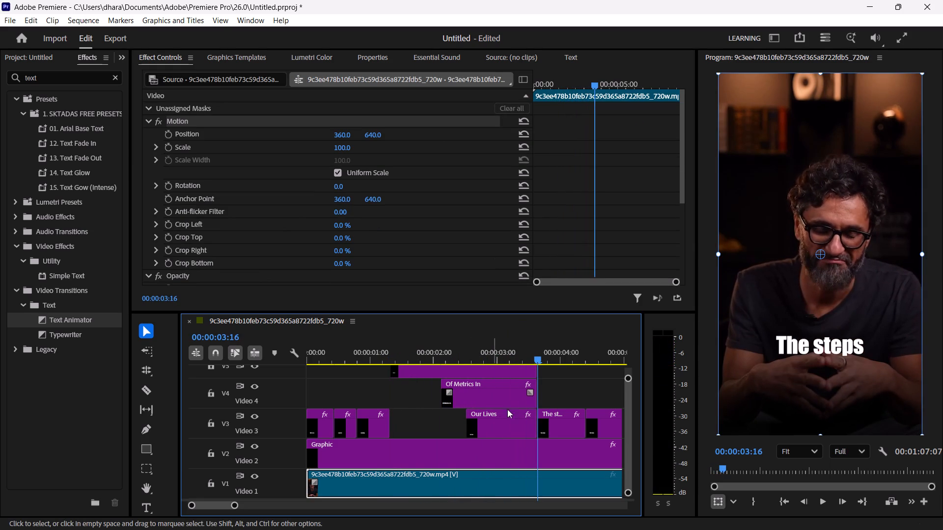
Trim the start of the "Our Lives" clip on Video 3 to its first Position keyframe at 00:00:02:23.
left_click(497, 423)
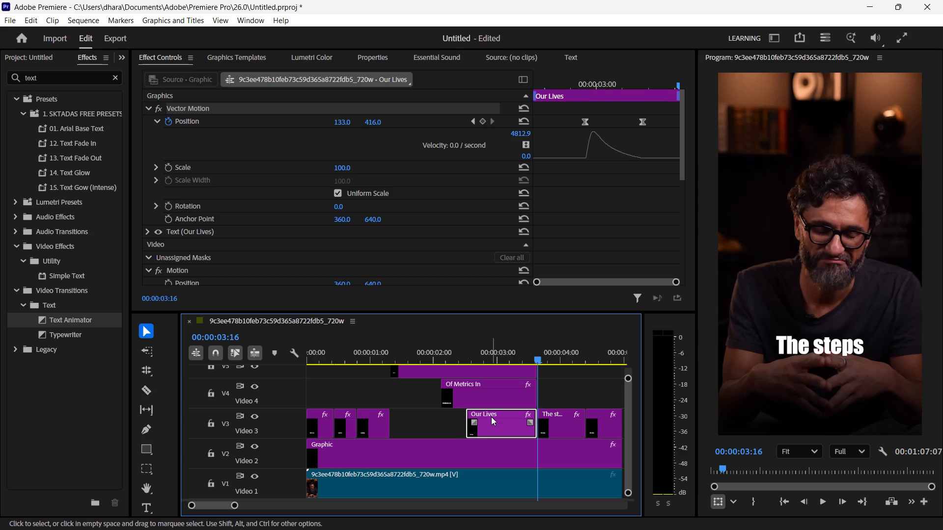
left_click(491, 417)
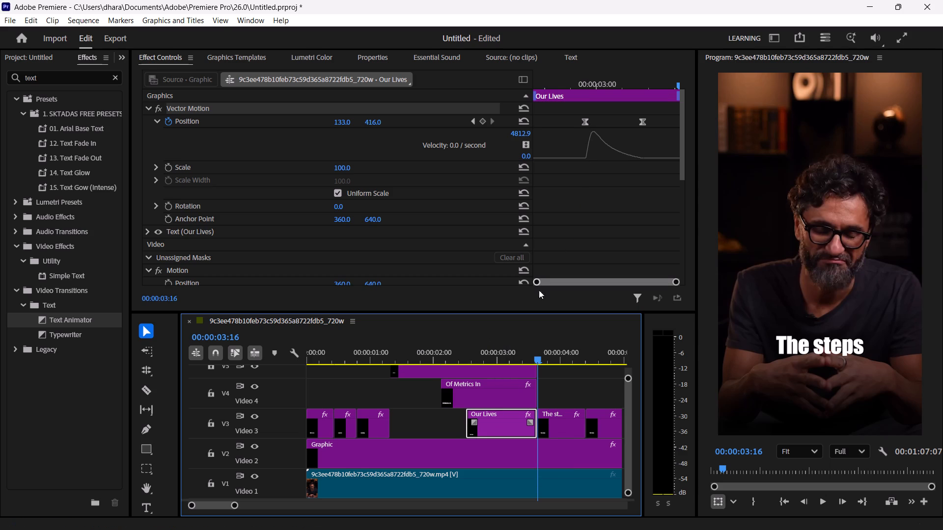
left_click(481, 355)
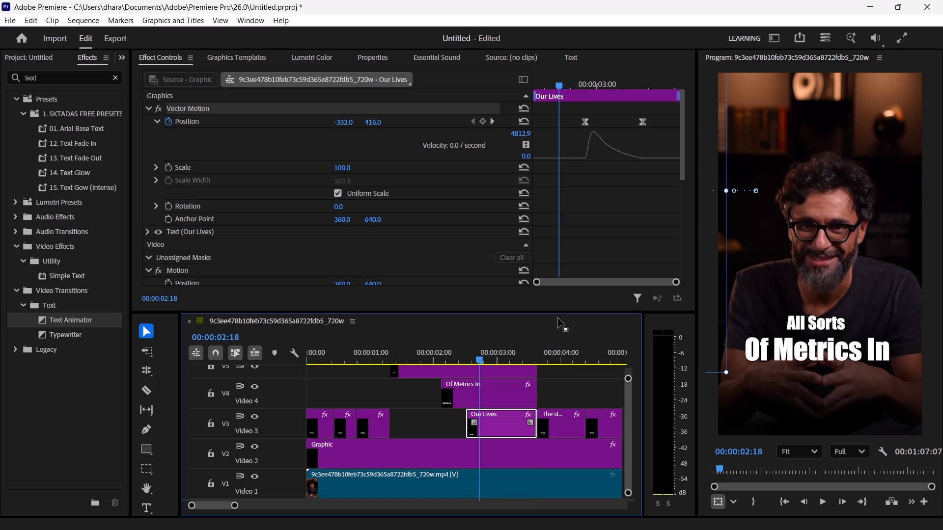
key("Right")
key("Right")
key("Right")
key("Right")
key("Right")
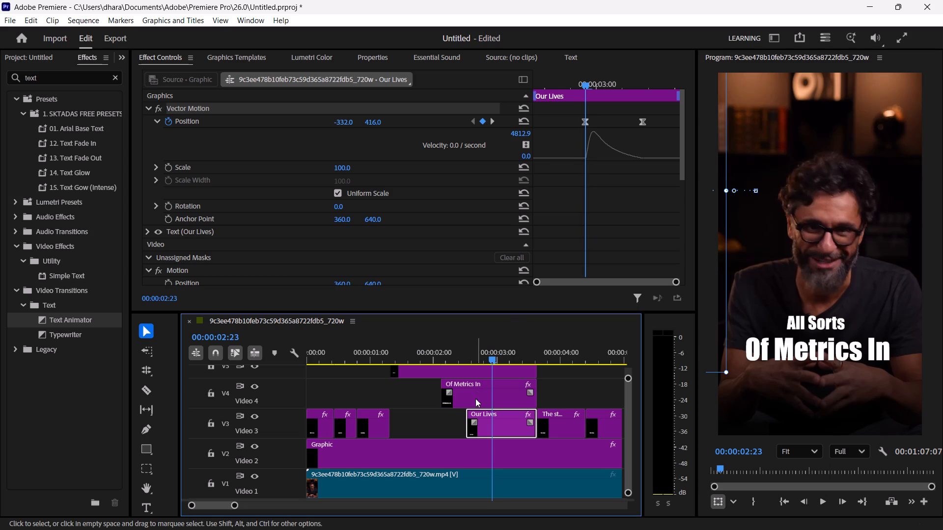
left_click_drag(467, 418, 489, 418)
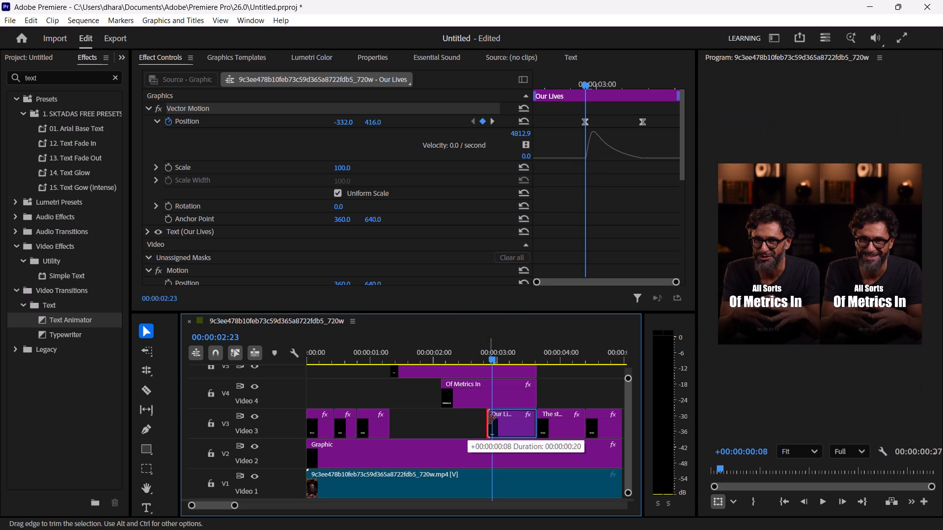
left_click_drag(489, 418, 490, 418)
Play back the video from "All Sorts" up to the stacked "Like Our", "Good", "Deeds" captions to review the caption timing.
left_click(389, 357)
key("space")
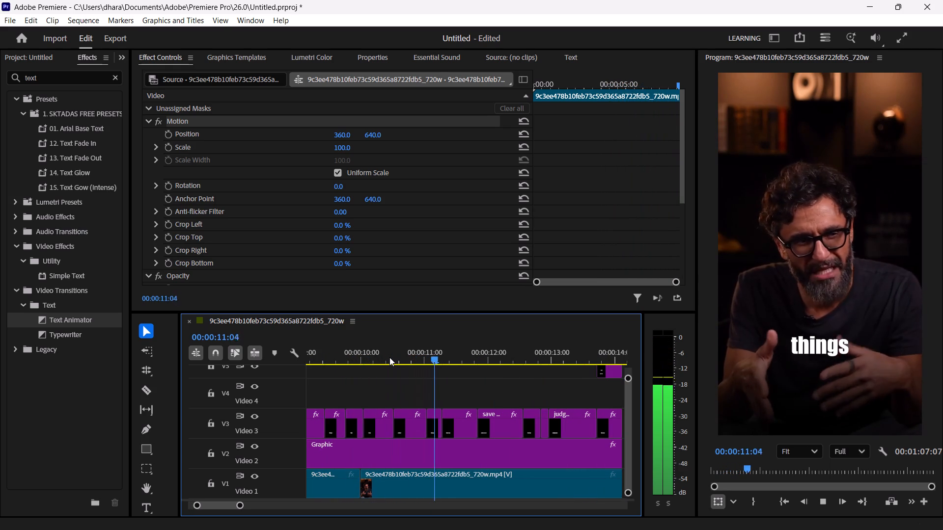
key("space")
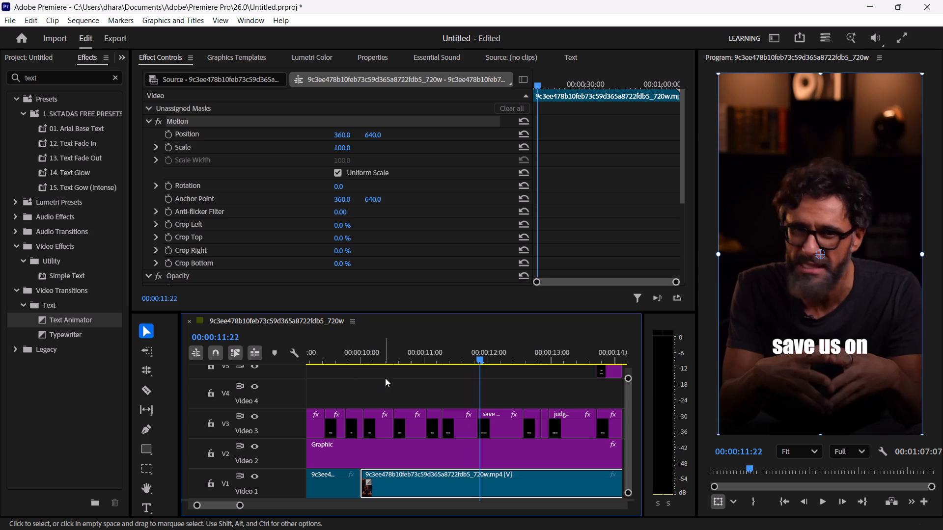
left_click(404, 355)
key("space")
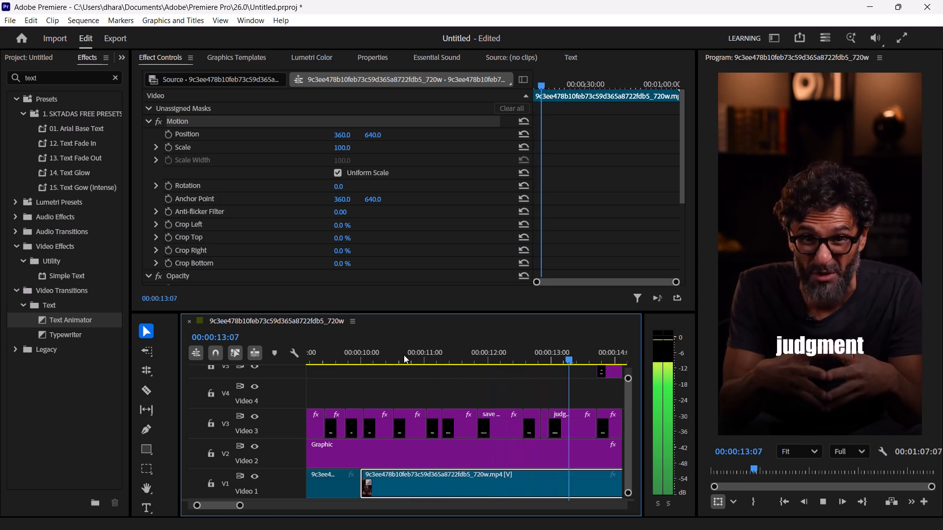
key("space")
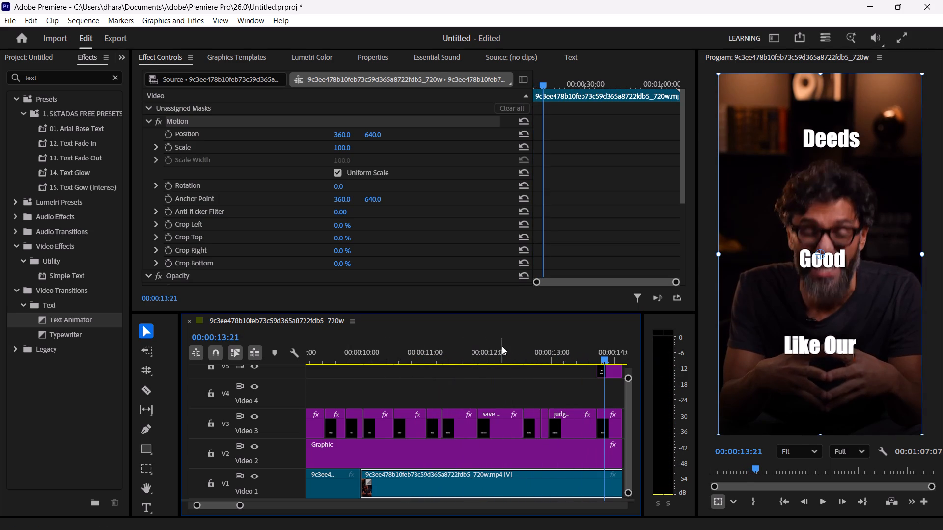
Replay the section from "save us on" through "judgment" in short bursts to examine the lead-in to the "Like Our Good Deeds" captions.
left_click(491, 359)
key("space")
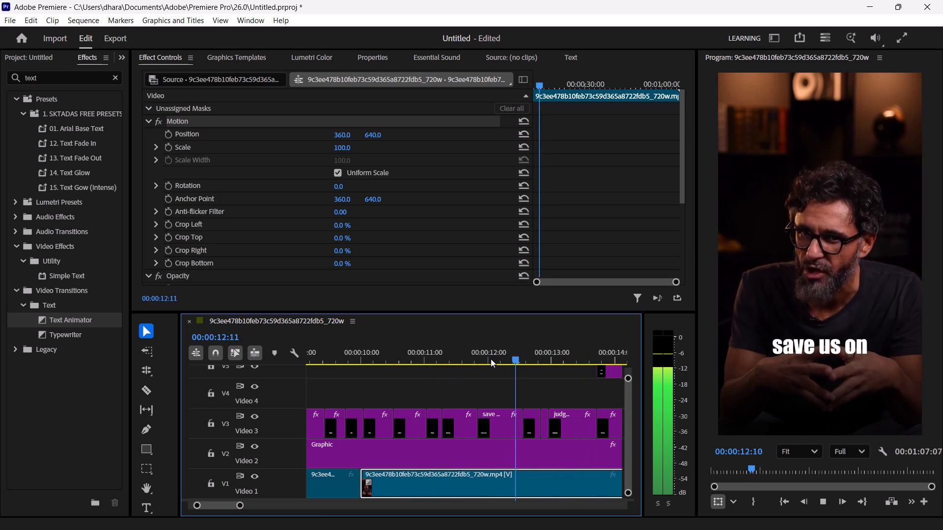
key("space")
key("space")
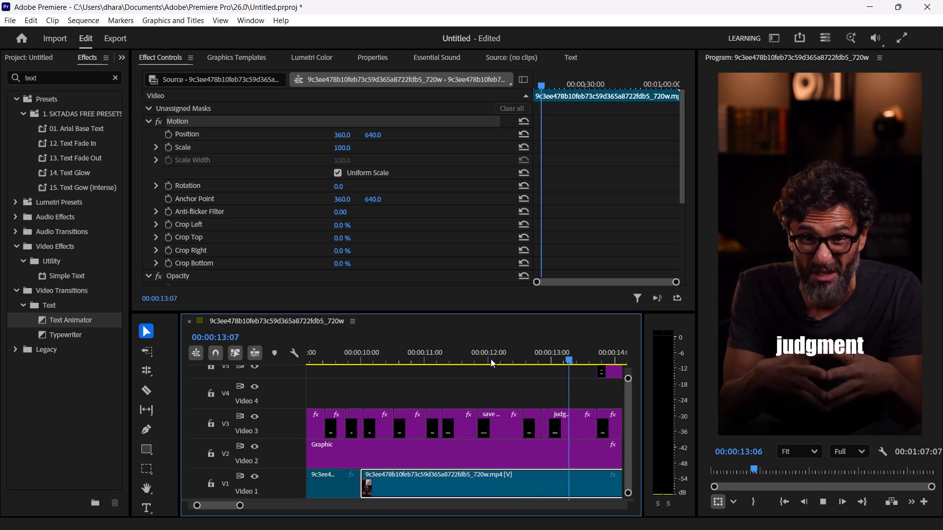
key("space")
key("space")
key("space")
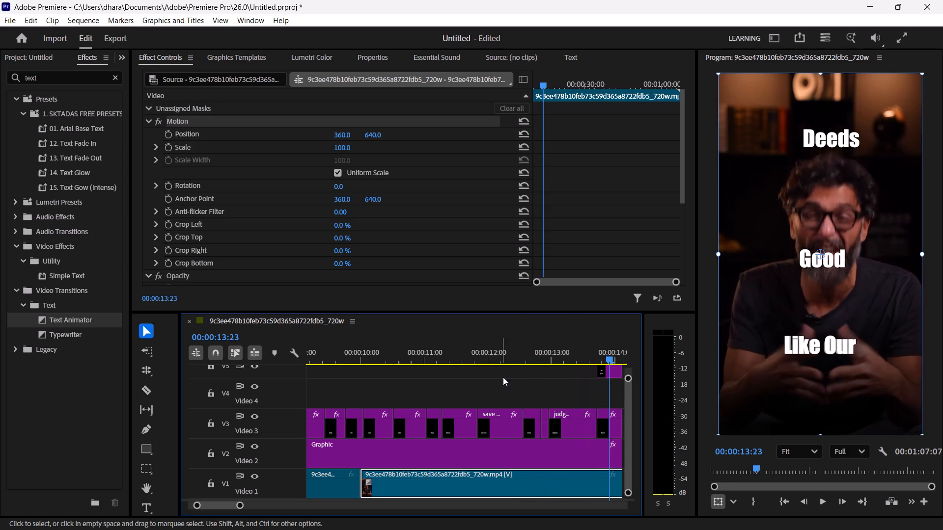
left_click(533, 357)
key("space")
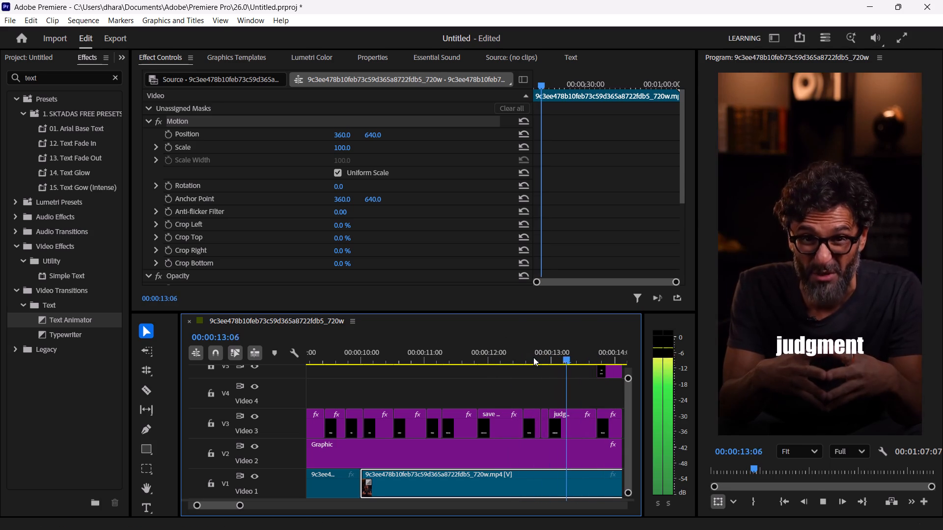
key("space")
key("space")
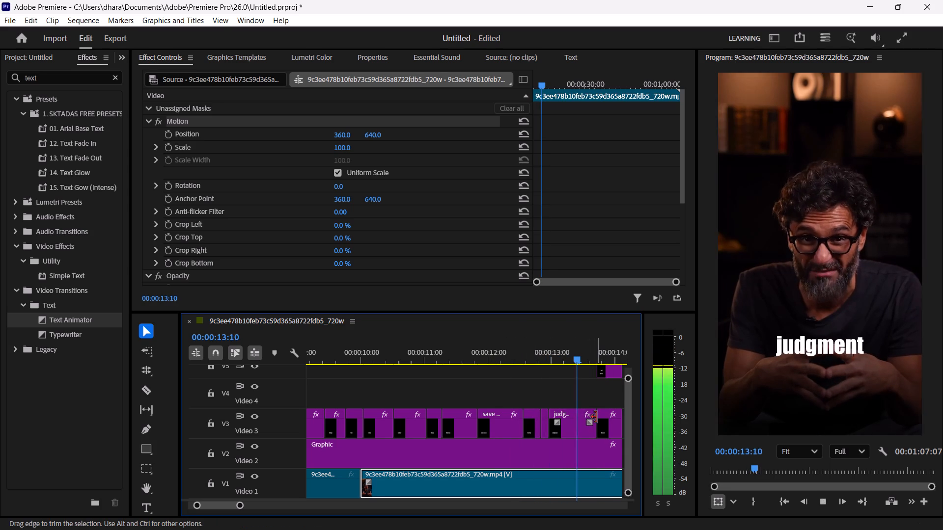
key("space")
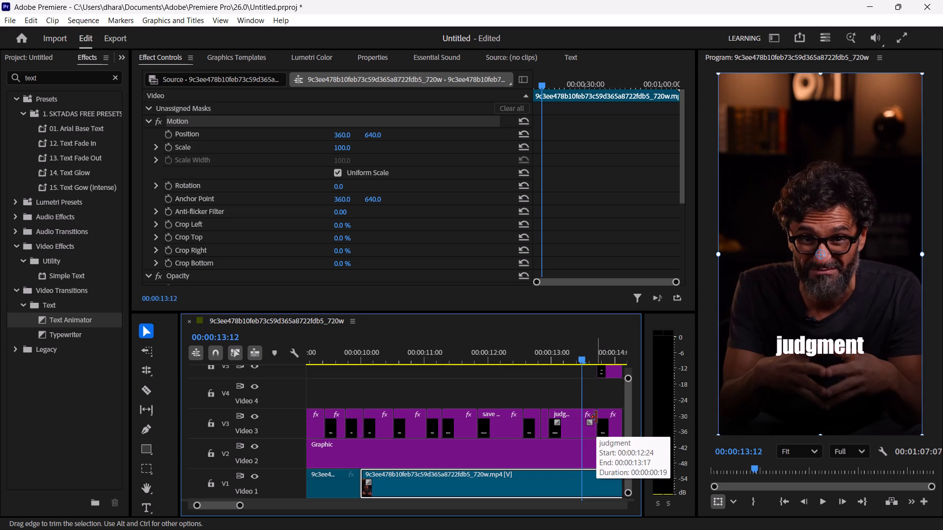
Trim the end of the "judgment" caption clip on Video 3 back to the playhead at 00:00:13:12 and play back the section.
left_click_drag(596, 417, 580, 418)
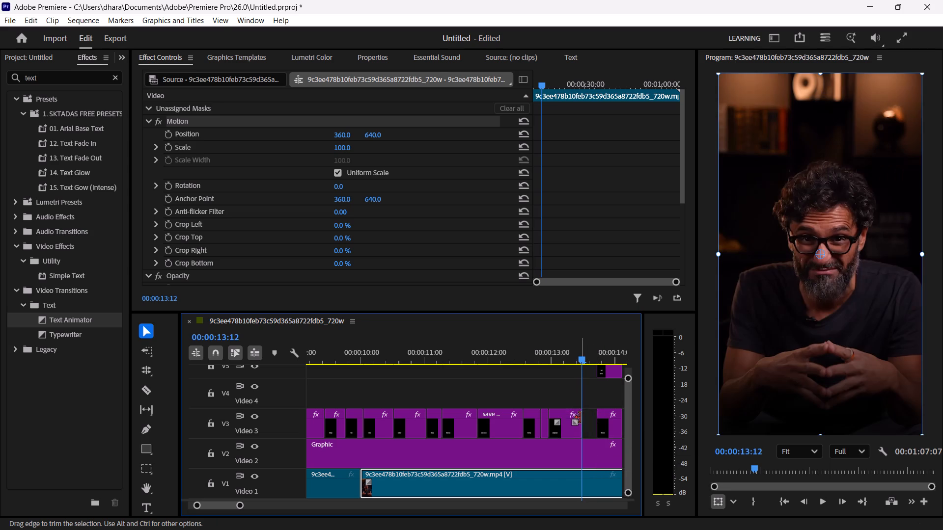
left_click(529, 356)
key("space")
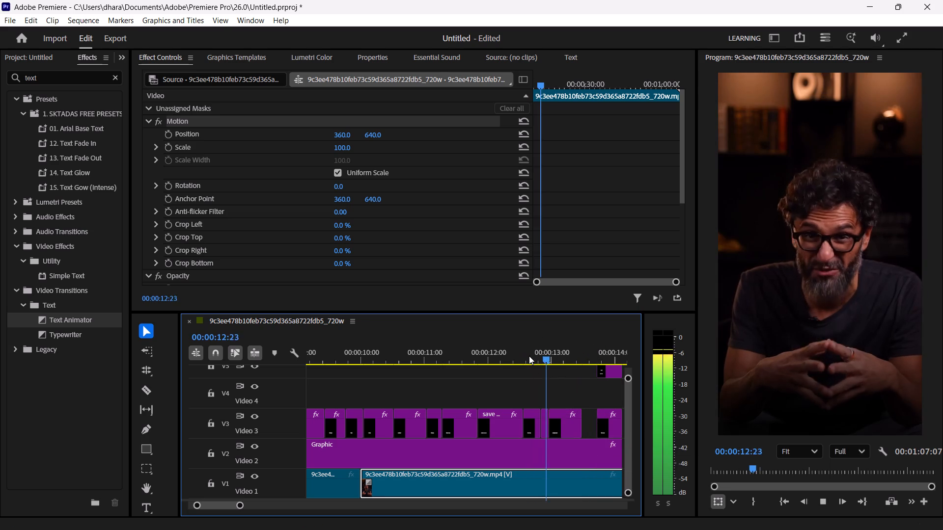
key("space")
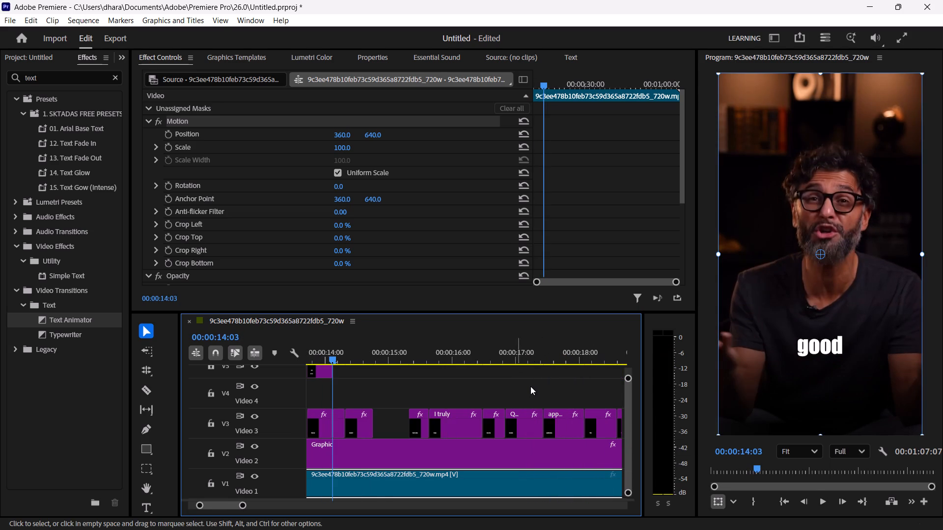
Extend the end of the "judgment" clip on Video 3 slightly and play back into the stacked "Like Our", "Good", "Deeds" captions.
scroll(426, 415, "right", 1)
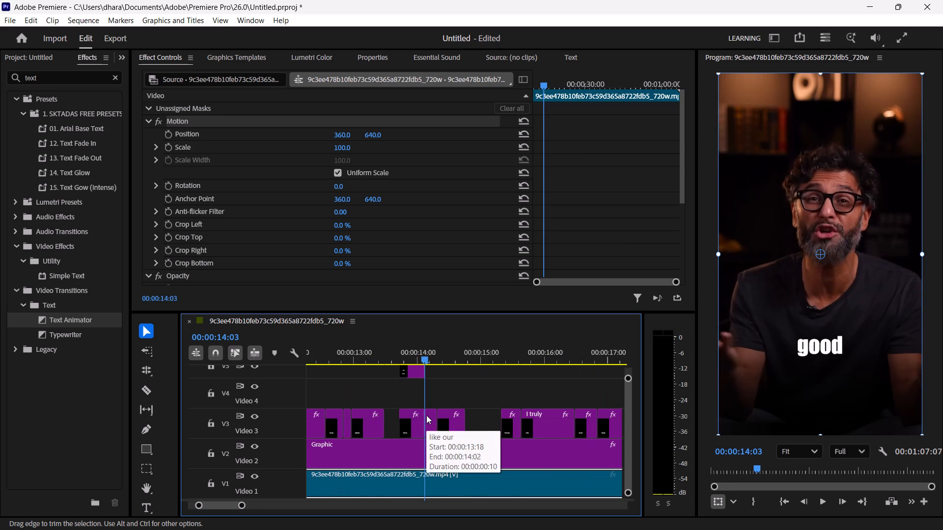
scroll(426, 415, "right", 1)
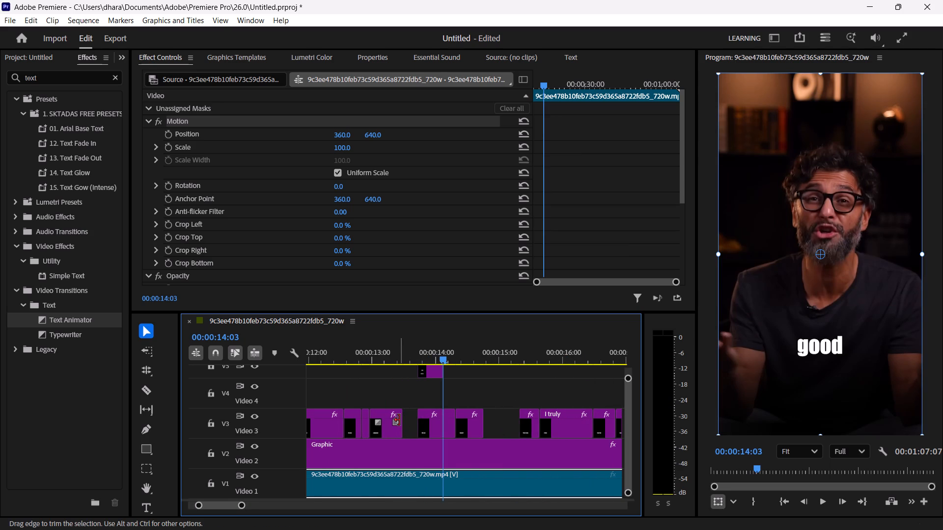
left_click_drag(399, 420, 404, 420)
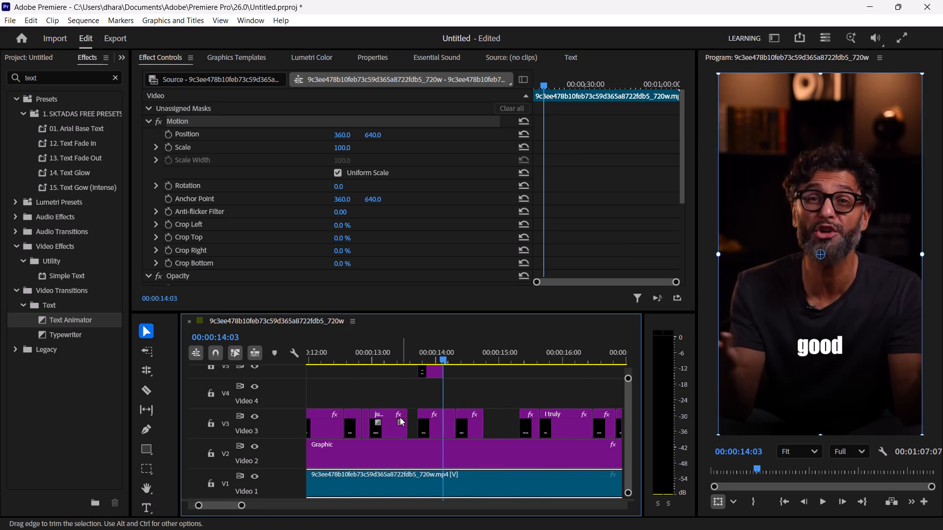
left_click(358, 355)
key("space")
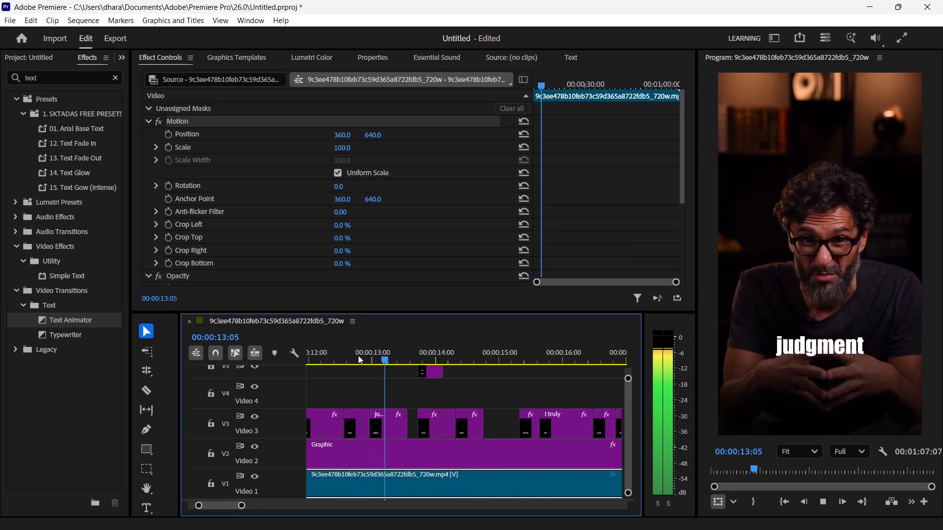
key("space")
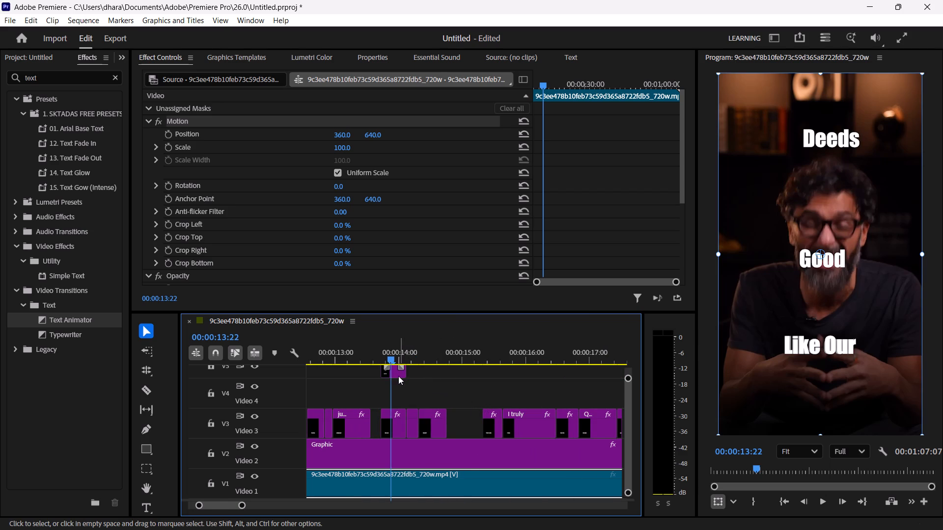
Inspect the text layers and transform properties of the stacked "Good" clip and the "like our" clip on Video 3.
left_click(398, 376)
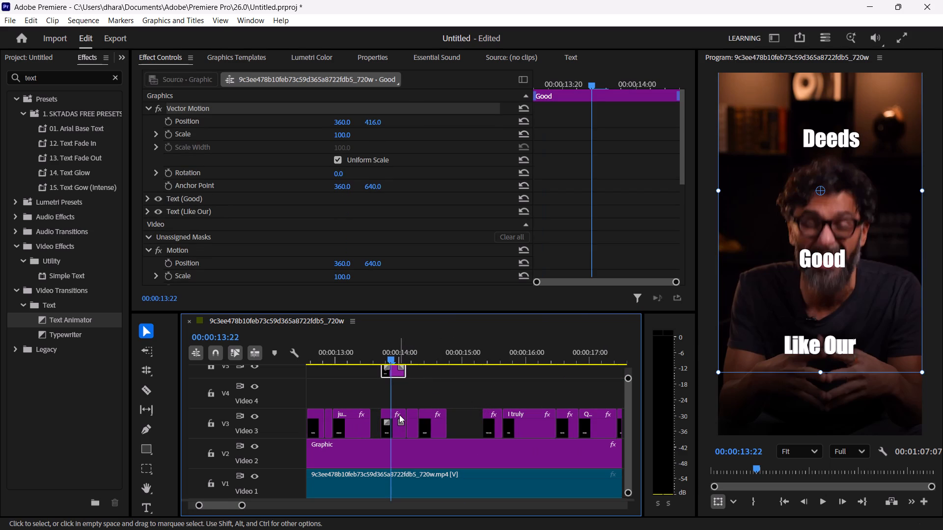
left_click(374, 60)
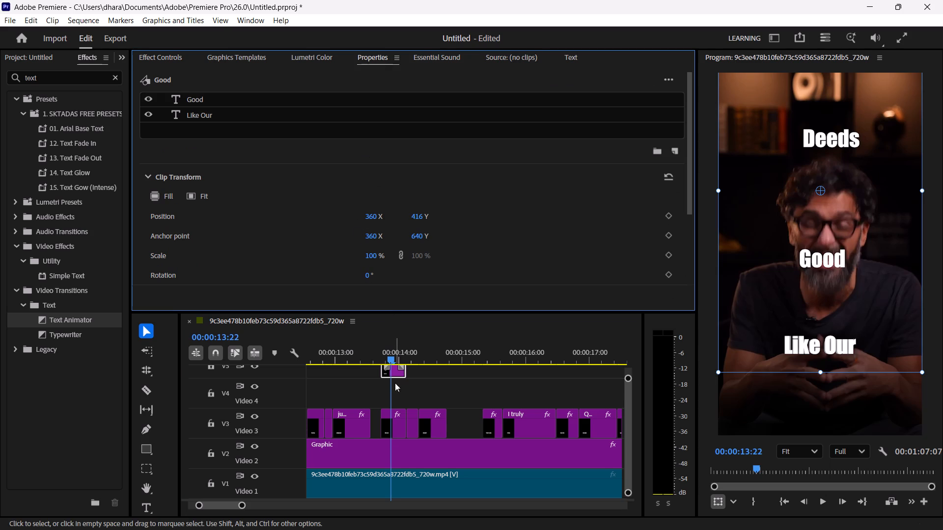
left_click(395, 431)
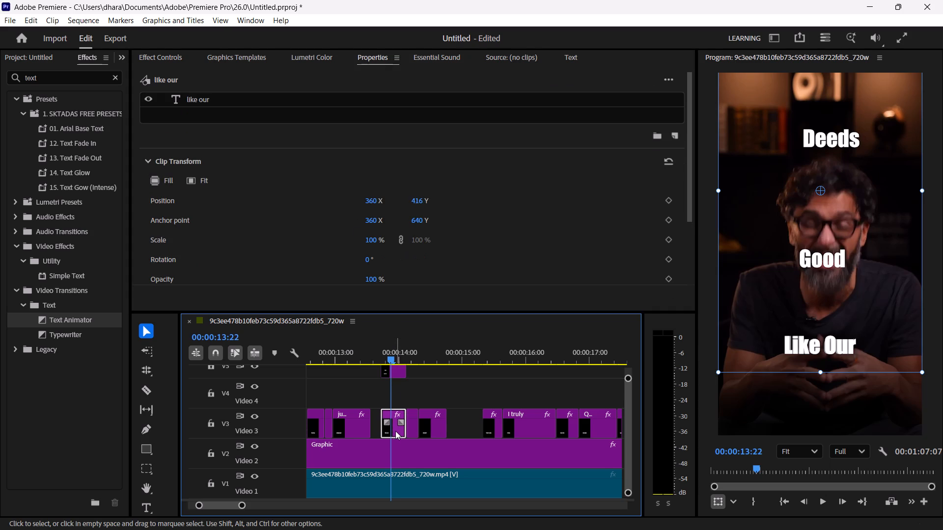
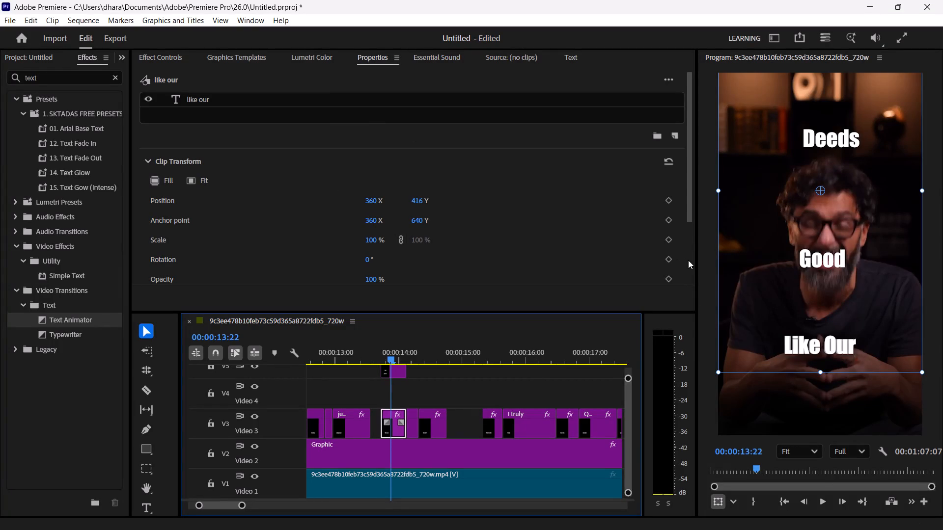
Delete the duplicate "Like Our" text layer from the stacked "Good" graphic clip above Video 4.
left_click(395, 373)
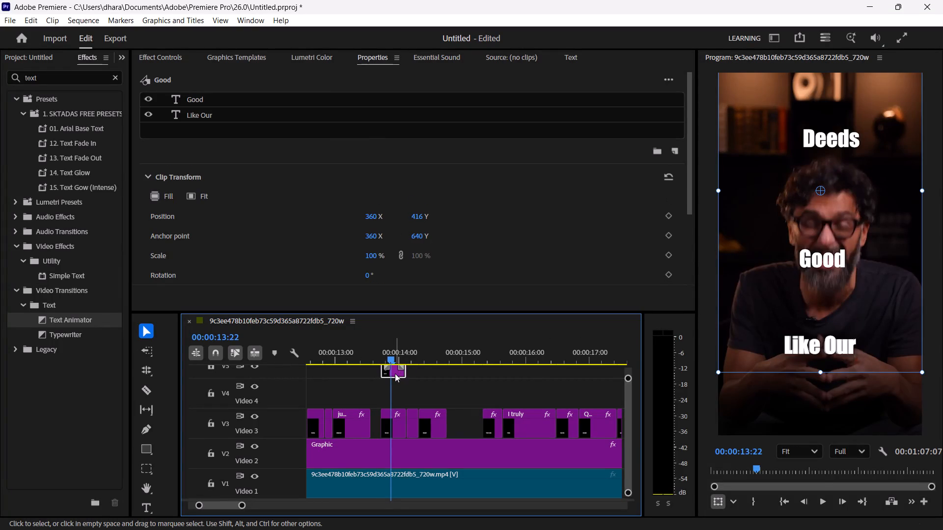
left_click(411, 119)
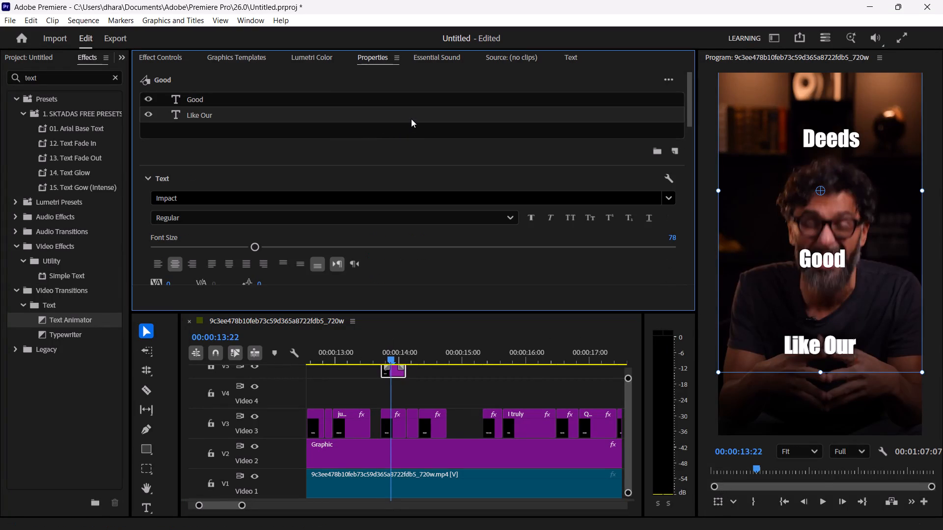
key("Delete")
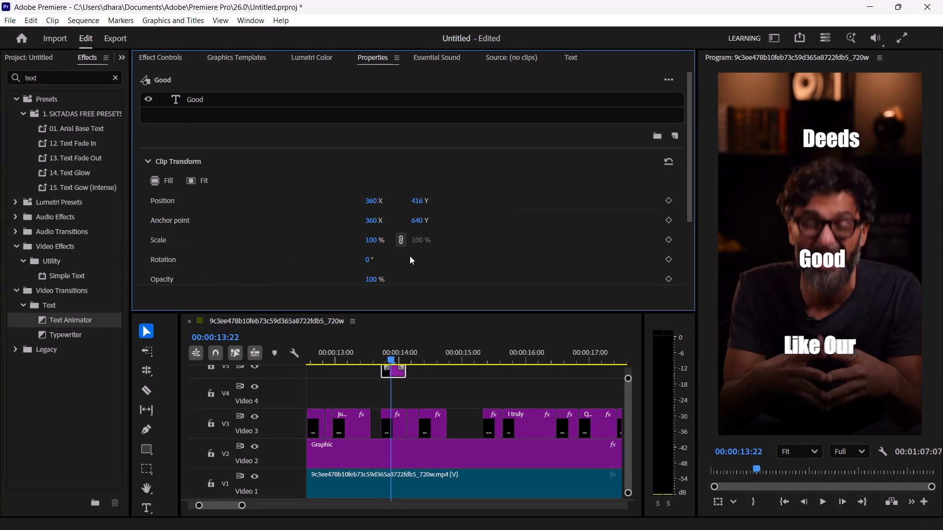
Open the "Like Our" caption text of the Video 3 clip at 00:00:13:22 for editing, with all its words selected.
left_click(394, 437)
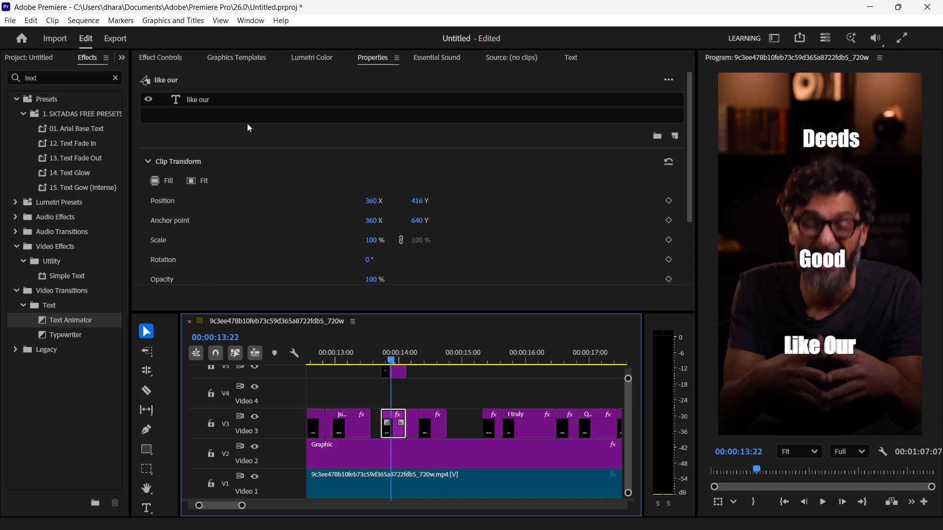
left_click(223, 96)
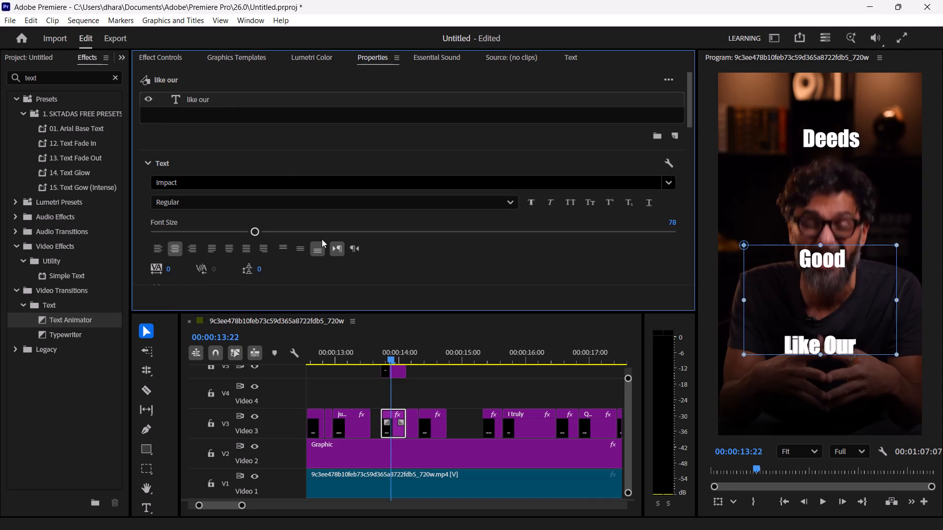
left_click(793, 342)
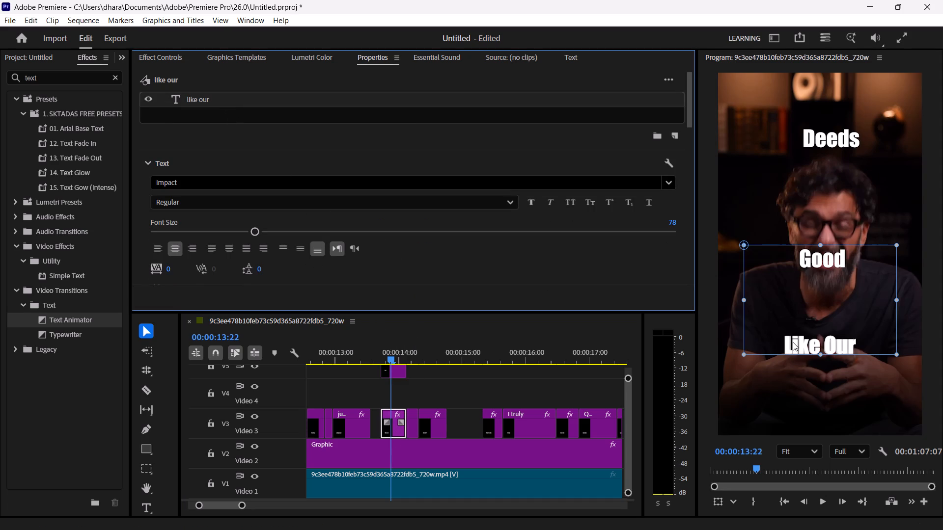
left_click(793, 342)
left_click(793, 342)
double_click(793, 342)
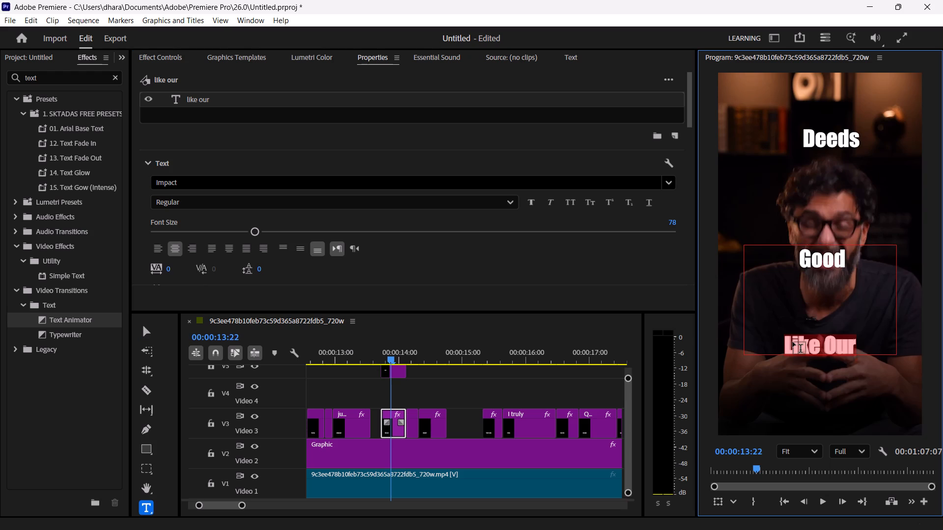
left_click(793, 342)
left_click(793, 342)
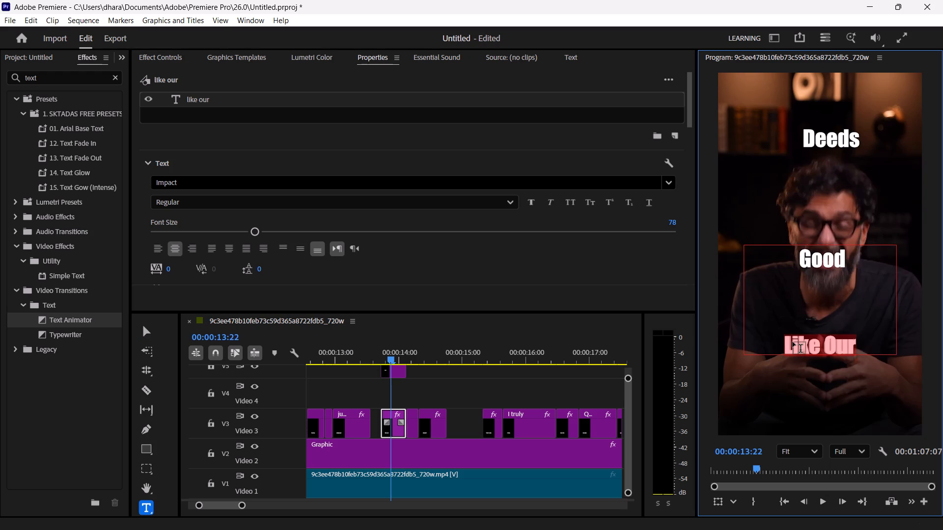
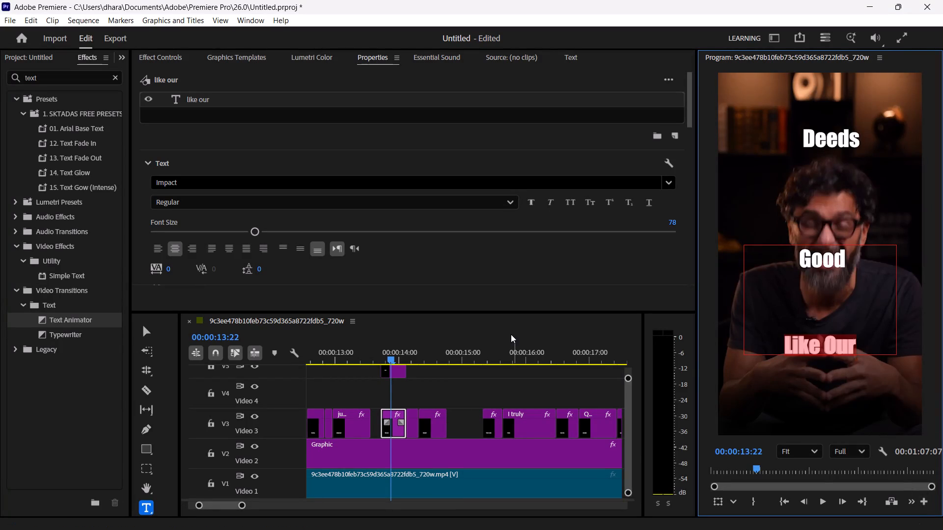
Replace the lowercase first letter of the Video 3 caption with a capital L so it reads "Like our".
left_click(795, 341)
key("Left")
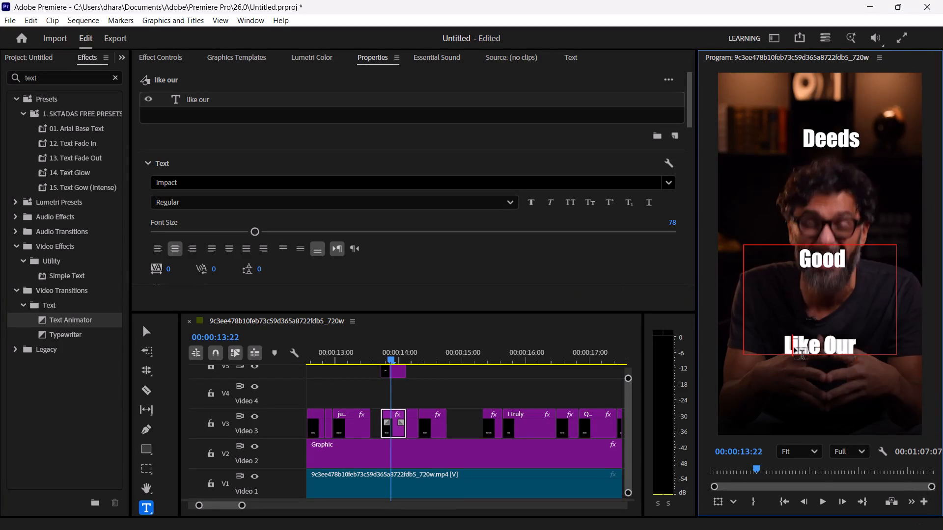
key("BackSpace")
key("shift+l")
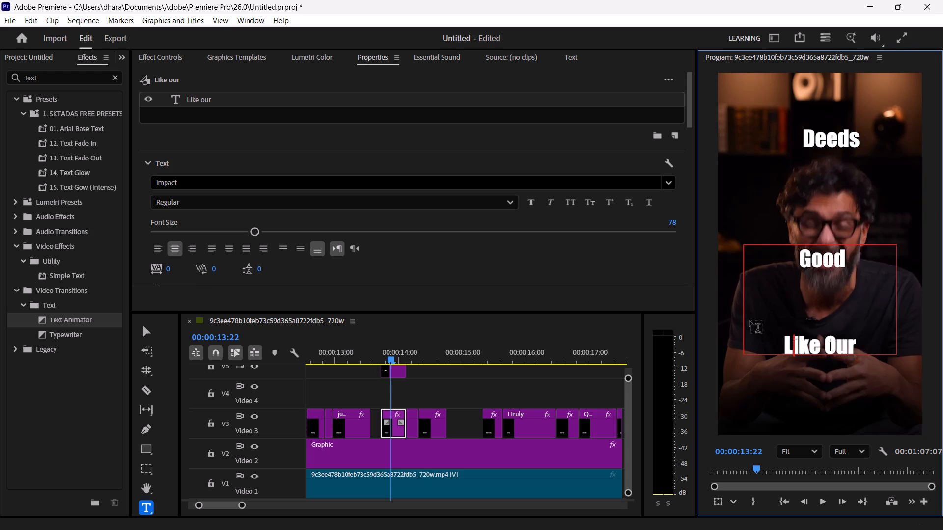
key("Return")
key("BackSpace")
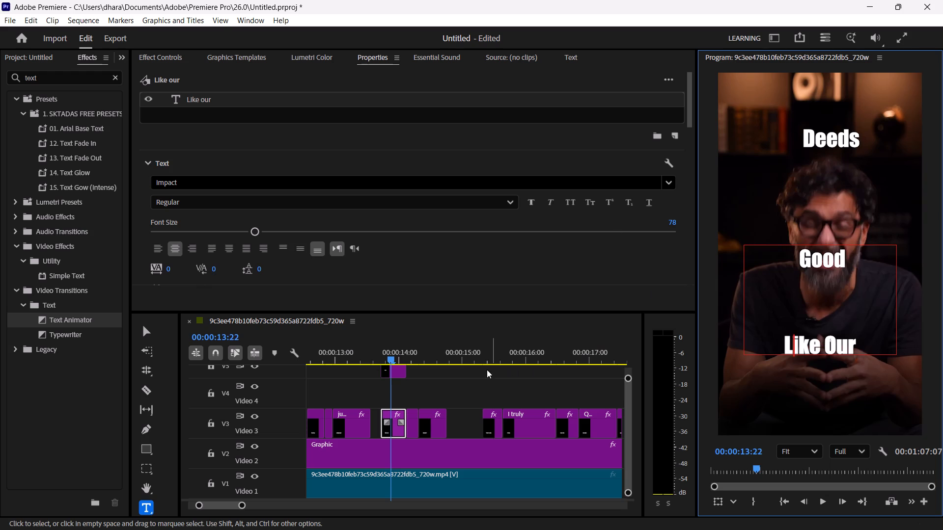
Move the "Good" graphic clip down onto Video 4, directly above the "Like our" clip.
left_click(395, 375)
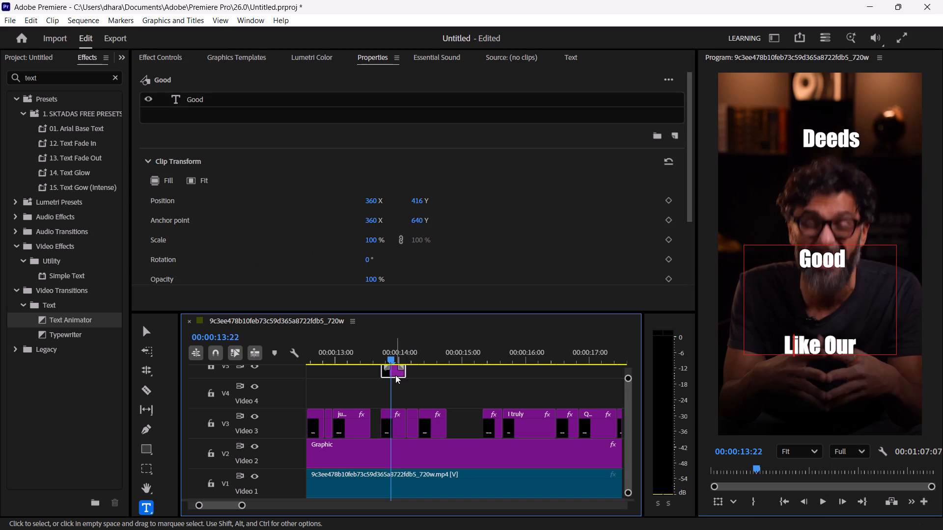
left_click_drag(395, 375, 395, 406)
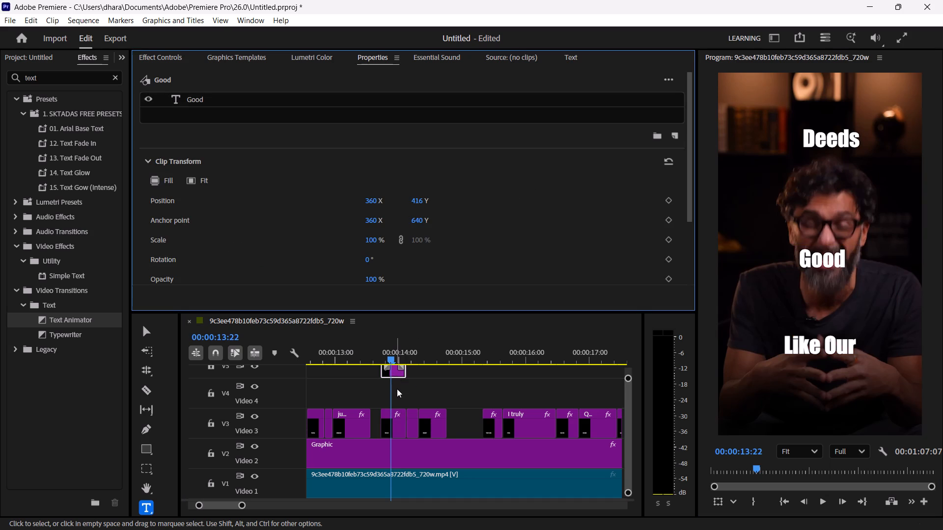
left_click_drag(394, 372, 394, 396)
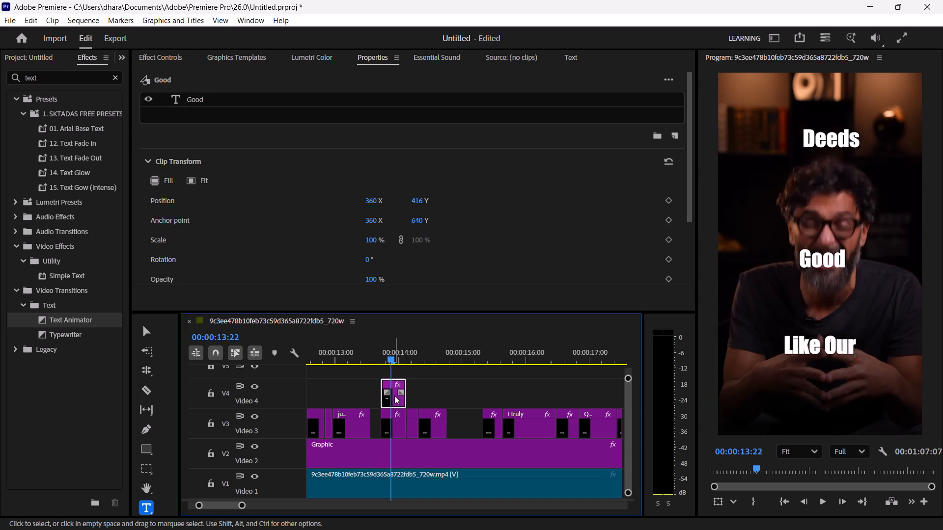
Delete the duplicate "Like Our" text layer from the "Deeds" graphic clip on Video 6.
scroll(393, 386, "up", 1)
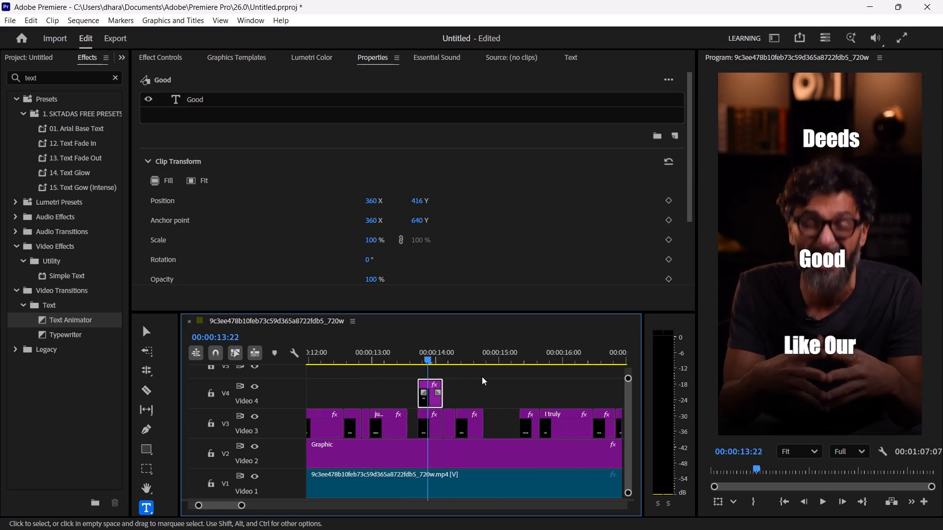
left_click(630, 376)
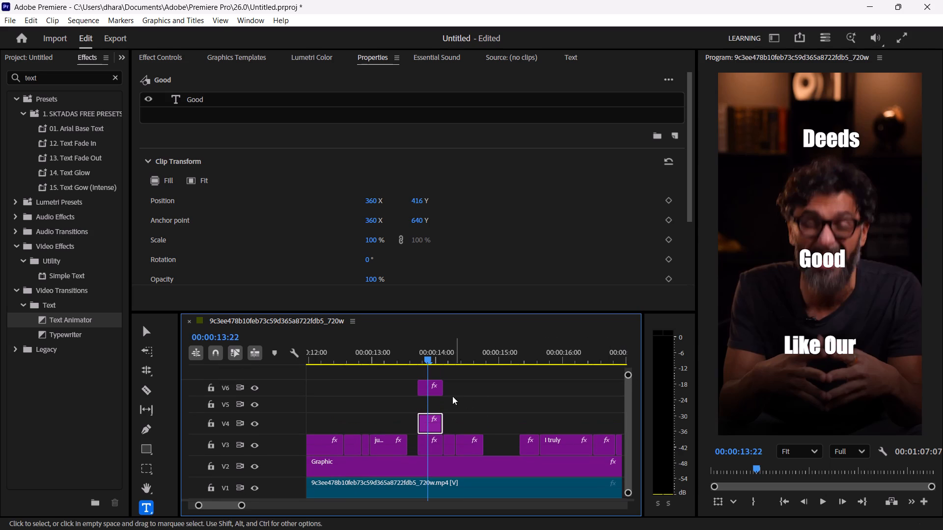
left_click(427, 387)
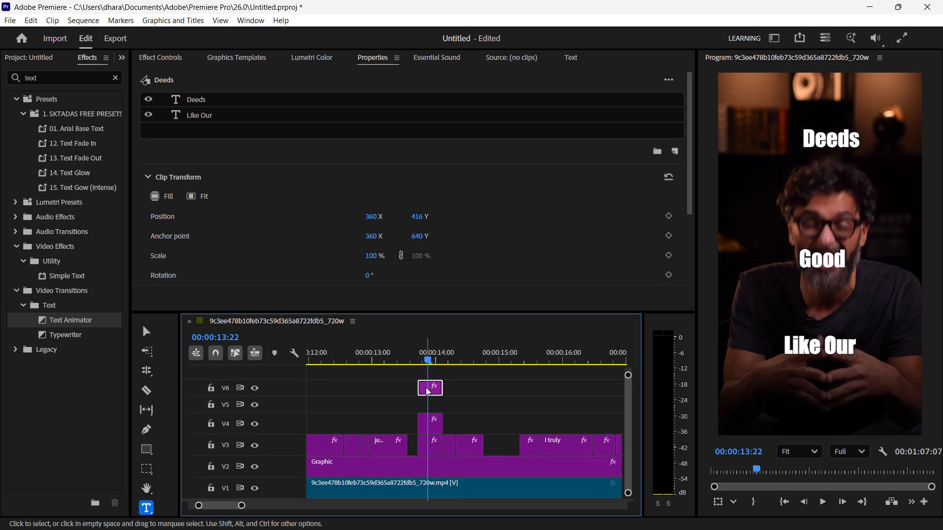
left_click(299, 117)
key("Delete")
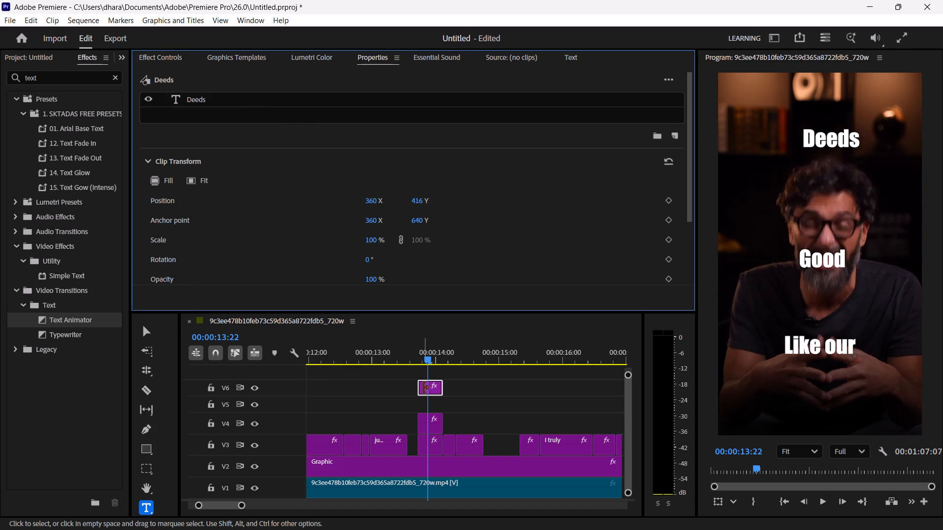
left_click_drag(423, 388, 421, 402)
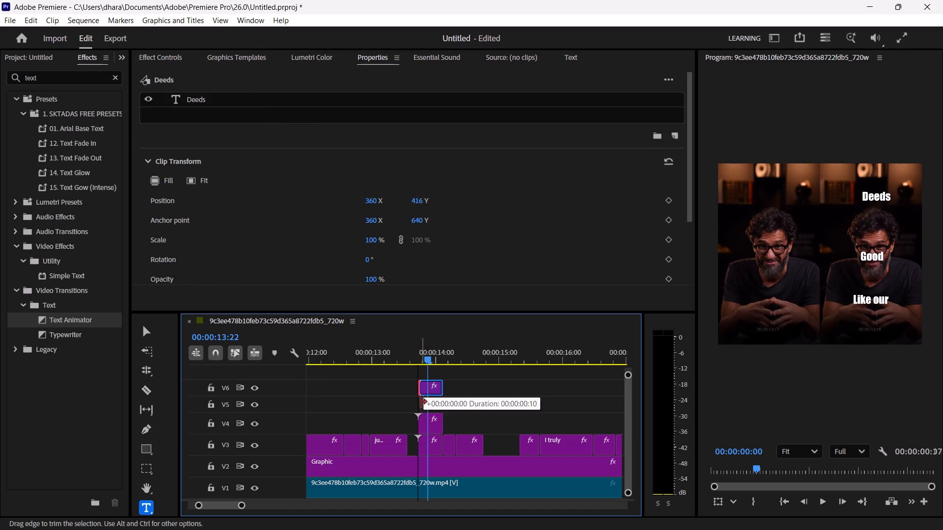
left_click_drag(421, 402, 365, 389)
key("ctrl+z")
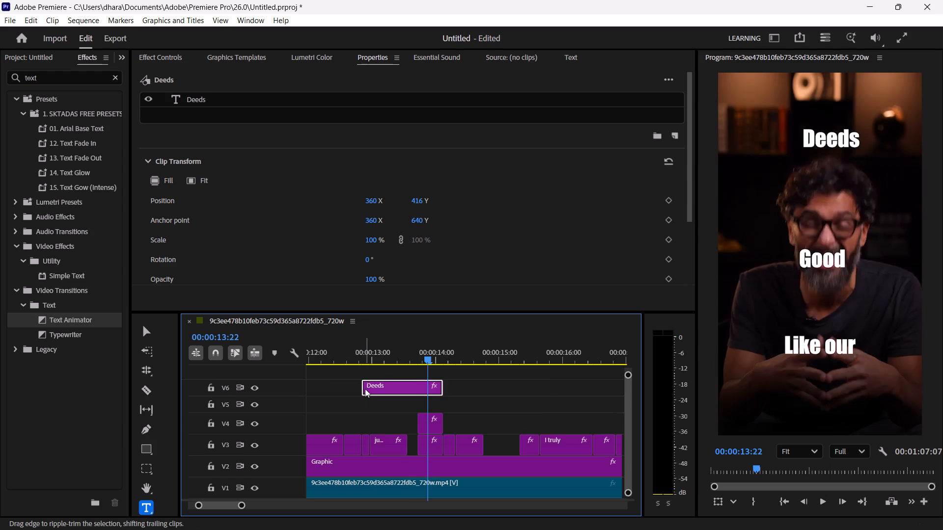
Move the "Deeds" clip down to Video 5 and place a copy of it directly above on Video 6.
left_click_drag(431, 390, 429, 411)
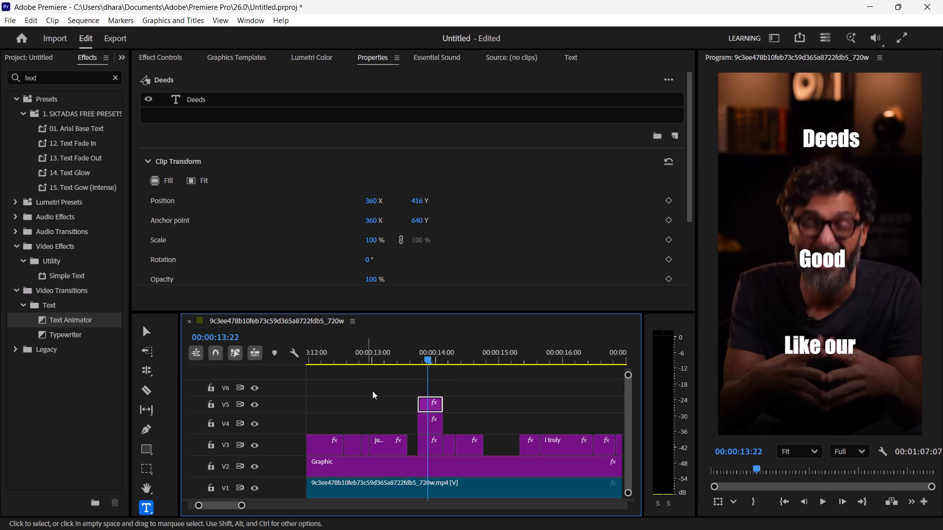
left_click_drag(429, 407, 429, 400, "alt")
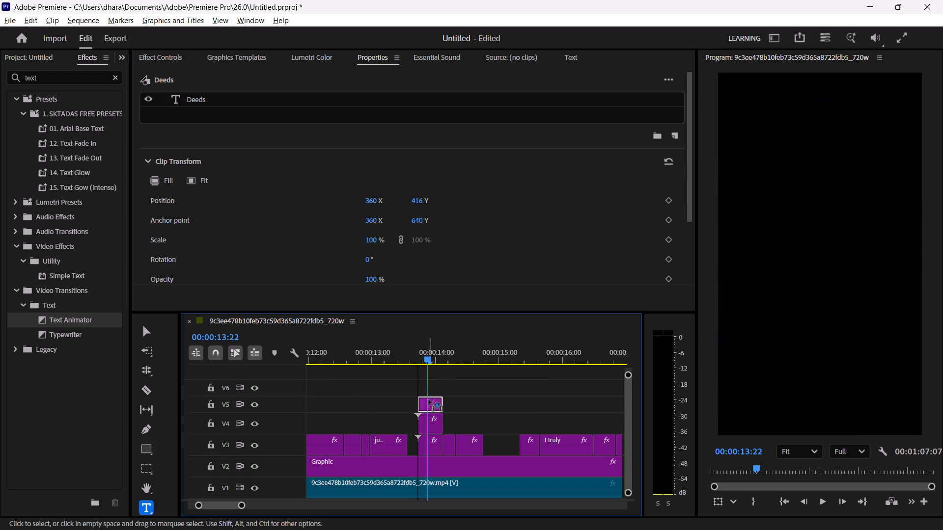
left_click_drag(429, 400, 429, 389, "alt")
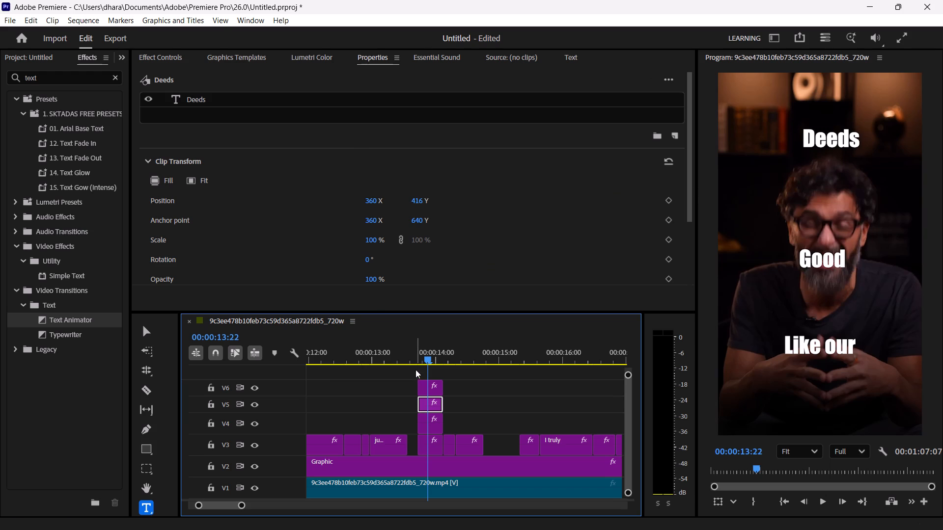
Replace the "Deeds" text in the Video 6 copy with a single "?".
left_click(424, 391)
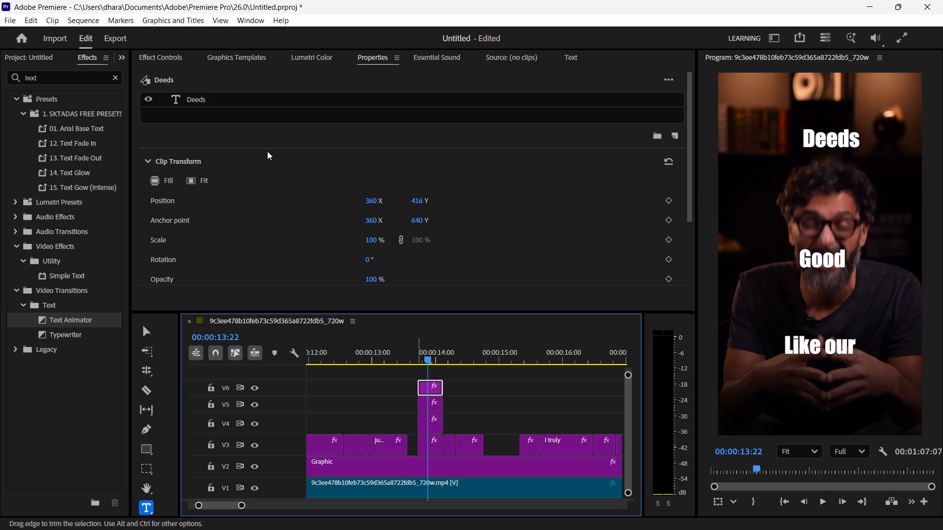
left_click(218, 98)
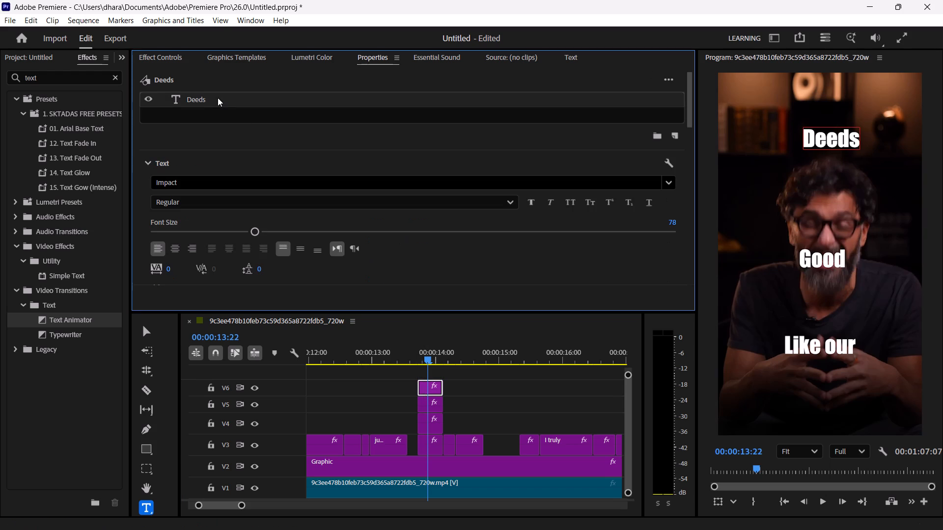
left_click(846, 136)
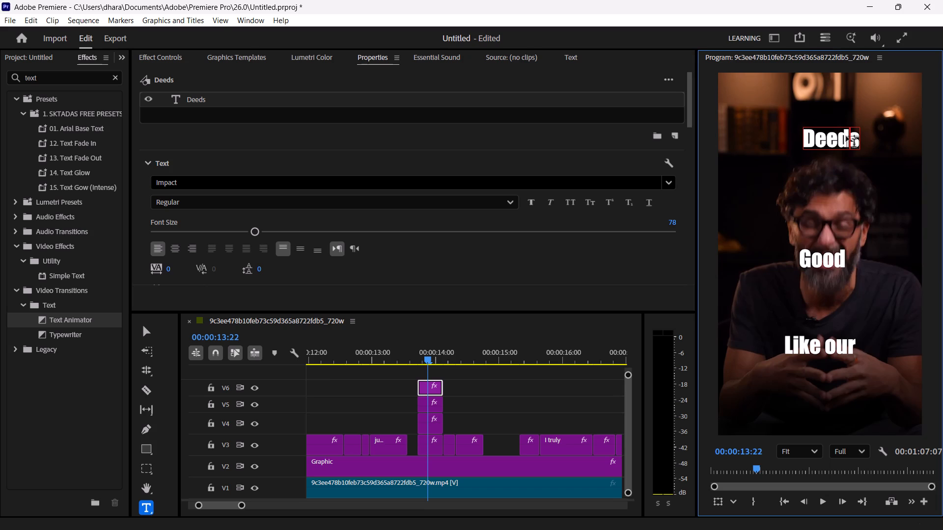
key("BackSpace")
key("BackSpace")
key("BackSpace")
key("BackSpace")
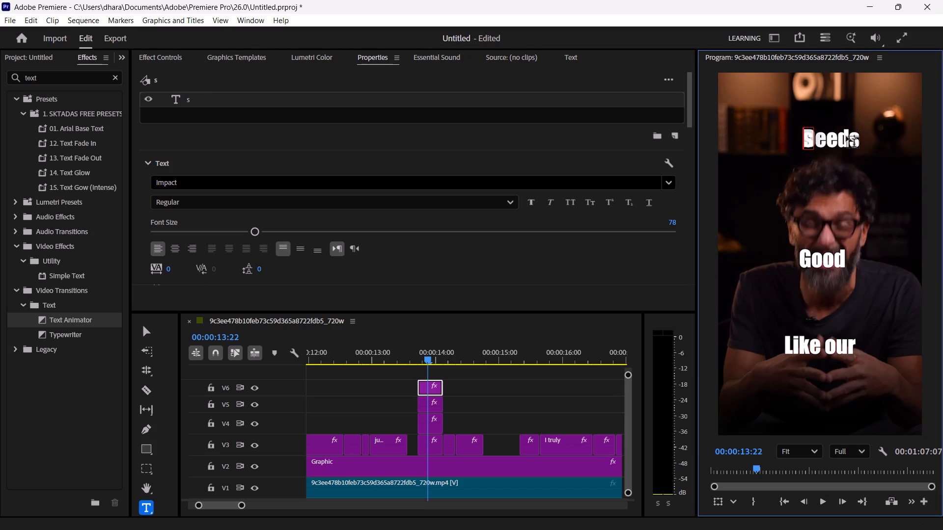
key("Right")
key("Right")
key("BackSpace")
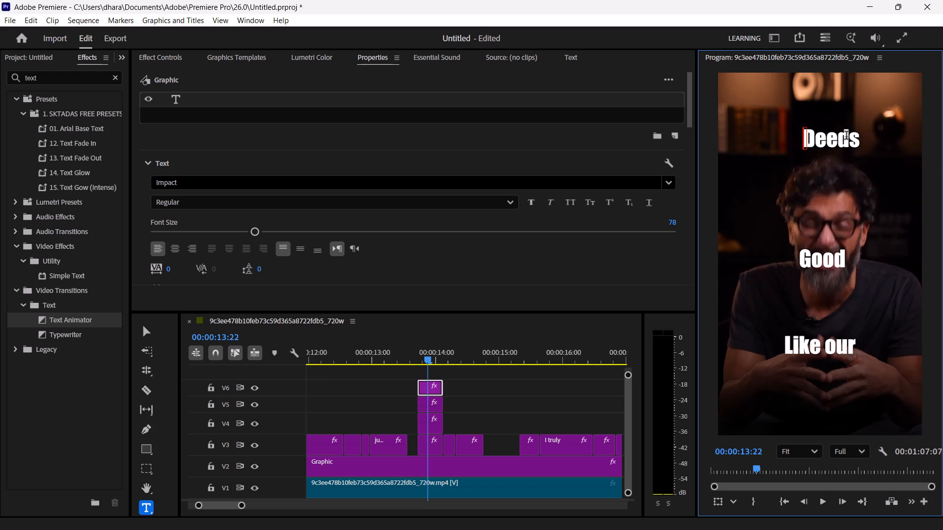
key("shift+question")
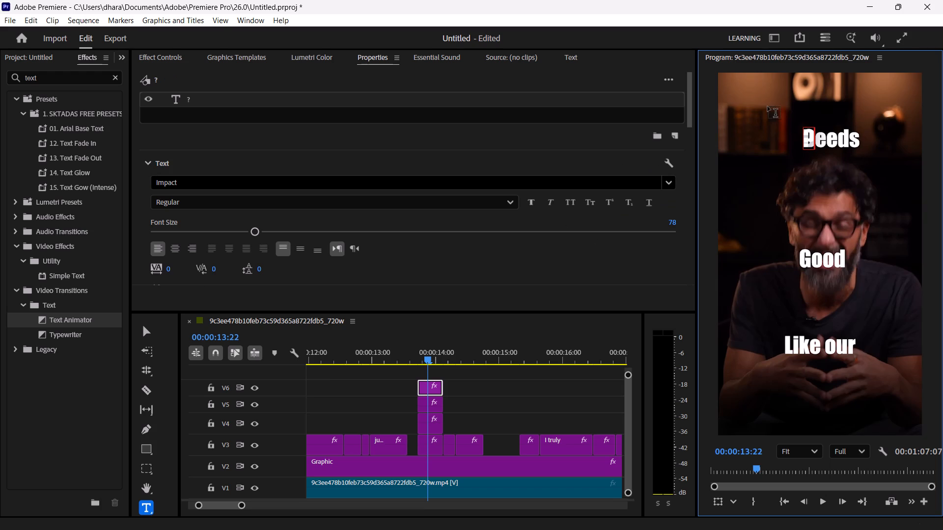
left_click(575, 382)
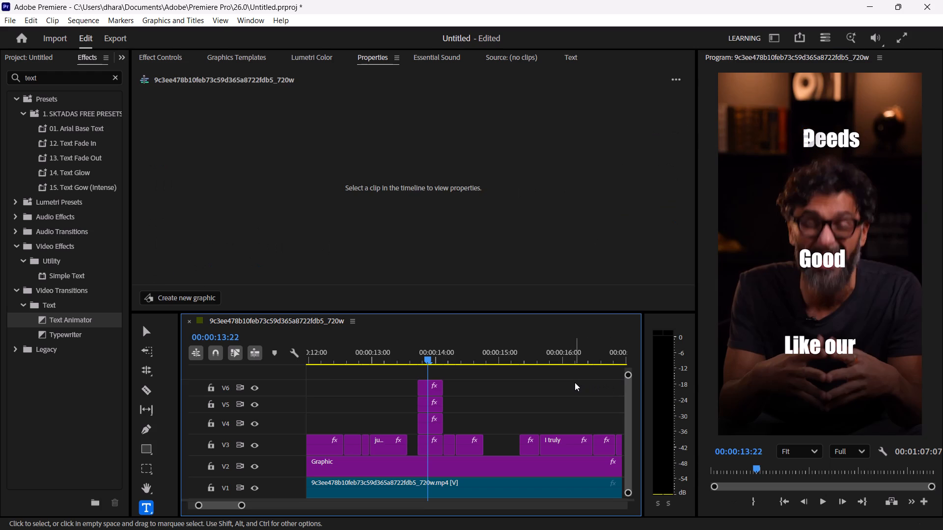
Enlarge the "?" text to more than twice its size and place it beside the captions, just above the end of "Like our".
key("v")
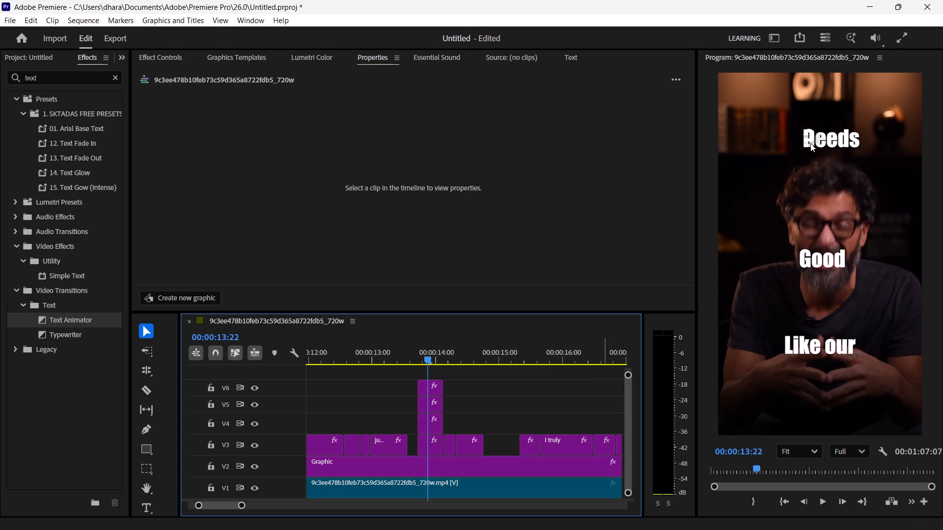
left_click(807, 141)
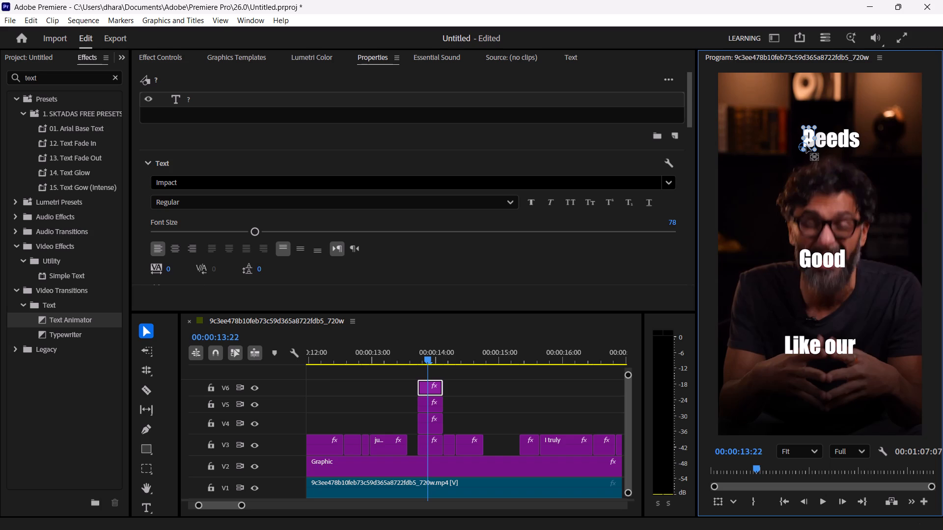
left_click_drag(806, 146, 858, 237)
key("ctrl+z")
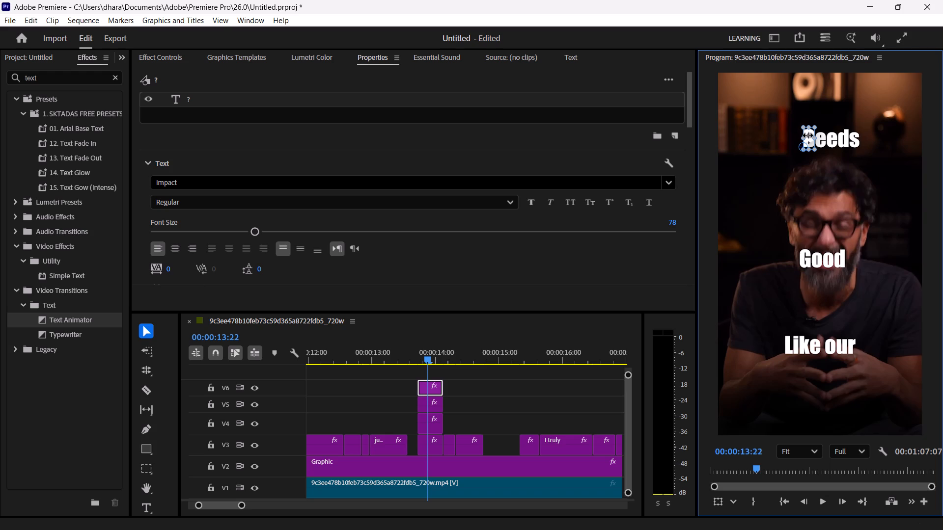
left_click(808, 135)
left_click_drag(814, 136, 871, 129)
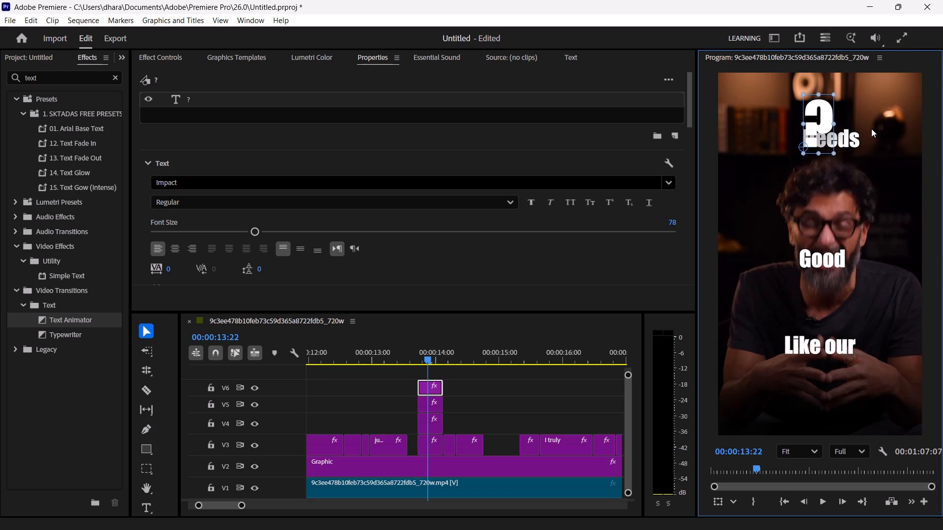
left_click_drag(822, 125, 872, 281)
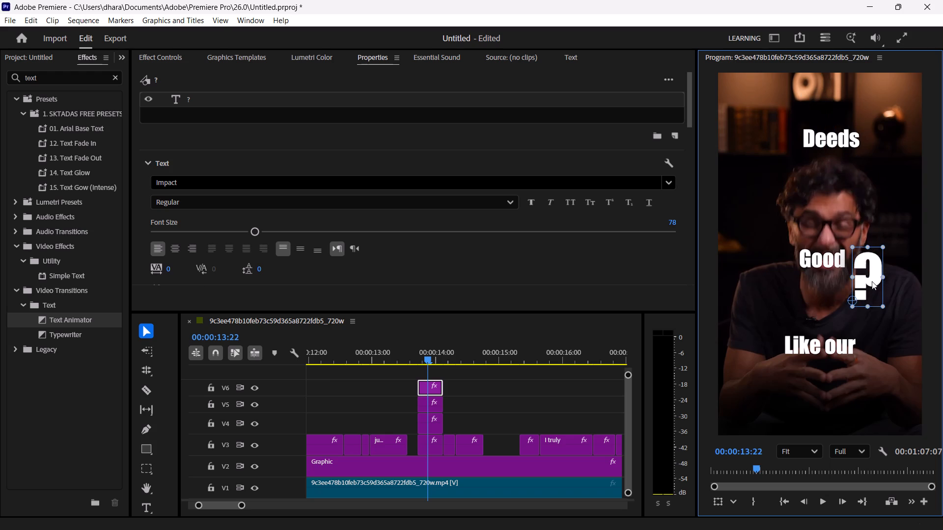
left_click_drag(872, 281, 882, 315)
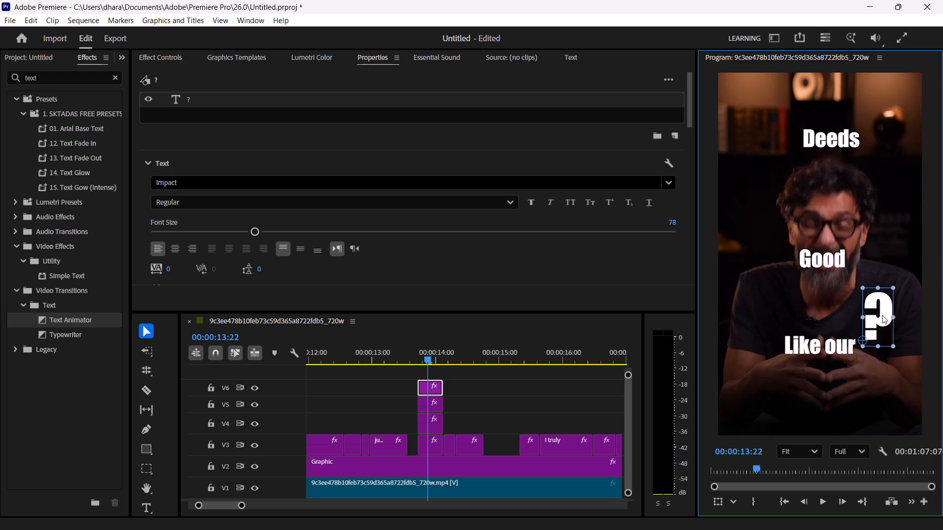
left_click_drag(882, 315, 883, 312)
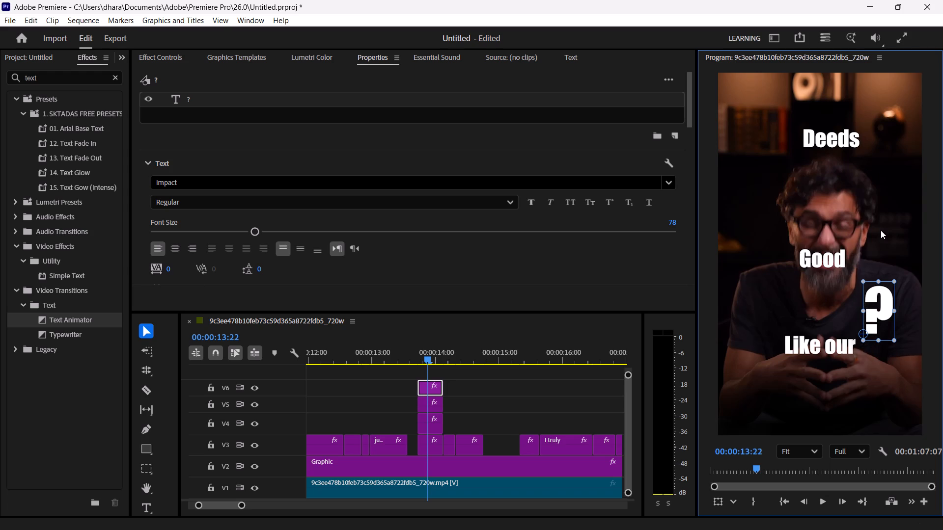
Show the guides and move the "Like our" caption up and to the left, onto the upper guide beside the "?".
key("ctrl+semicolon")
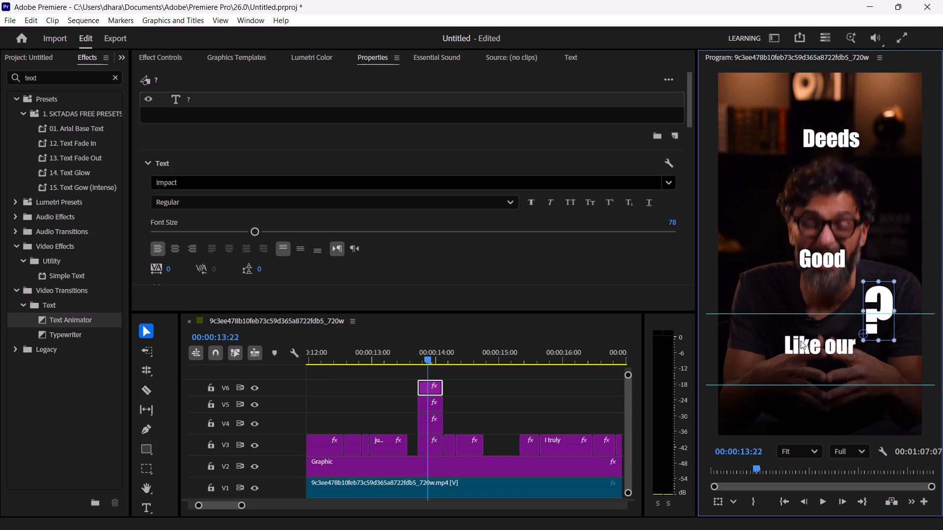
left_click(396, 352)
key("space")
key("space")
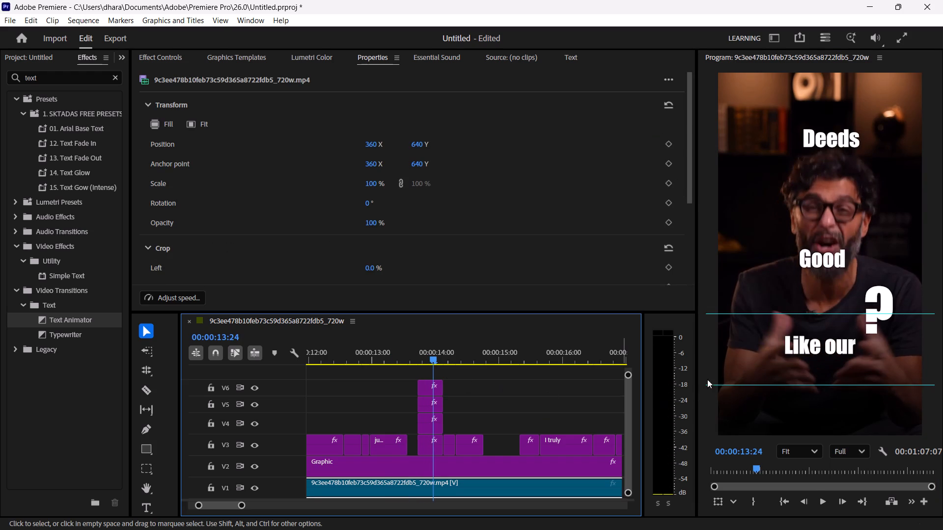
left_click(809, 352)
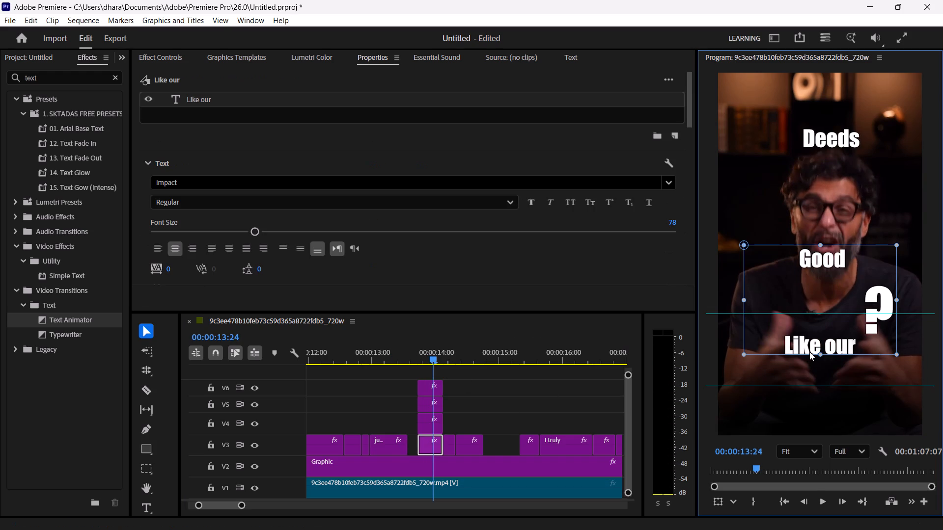
left_click_drag(807, 347, 782, 310)
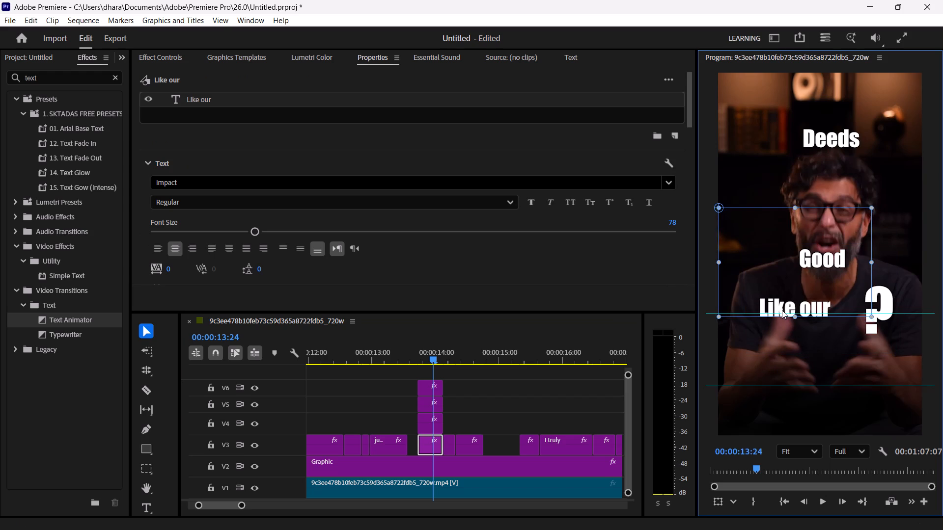
Lower the "Like our" caption slightly so its top sits just beneath the upper guide, beside the "?".
left_click_drag(782, 310, 790, 324)
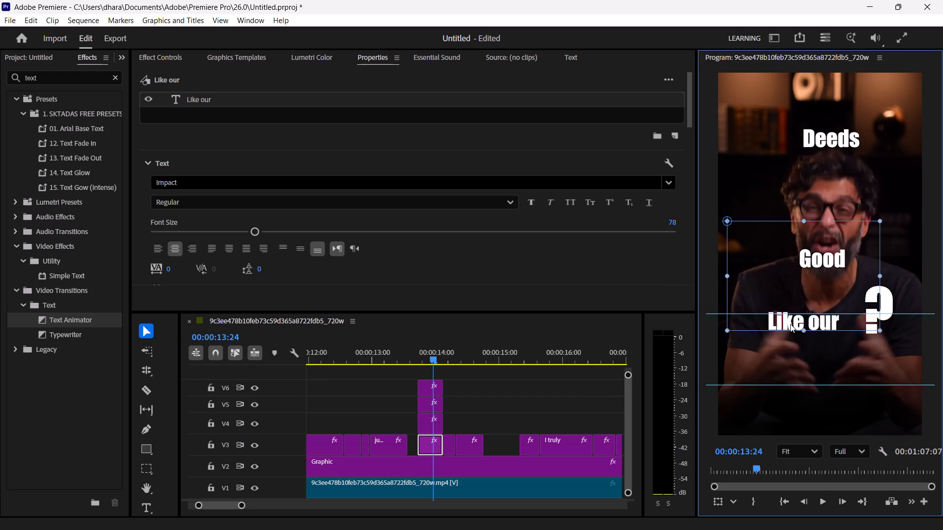
left_click_drag(790, 324, 790, 325)
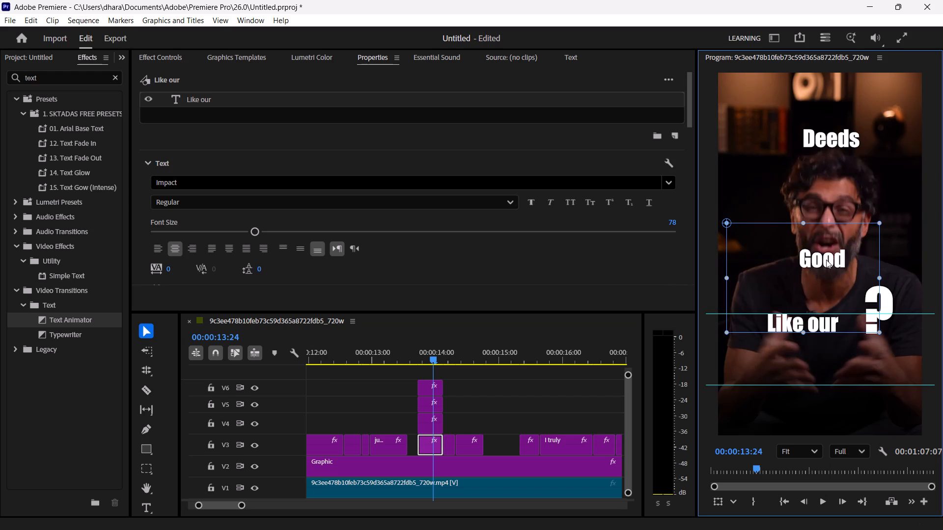
left_click_drag(827, 259, 808, 283)
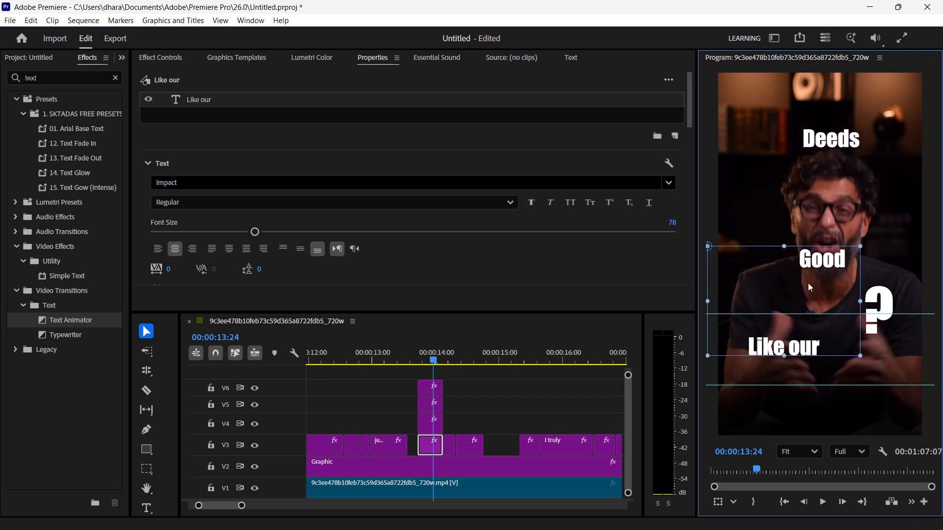
key("ctrl+z")
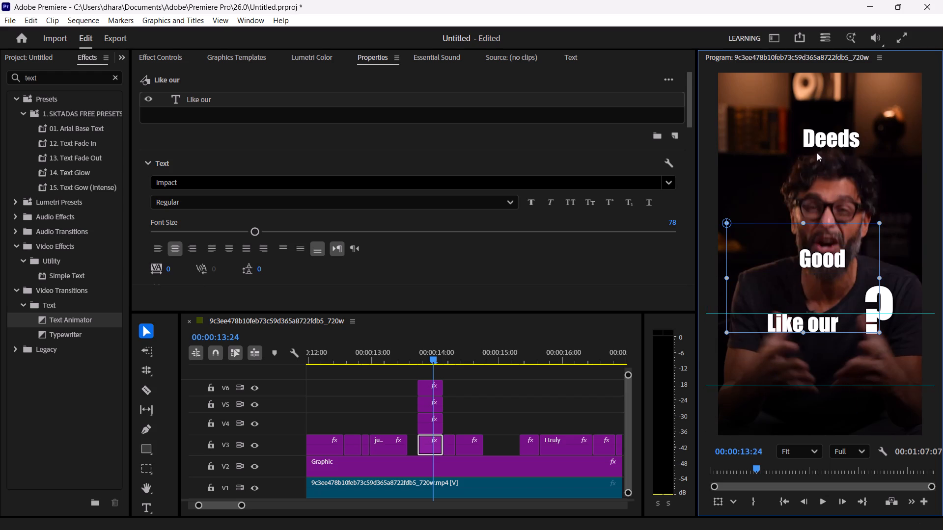
Move the "Deeds" caption from above the speaker's head down to the lower guide, left-aligned with "Like our".
left_click(826, 144)
left_click_drag(826, 144, 816, 318)
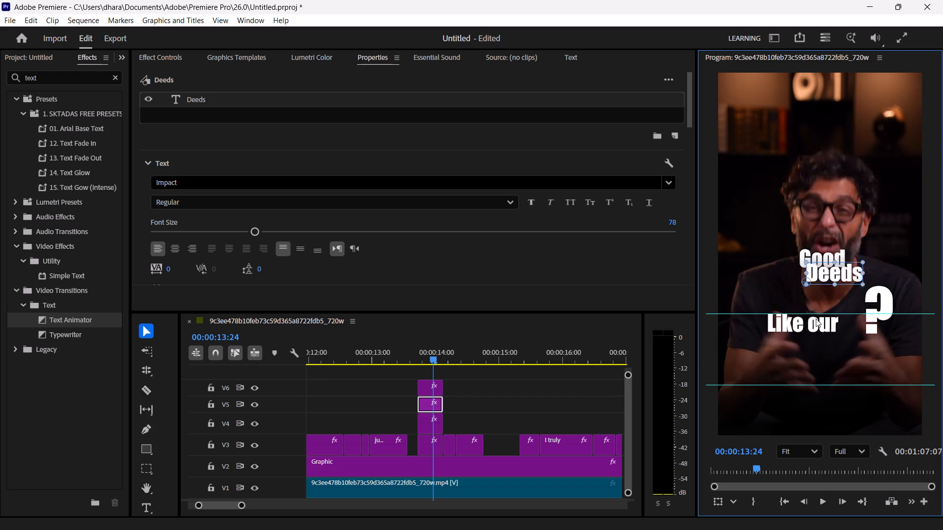
left_click_drag(816, 318, 791, 411)
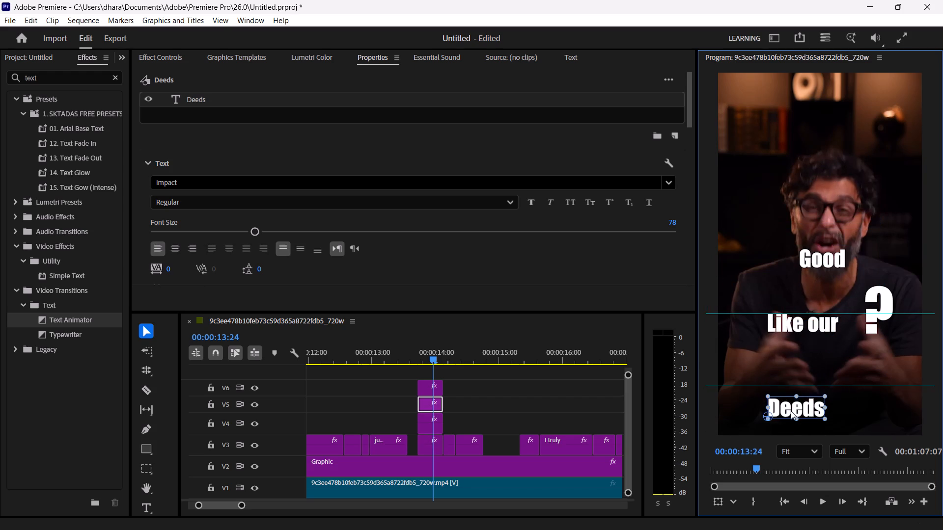
left_click_drag(791, 411, 789, 380)
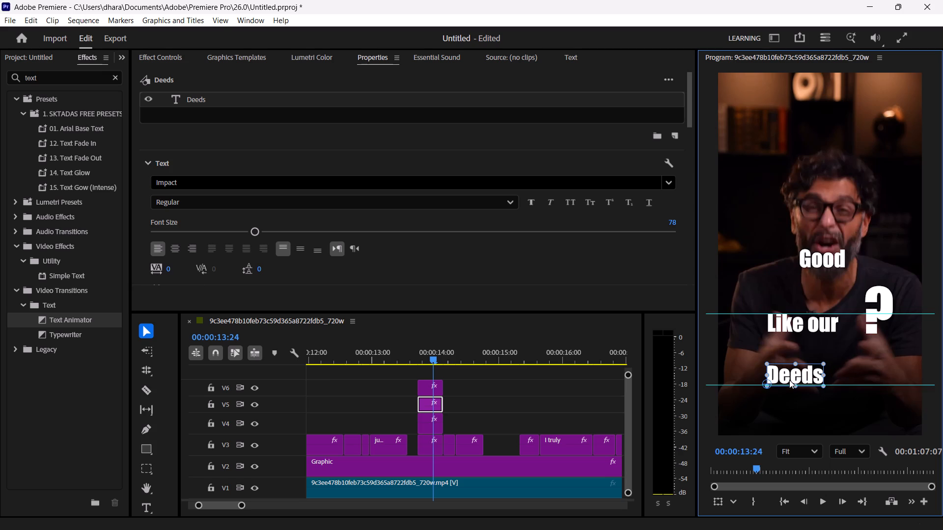
left_click_drag(789, 380, 790, 381)
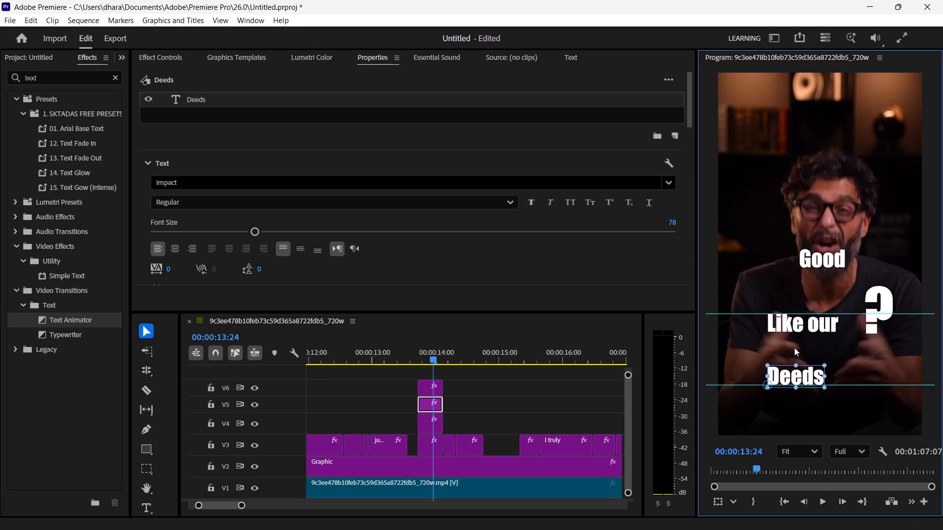
Move the "Good" caption between the other two words, tucked directly beneath "Like our" near its left edge.
left_click(818, 257)
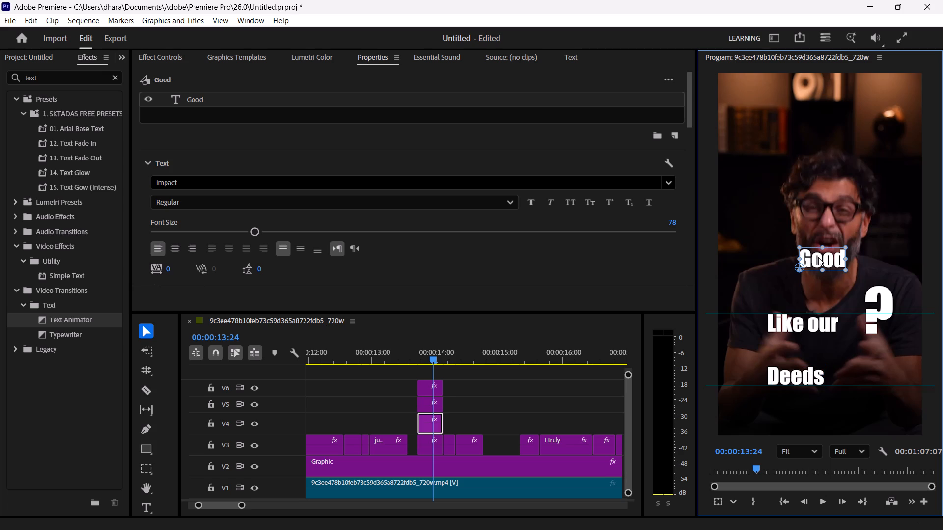
left_click_drag(818, 257, 789, 347)
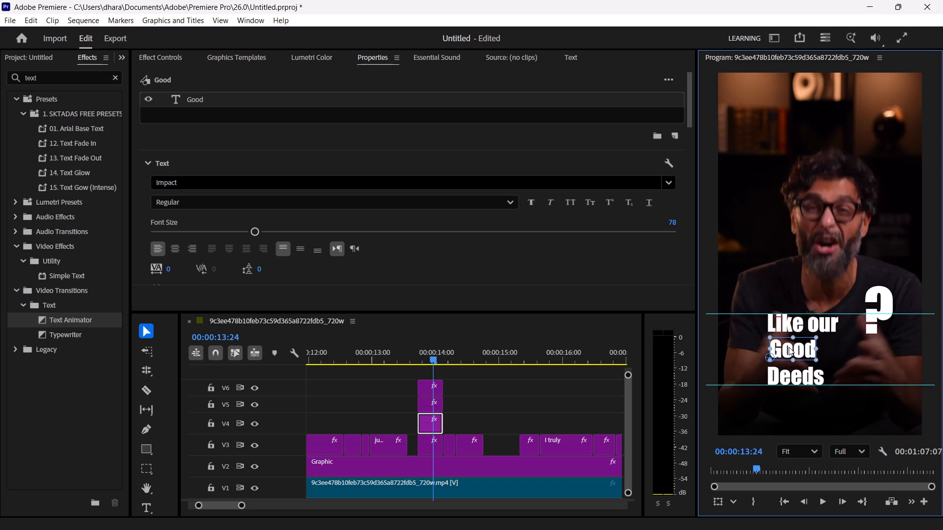
left_click_drag(789, 347, 789, 344)
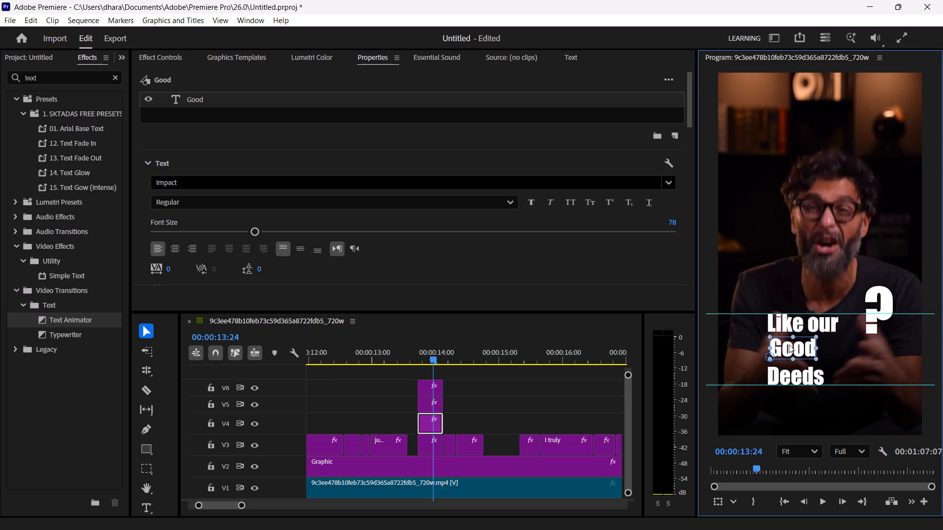
left_click_drag(789, 344, 786, 342)
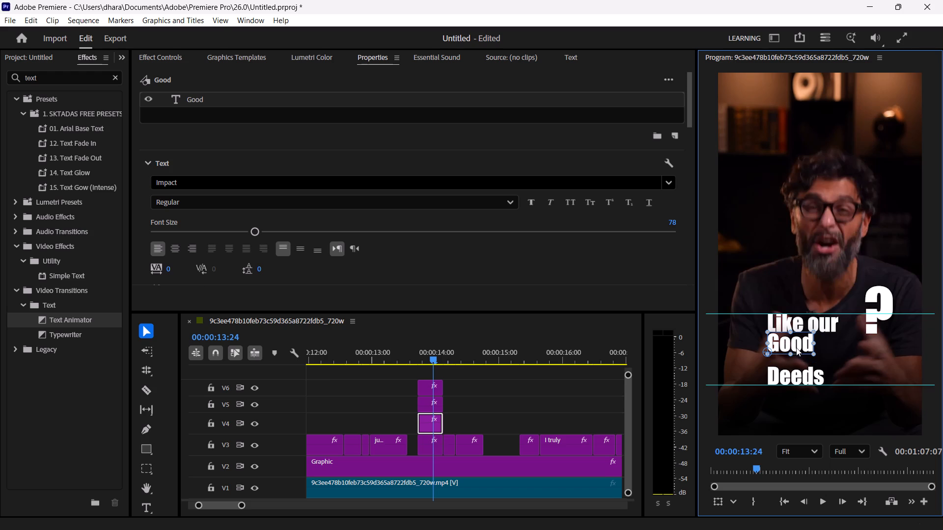
left_click(796, 344)
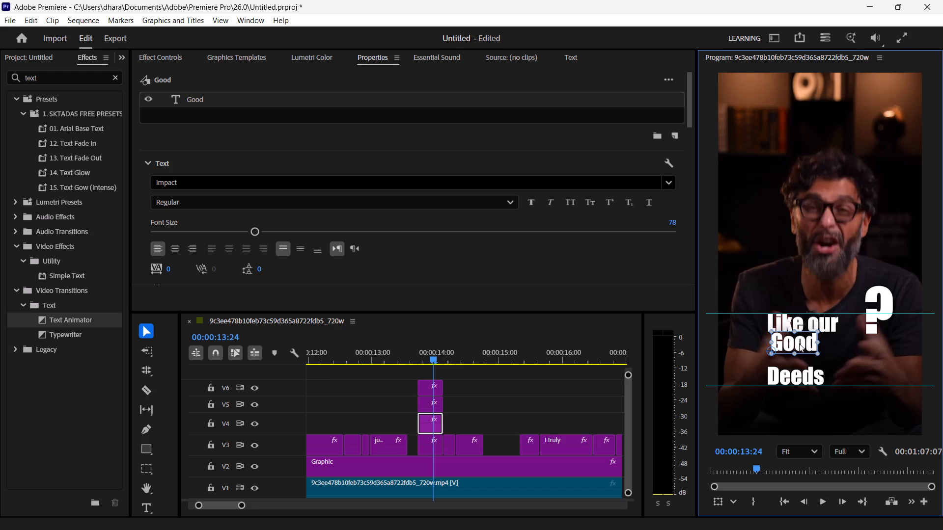
Raise the "Deeds" caption directly beneath "Good", with the left edges of the two words lined up.
left_click_drag(801, 381, 799, 368)
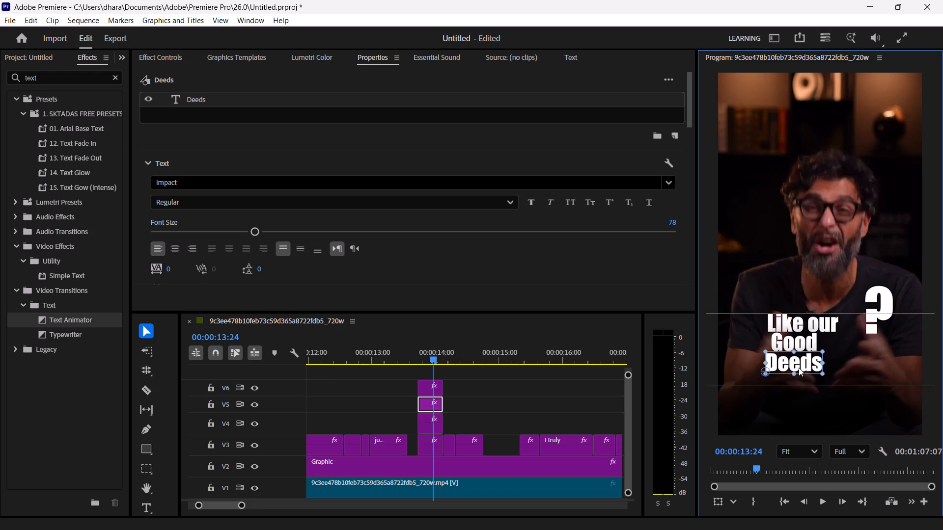
left_click_drag(799, 368, 799, 366)
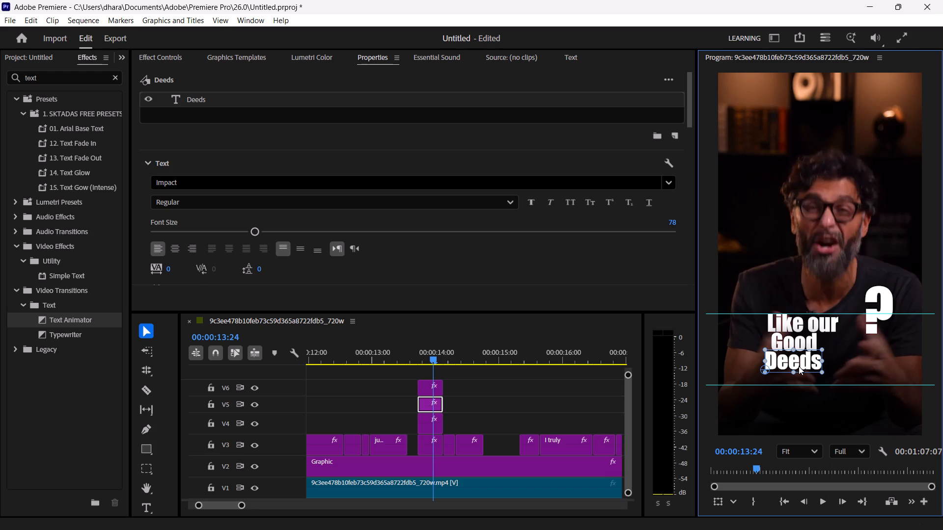
left_click_drag(799, 366, 801, 366)
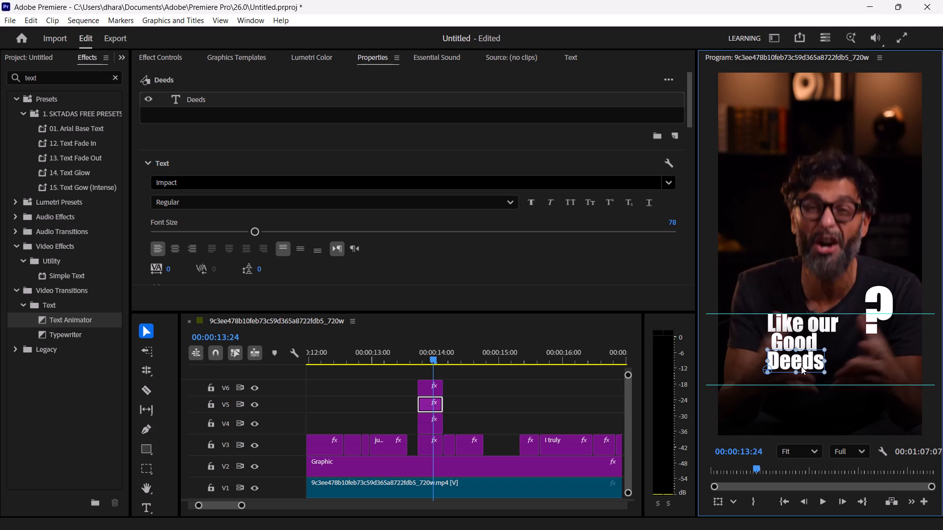
left_click_drag(801, 366, 803, 368)
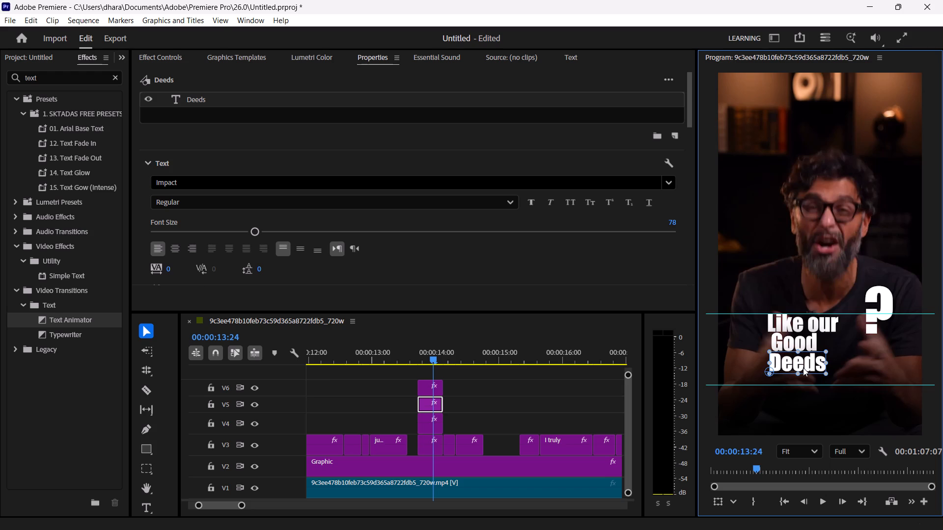
left_click_drag(803, 368, 804, 368)
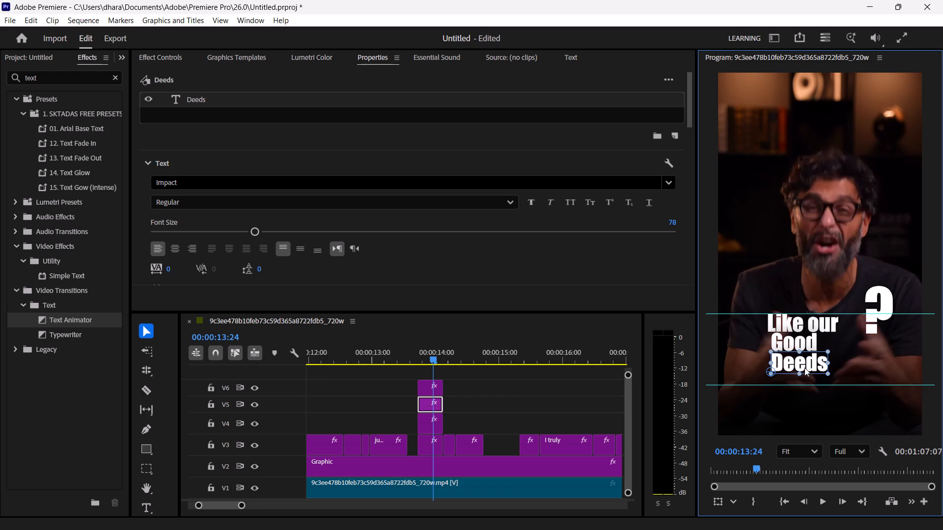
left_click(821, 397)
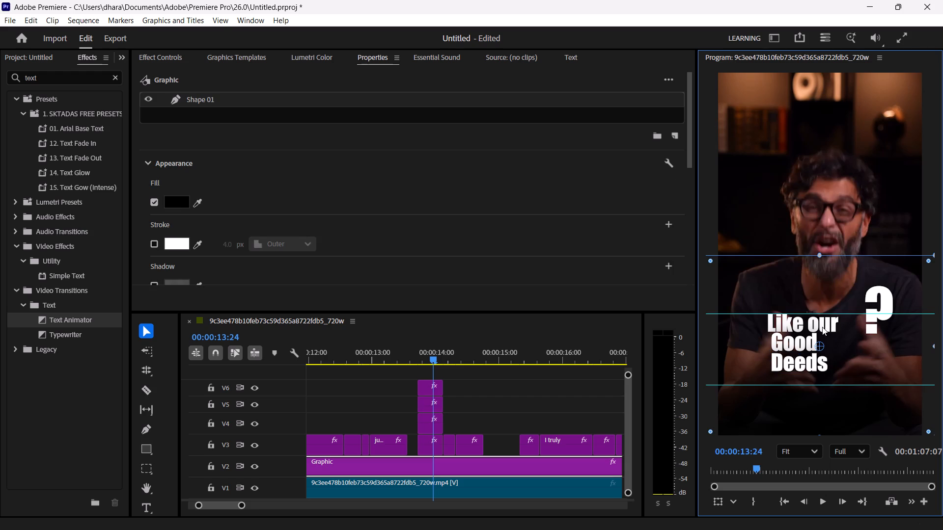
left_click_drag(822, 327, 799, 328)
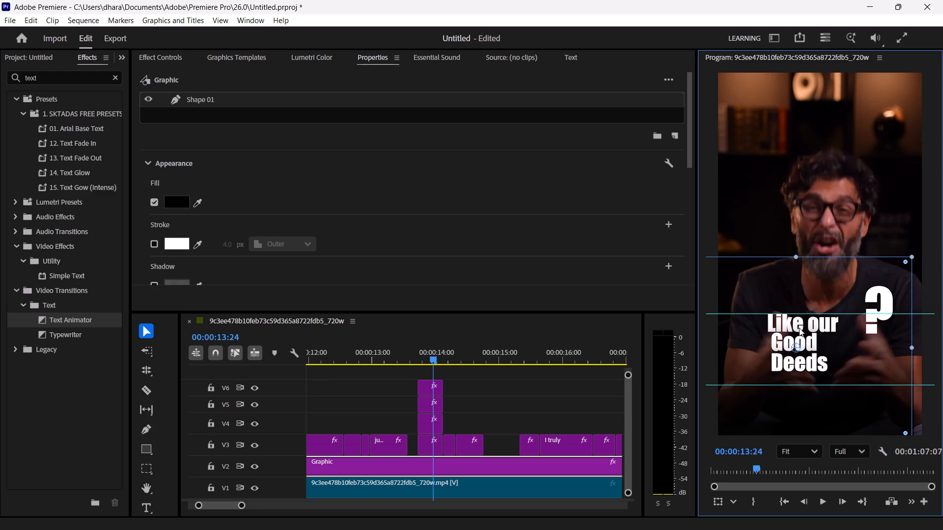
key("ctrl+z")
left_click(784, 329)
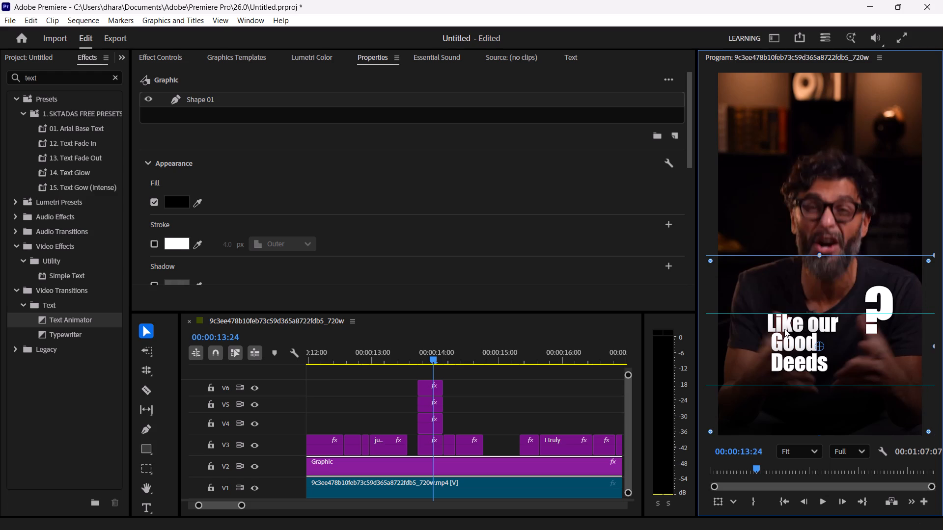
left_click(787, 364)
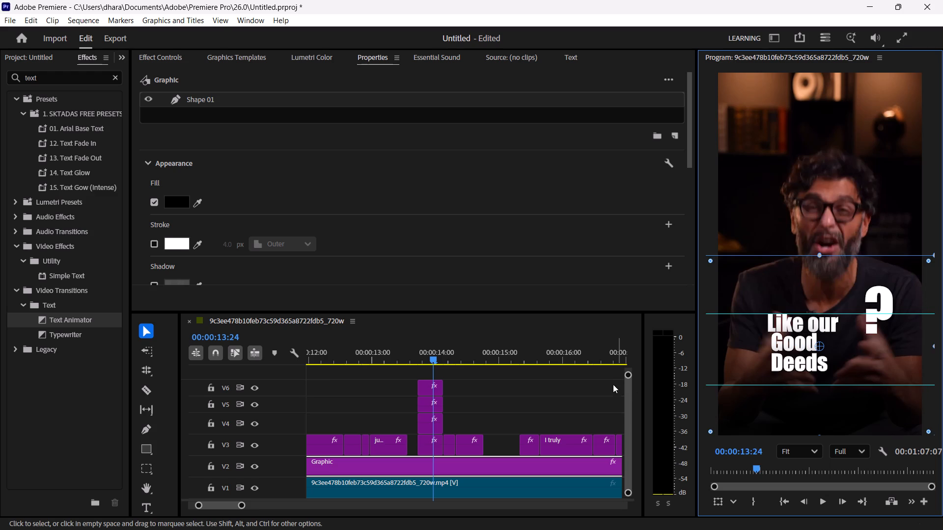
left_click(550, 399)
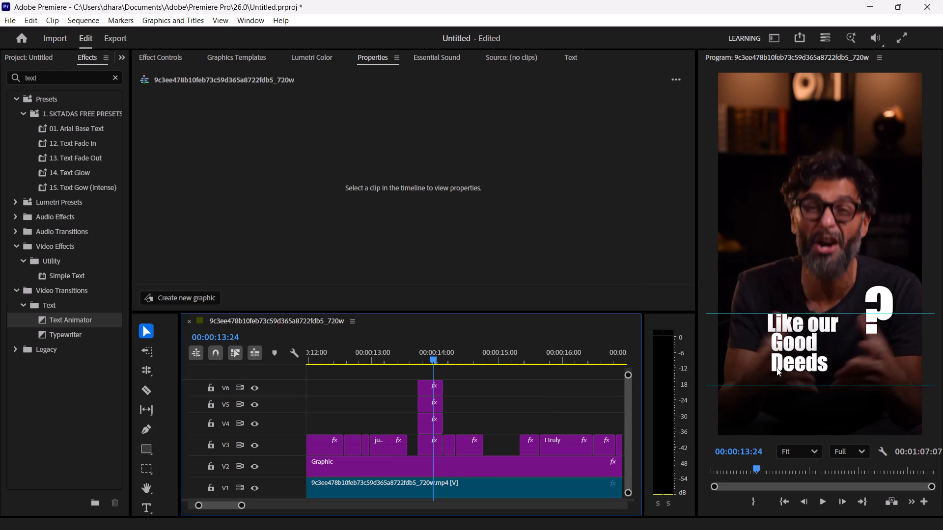
Shift the "Like our" caption left along the upper guide so its end lines up roughly with the end of "Deeds".
left_click(792, 364)
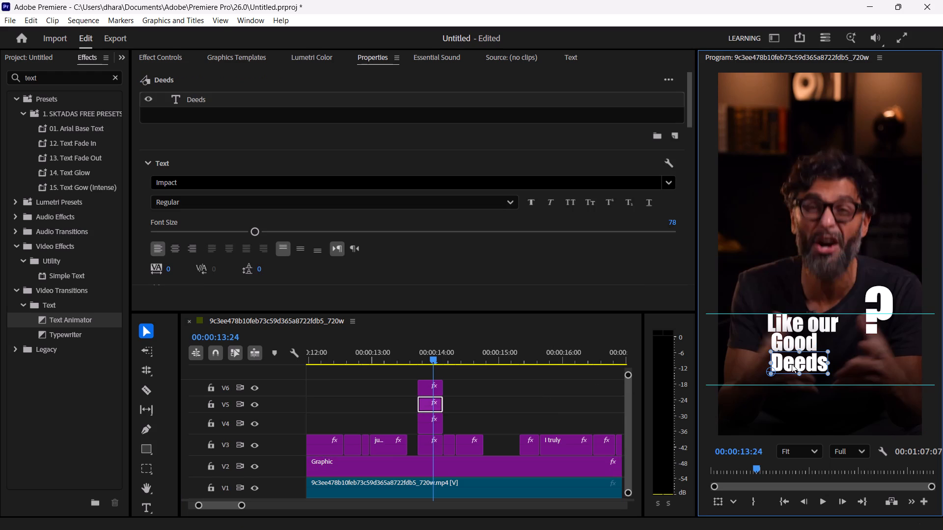
left_click(799, 324)
left_click_drag(799, 324, 775, 325)
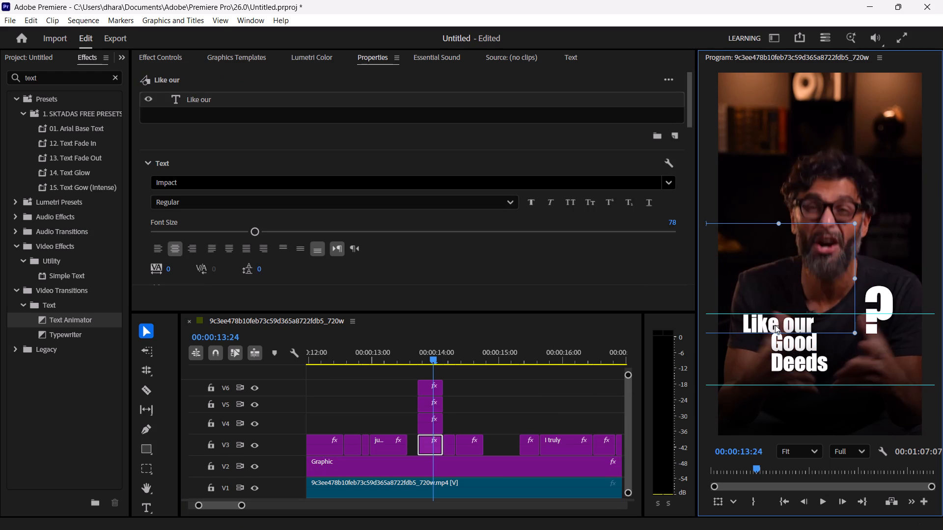
left_click_drag(775, 325, 786, 325)
Nudge "Good" to the right and "Deeds" slightly left so both right-align with the end of "Like our".
left_click(787, 347)
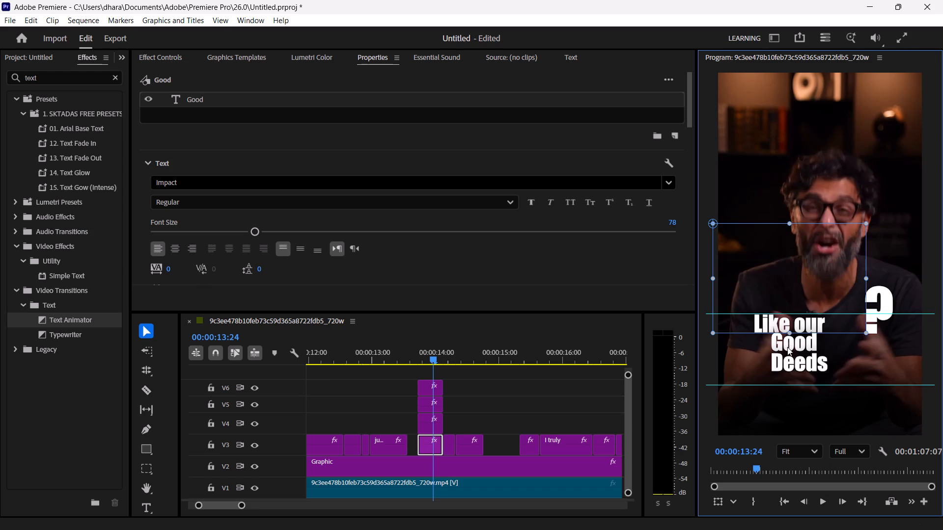
left_click_drag(787, 347, 796, 346)
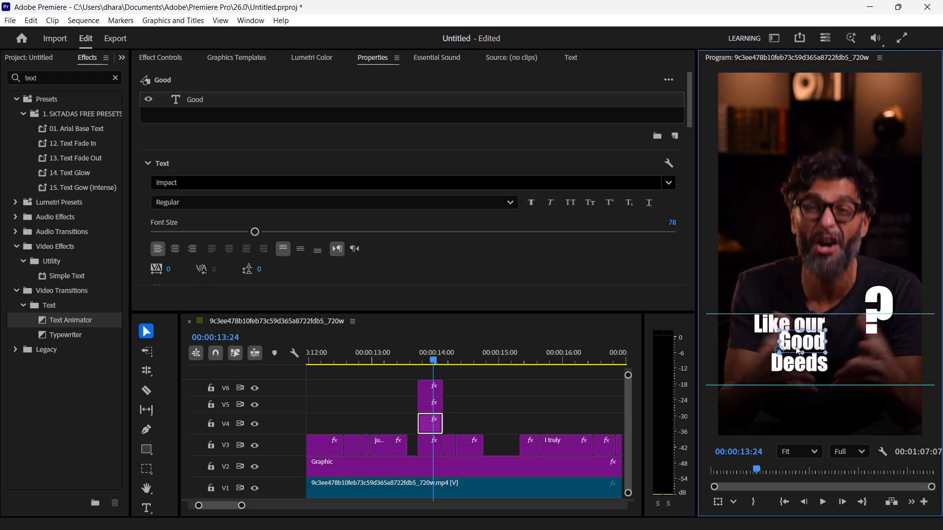
left_click_drag(796, 346, 794, 347)
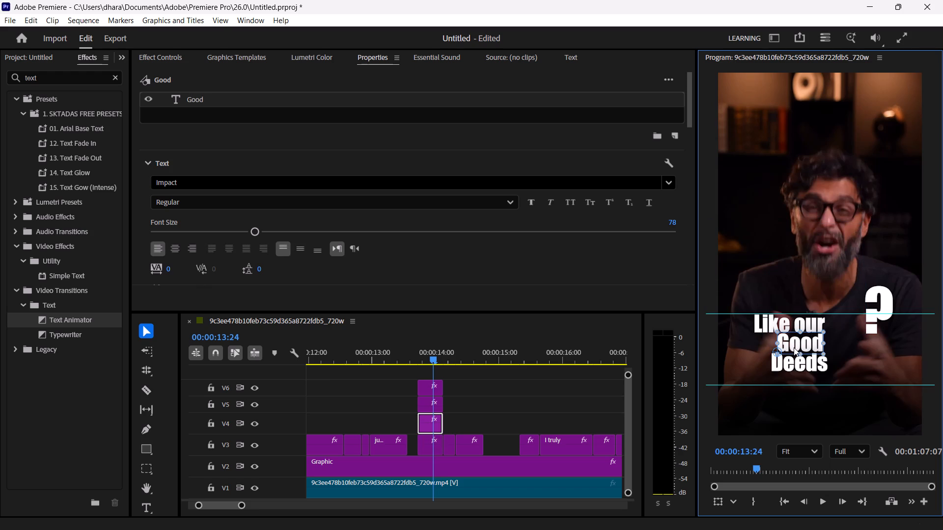
left_click_drag(794, 347, 794, 348)
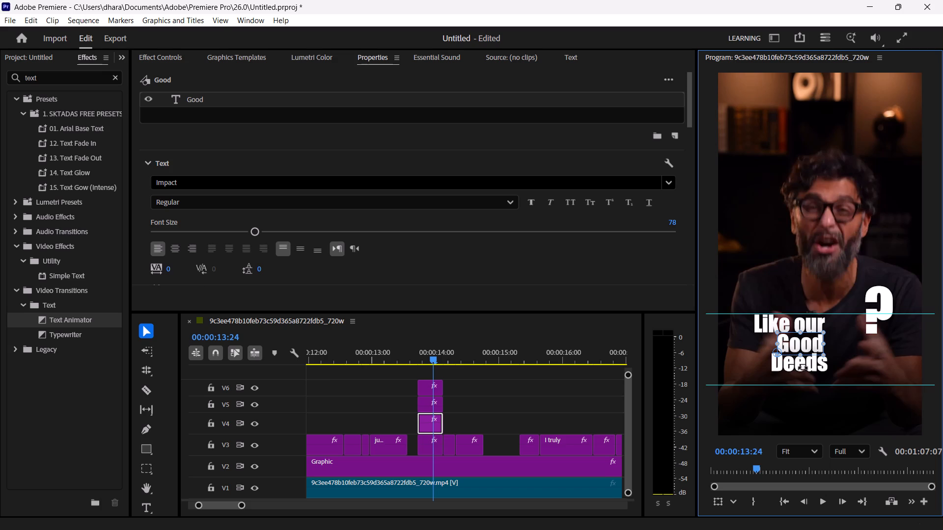
left_click(813, 365)
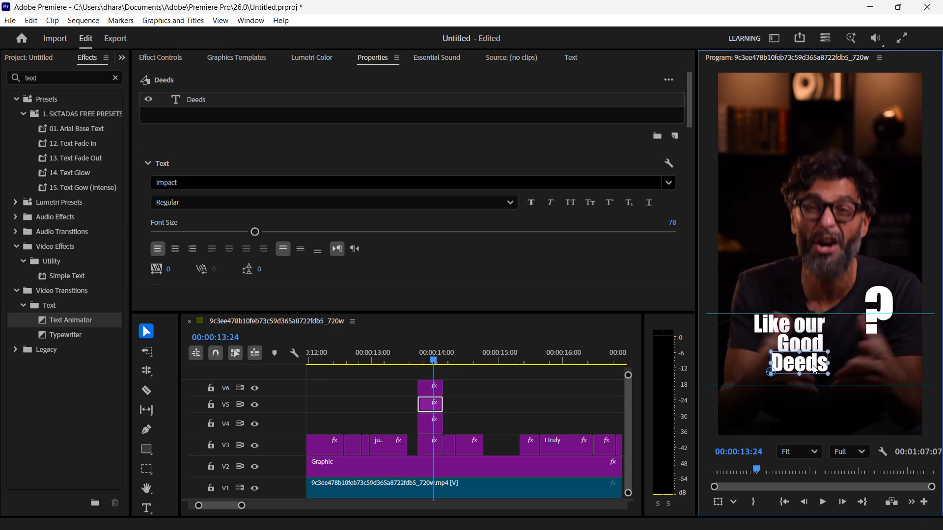
left_click(813, 365)
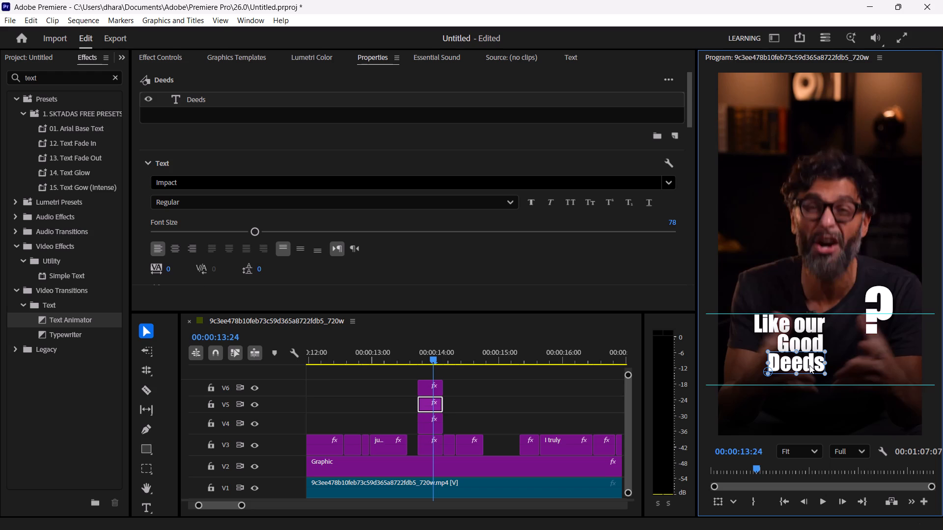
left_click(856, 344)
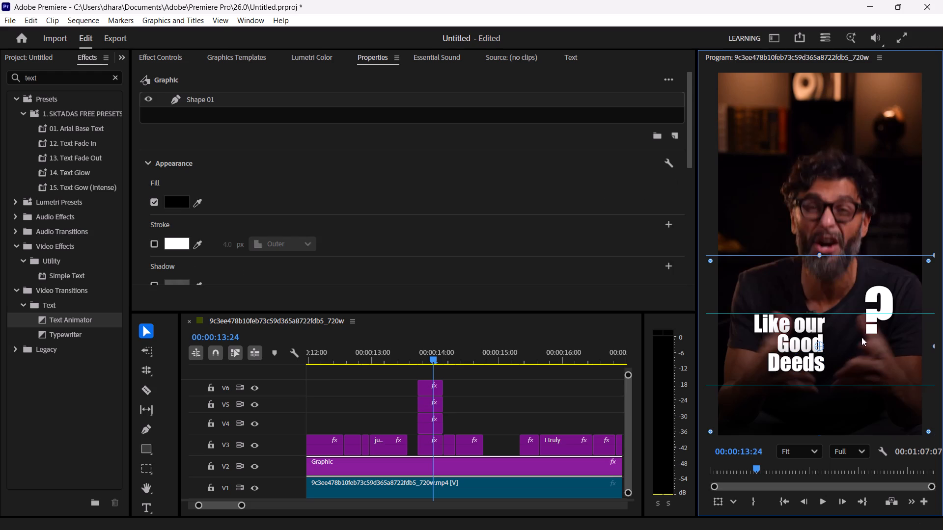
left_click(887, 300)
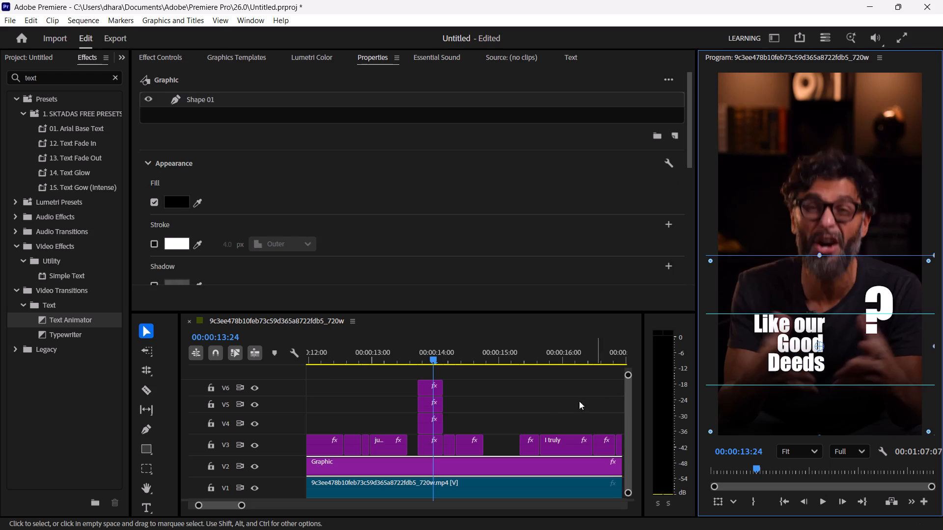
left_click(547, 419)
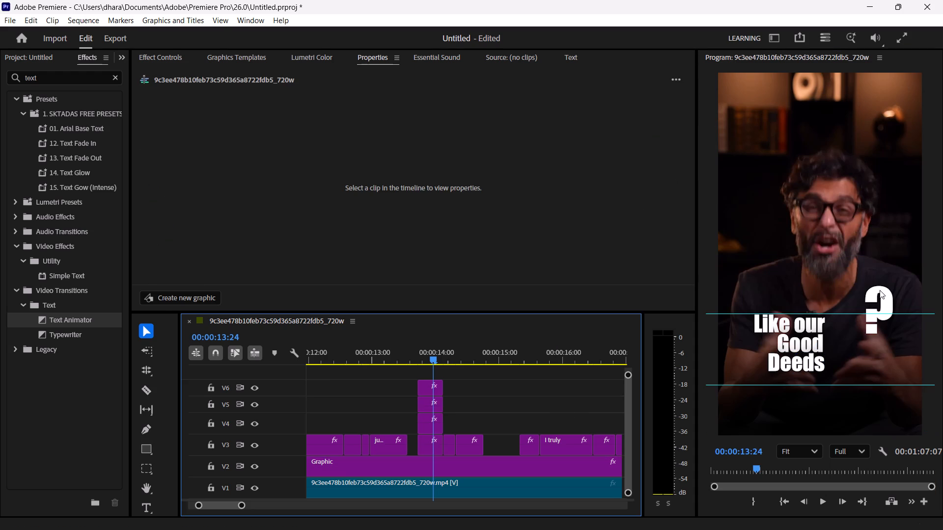
Move the "?" caption just beside the three stacked words, its top lined up with the upper guide.
left_click(880, 290)
left_click_drag(881, 295, 852, 330)
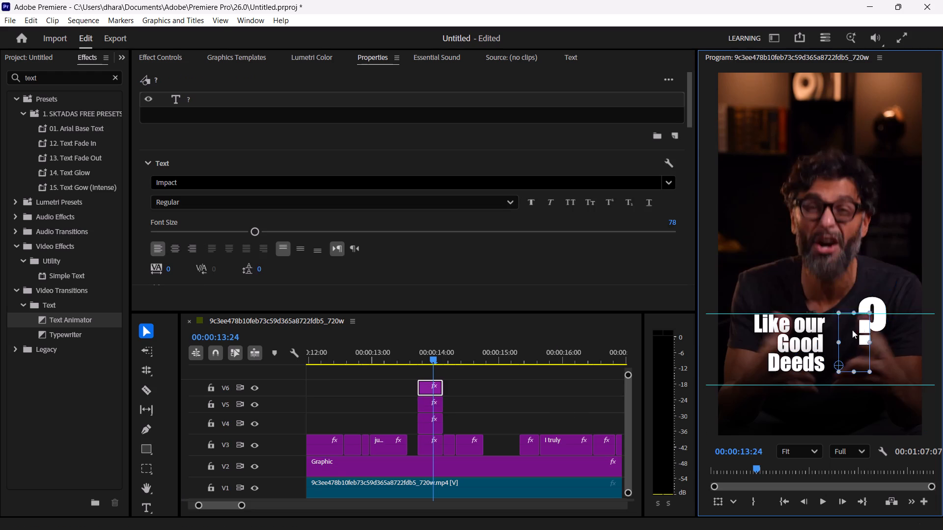
left_click_drag(852, 330, 850, 328)
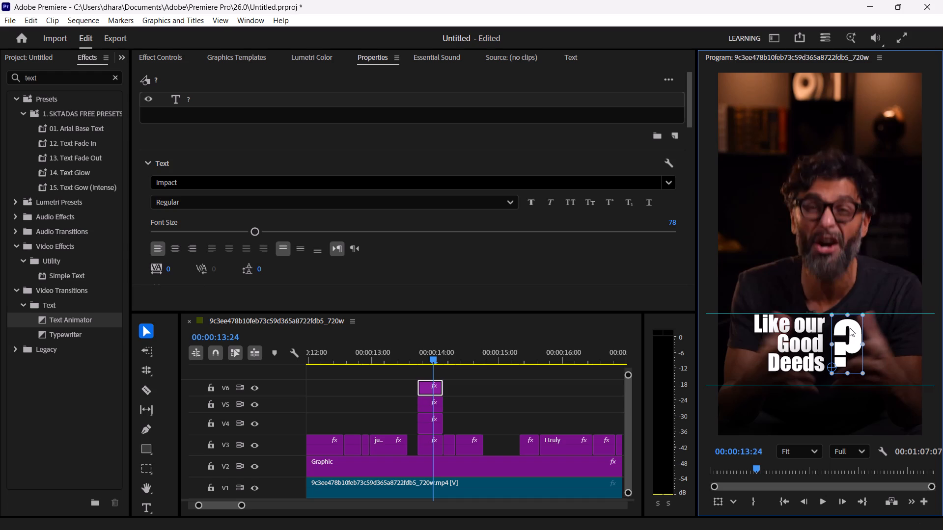
left_click_drag(850, 328, 850, 327)
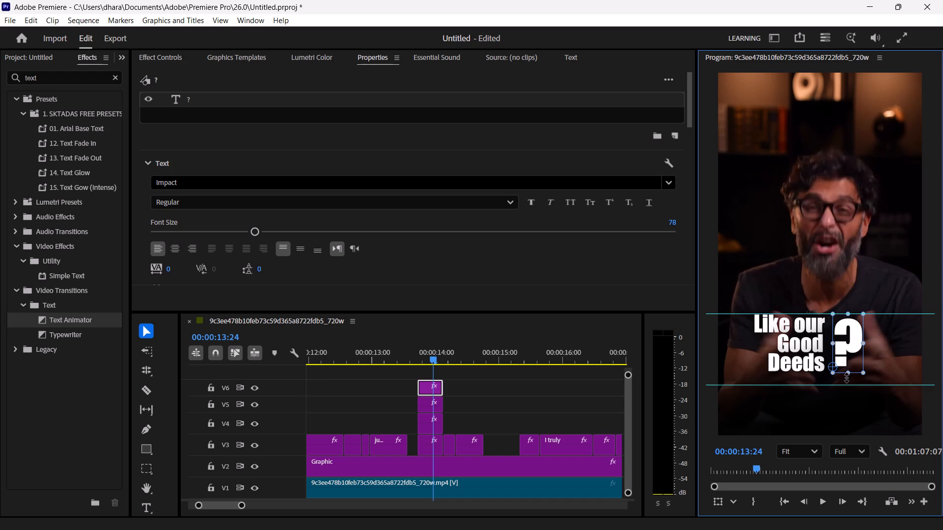
Enlarge the "?" slightly, tuck it close against the words to span the stack's height, and play back the moment.
left_click(847, 376)
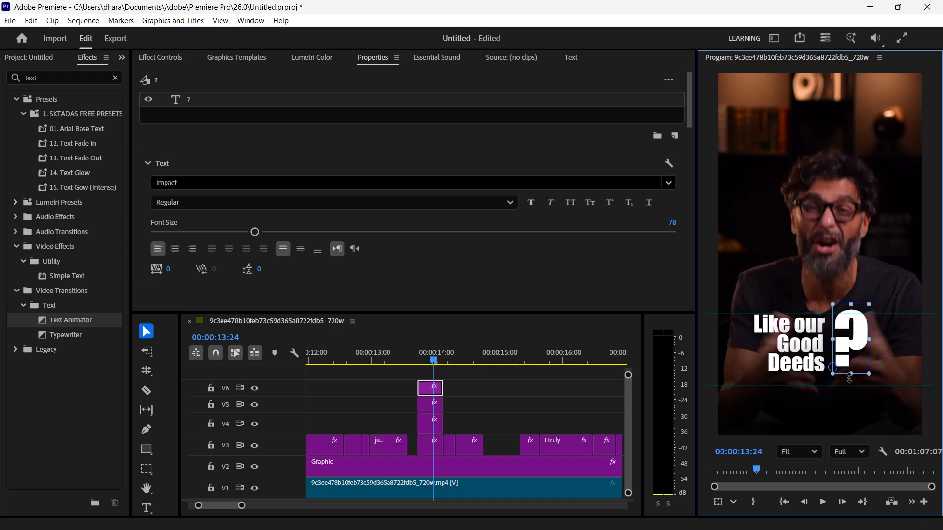
left_click_drag(851, 340, 848, 344)
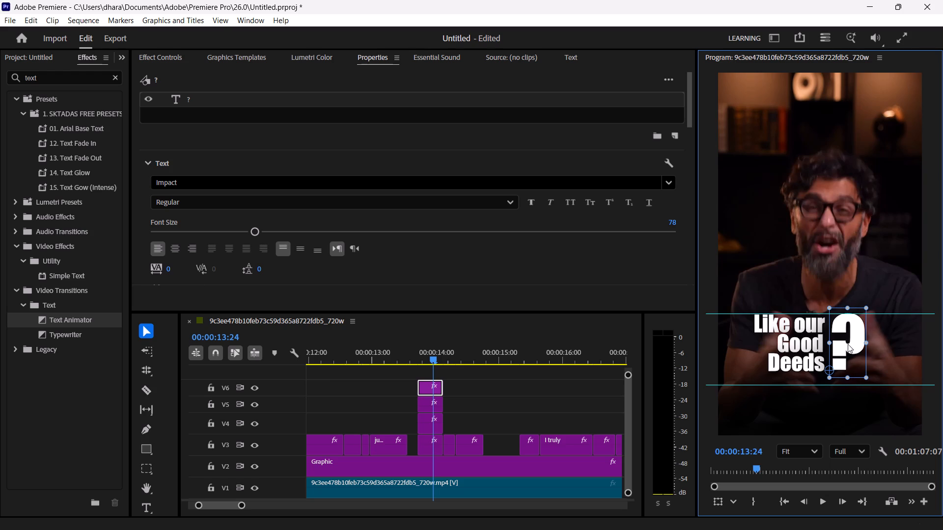
left_click_drag(848, 344, 846, 345)
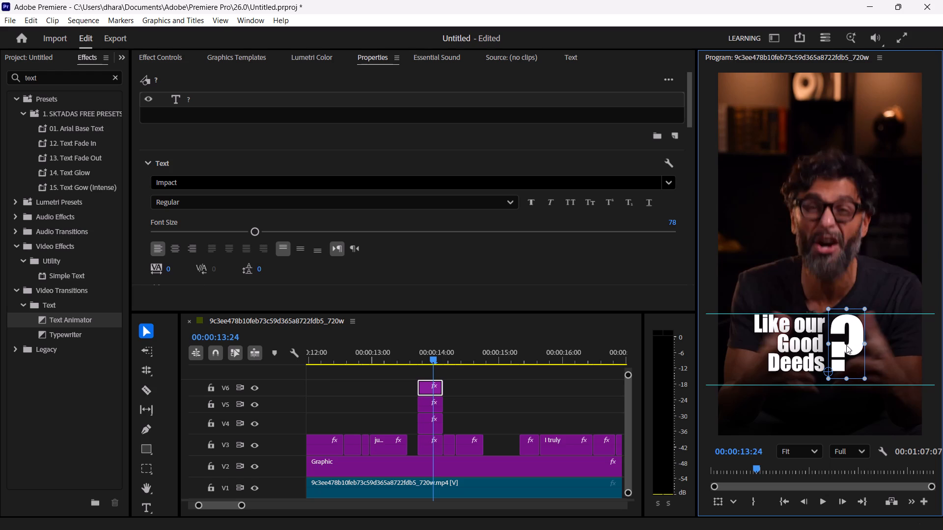
left_click_drag(846, 345, 846, 345)
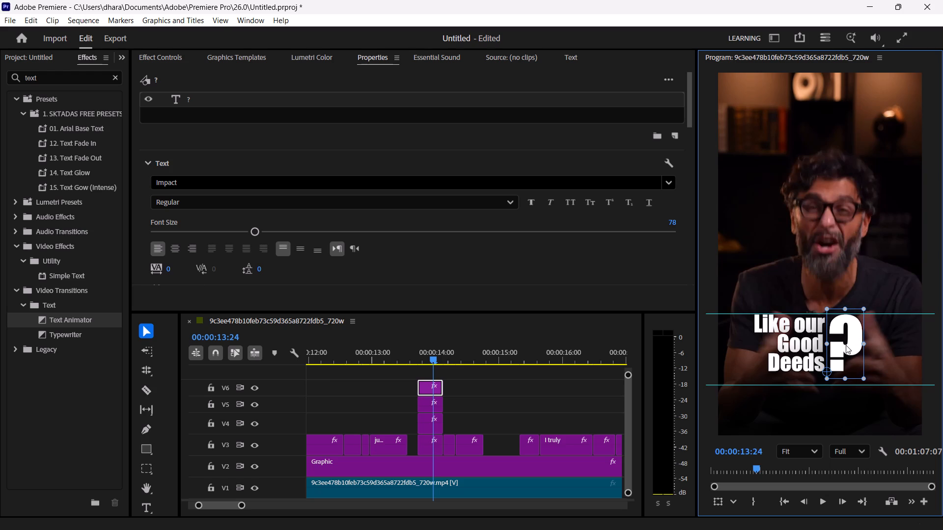
left_click(707, 439)
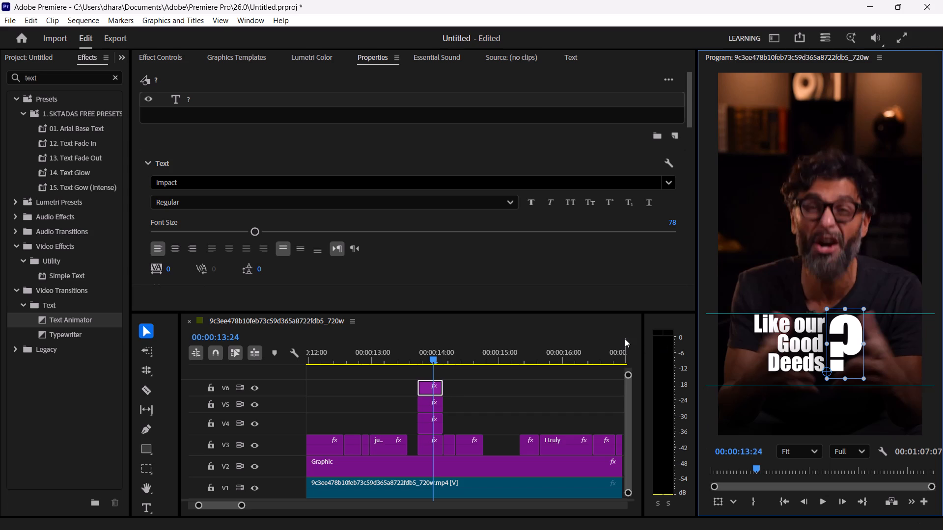
left_click(625, 339)
left_click(416, 344)
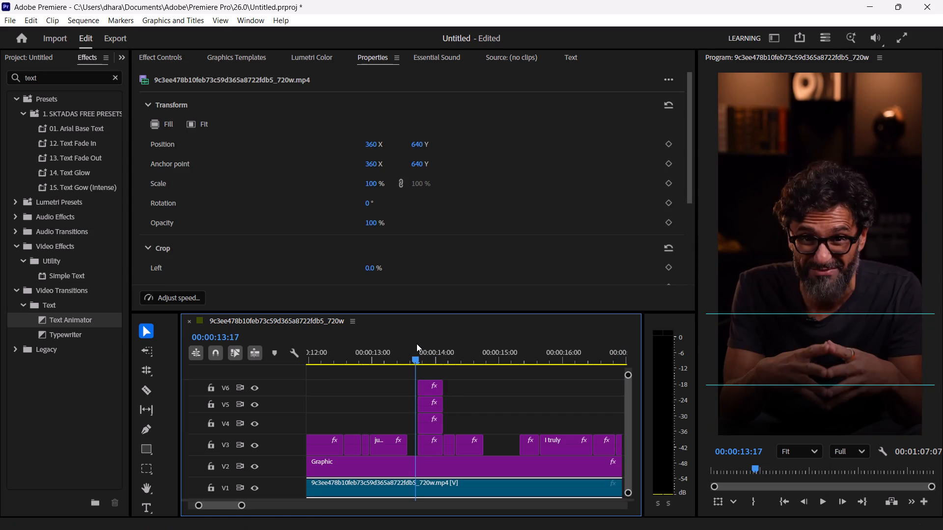
key("space")
key("space")
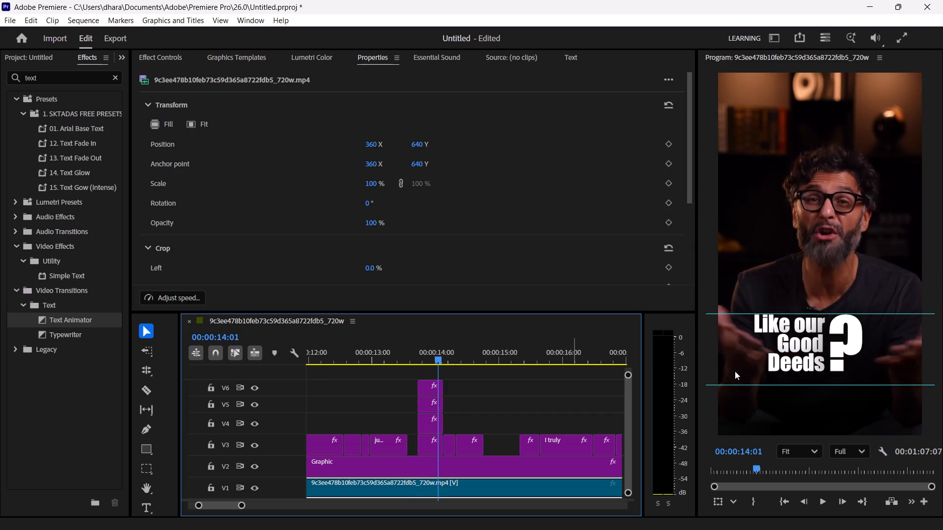
Shift all four stacked caption clips together horizontally by setting their shared clip position X to 416.
left_click_drag(411, 371, 447, 431)
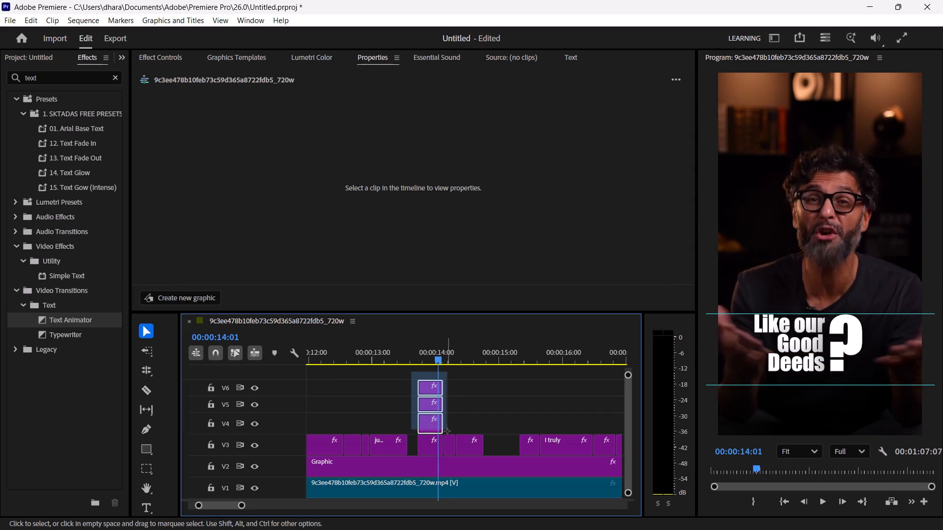
left_click_drag(447, 431, 439, 449)
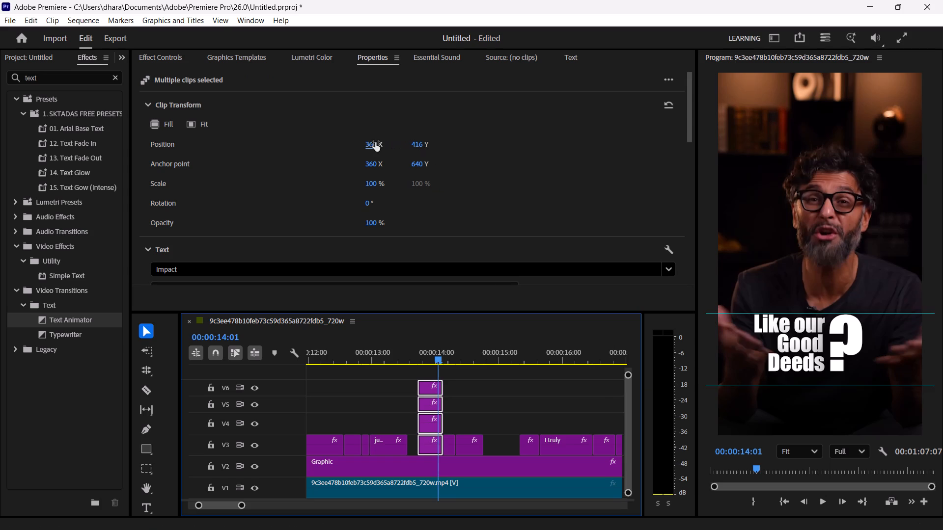
left_click_drag(370, 142, 408, 145)
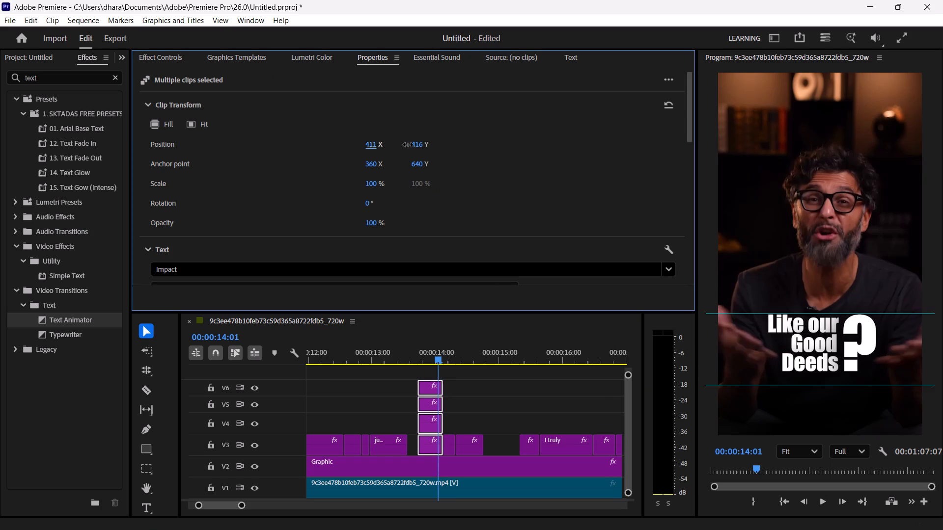
left_click_drag(408, 145, 413, 150)
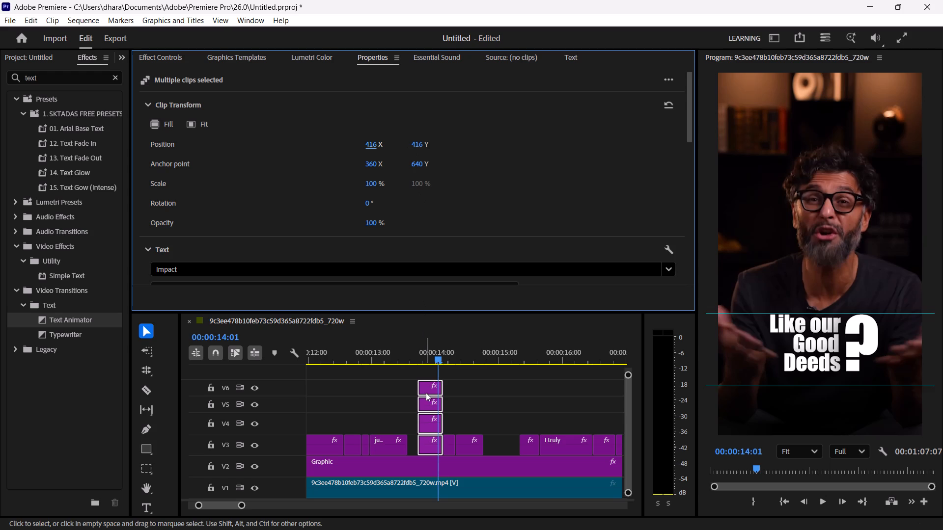
left_click(428, 389)
left_click(428, 389)
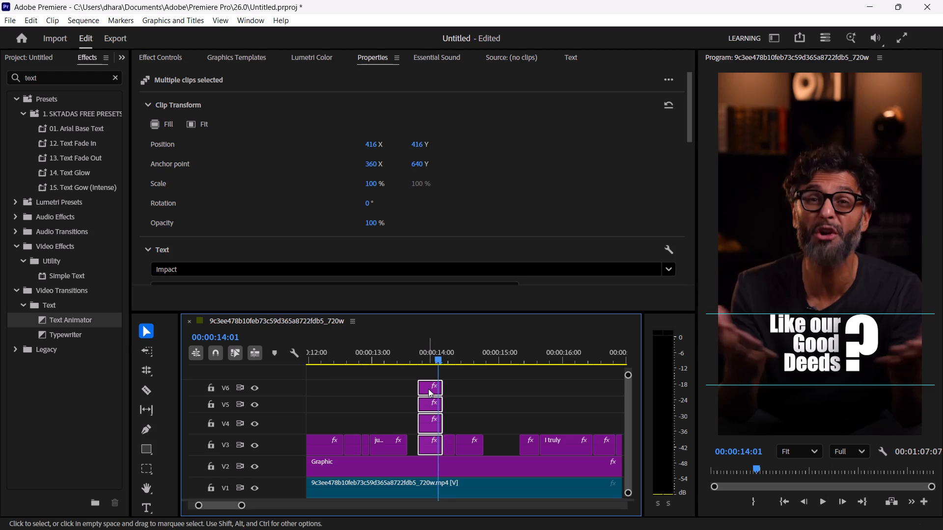
left_click(488, 387)
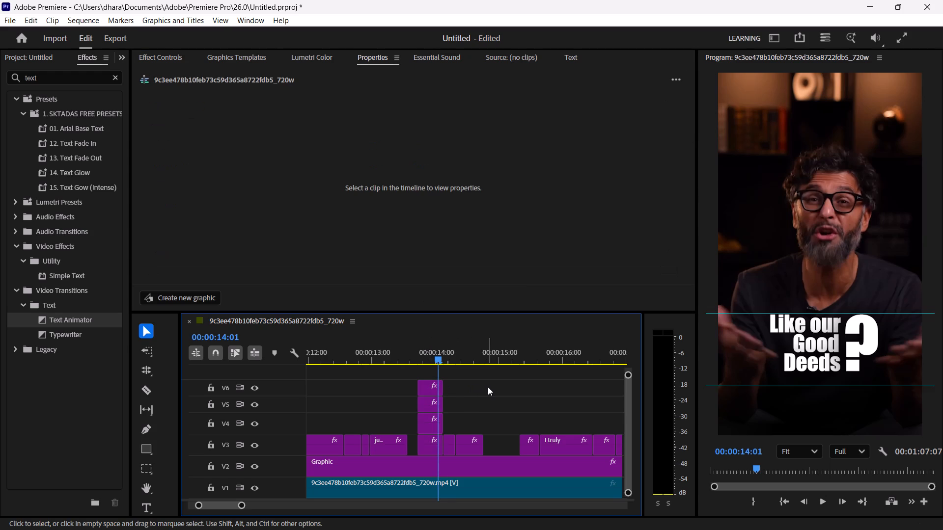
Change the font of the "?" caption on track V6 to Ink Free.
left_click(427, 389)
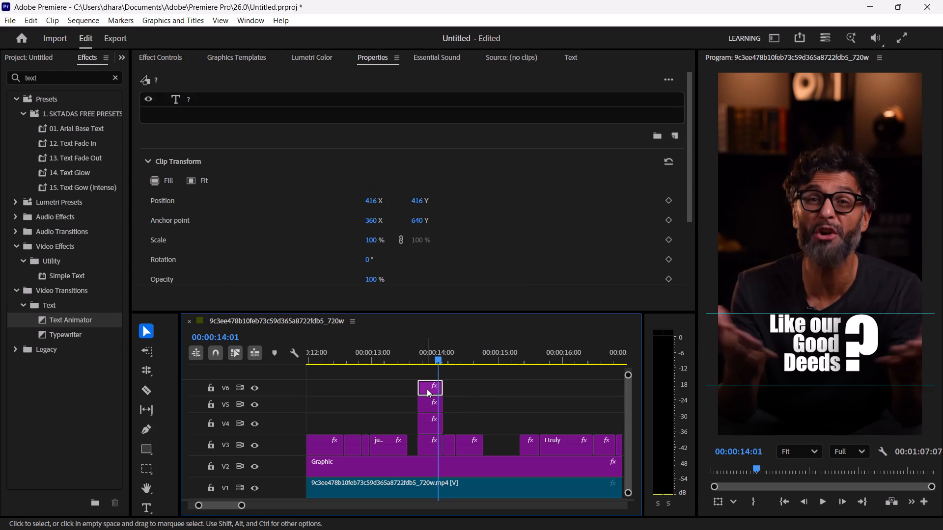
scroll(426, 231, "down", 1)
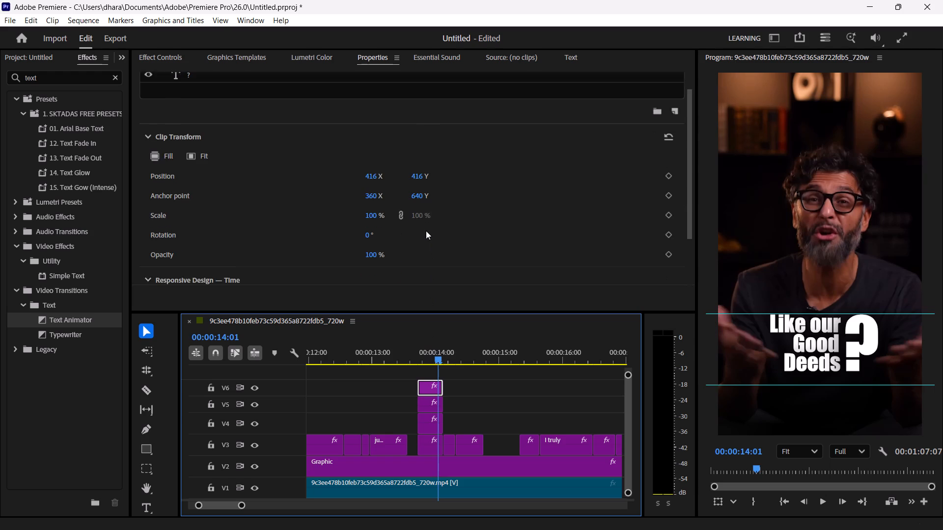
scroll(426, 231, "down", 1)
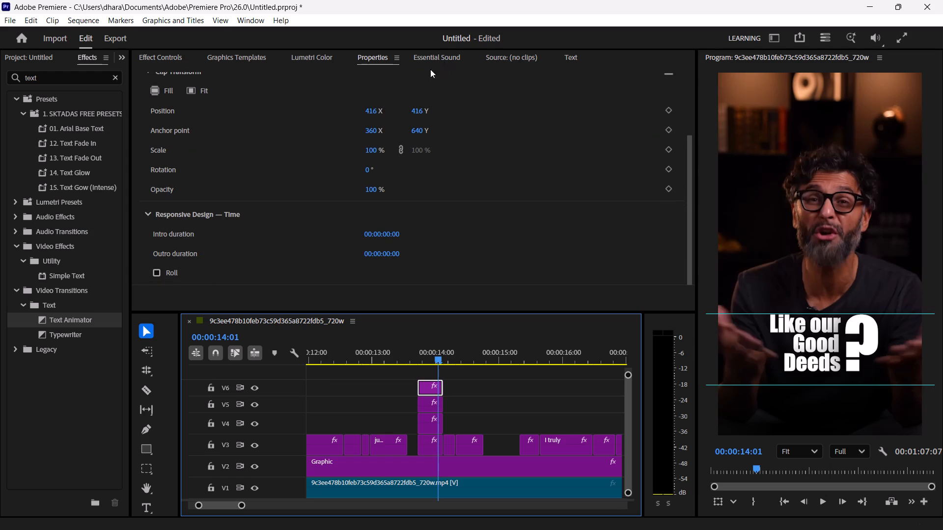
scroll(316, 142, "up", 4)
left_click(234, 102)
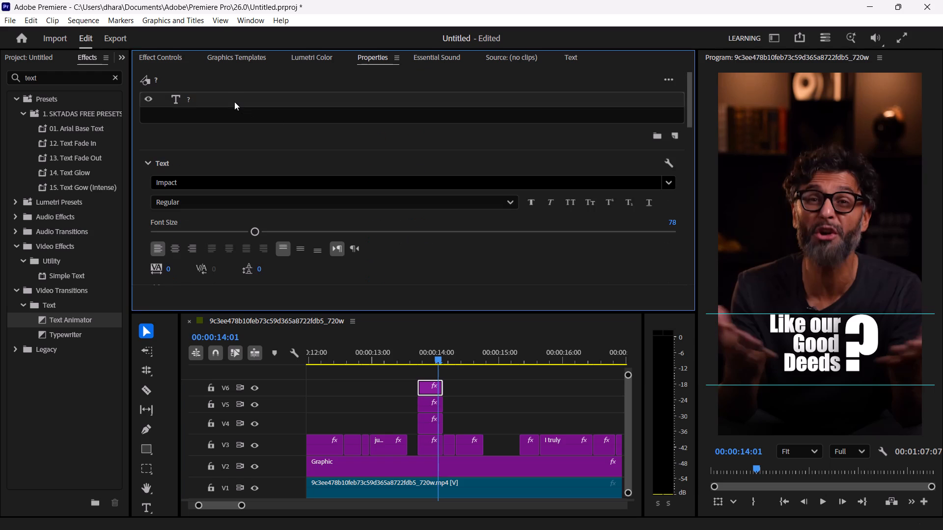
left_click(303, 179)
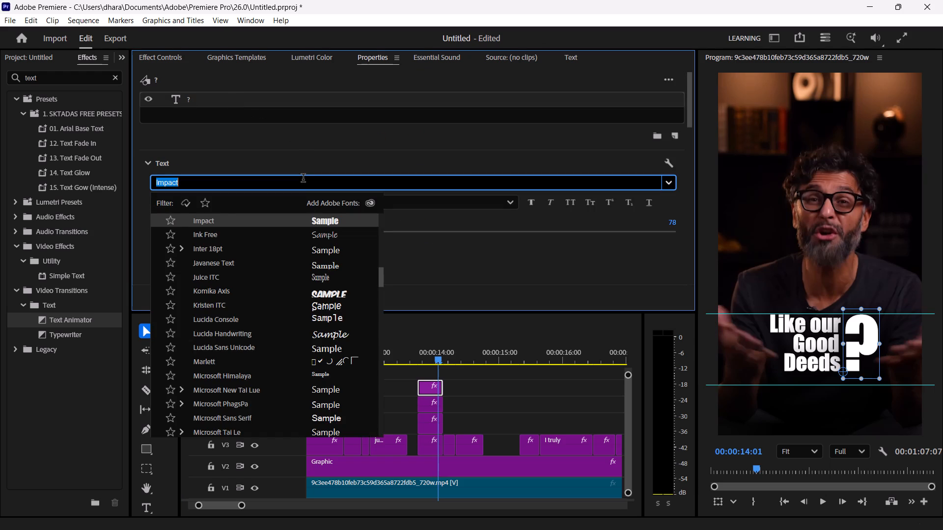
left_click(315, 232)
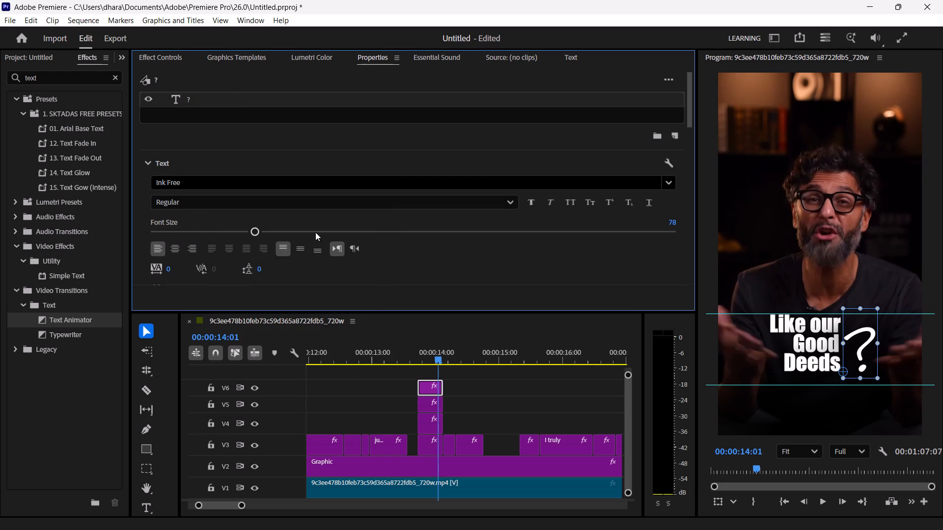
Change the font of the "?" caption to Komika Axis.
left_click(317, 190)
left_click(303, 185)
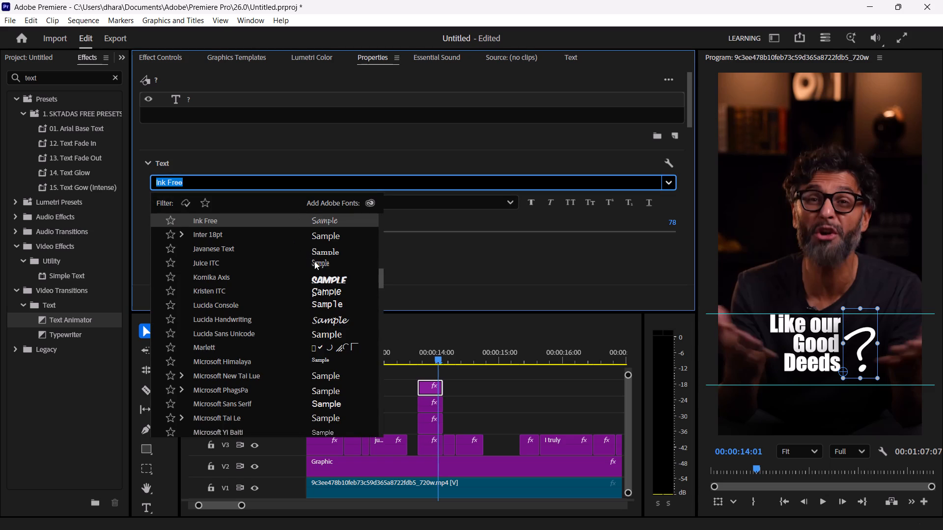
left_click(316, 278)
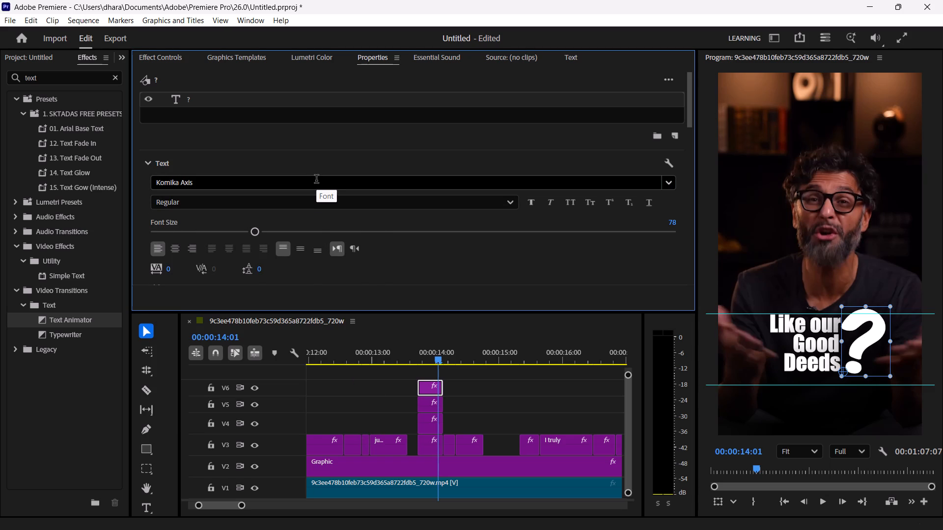
Browse further through the available fonts and set the "?" caption to MT Extra.
left_click(276, 185)
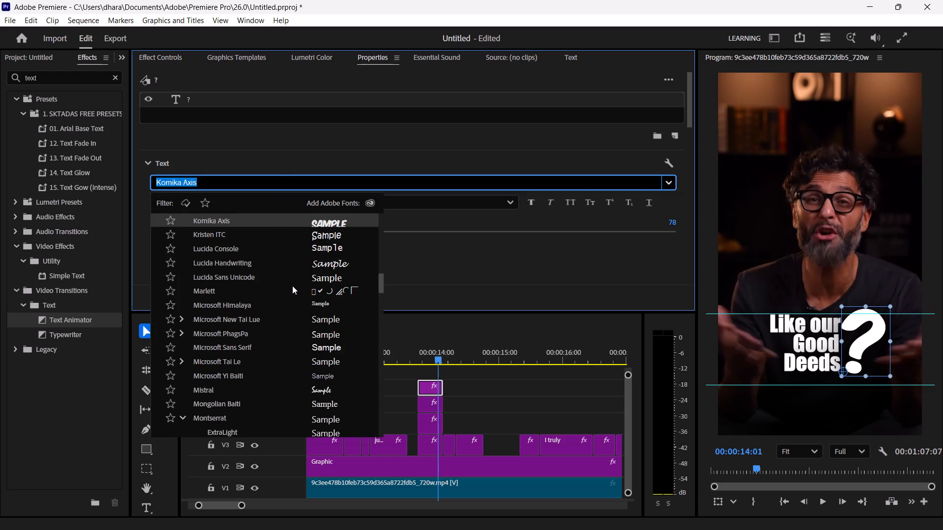
scroll(292, 286, "down", 9)
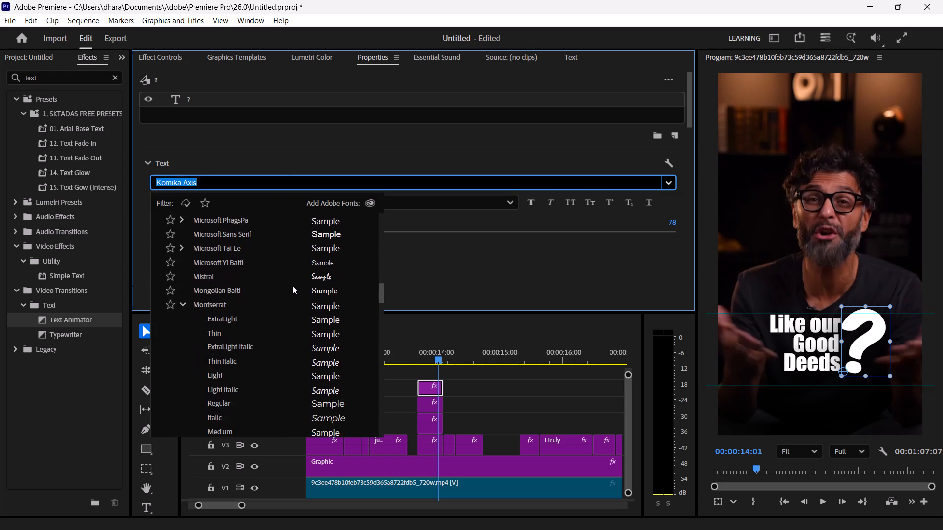
scroll(292, 286, "down", 9)
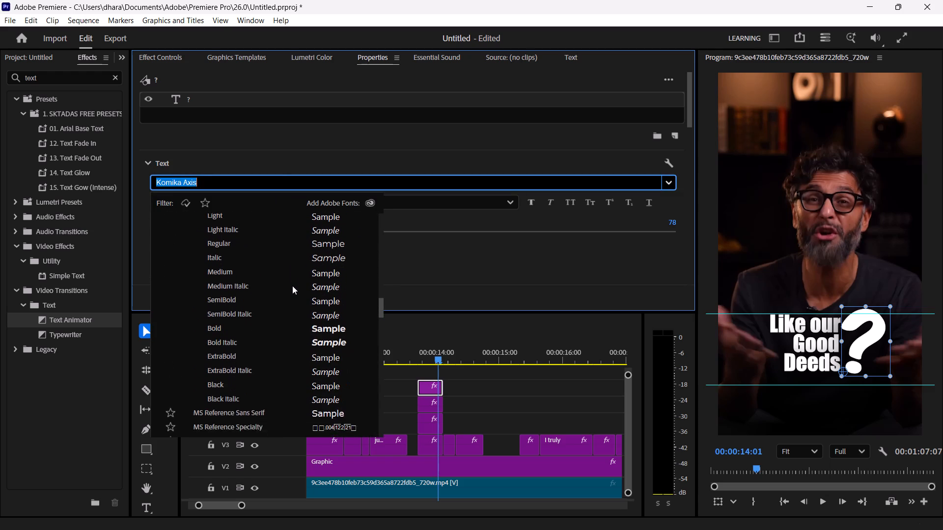
scroll(292, 286, "down", 9)
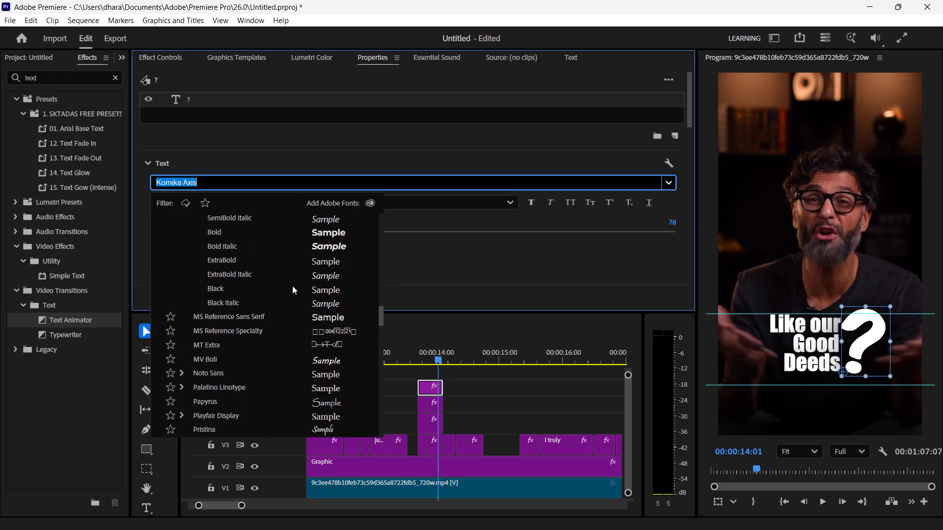
scroll(292, 286, "down", 4)
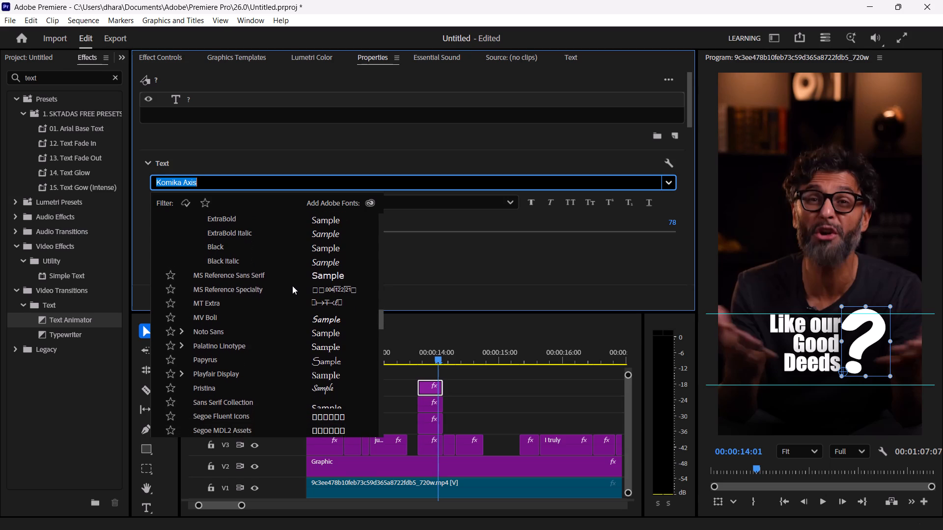
scroll(292, 286, "down", 2)
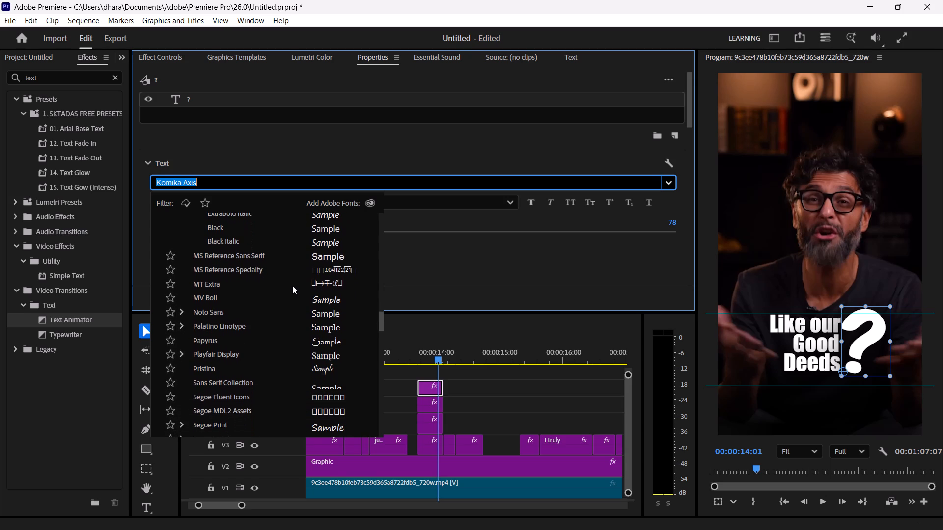
scroll(292, 286, "down", 2)
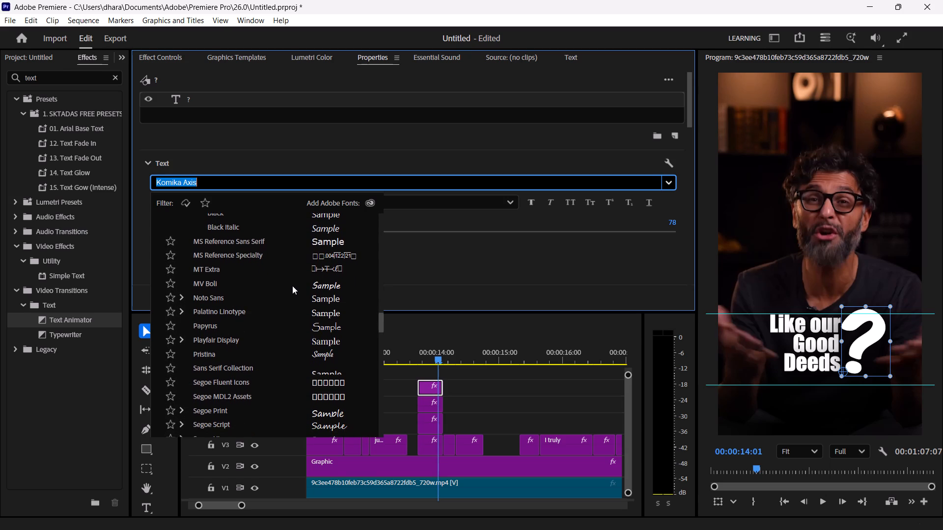
scroll(292, 286, "down", 2)
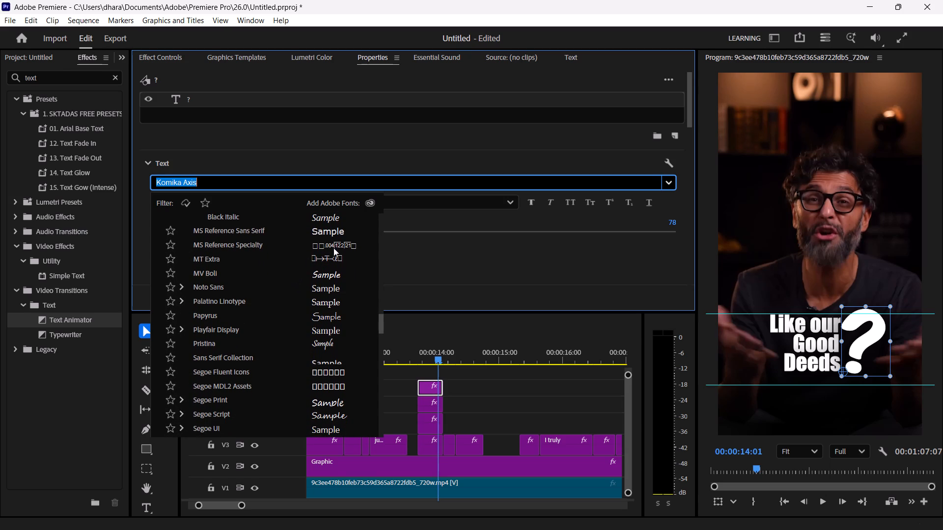
left_click(325, 256)
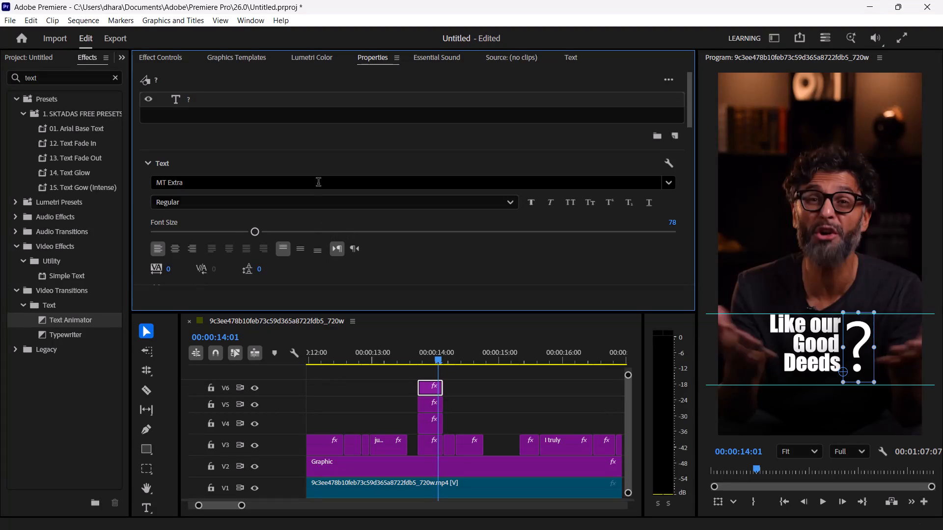
Change the font of the "?" caption to Bebas Neue.
left_click(250, 186)
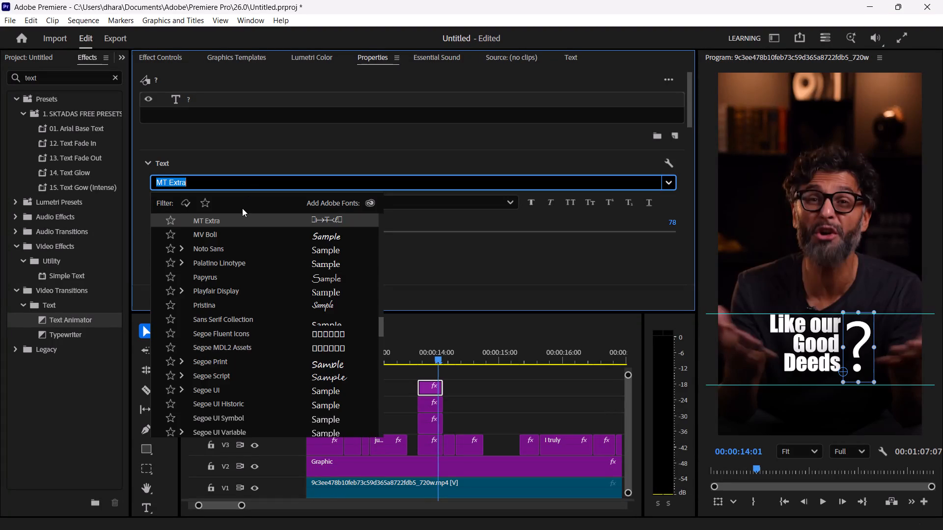
scroll(237, 256, "up", 20)
scroll(237, 256, "up", 12)
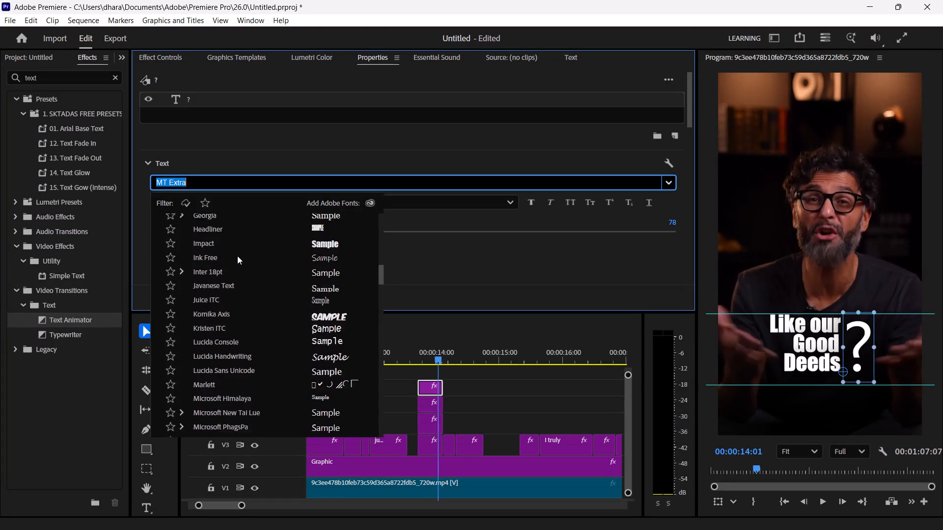
scroll(237, 256, "up", 20)
scroll(237, 256, "up", 7)
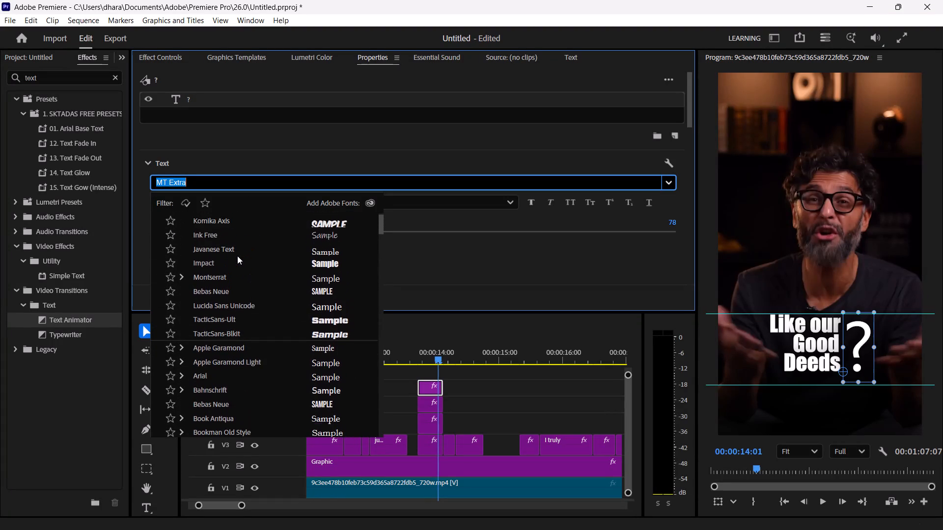
scroll(237, 256, "up", 4)
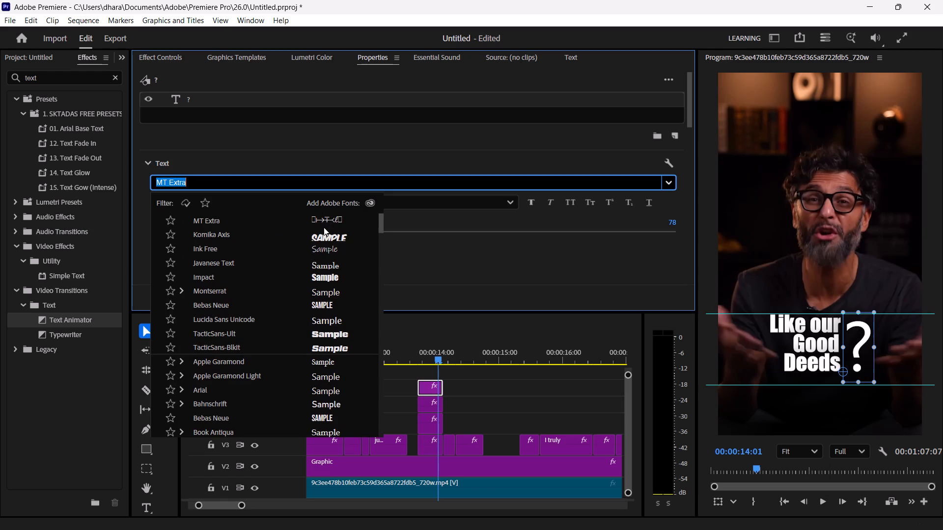
scroll(322, 344, "down", 2)
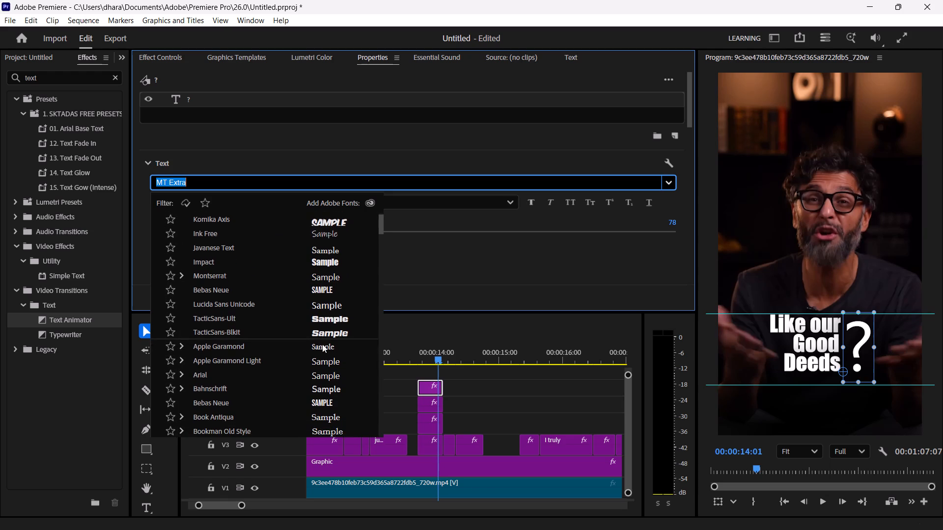
scroll(322, 344, "down", 4)
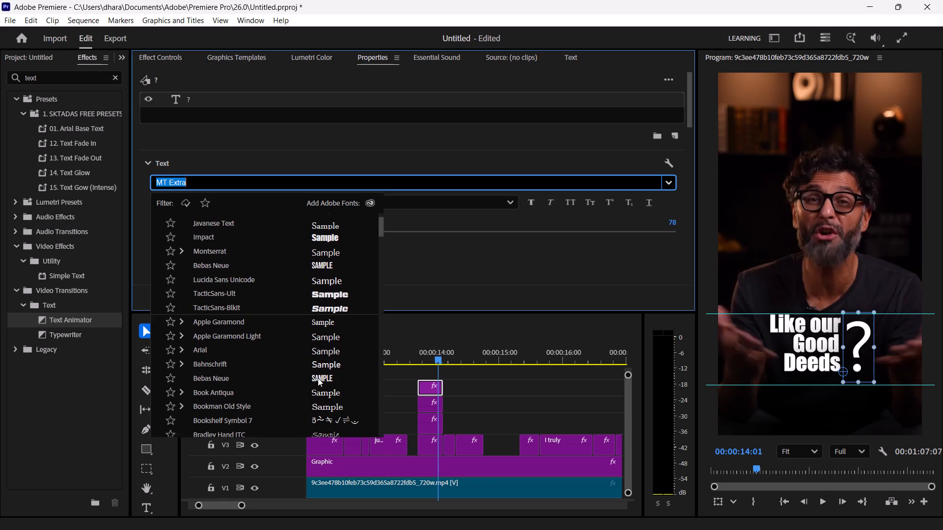
left_click(318, 378)
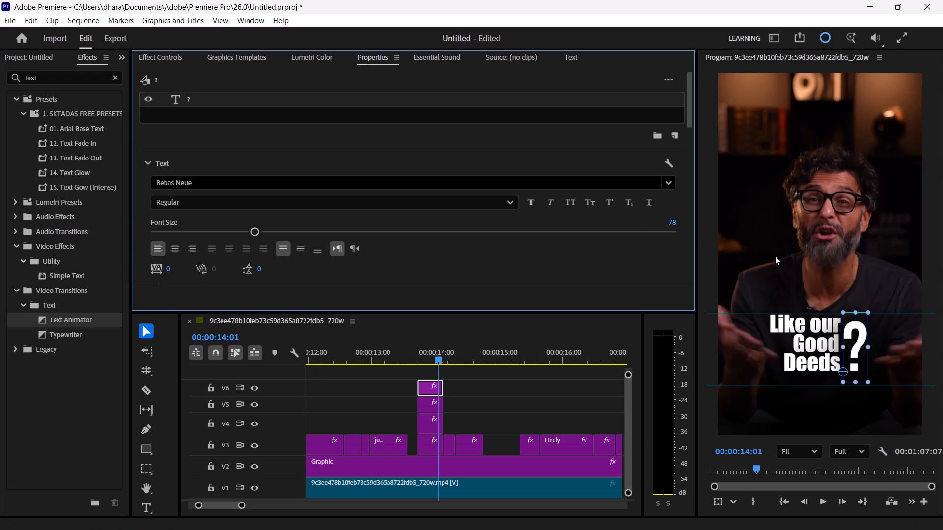
Enlarge the "?" caption and move it to overlap the ends of the three stacked words, with its dot beside "Deeds".
left_click_drag(855, 312, 856, 309)
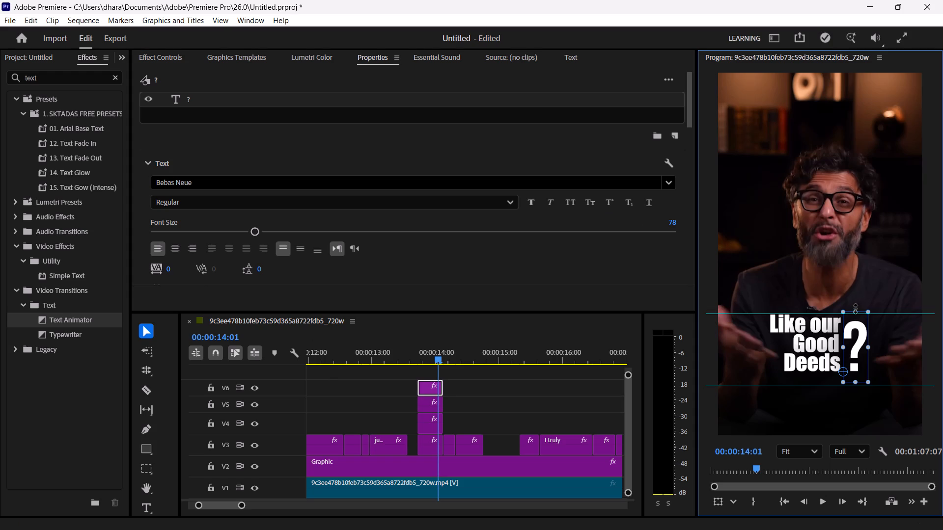
left_click_drag(856, 309, 858, 305)
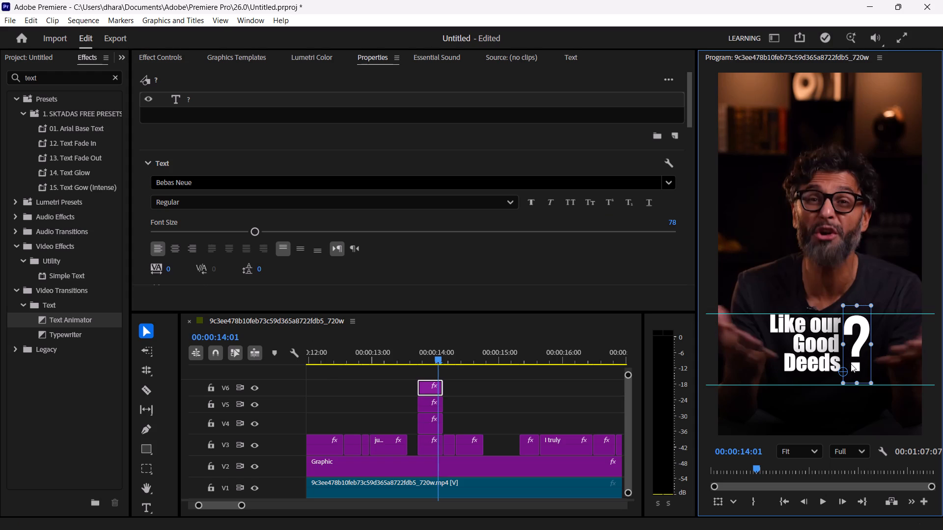
left_click_drag(857, 360, 853, 360)
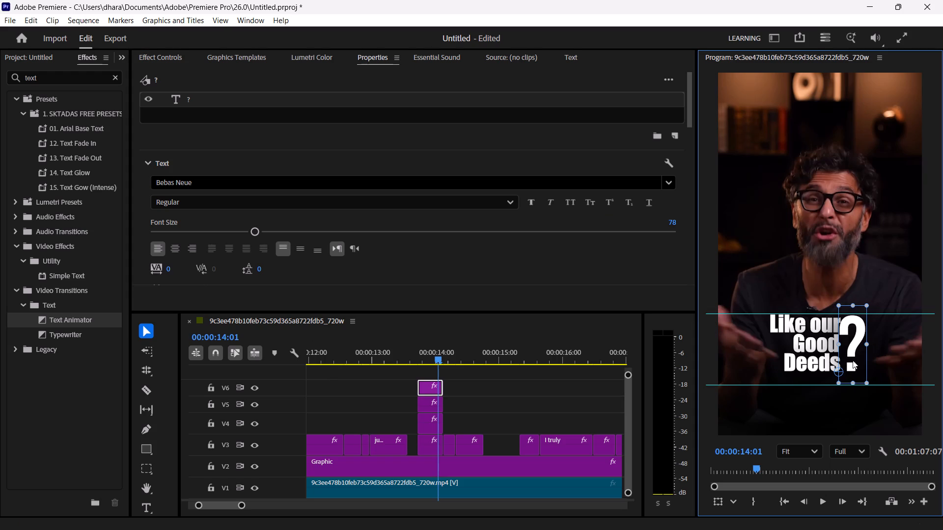
left_click_drag(853, 360, 854, 349)
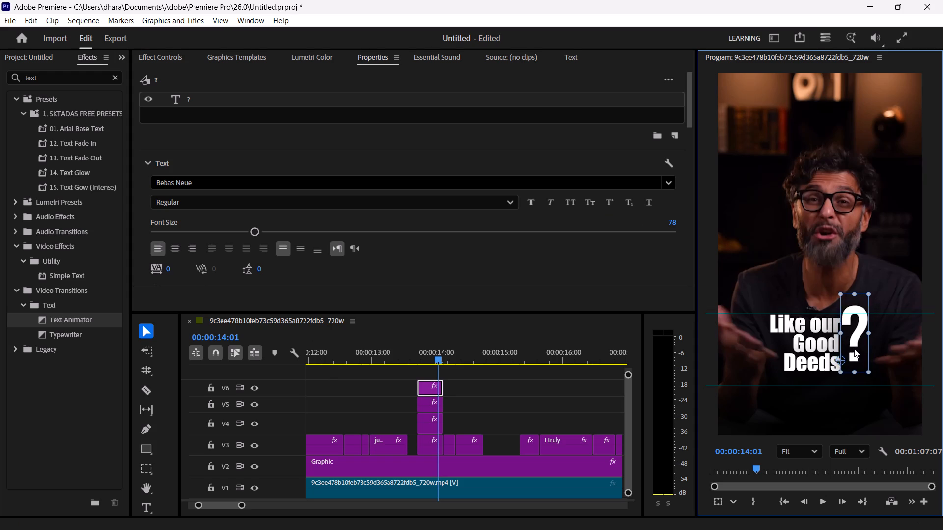
left_click_drag(854, 349, 849, 337)
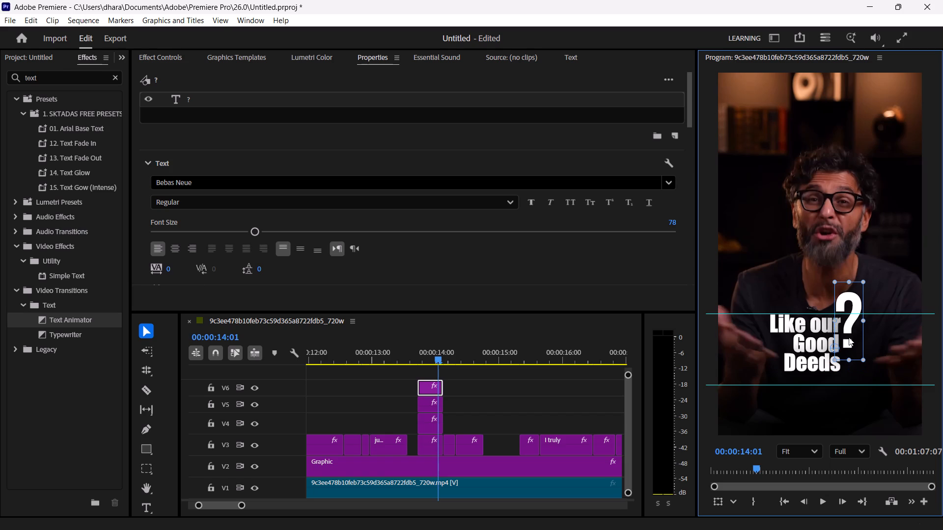
left_click_drag(850, 364, 855, 375)
left_click_drag(854, 329, 852, 343)
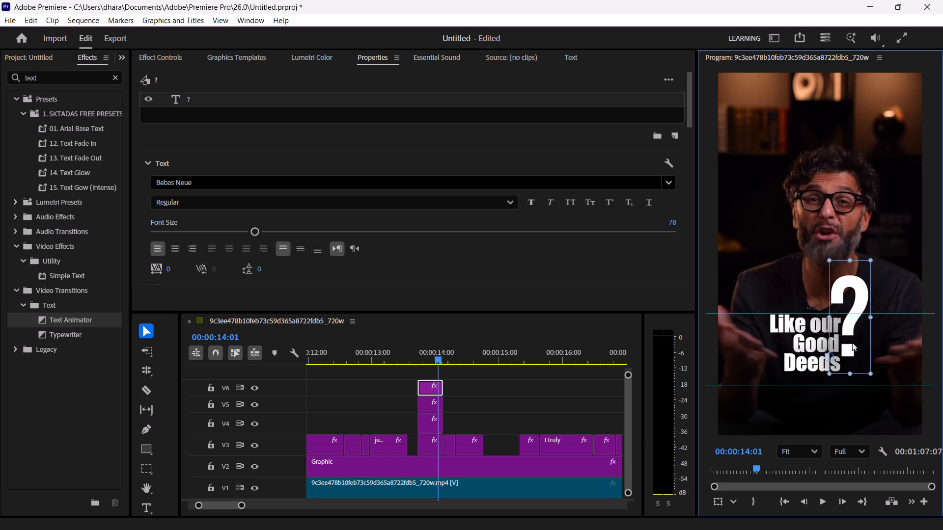
left_click_drag(852, 343, 850, 348)
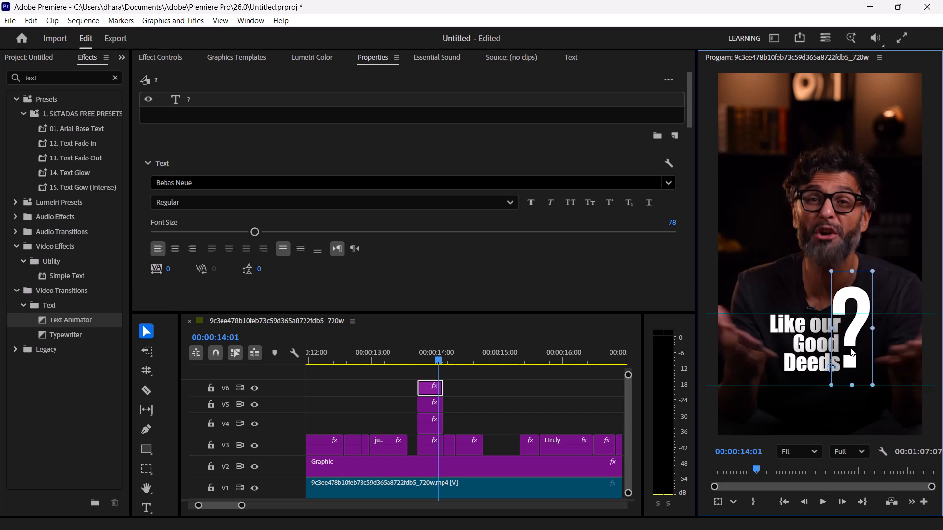
left_click_drag(850, 348, 850, 349)
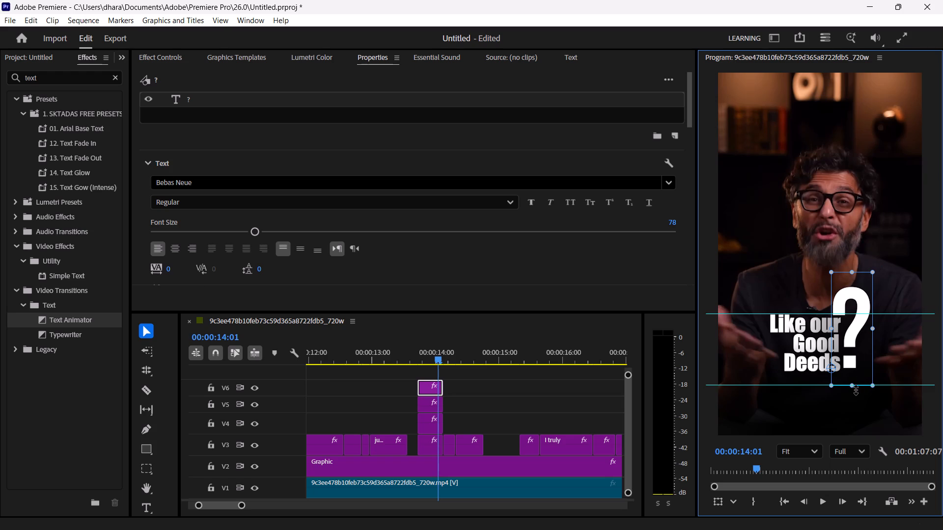
left_click(856, 390)
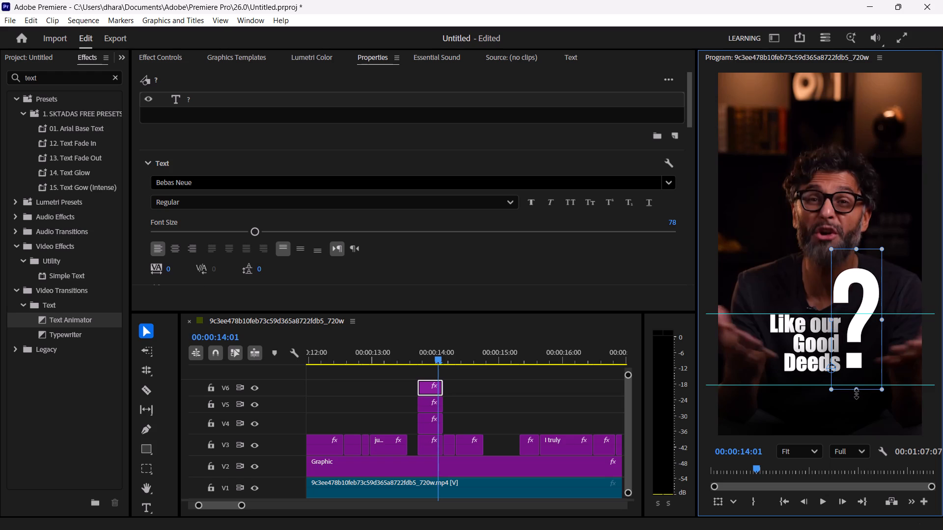
left_click_drag(860, 330, 858, 330)
left_click_drag(858, 330, 859, 335)
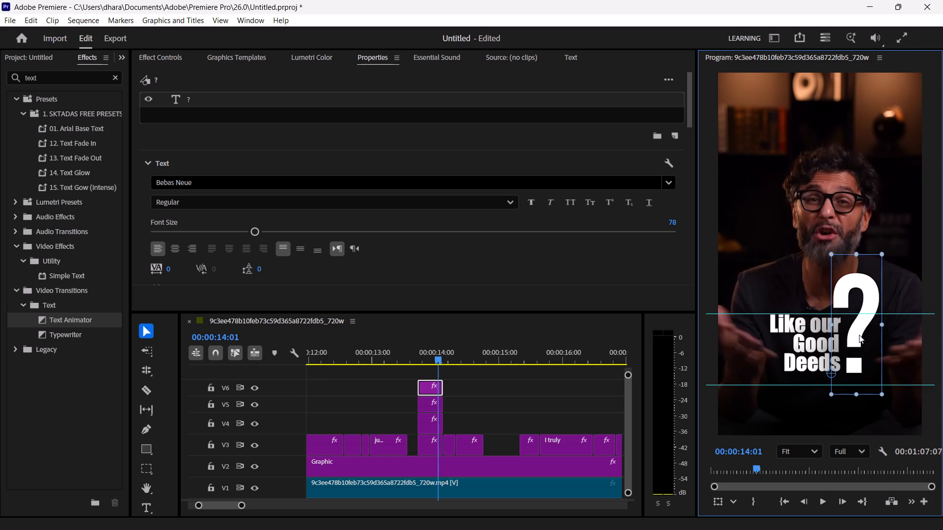
left_click_drag(859, 335, 858, 334)
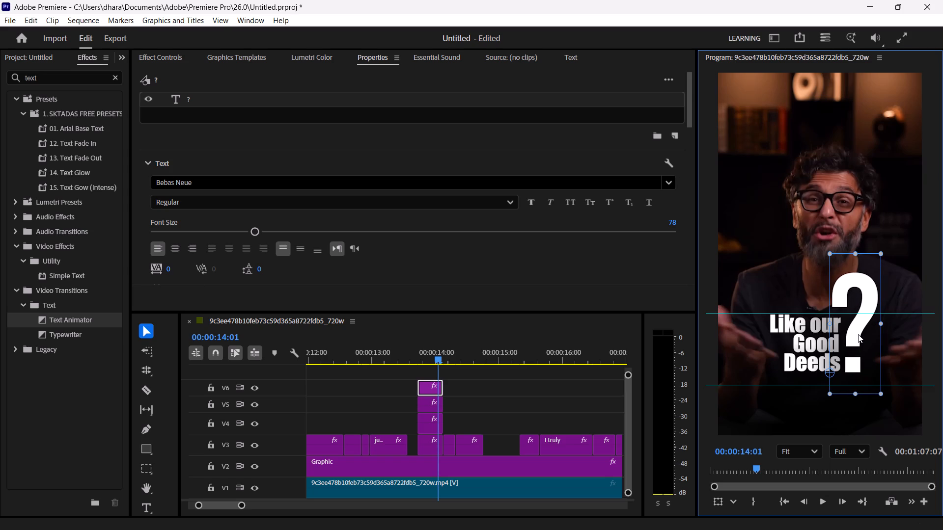
left_click(899, 372)
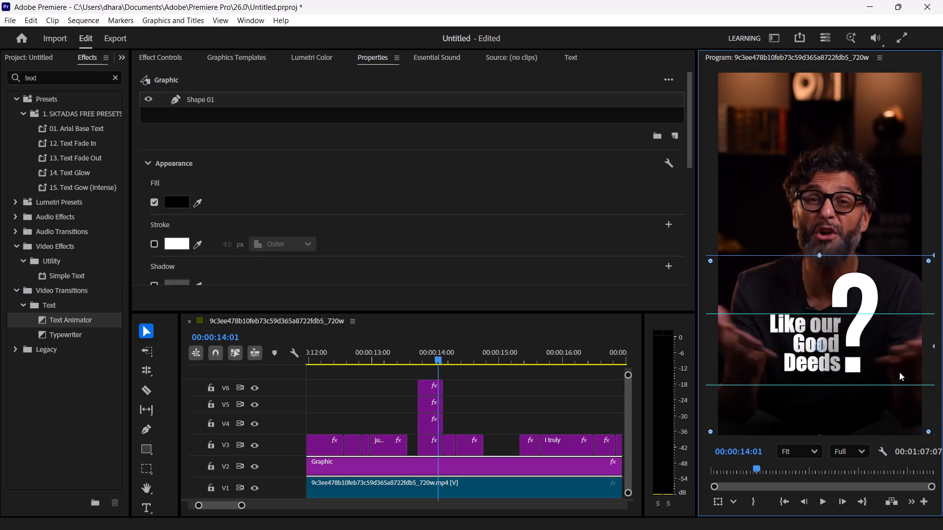
left_click(882, 234)
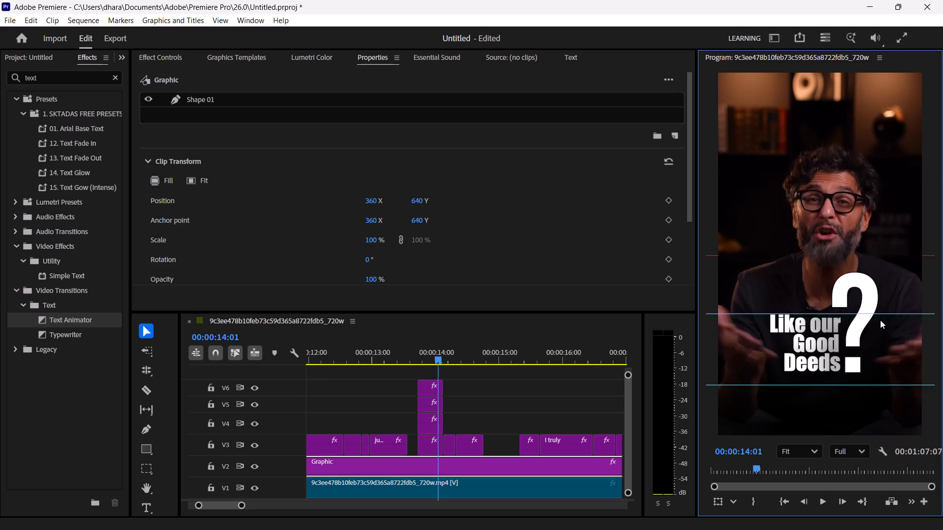
Scale the "?" caption down slightly and align its dot with the bottom of "Deeds", leaving its top above "Like our".
left_click(870, 287)
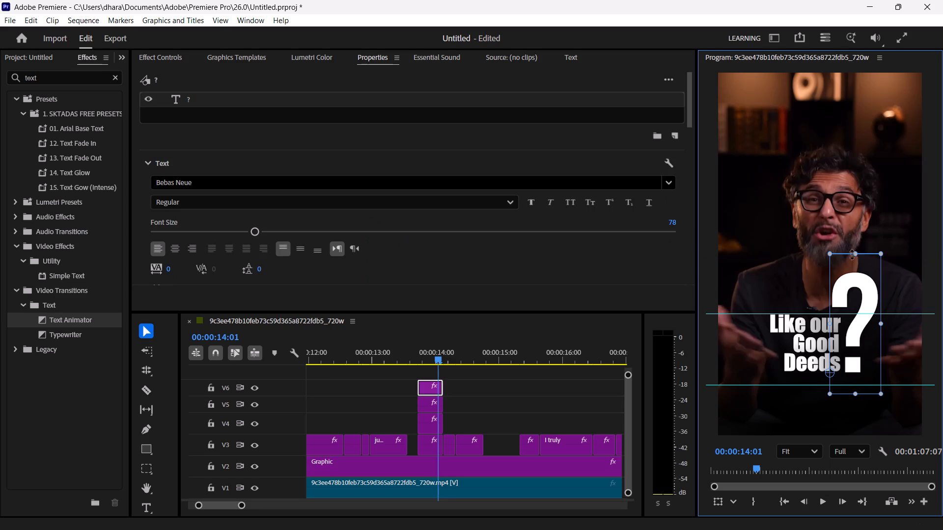
left_click_drag(856, 251, 856, 257)
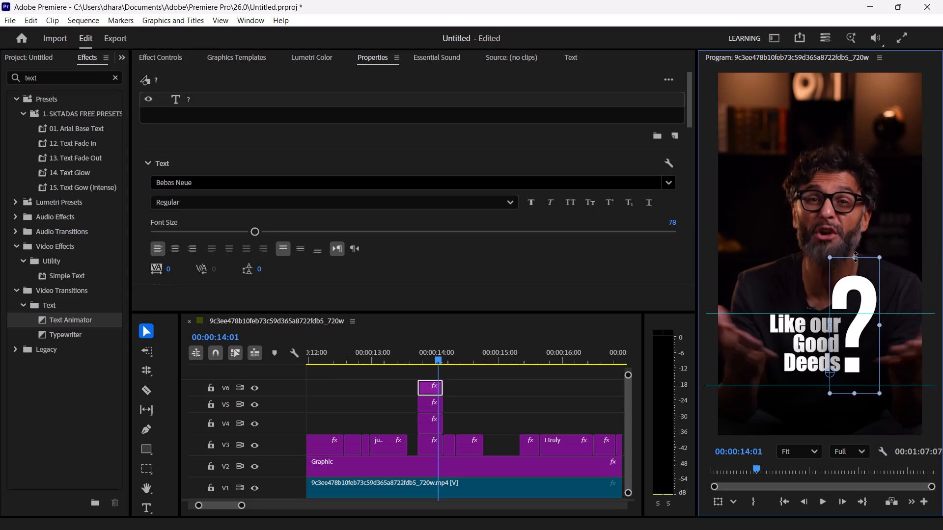
left_click_drag(856, 257, 856, 264)
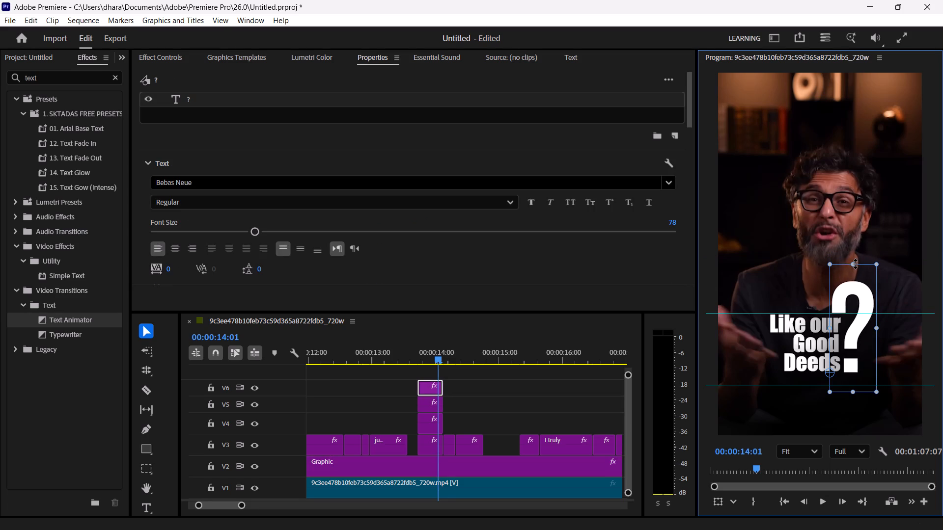
left_click_drag(856, 264, 856, 267)
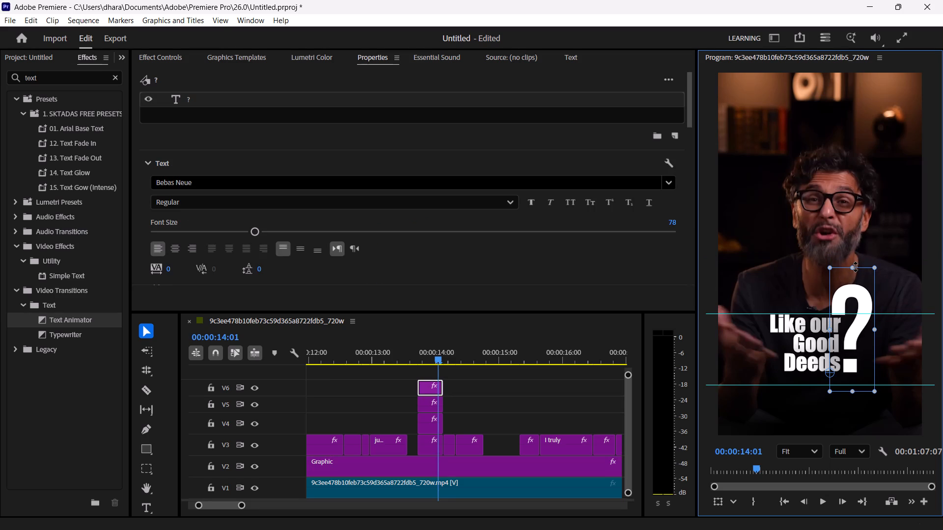
left_click_drag(856, 267, 856, 269)
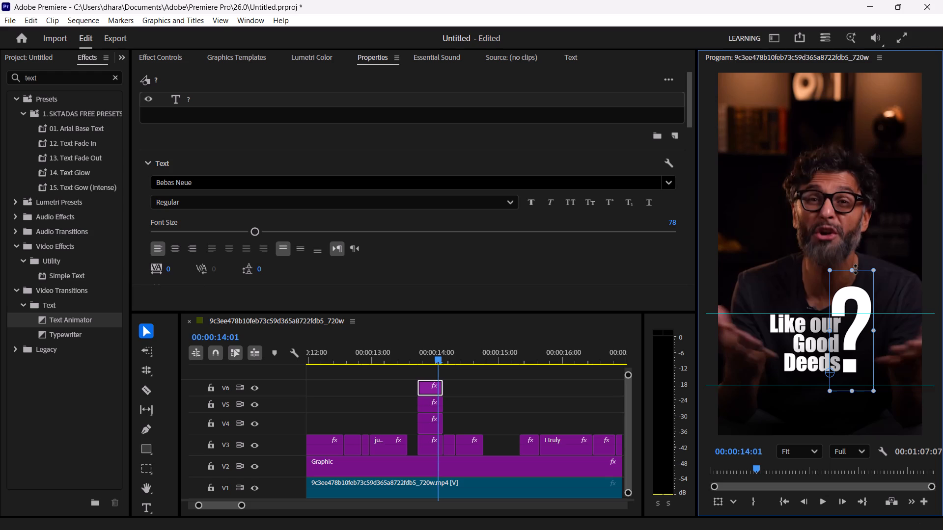
left_click(855, 347)
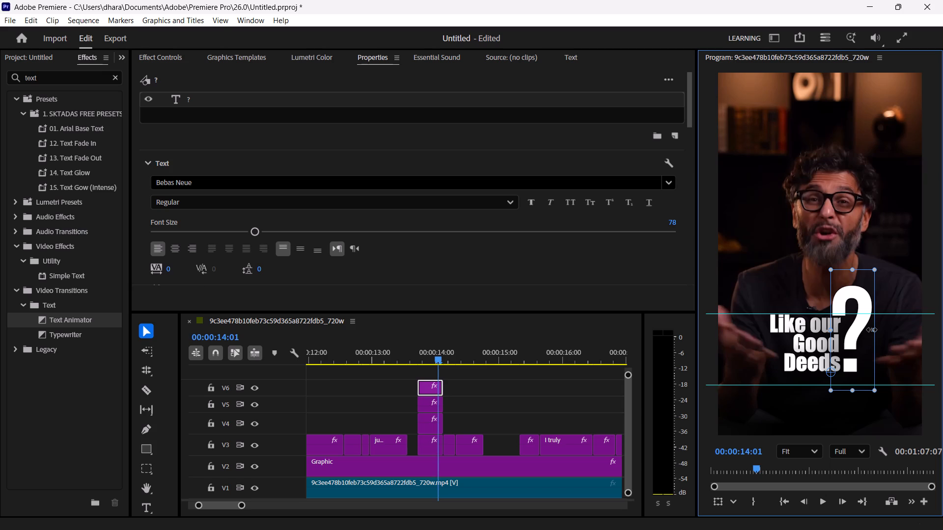
left_click(852, 391)
left_click(852, 344)
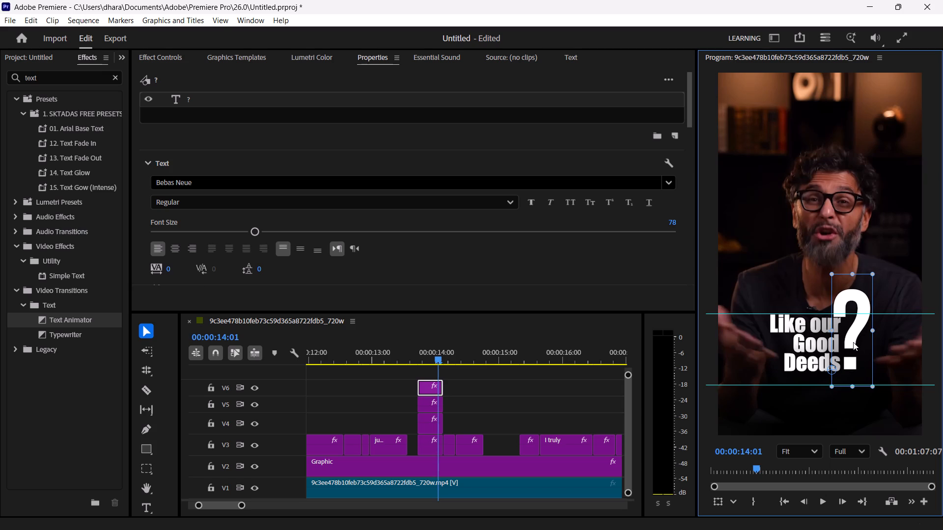
left_click(855, 389)
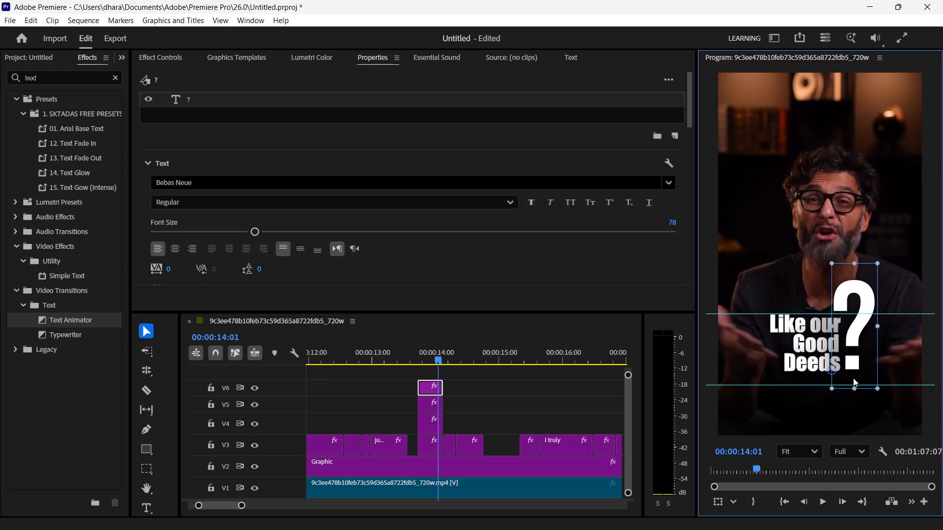
left_click(853, 333)
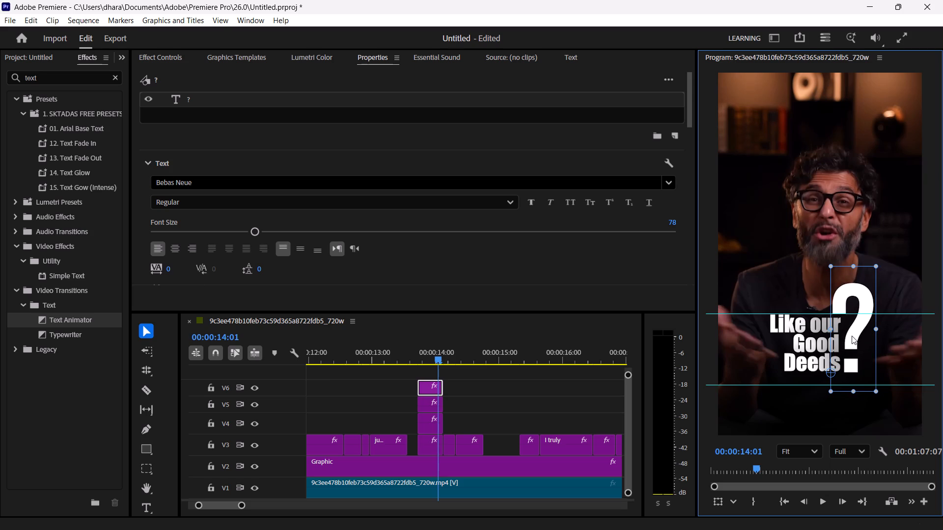
left_click(865, 212)
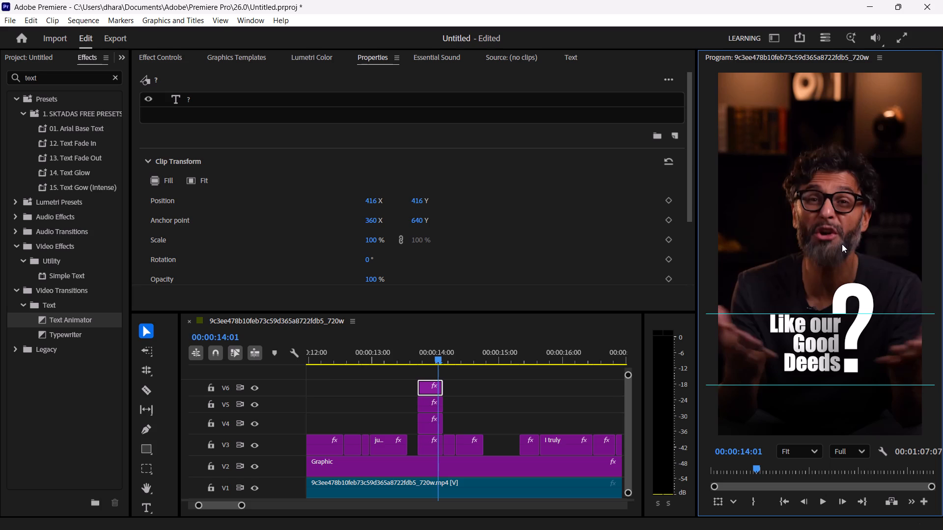
Hide the guides in the program view.
key("ctrl+semicolon")
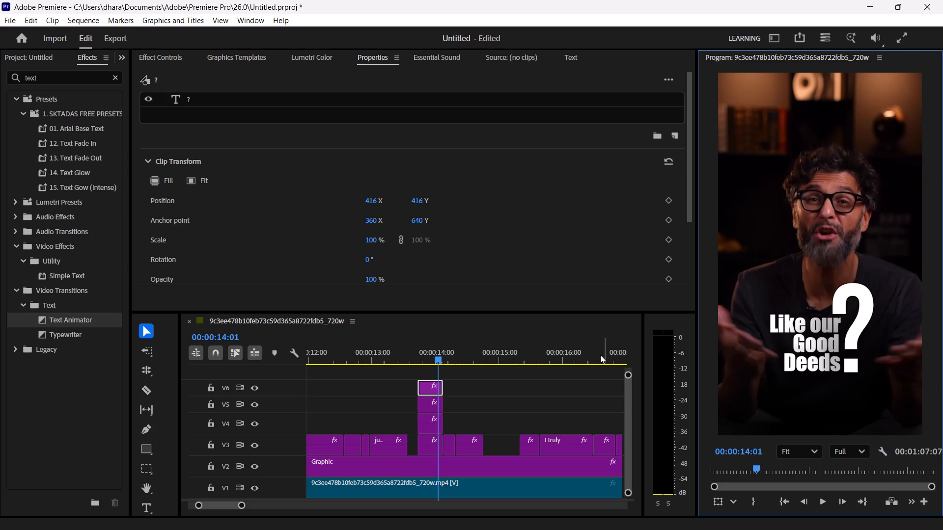
Play and step through the frames around the start of the stacked captions to find their cue point, stopping at 00:00:13:17.
left_click(425, 443)
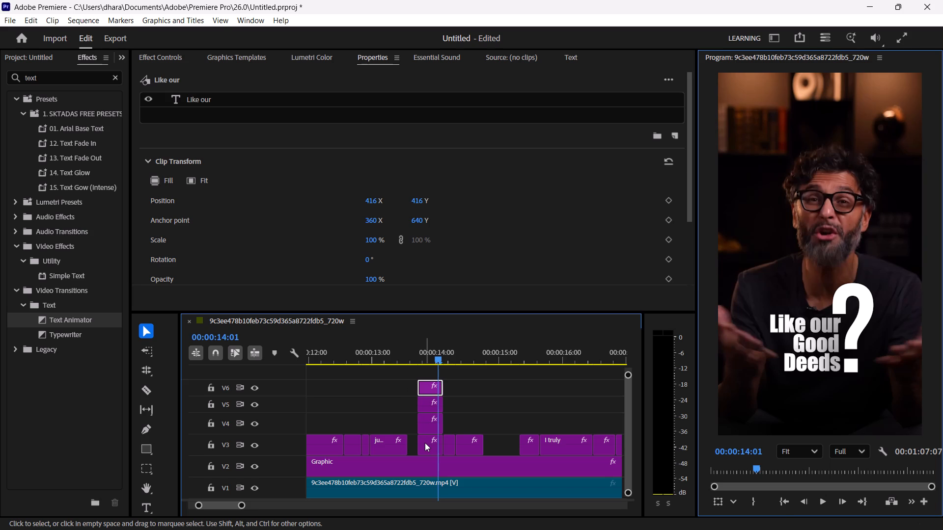
left_click(425, 443)
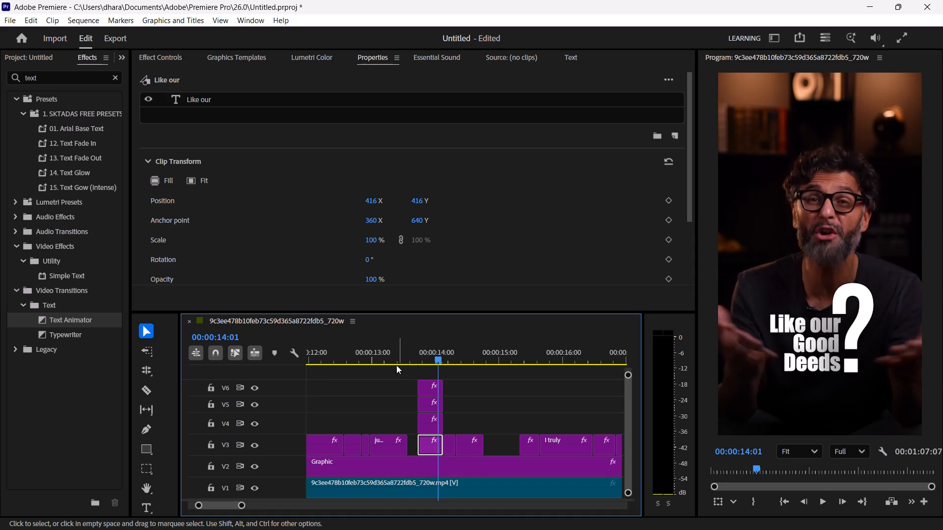
left_click(382, 345)
key("space")
key("space")
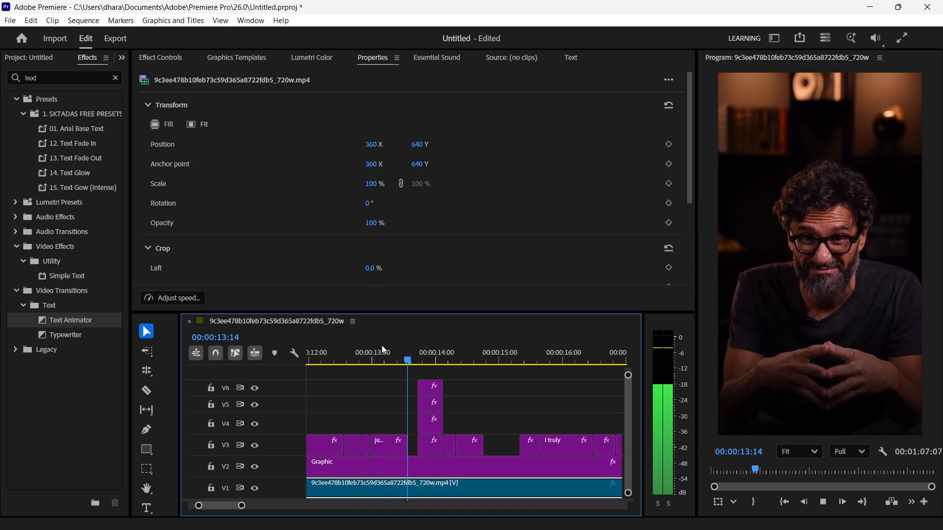
key("space")
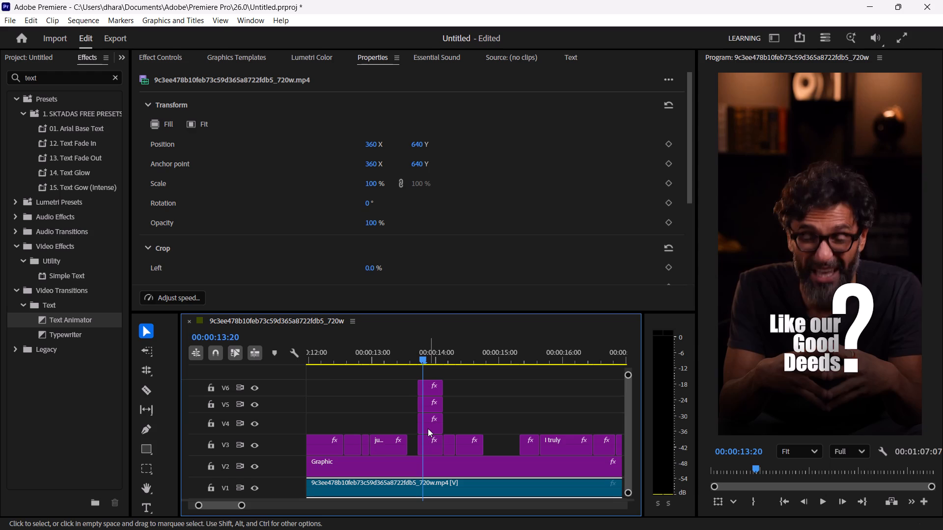
left_click(387, 348)
key("space")
key("space")
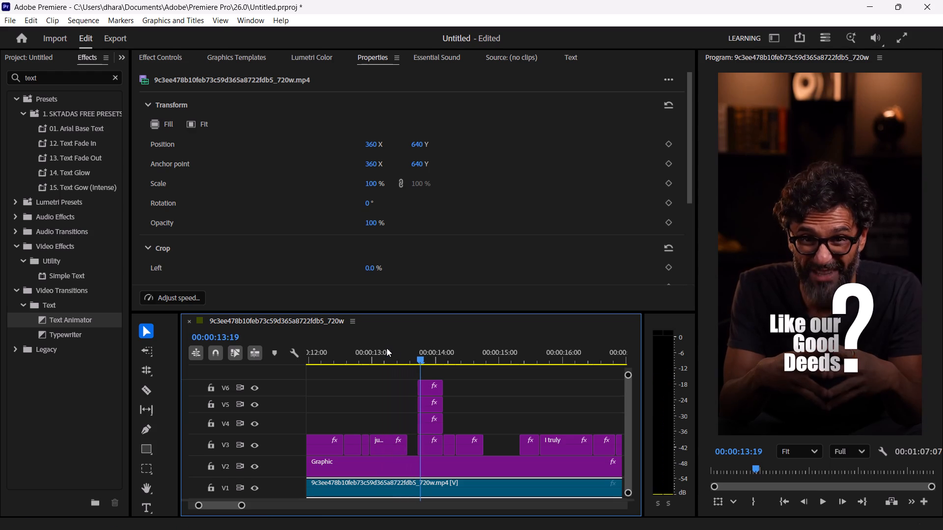
key("Left")
key("Left")
key("Left")
key("Left")
key("Left")
key("Left")
key("Left")
key("Left")
key("Left")
key("Left")
key("Left")
key("Left")
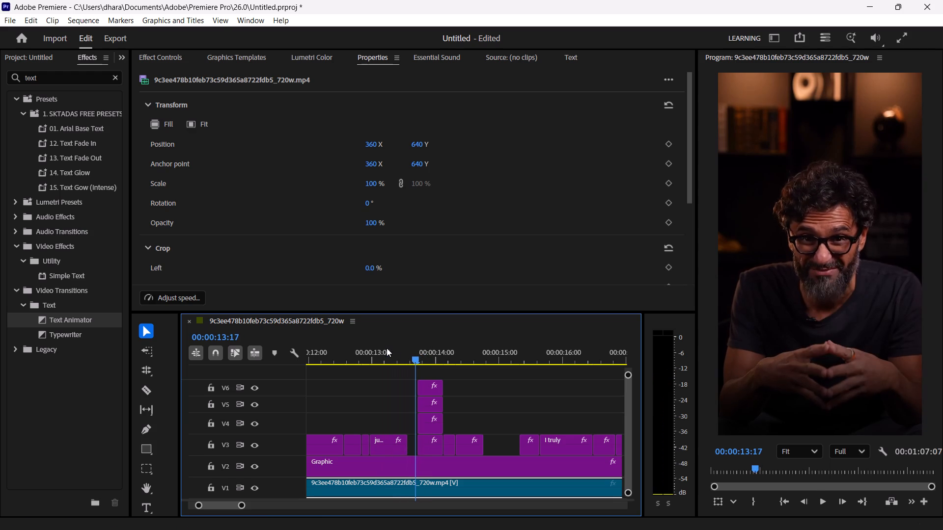
key("Right")
key("Right")
key("Right")
key("Right")
key("Right")
key("Right")
key("Right")
key("Right")
key("Right")
key("Right")
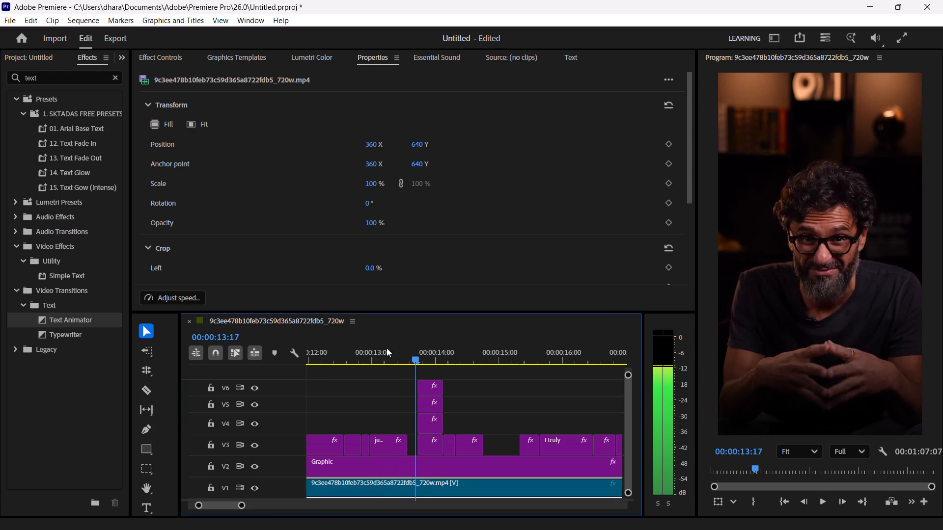
key("Right")
key("Left")
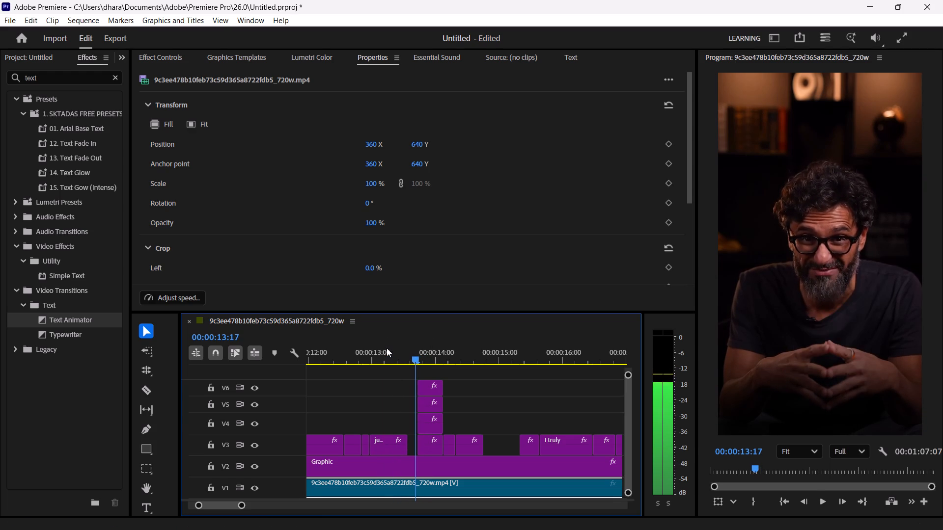
Extend the starts of the "Like our", "Good", "Deeds" and "?" caption clips back to the playhead at 00:00:13:17.
left_click(430, 445)
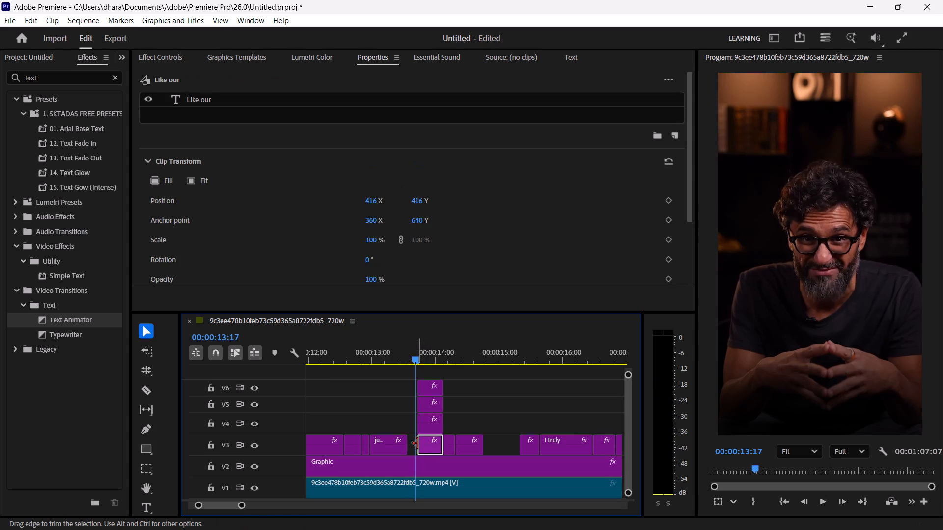
left_click(420, 443)
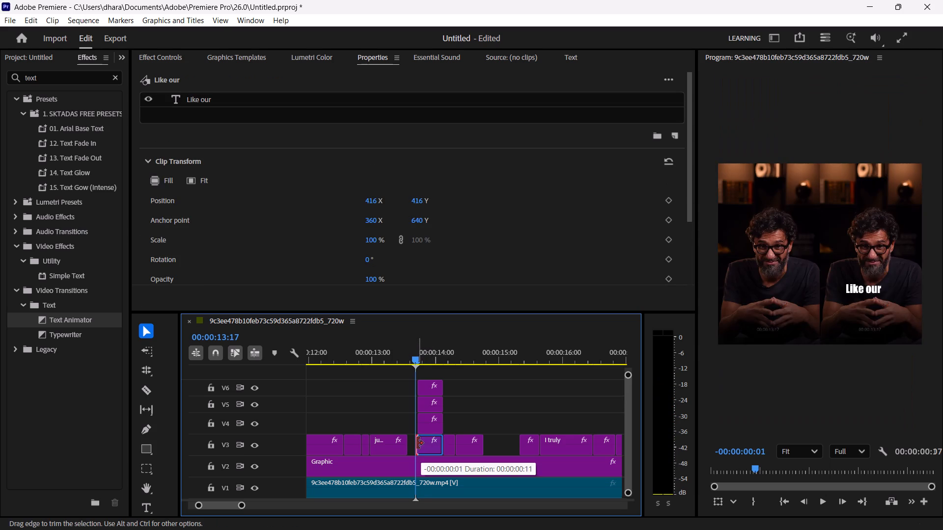
left_click(429, 429)
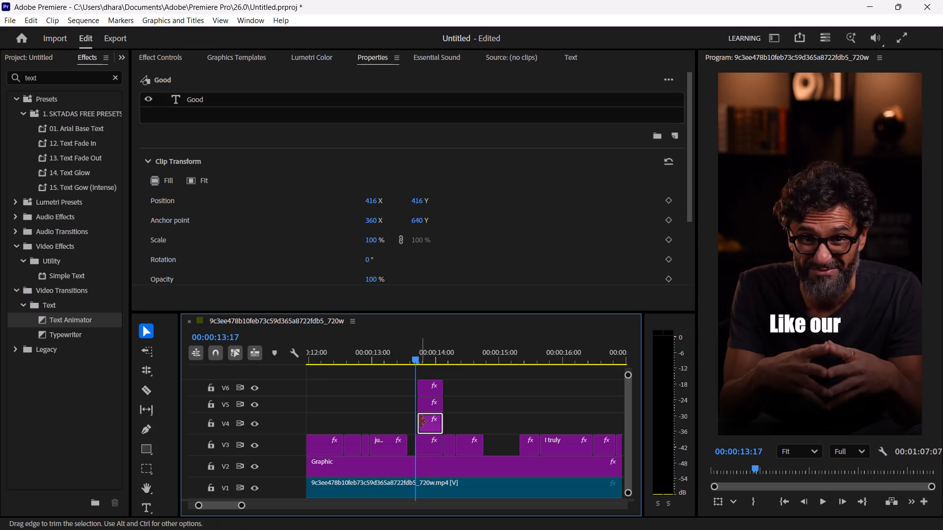
left_click_drag(418, 421, 410, 421)
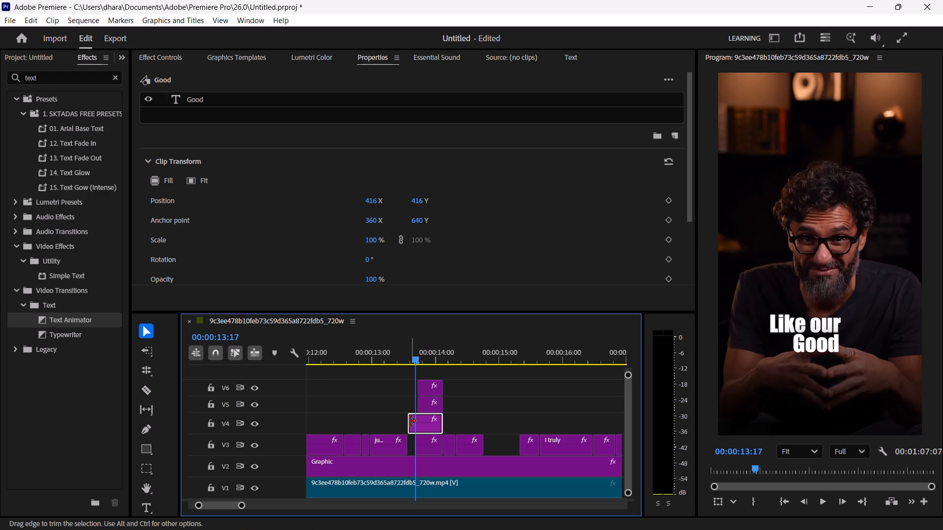
key("ctrl+z")
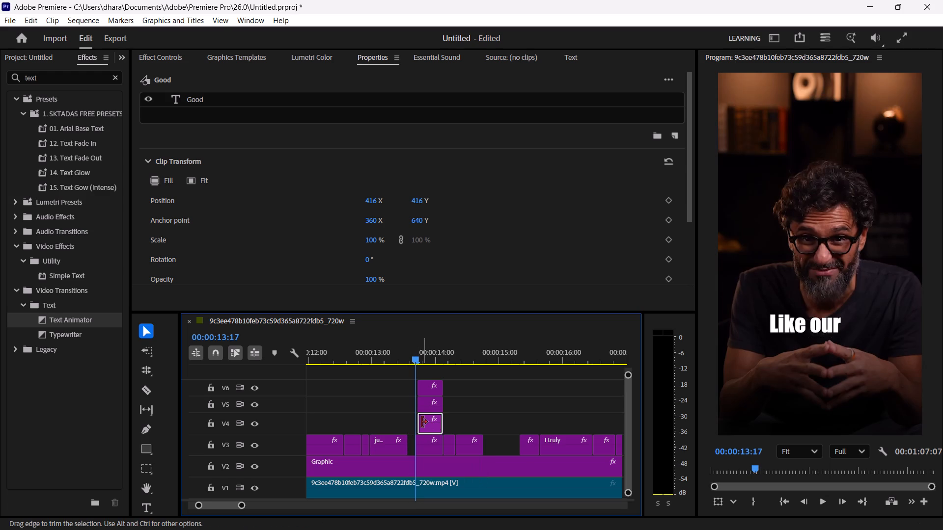
left_click(421, 422)
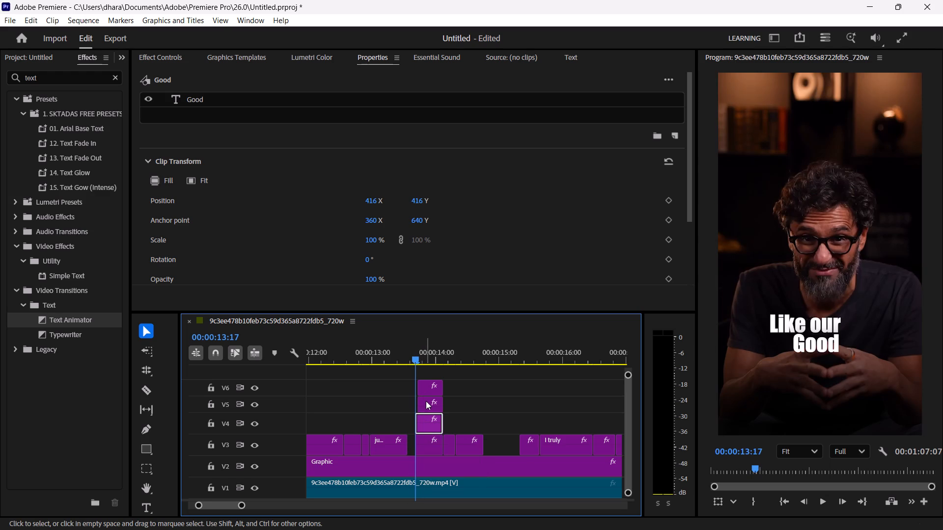
left_click(427, 403)
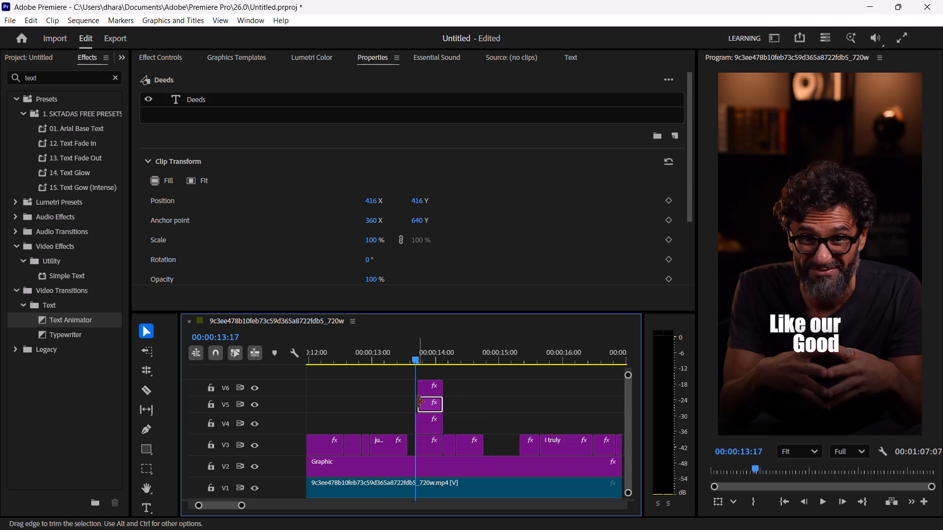
left_click(418, 402)
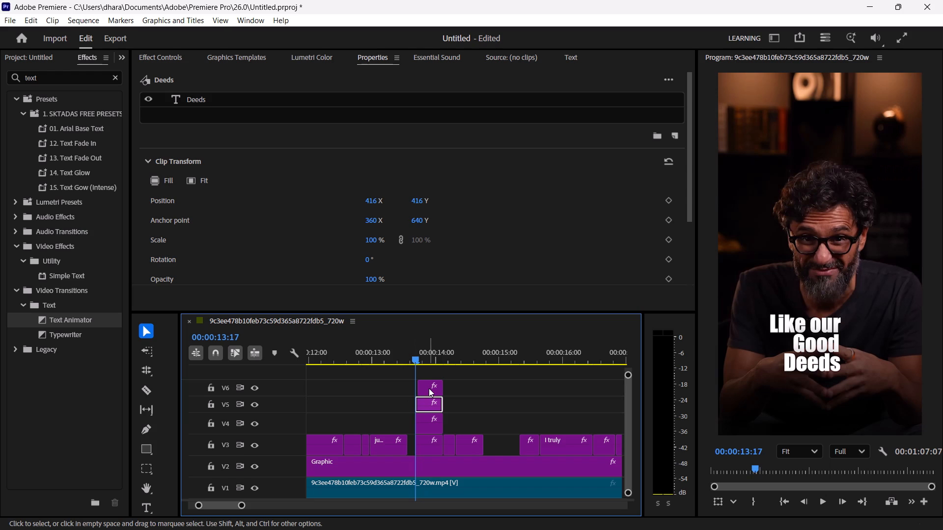
left_click(429, 387)
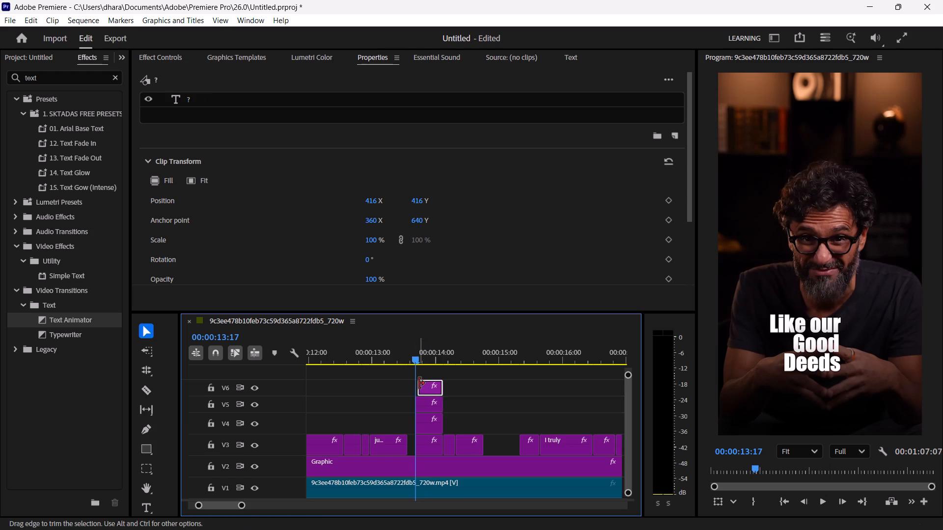
left_click(419, 383)
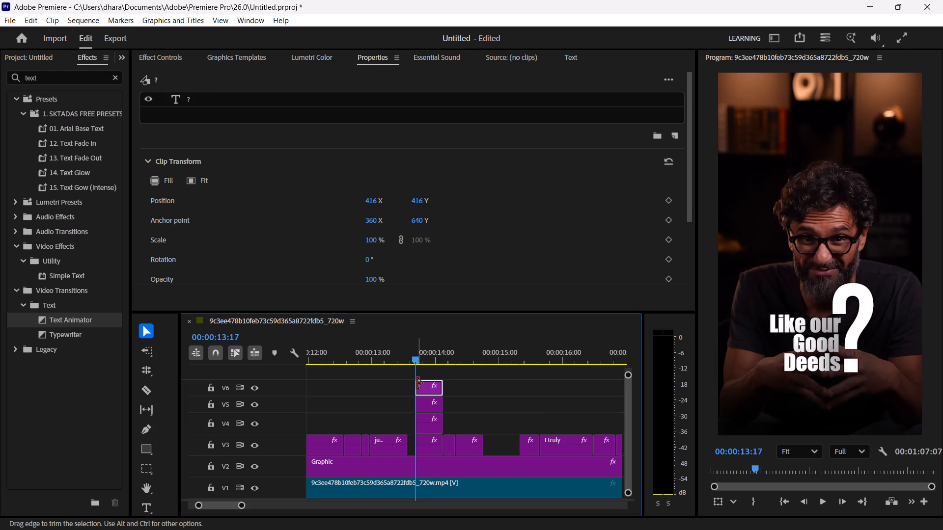
Play through the "good" and "deeds?" captions to find where the spoken phrase ends, stopping at 00:00:14:23.
key("space")
key("space")
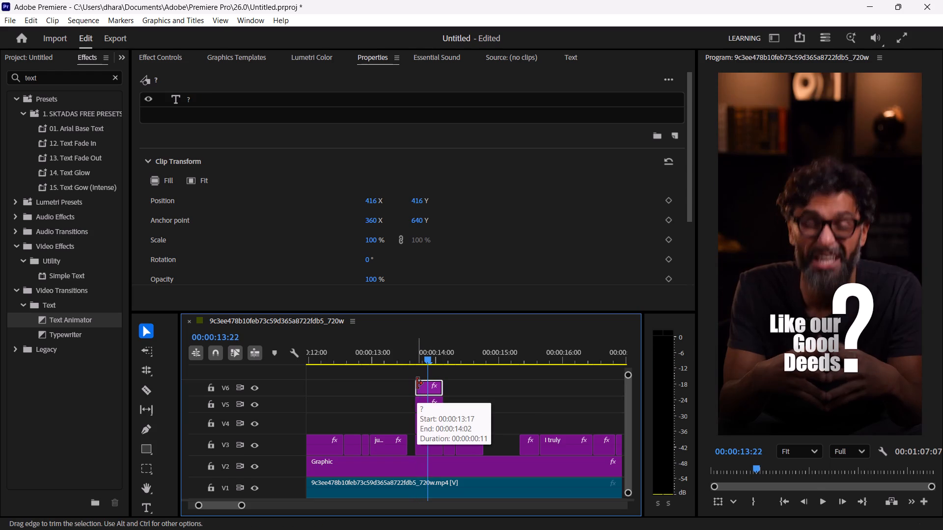
key("space")
key("space")
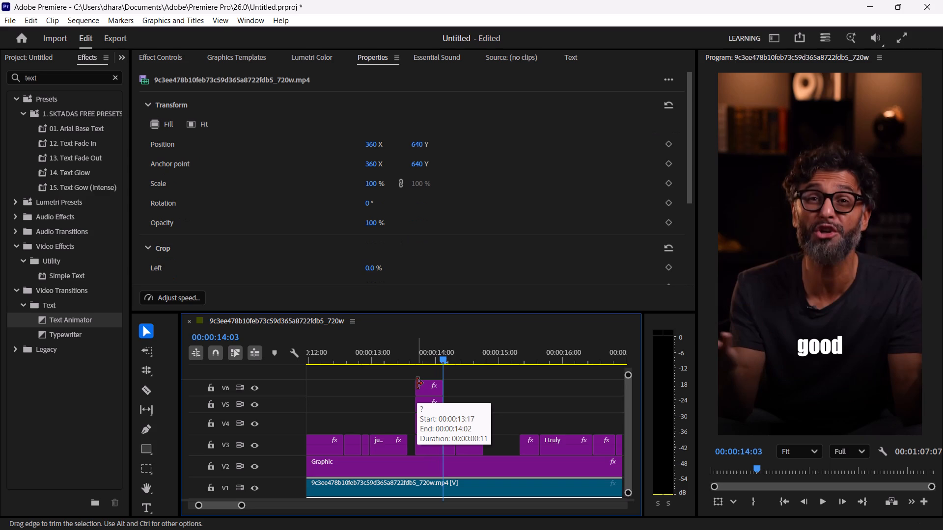
key("space")
key("space")
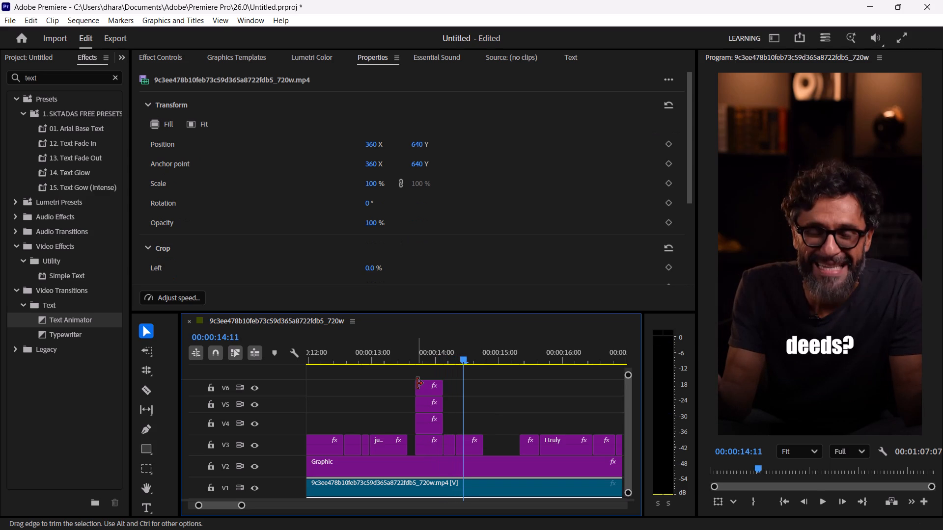
key("space")
key("space")
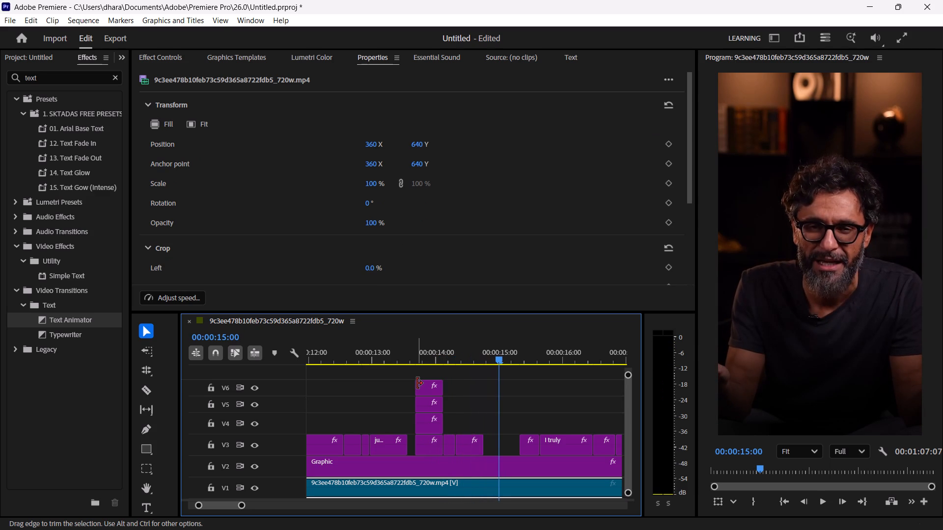
key("Left")
key("Left")
key("Left")
key("Left")
key("Left")
key("Left")
key("Left")
key("Left")
key("Left")
key("Left")
key("space")
key("space")
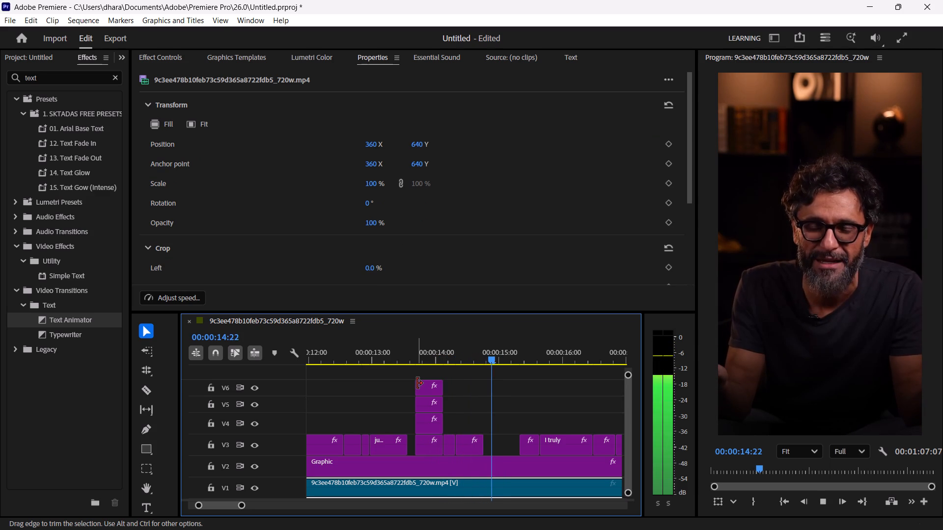
key("Left")
key("Left")
key("Left")
key("Left")
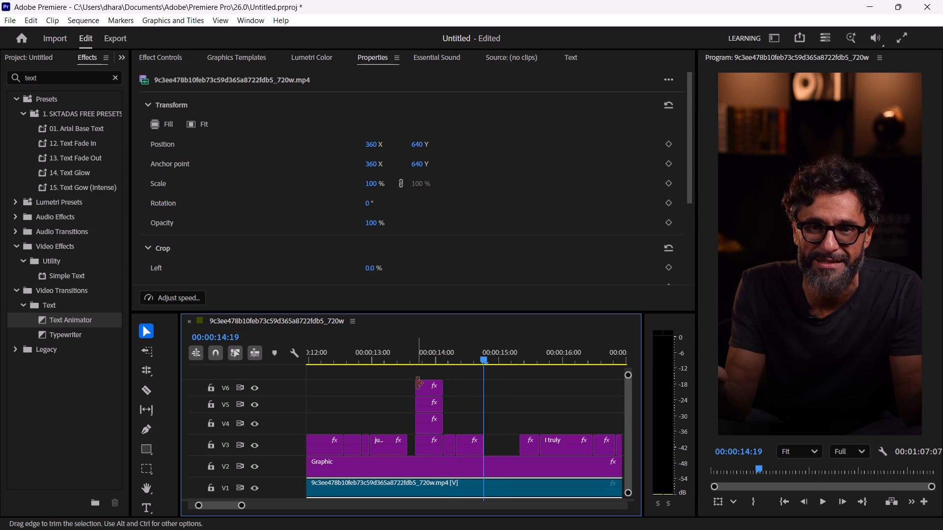
key("space")
key("space")
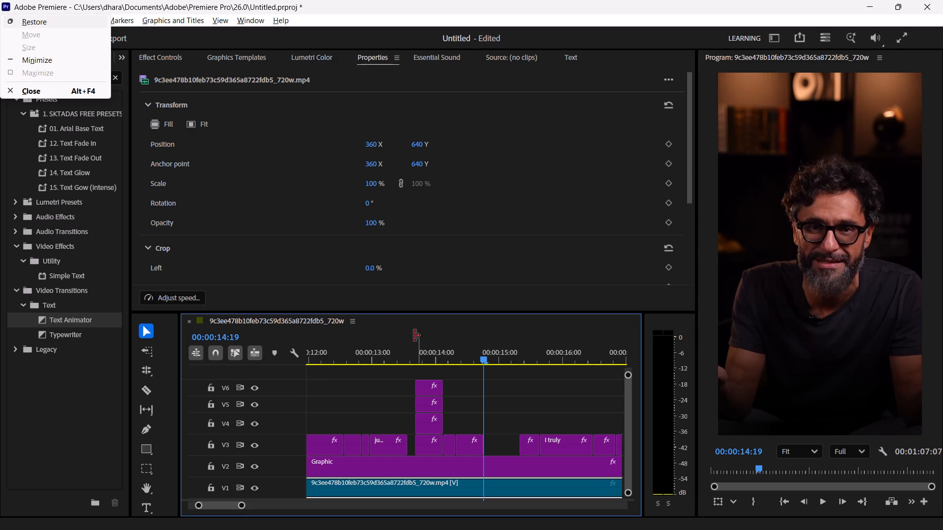
left_click(470, 357)
key("space")
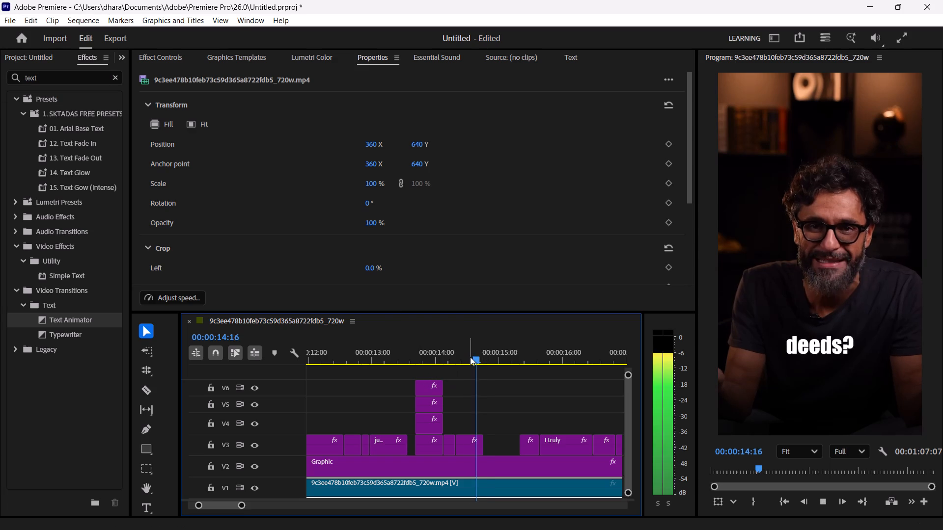
key("space")
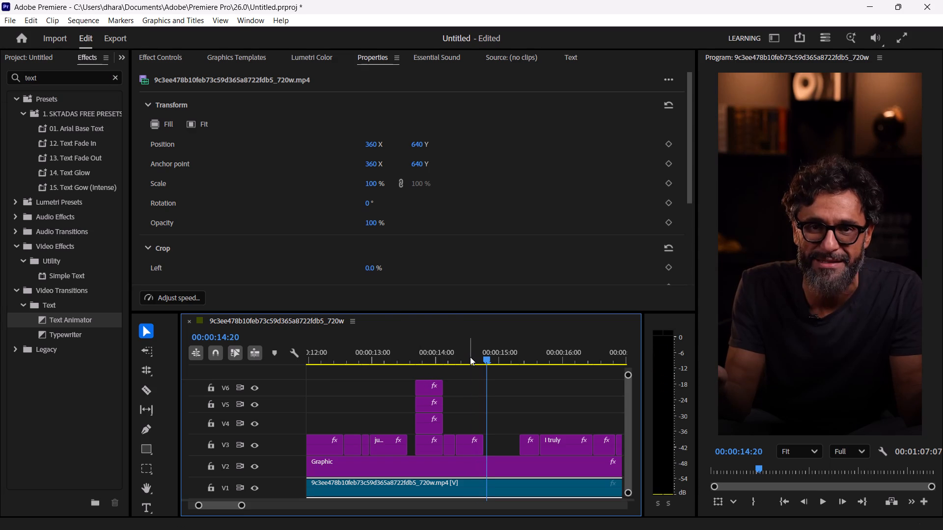
key("Left")
key("Left")
key("Left")
key("space")
key("space")
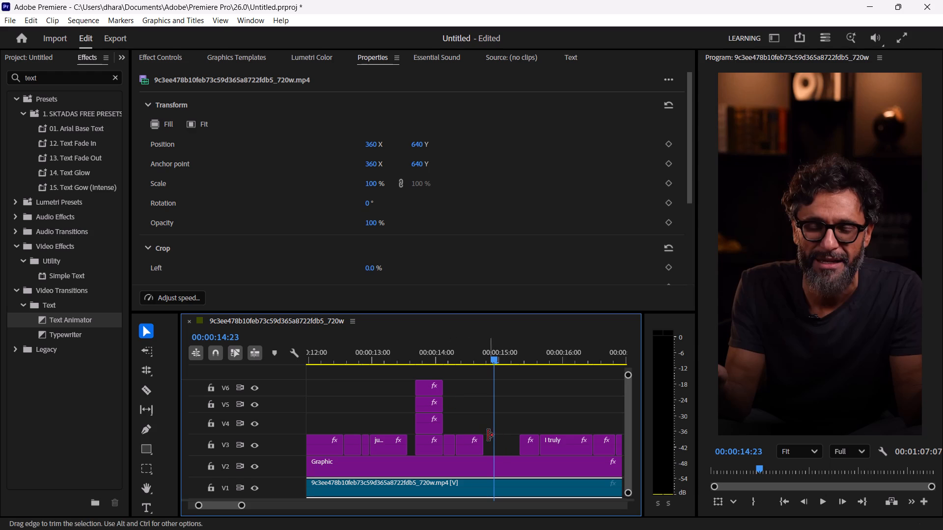
Delete the old single-word "deeds?" and "good" caption clips following "Like our" on track V3.
left_click_drag(476, 420, 486, 444)
key("Delete")
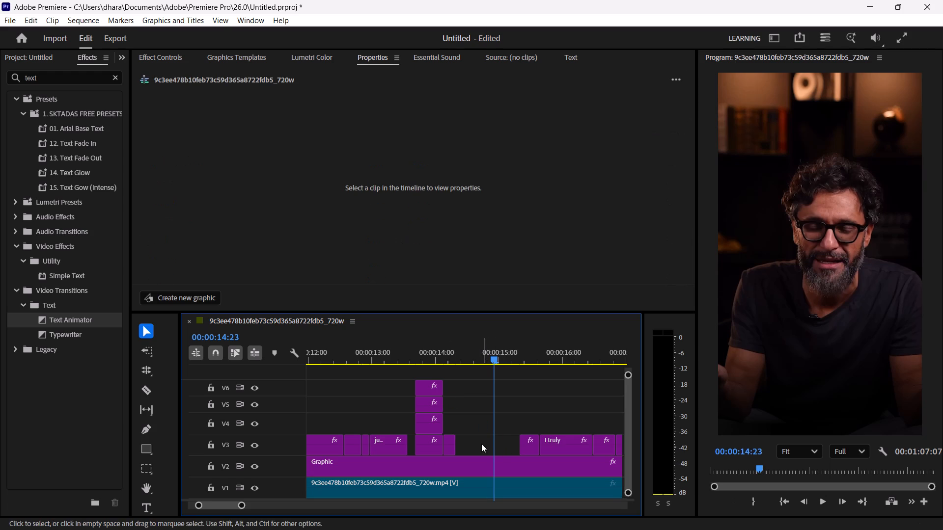
left_click(449, 444)
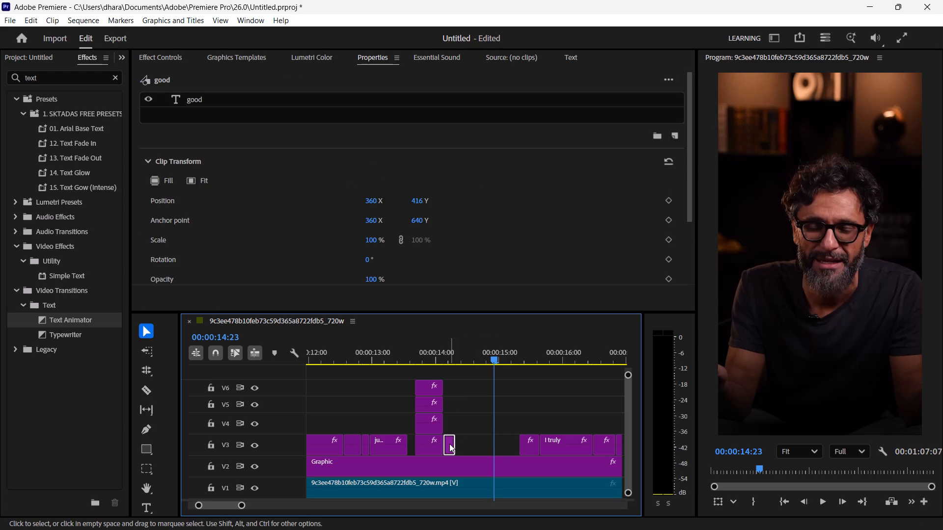
key("Delete")
Extend the ends of the "Like our" and "Good" caption clips to the playhead at 00:00:14:23.
left_click_drag(443, 445, 495, 449)
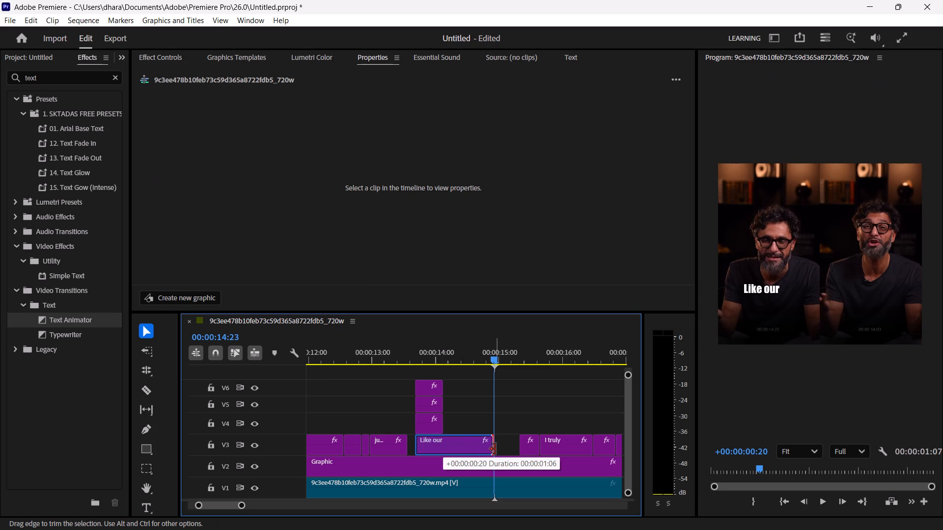
left_click_drag(495, 449, 500, 449)
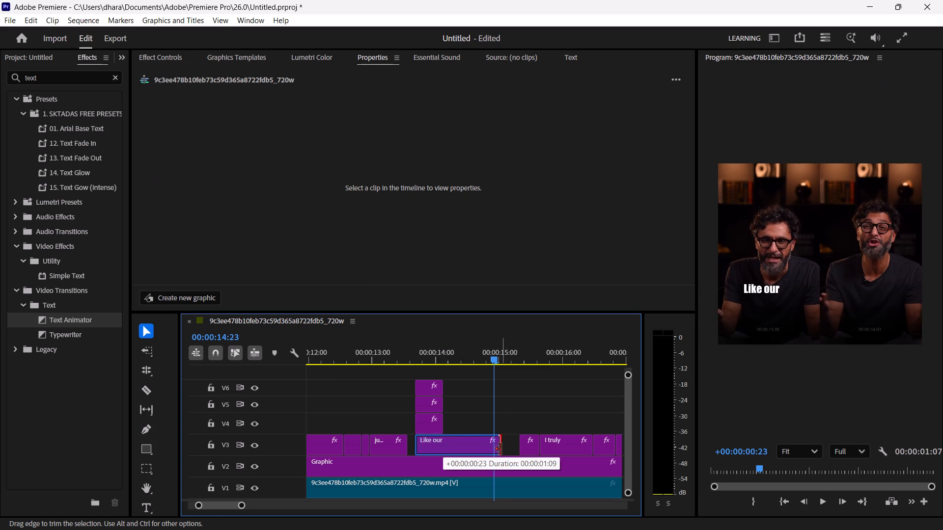
left_click_drag(500, 449, 495, 449)
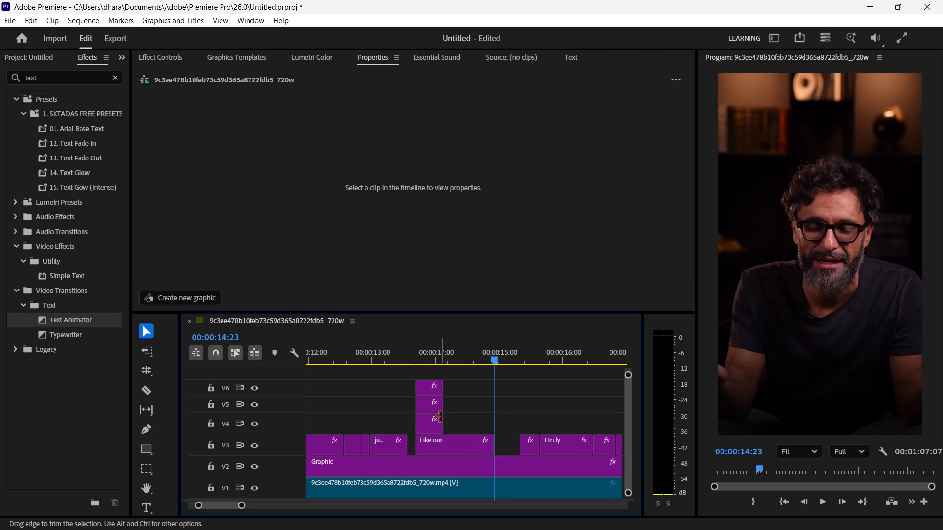
left_click_drag(441, 417, 485, 414)
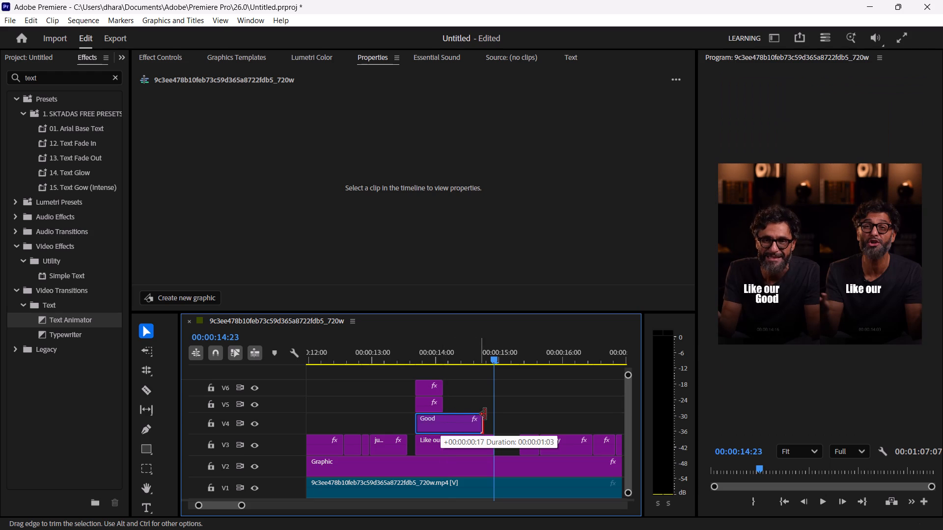
left_click_drag(485, 414, 493, 414)
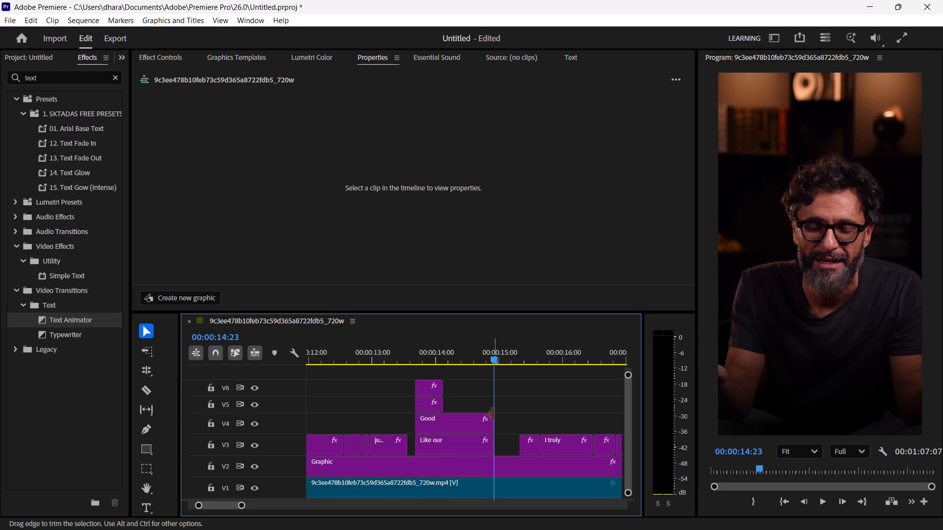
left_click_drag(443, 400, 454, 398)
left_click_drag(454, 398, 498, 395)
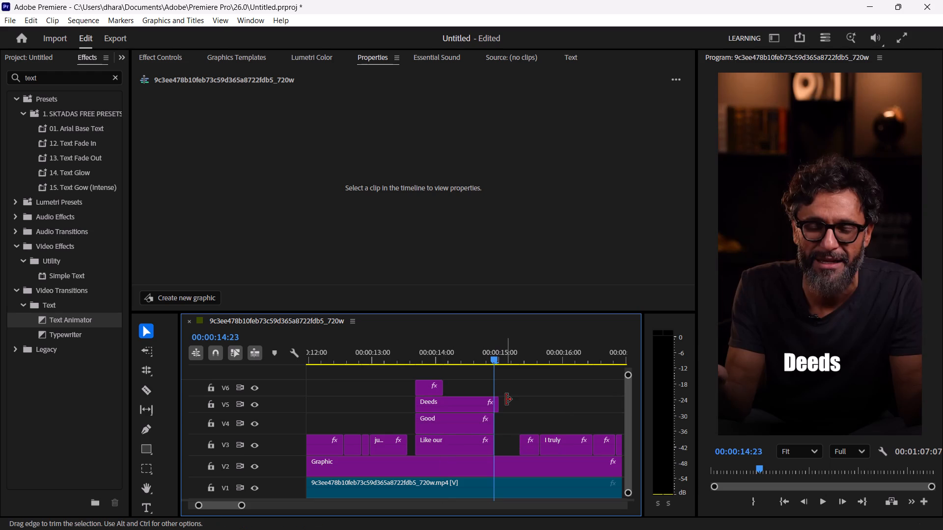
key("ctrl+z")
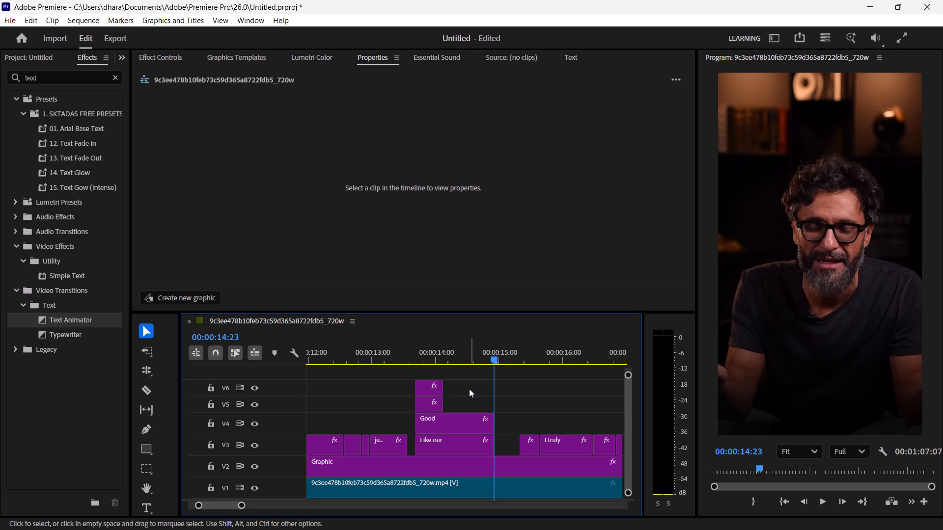
Extend the ends of the "Deeds" and "?" caption clips together to the playhead at 00:00:14:23.
left_click_drag(465, 387, 435, 399)
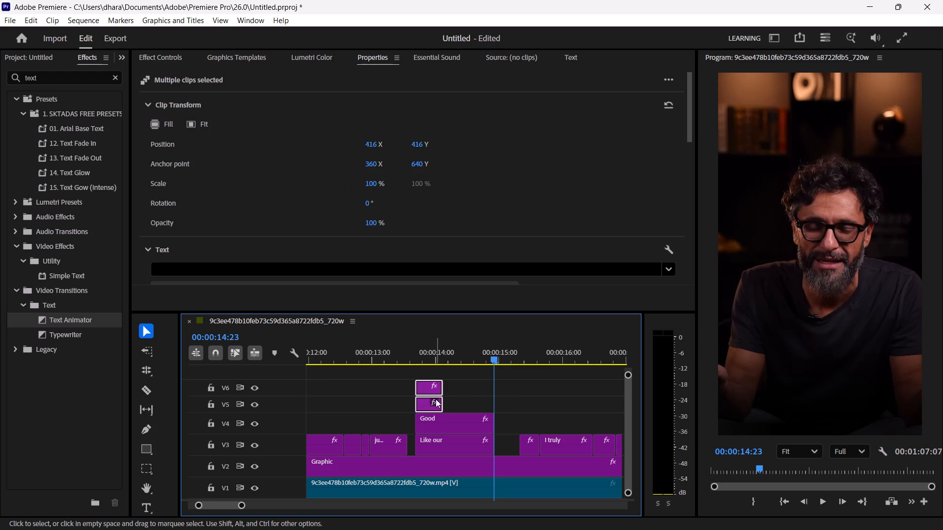
left_click_drag(442, 397, 471, 396)
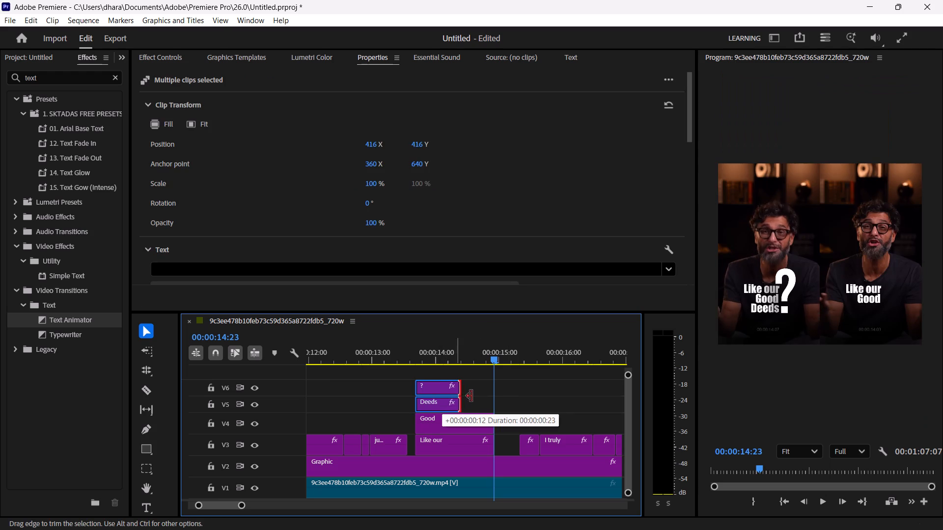
left_click_drag(471, 396, 496, 396)
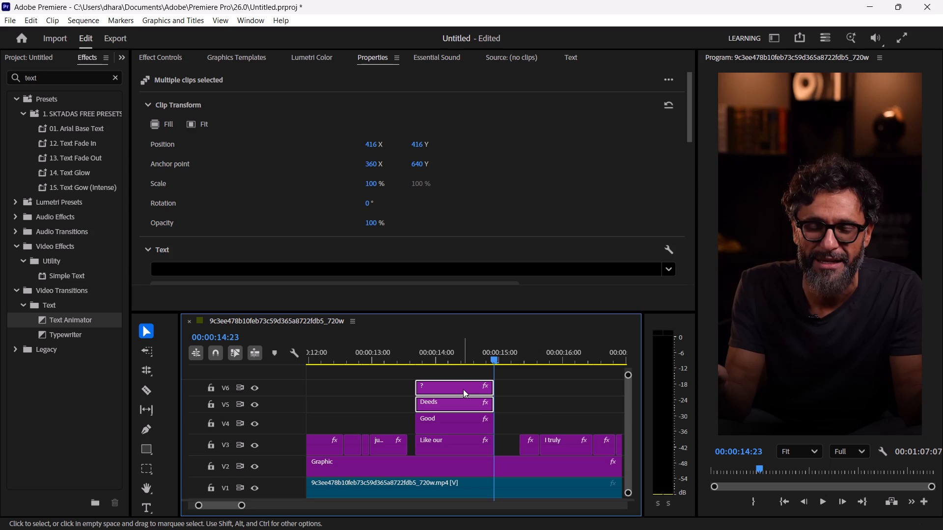
Play the stacked "Like our Good Deeds?" captions from just before their start to check their timing against the speech.
left_click(410, 350)
key("space")
key("space")
key("space")
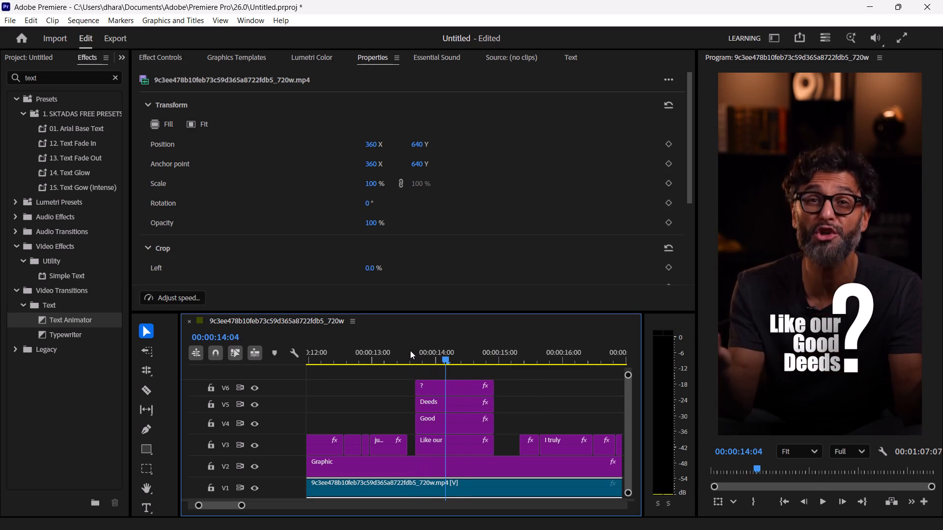
key("space")
key("space")
key("space")
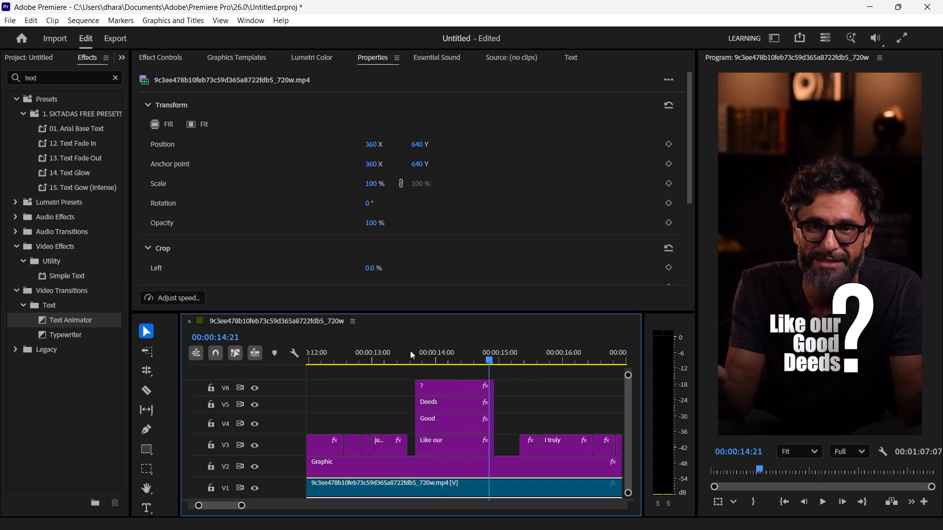
key("space")
key("space")
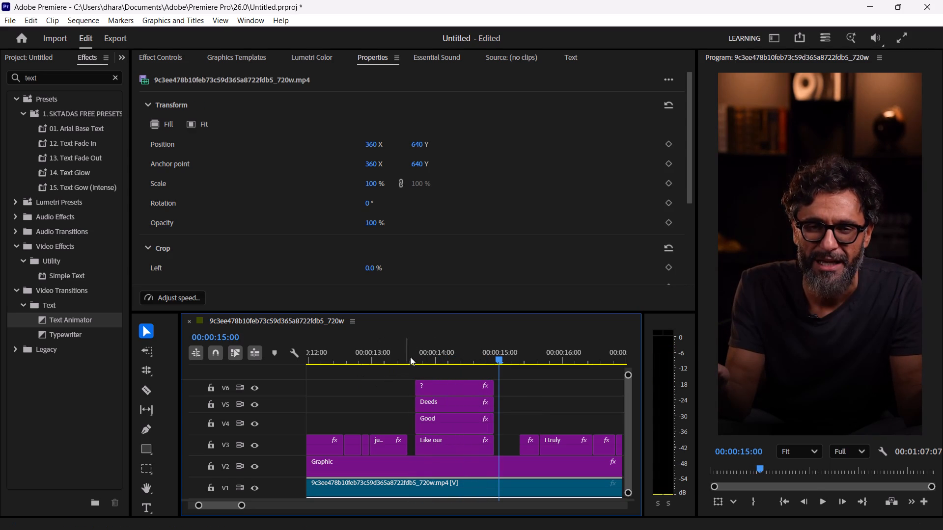
left_click(411, 356)
key("space")
key("space")
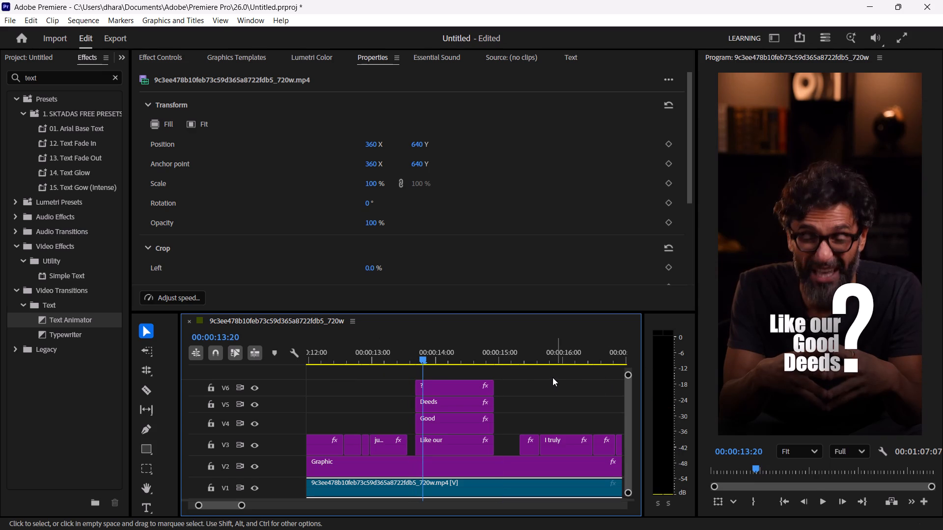
Step frame by frame from the captions' start at 00:00:13:17 to about 00:00:14:02 to find where the individual words are spoken.
key("Left")
key("Left")
key("Left")
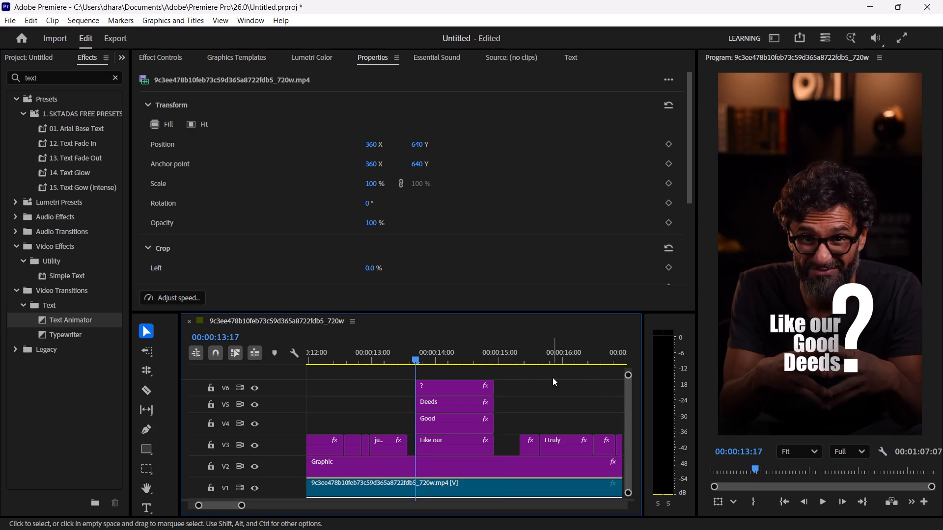
key("Right")
key("Right")
key("Right")
key("Right")
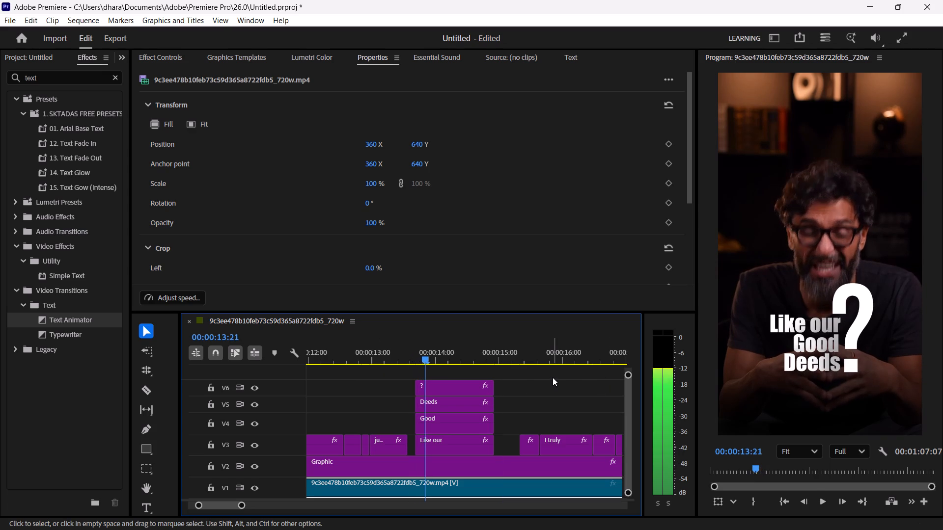
key("Right")
key("Right")
key("Right")
key("Right")
key("Right")
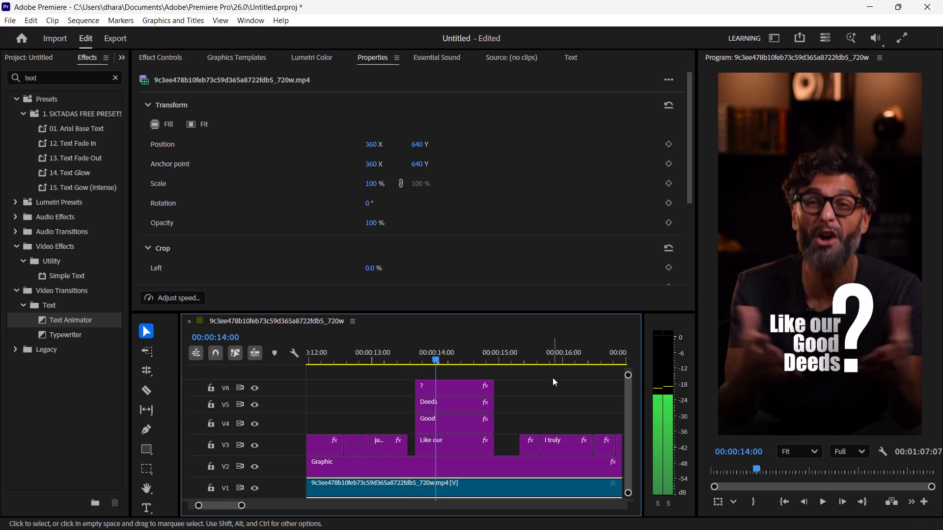
key("Right")
key("Right")
key("Right")
key("Right")
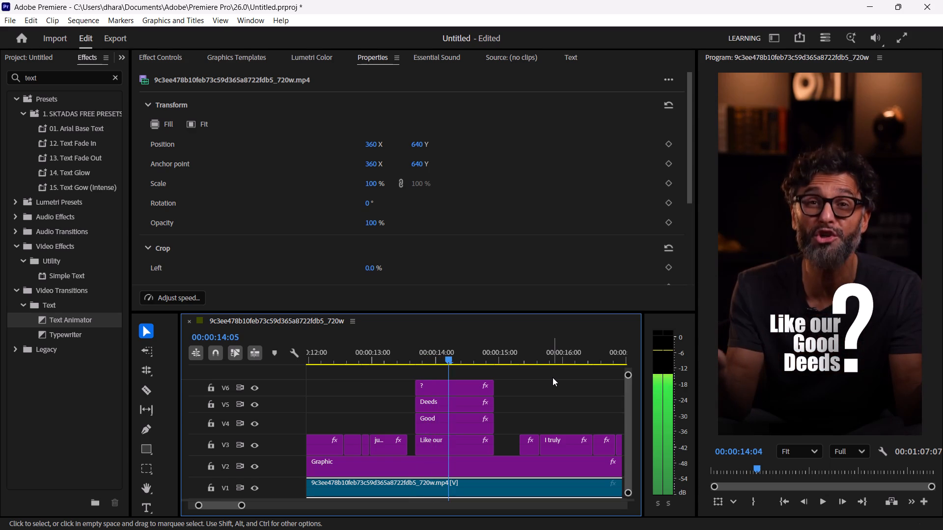
key("Right")
key("Left")
key("Left")
key("Left")
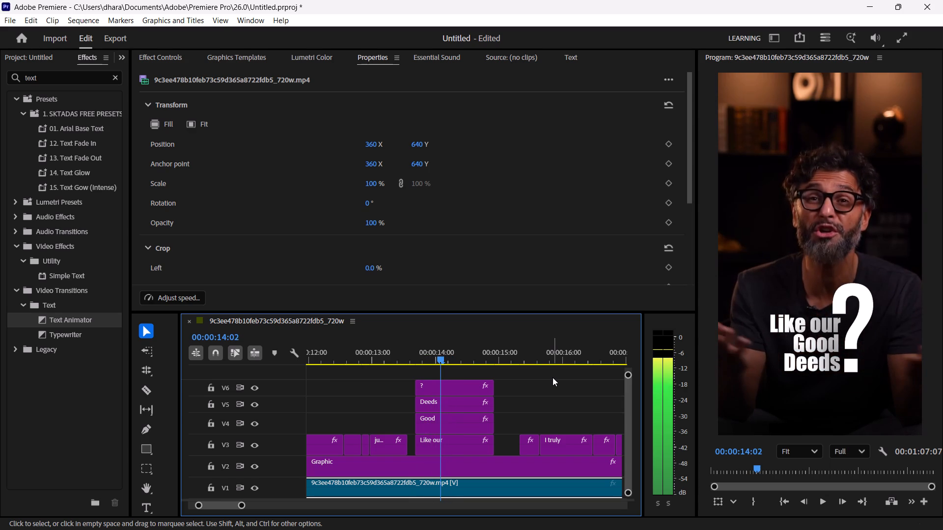
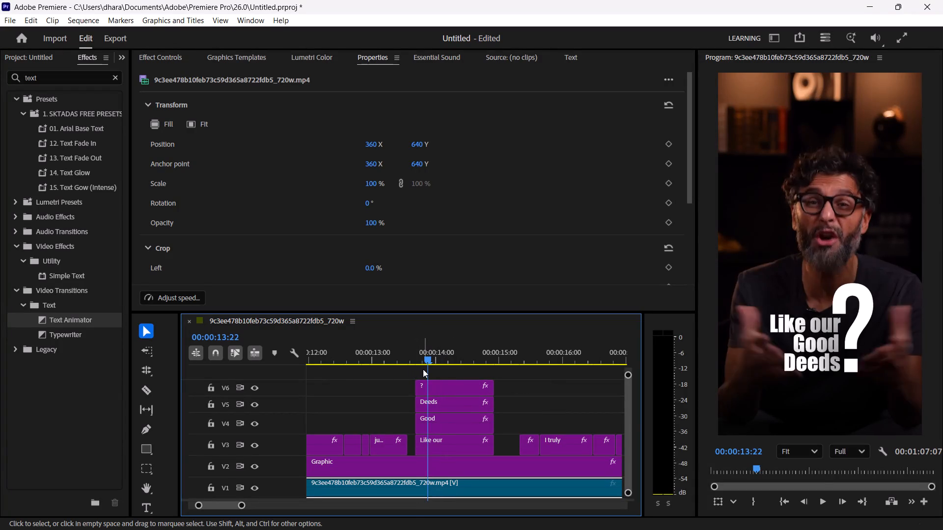
Step frame by frame around 00:00:13:18, near the stacked captions' start, to find where "Like our" is spoken.
key("Left")
key("Left")
key("Left")
key("Left")
key("Left")
key("Left")
key("Right")
key("Right")
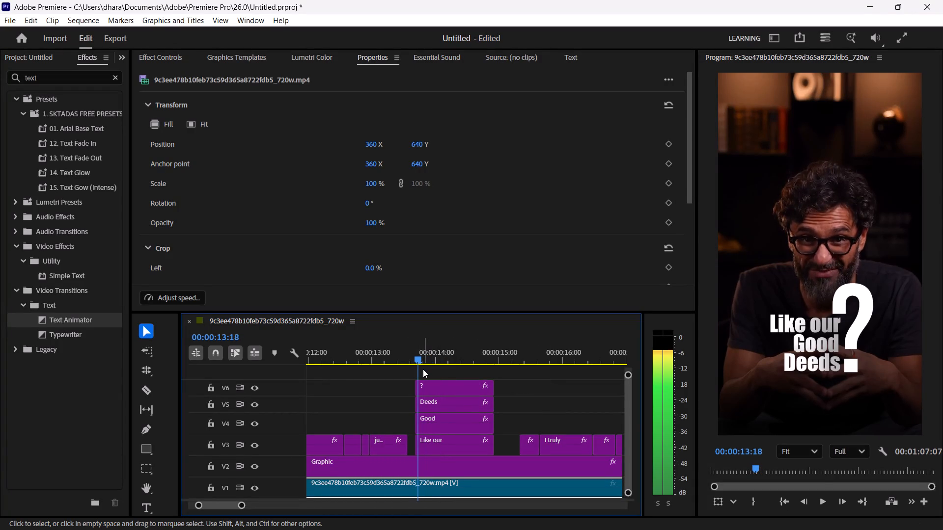
key("Right")
key("Right")
key("Left")
key("Left")
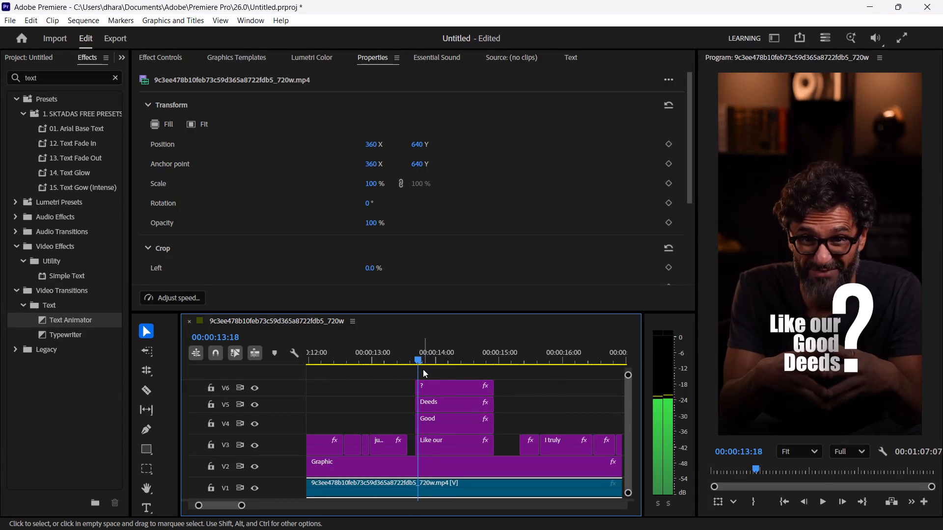
key("Left")
Play to 00:00:14:03 and trim the starts of the "Good", "Deeds" and "?" caption clips together to that time.
key("space")
key("space")
key("space")
key("space")
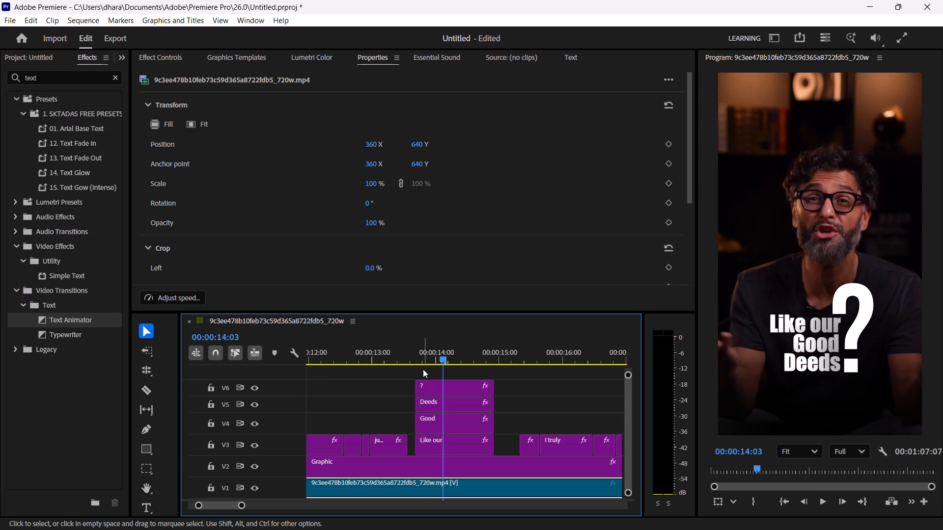
left_click(443, 447)
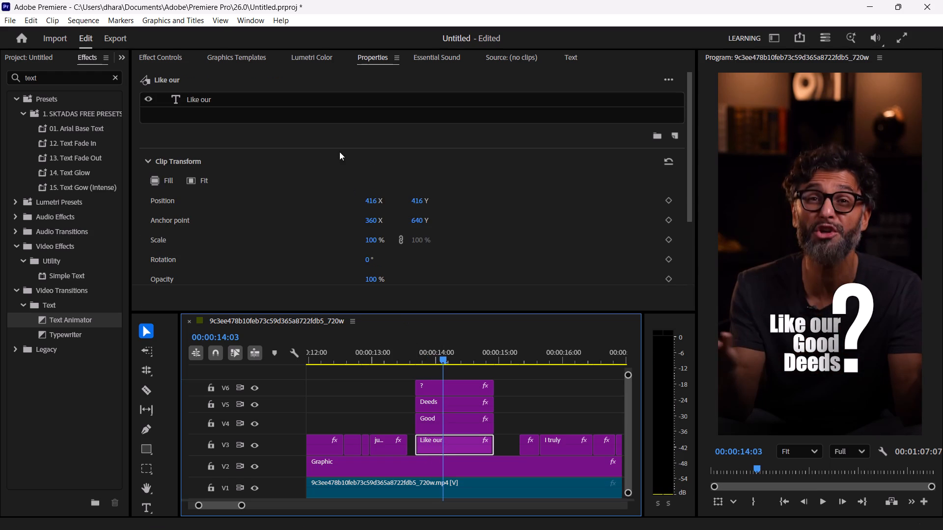
left_click(174, 58)
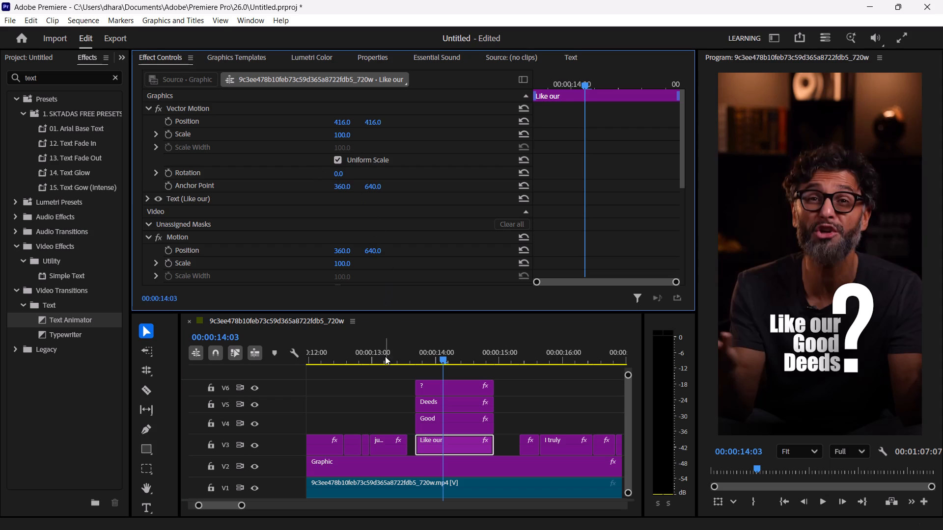
left_click_drag(400, 380, 440, 421)
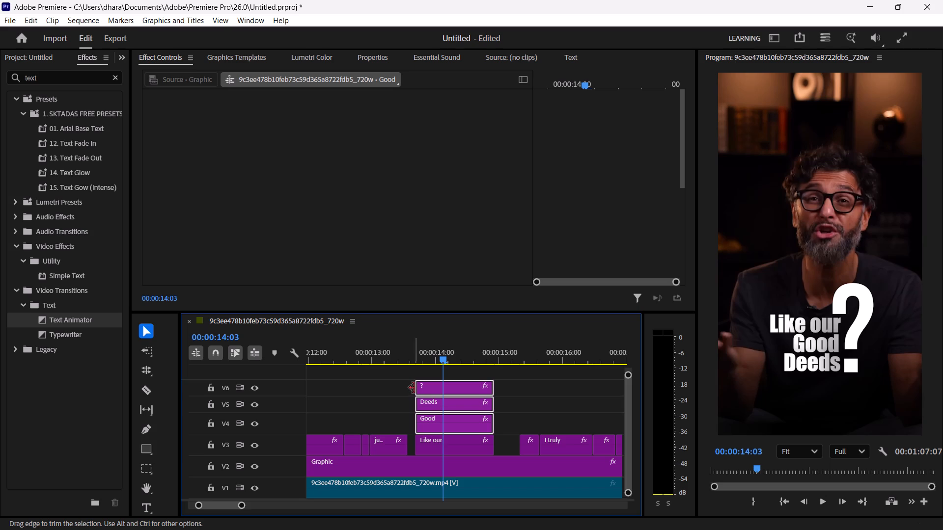
left_click_drag(416, 388, 427, 388)
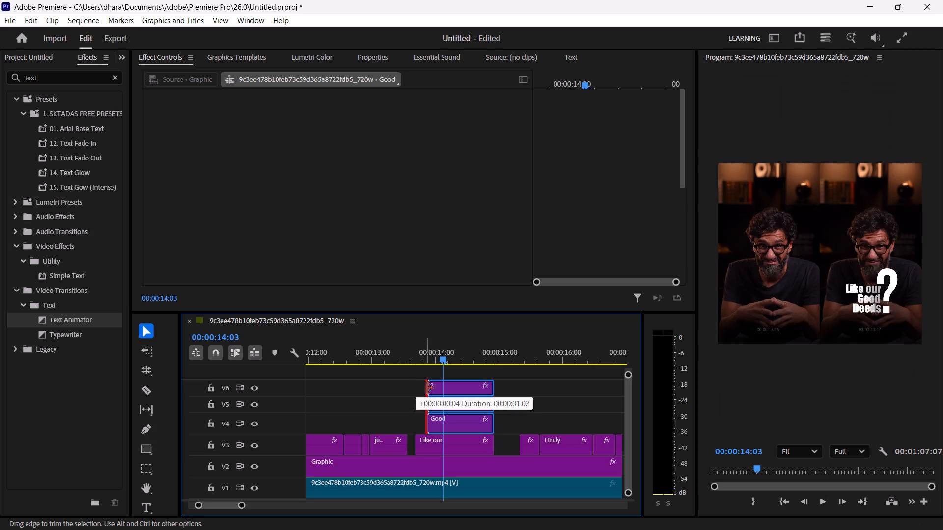
left_click_drag(427, 388, 442, 386)
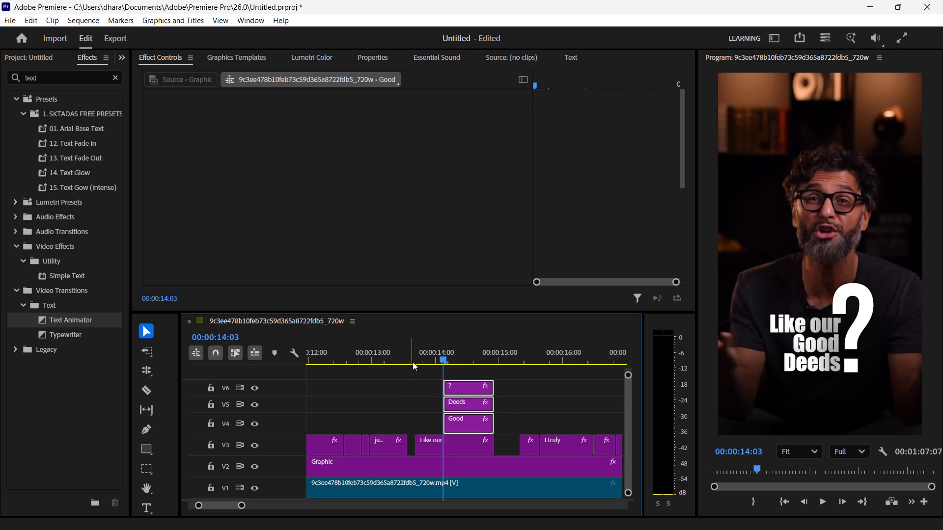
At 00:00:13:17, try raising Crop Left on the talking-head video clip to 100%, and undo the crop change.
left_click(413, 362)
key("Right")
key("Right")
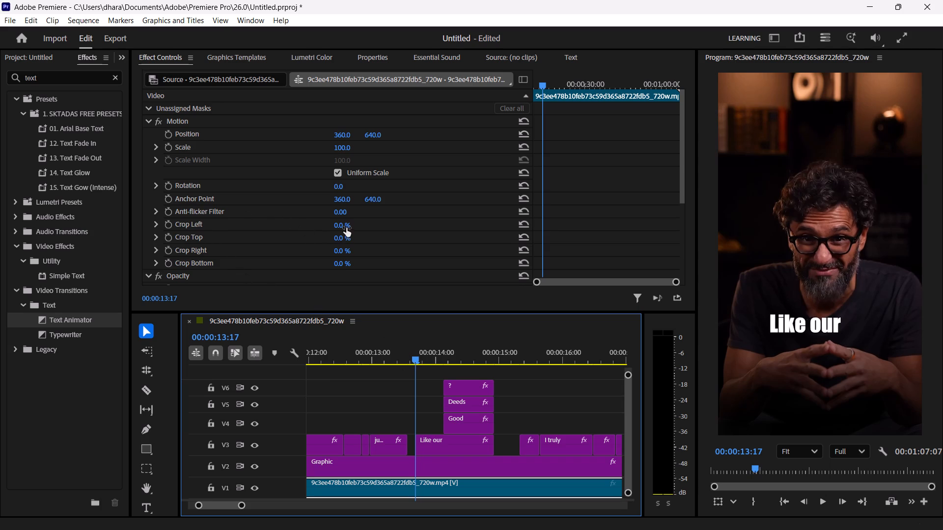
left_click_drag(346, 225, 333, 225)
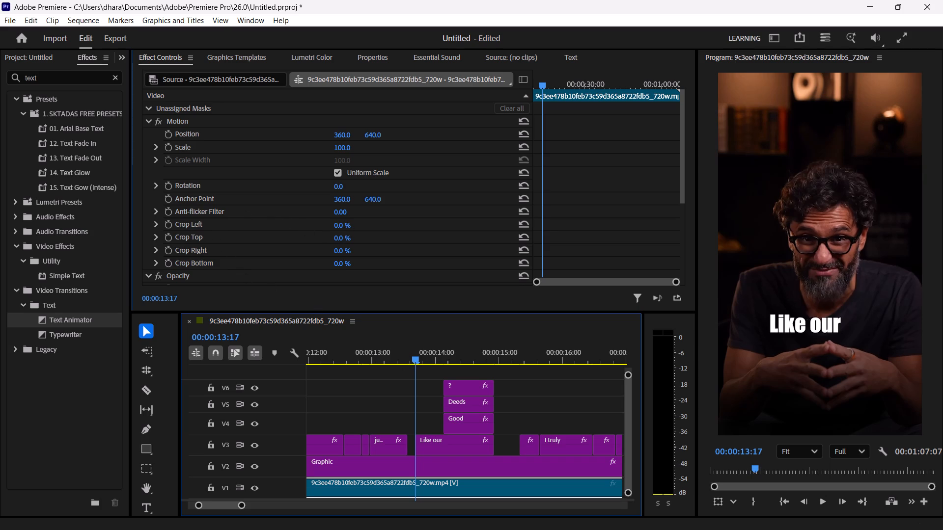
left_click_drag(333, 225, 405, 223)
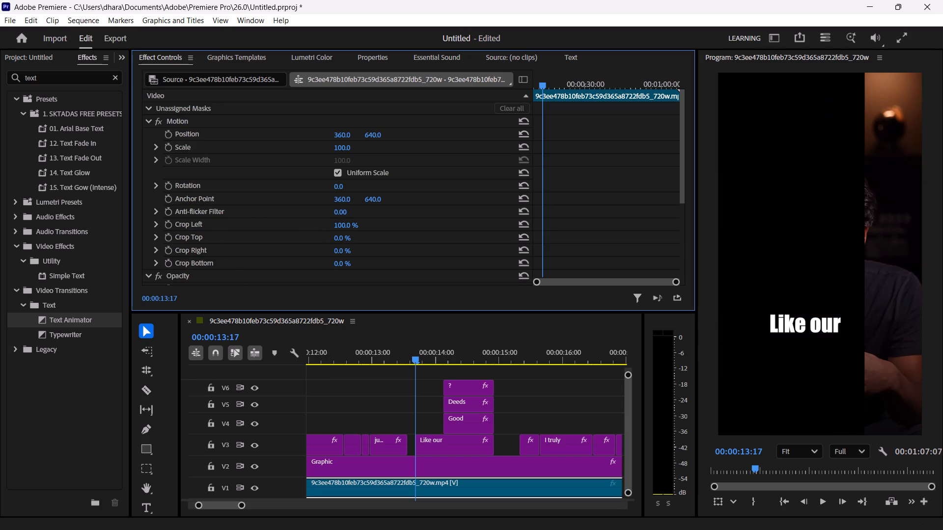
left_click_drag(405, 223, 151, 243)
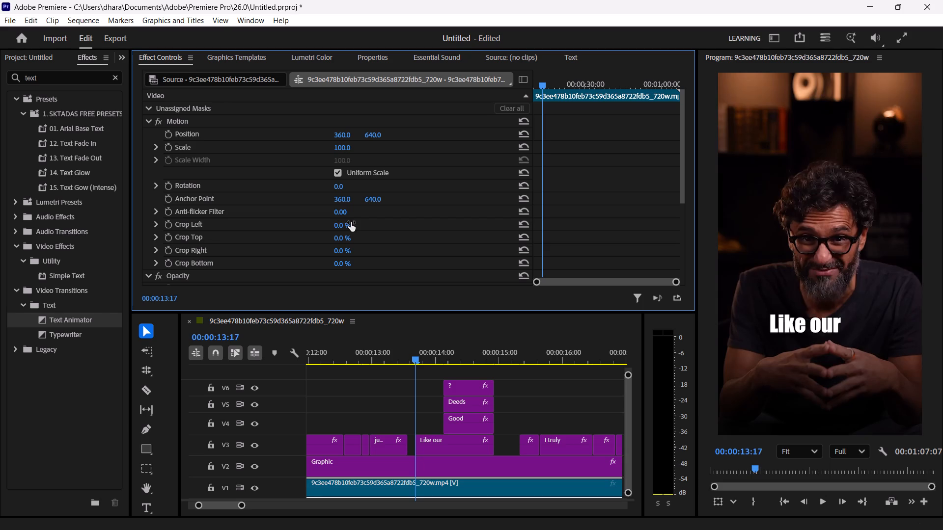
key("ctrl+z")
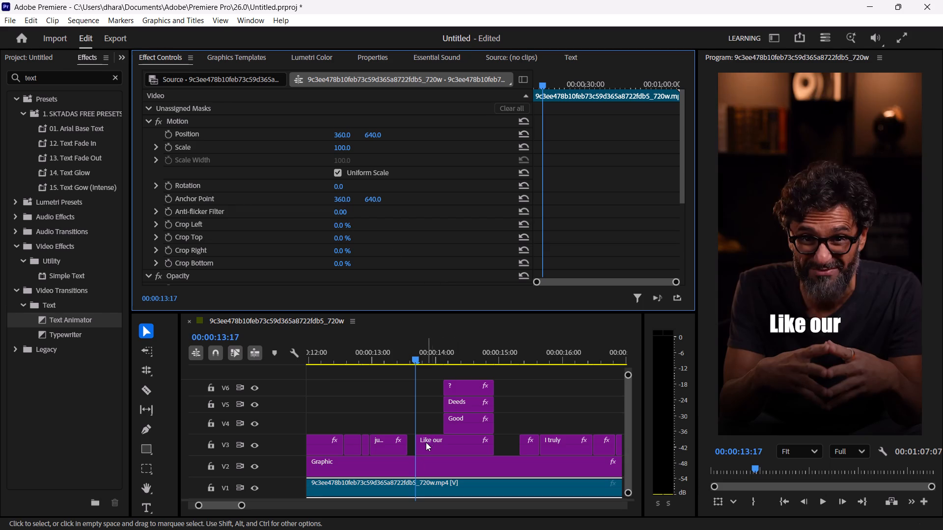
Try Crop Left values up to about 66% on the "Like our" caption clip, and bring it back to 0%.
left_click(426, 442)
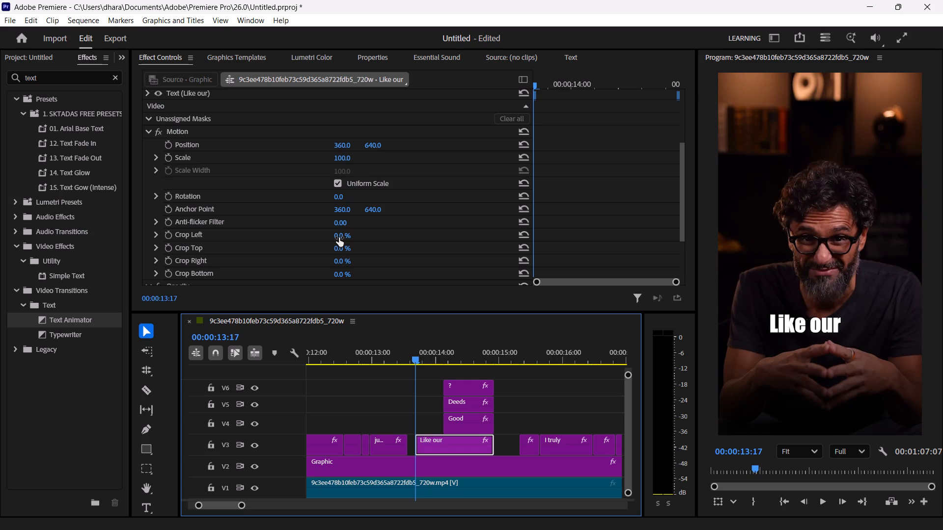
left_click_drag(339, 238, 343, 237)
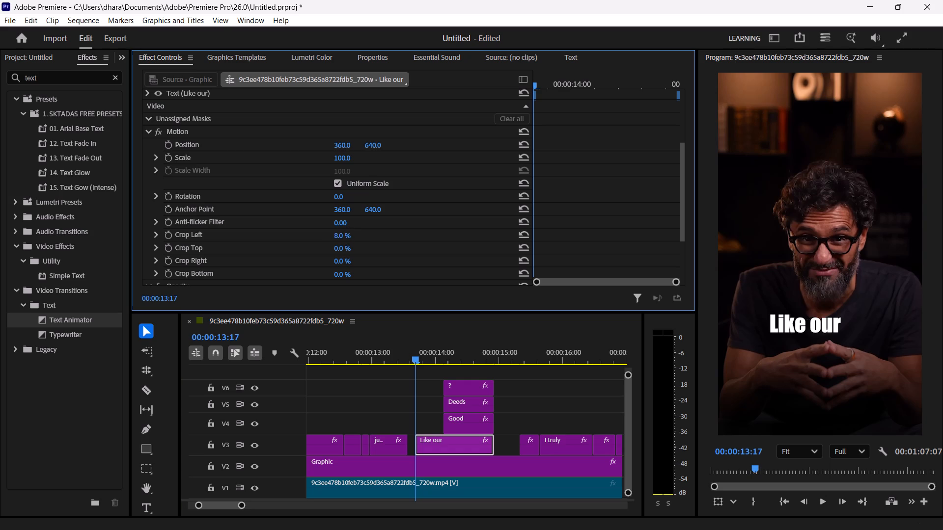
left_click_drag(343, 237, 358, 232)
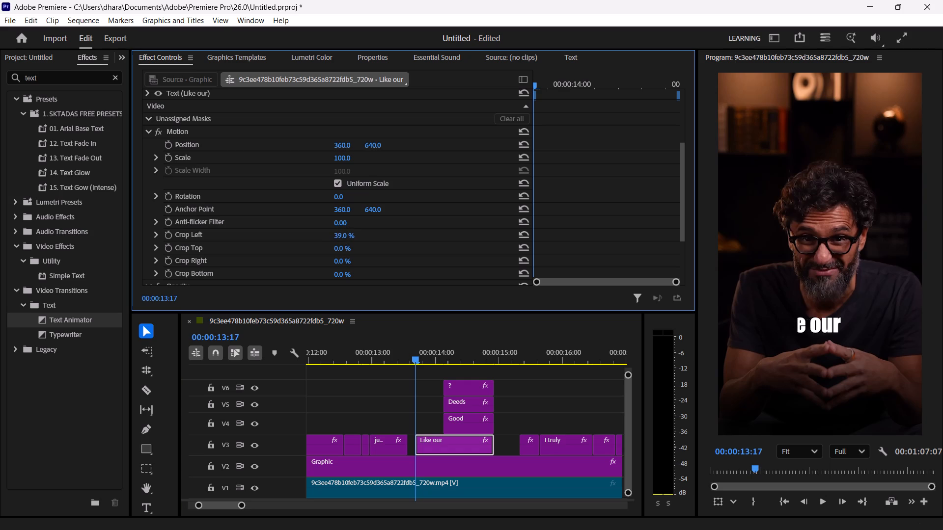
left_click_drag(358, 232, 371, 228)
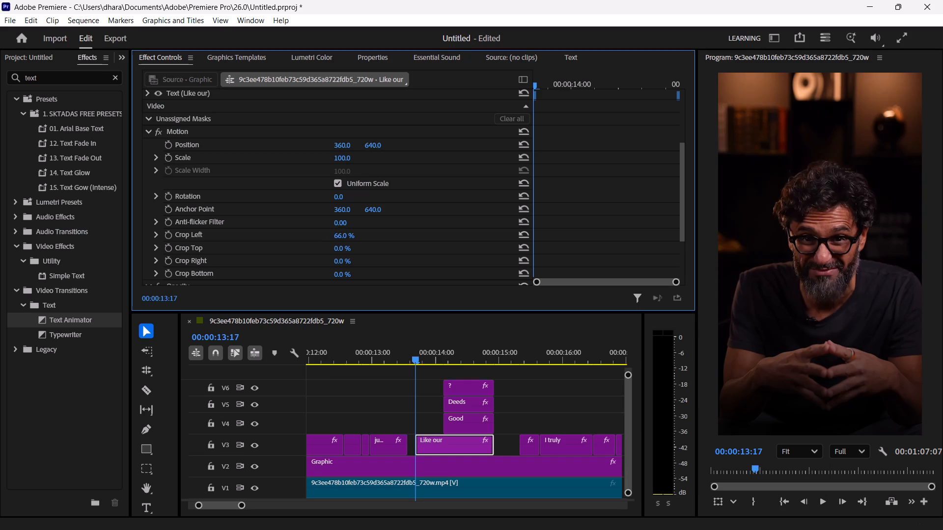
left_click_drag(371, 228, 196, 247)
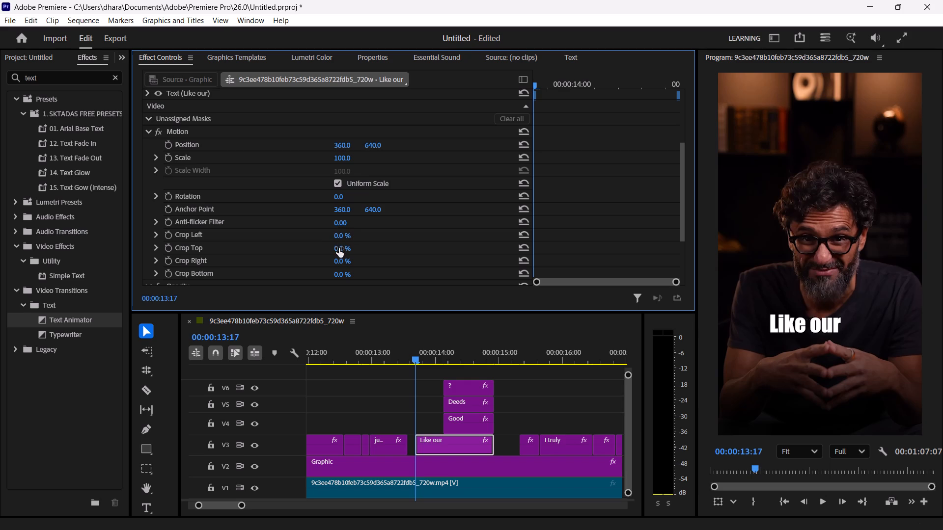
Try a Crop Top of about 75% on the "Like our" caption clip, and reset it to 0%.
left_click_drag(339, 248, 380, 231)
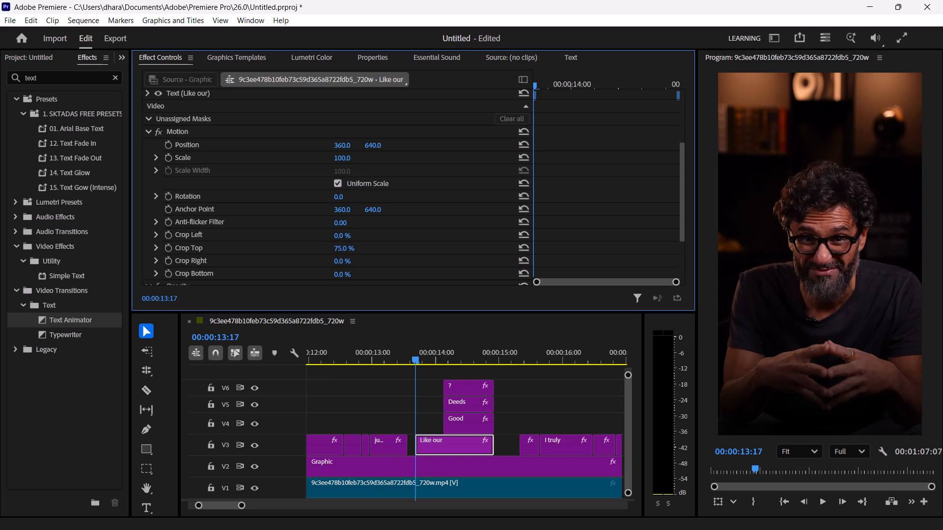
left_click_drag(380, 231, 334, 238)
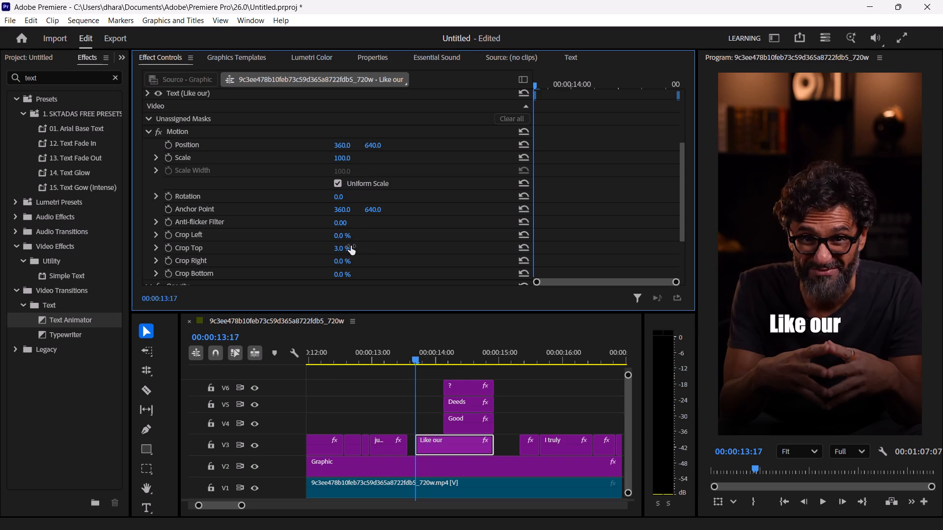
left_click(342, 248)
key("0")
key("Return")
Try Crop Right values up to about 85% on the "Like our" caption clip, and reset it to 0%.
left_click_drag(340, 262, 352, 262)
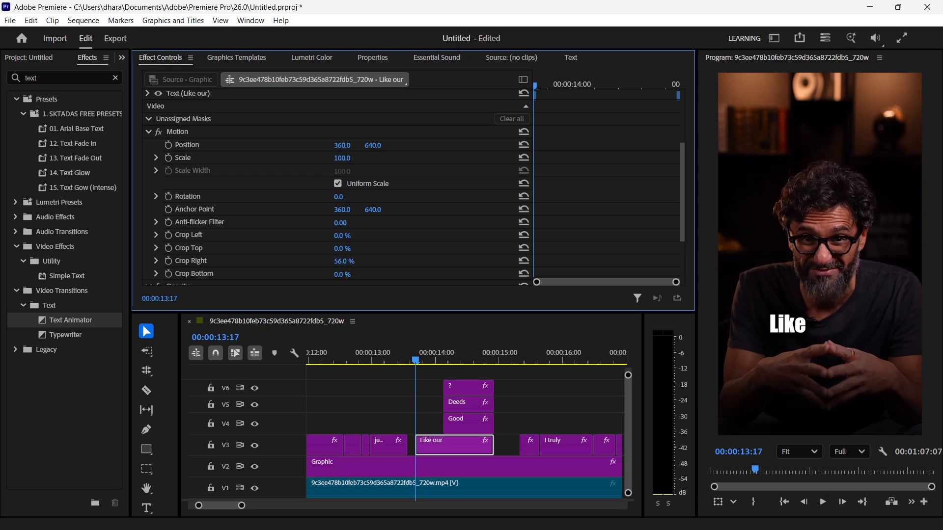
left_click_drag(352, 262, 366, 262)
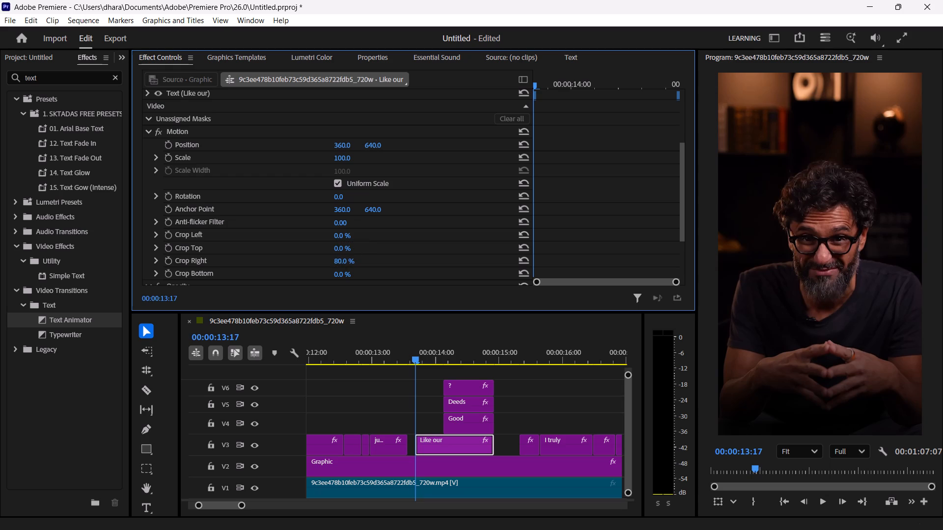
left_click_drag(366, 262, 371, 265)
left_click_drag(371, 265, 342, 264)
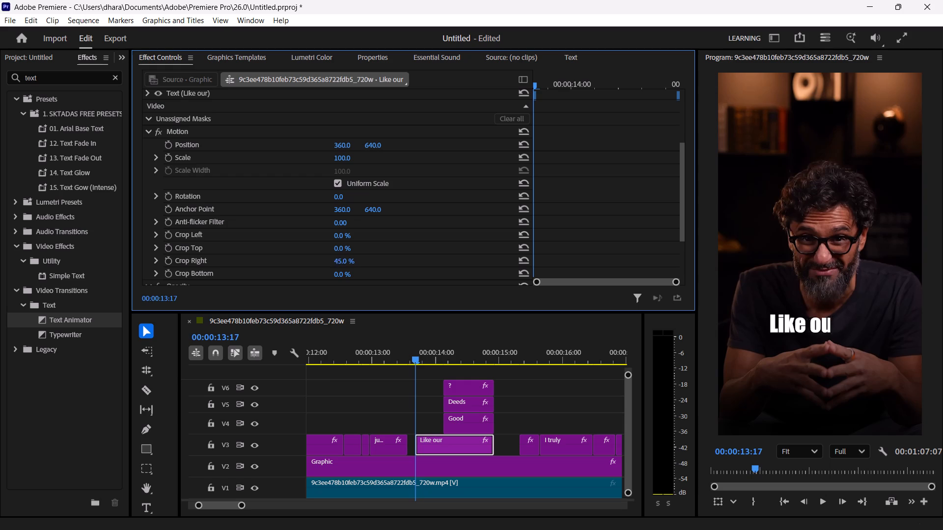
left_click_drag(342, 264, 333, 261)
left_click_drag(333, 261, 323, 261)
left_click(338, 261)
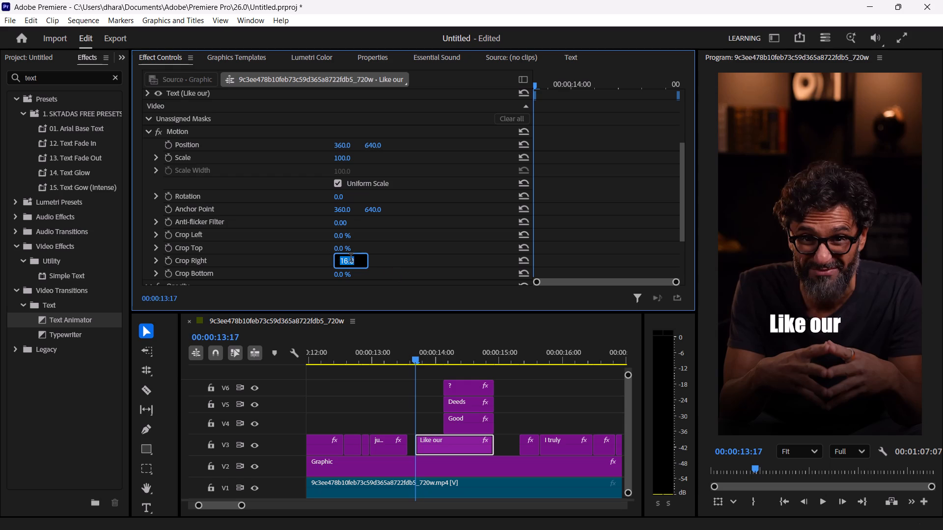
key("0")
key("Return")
Play the "Like our" caption in short bursts from 00:00:13:17 to 00:00:14:01 to check it against the speech.
key("space")
key("space")
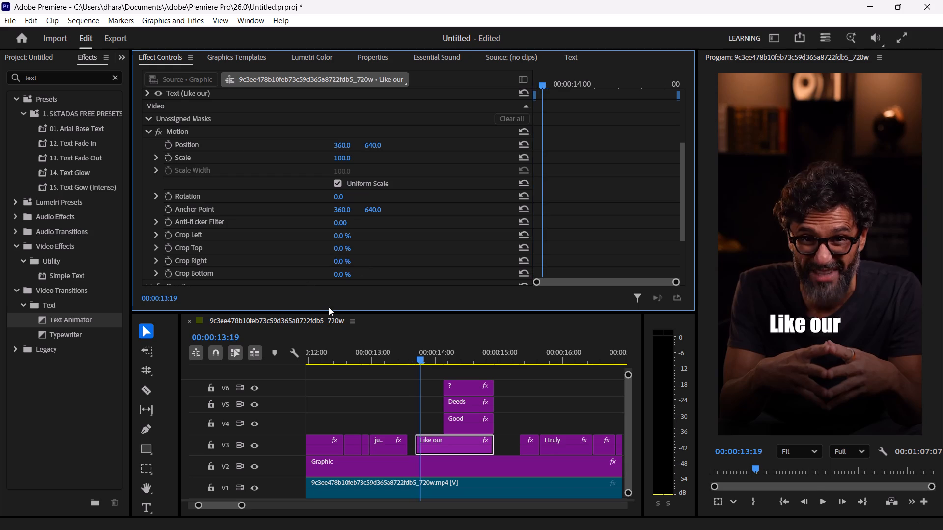
key("space")
key("space")
key("space")
key("space")
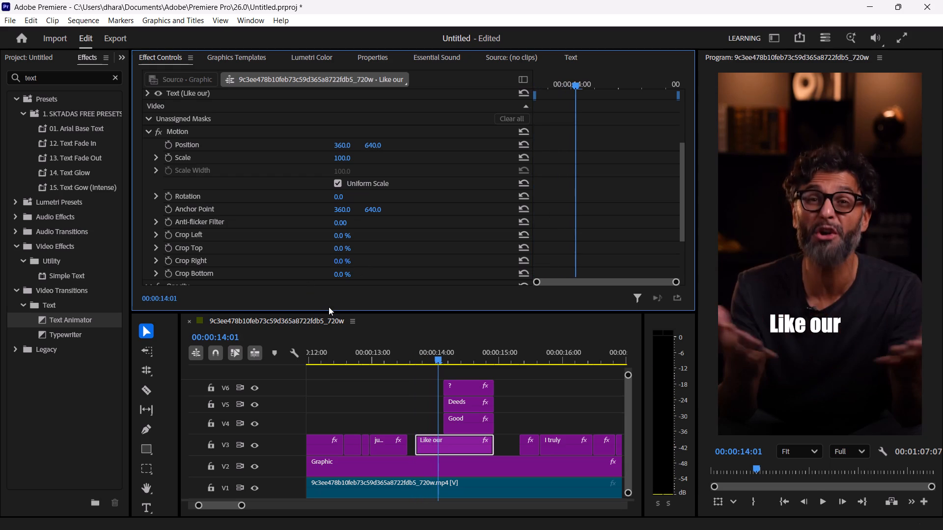
Step back and forth frame by frame through the start of "Like our", stopping at 00:00:13:24, to find where each word is spoken.
key("Left")
key("Left")
key("Left")
key("Left")
key("Left")
key("Left")
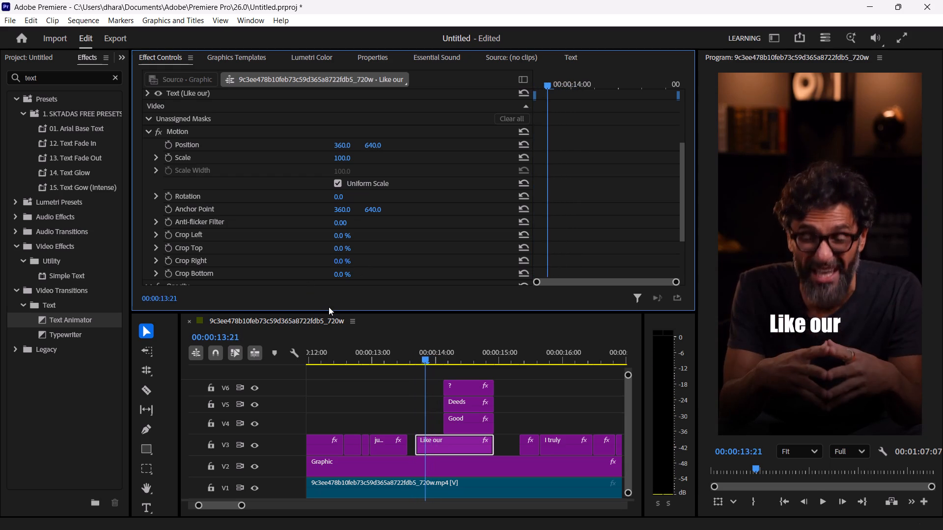
key("Left")
key("Left")
key("Left")
key("Left")
key("Right")
key("Right")
key("Right")
key("Right")
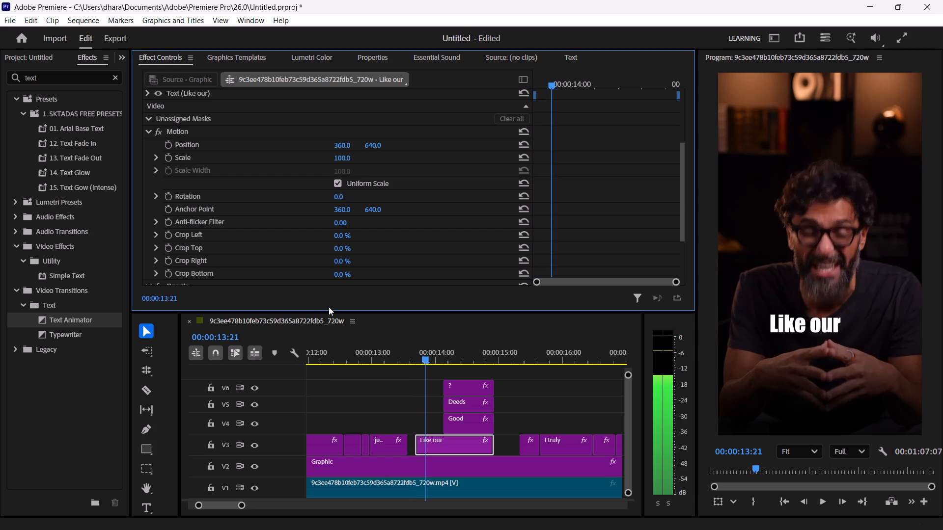
key("Right")
key("Right")
key("Right")
key("Right")
key("Left")
key("Left")
key("Right")
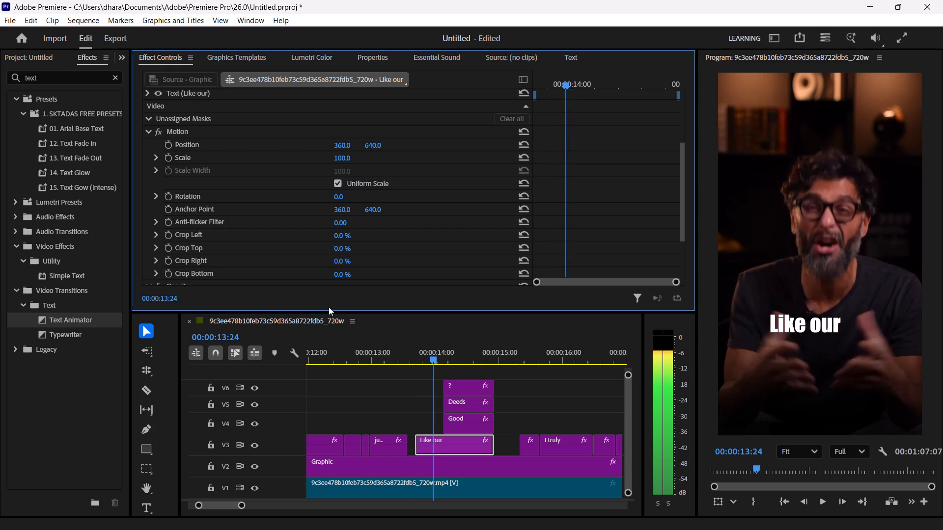
key("Left")
key("Right")
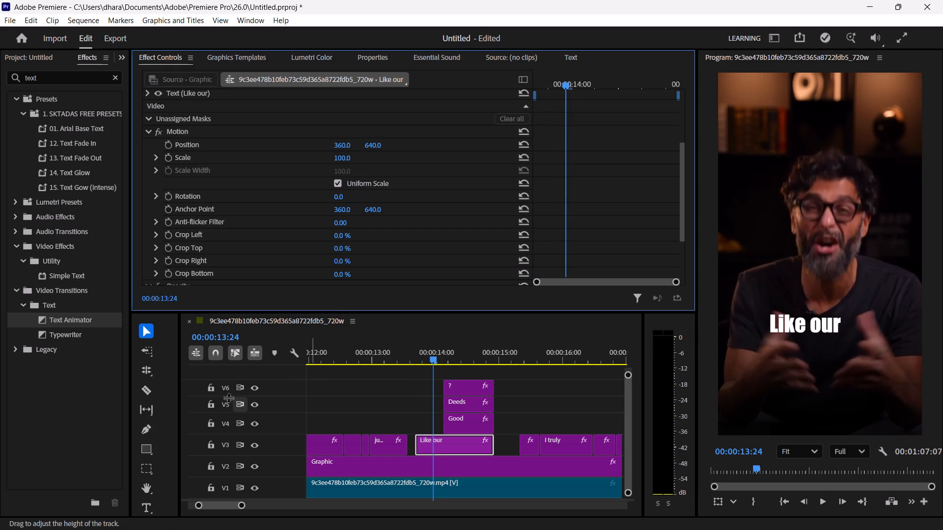
Split the "Like our" caption clip on V3 at 00:00:13:24 and select its short first piece.
key("ctrl+k")
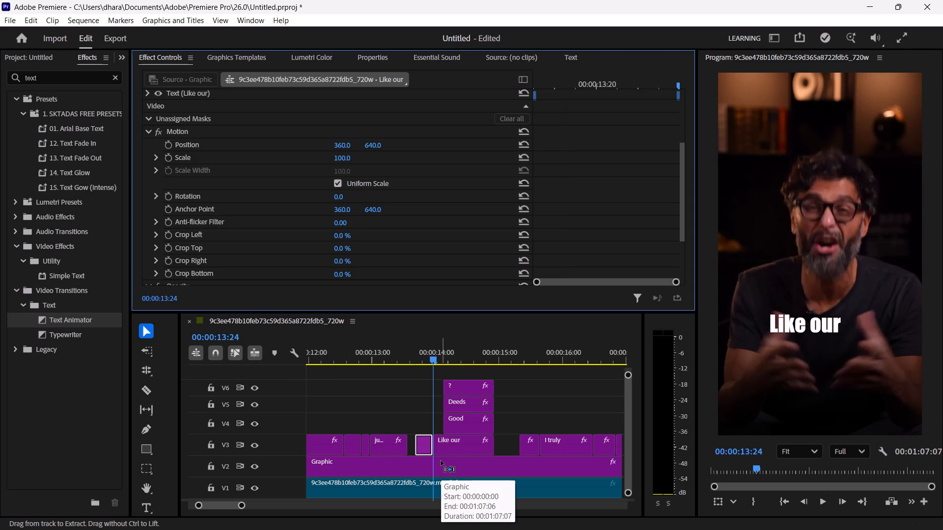
left_click(423, 446)
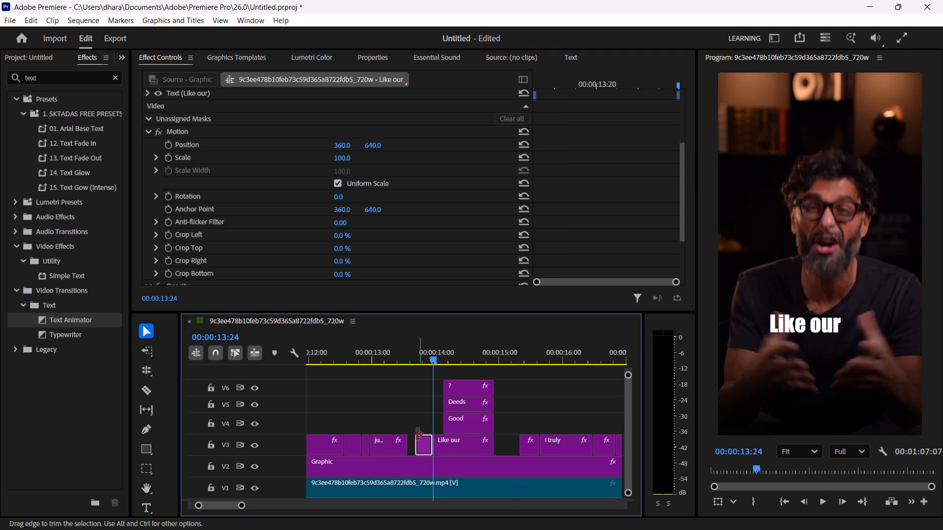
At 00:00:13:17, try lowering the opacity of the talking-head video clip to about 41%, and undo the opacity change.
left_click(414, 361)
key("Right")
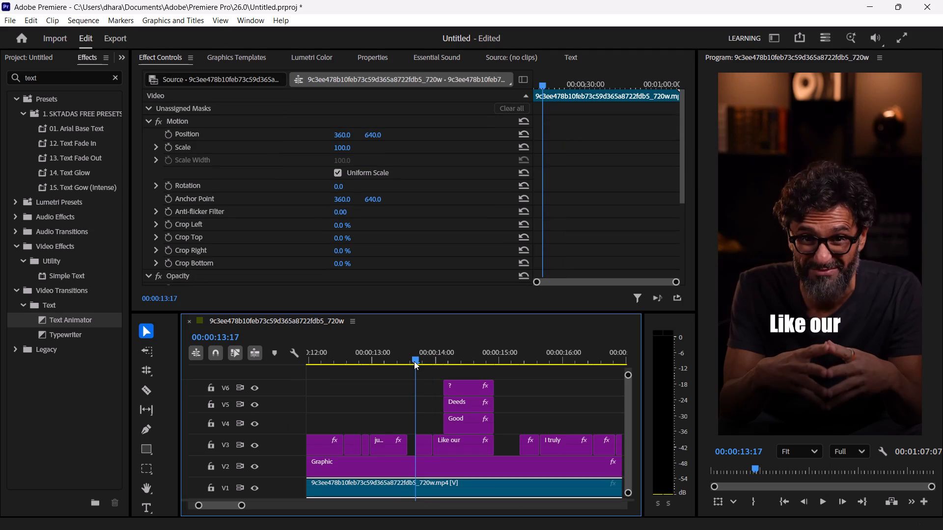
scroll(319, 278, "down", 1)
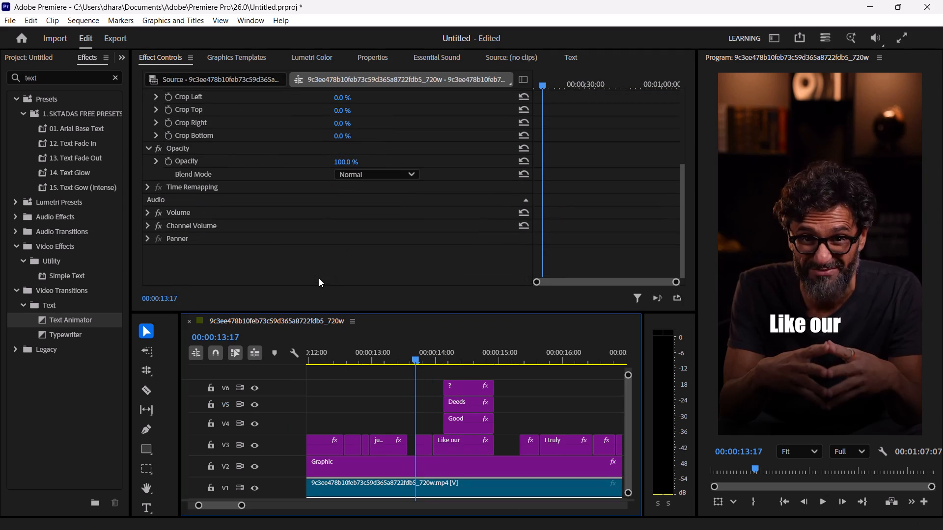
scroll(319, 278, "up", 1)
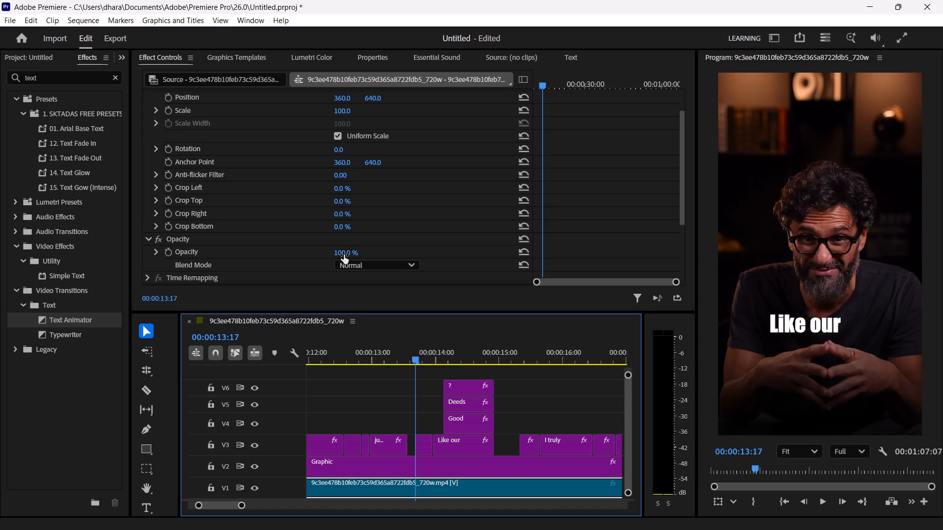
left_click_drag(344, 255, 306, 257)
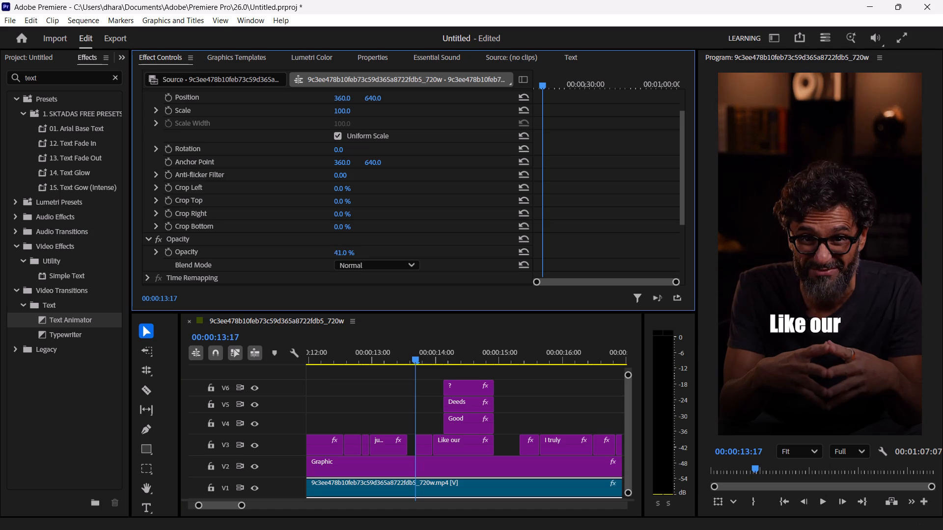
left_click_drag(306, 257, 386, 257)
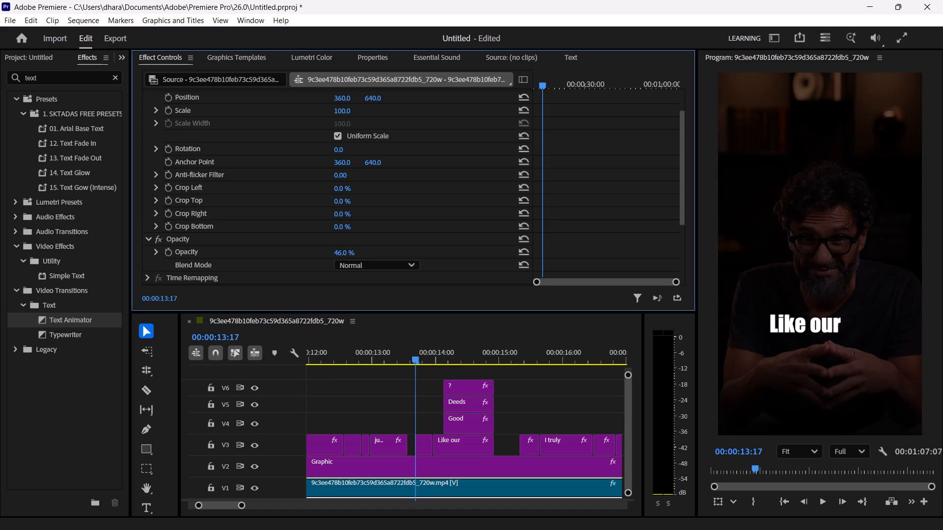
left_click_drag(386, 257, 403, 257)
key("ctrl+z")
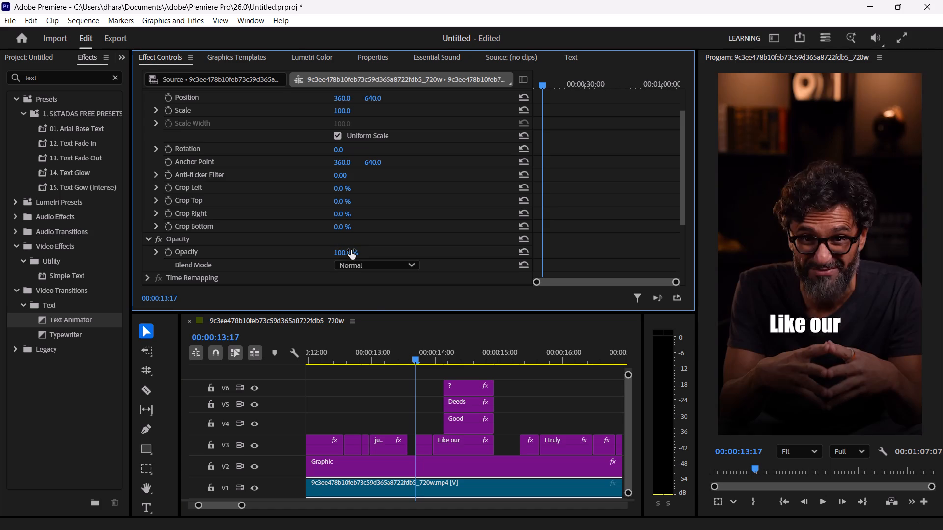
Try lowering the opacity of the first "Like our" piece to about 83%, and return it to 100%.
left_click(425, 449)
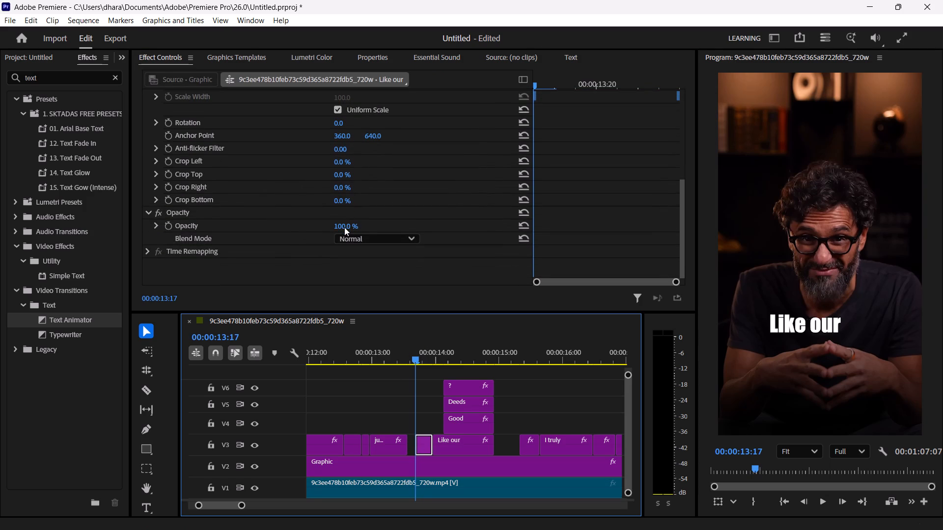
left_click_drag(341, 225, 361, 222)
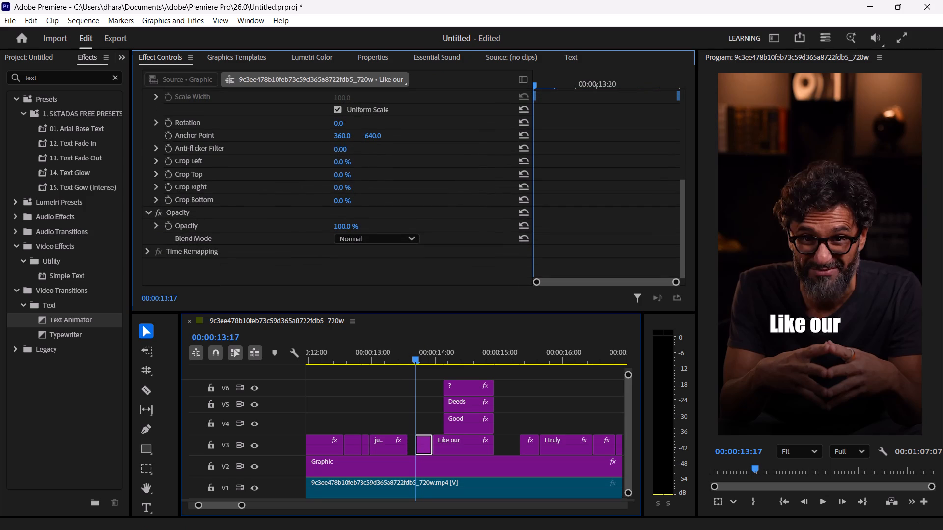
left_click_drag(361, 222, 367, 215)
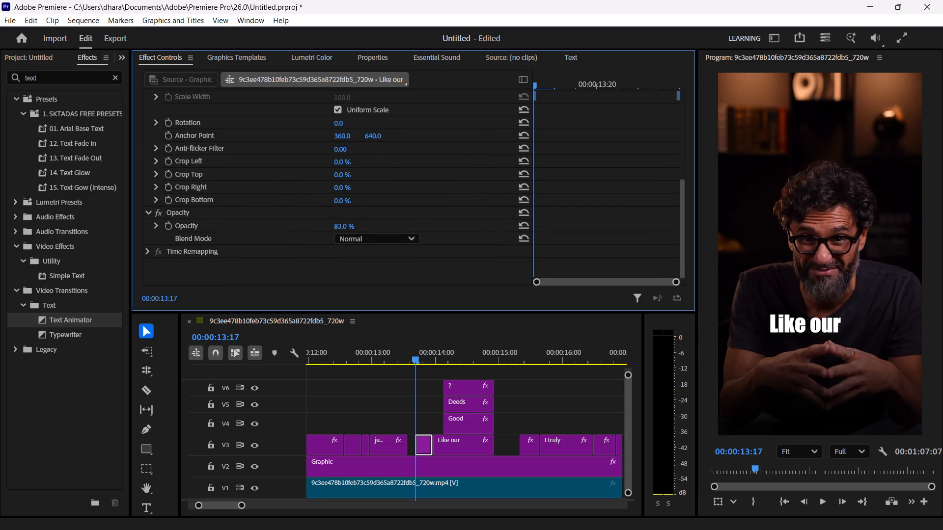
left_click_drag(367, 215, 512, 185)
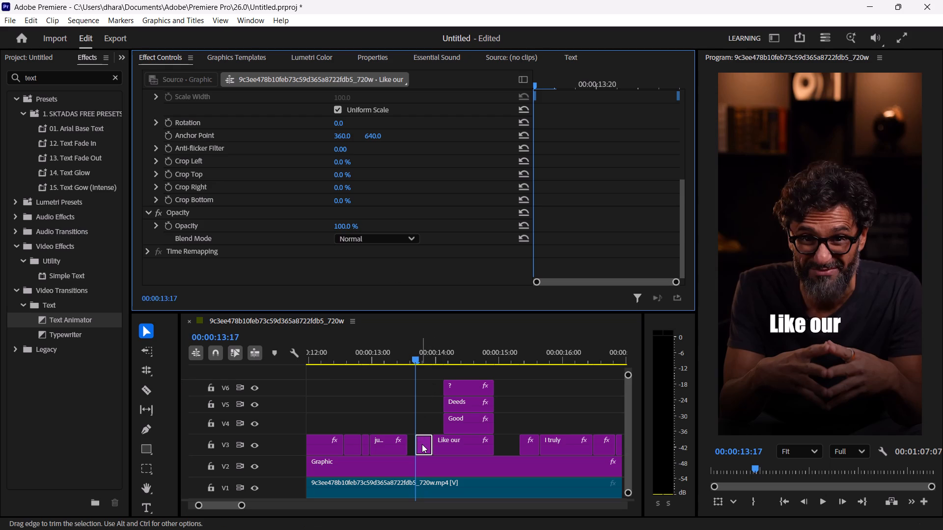
Move the second "Like our" piece and the "Good", "Deeds" and "?" caption clips up one track each, keeping their timing.
left_click(422, 444)
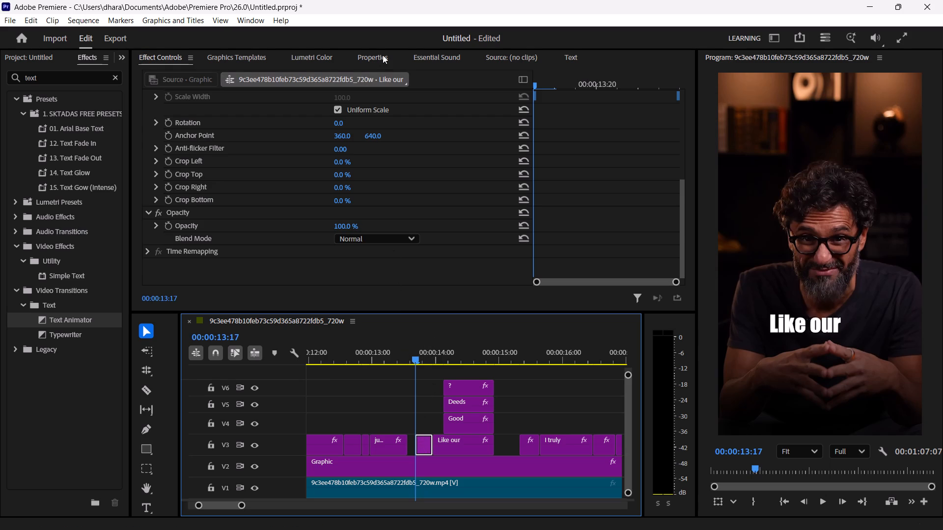
left_click(383, 55)
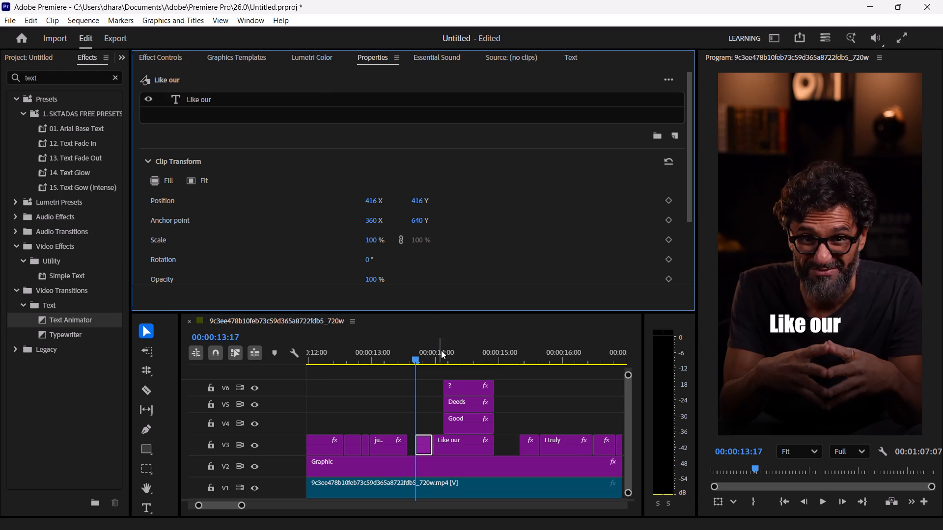
left_click_drag(504, 390, 507, 444)
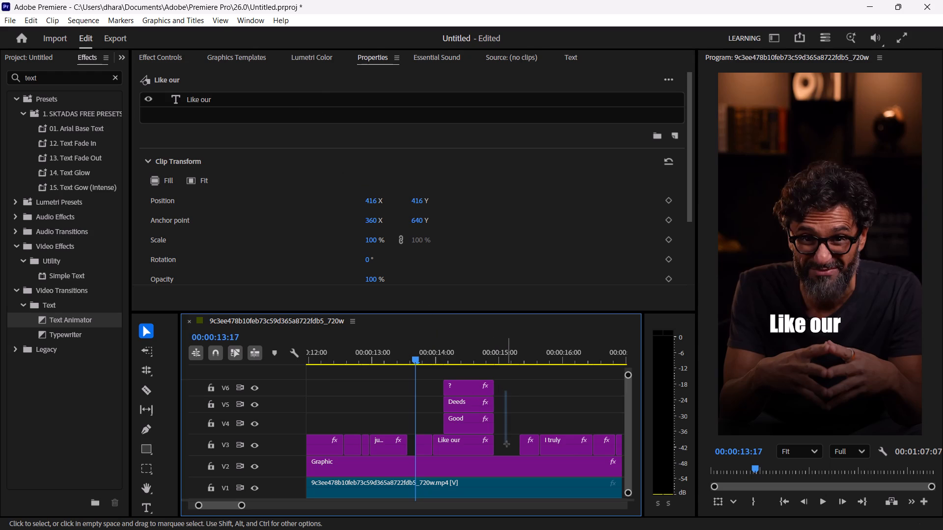
left_click_drag(507, 444, 485, 452)
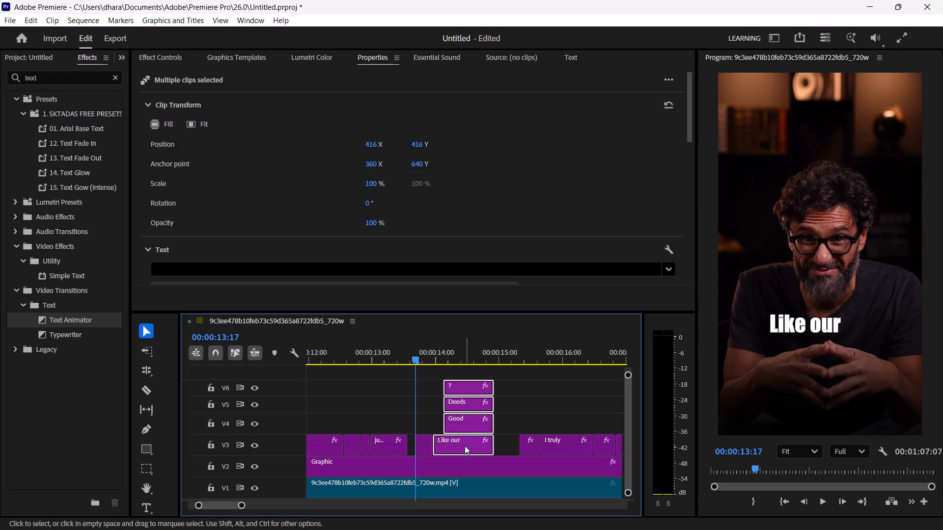
left_click_drag(465, 446, 465, 429)
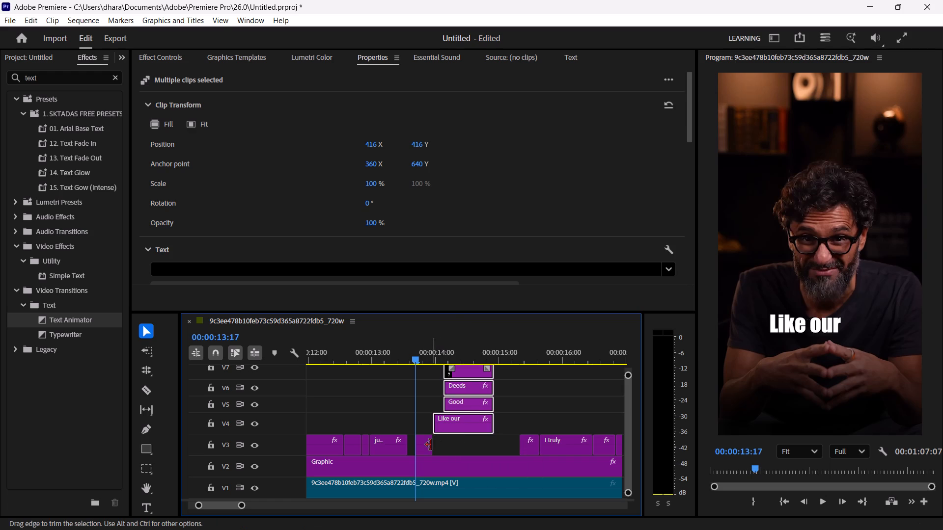
Extend the first "Like our" piece on V3 to 00:00:14:22, level with the end of the stacked captions.
left_click_drag(431, 445, 460, 443)
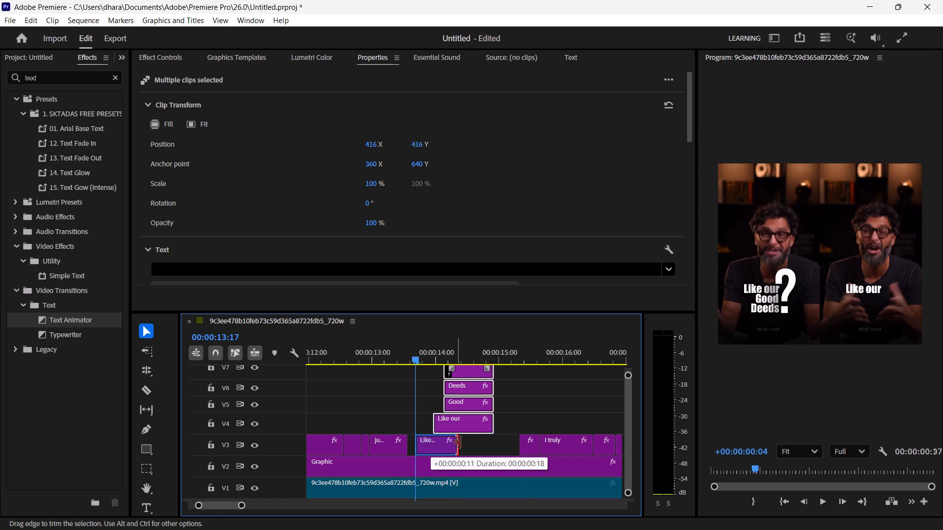
left_click_drag(460, 443, 493, 441)
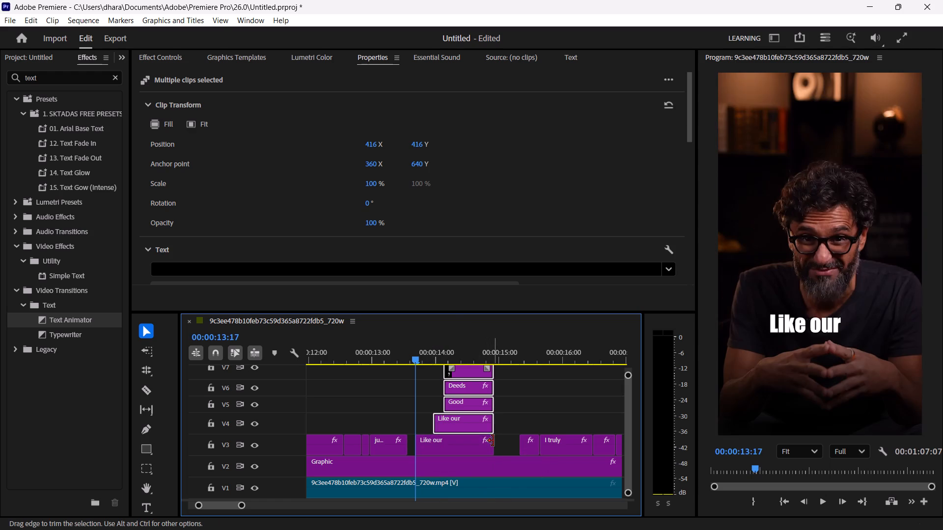
Step frame by frame through the overlapping "Like our" captions between 00:00:13:17 and 00:00:14:00, stopping at 00:00:13:24, to check the word timing.
key("Right")
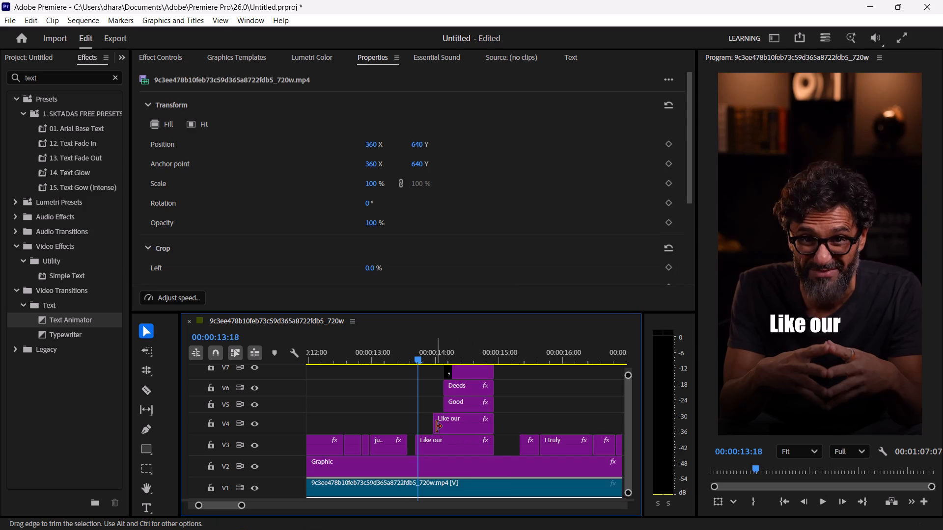
key("Right")
key("Right")
key("Right")
key("Right")
key("Right")
key("Right")
key("Right")
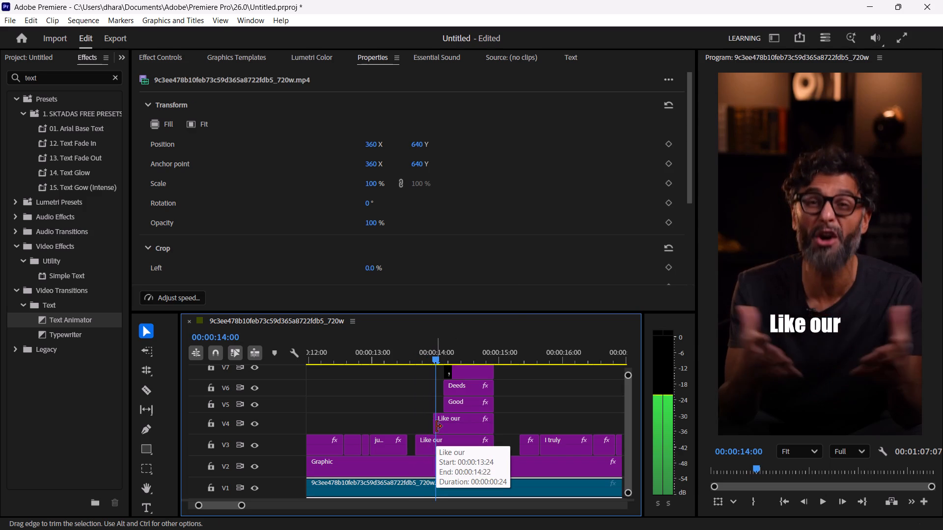
key("Left")
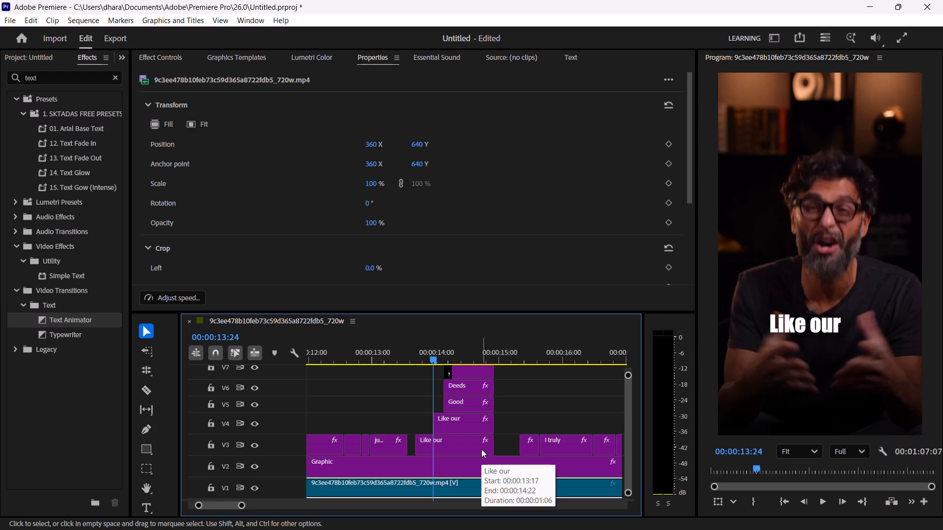
left_click(454, 447)
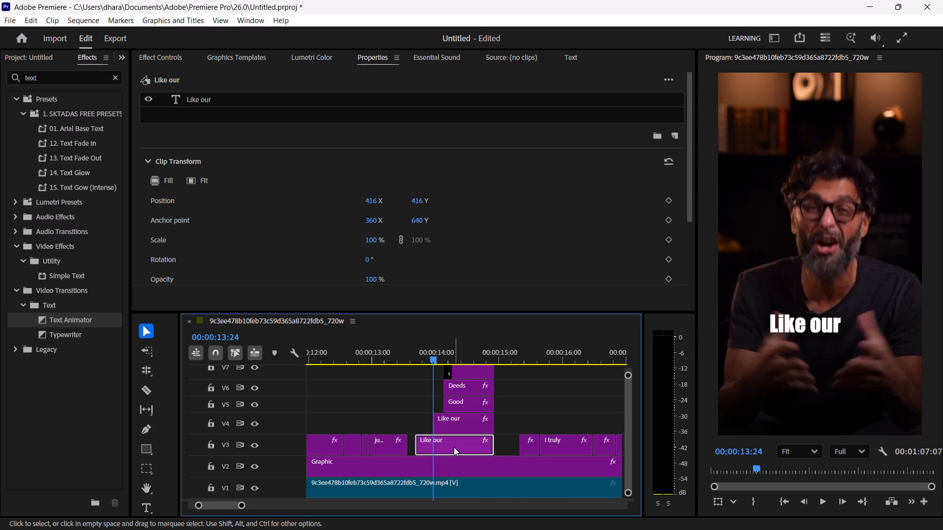
left_click(417, 350)
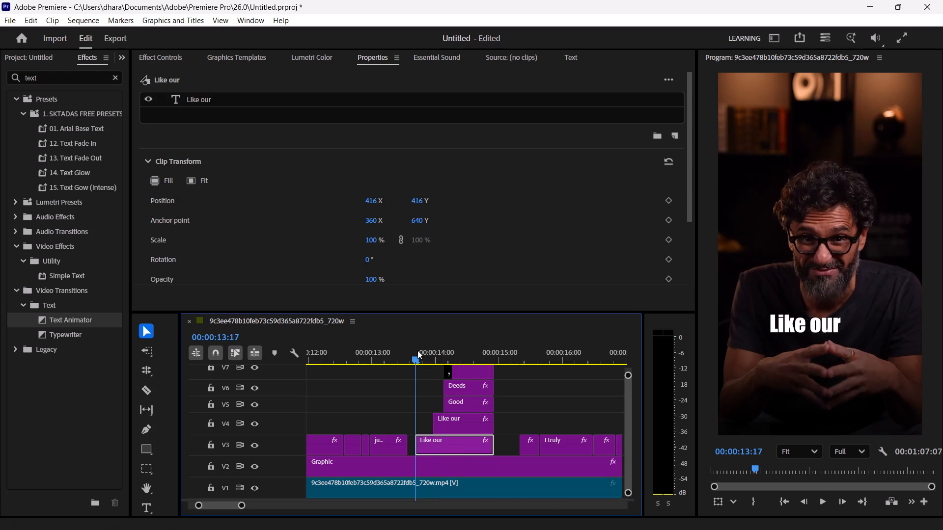
key("Right")
key("Right")
key("Right")
key("Right")
key("Right")
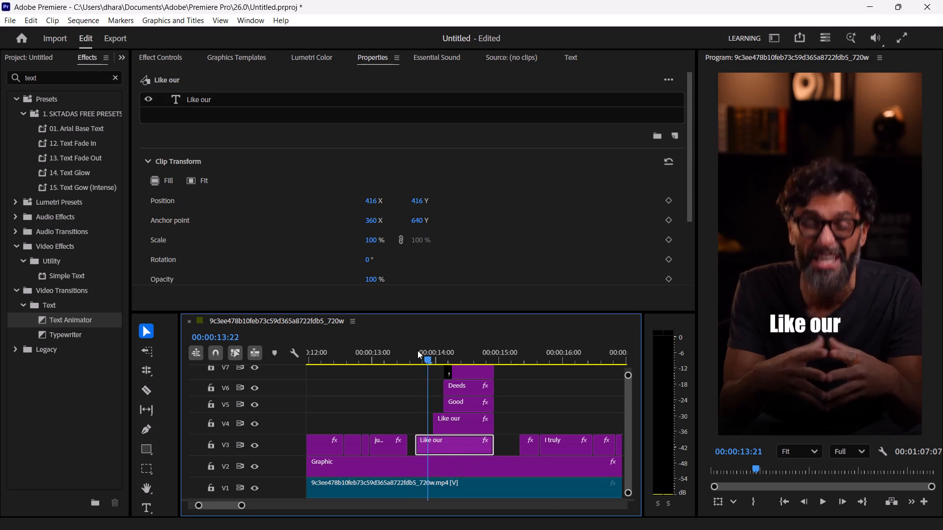
key("Right")
key("Right")
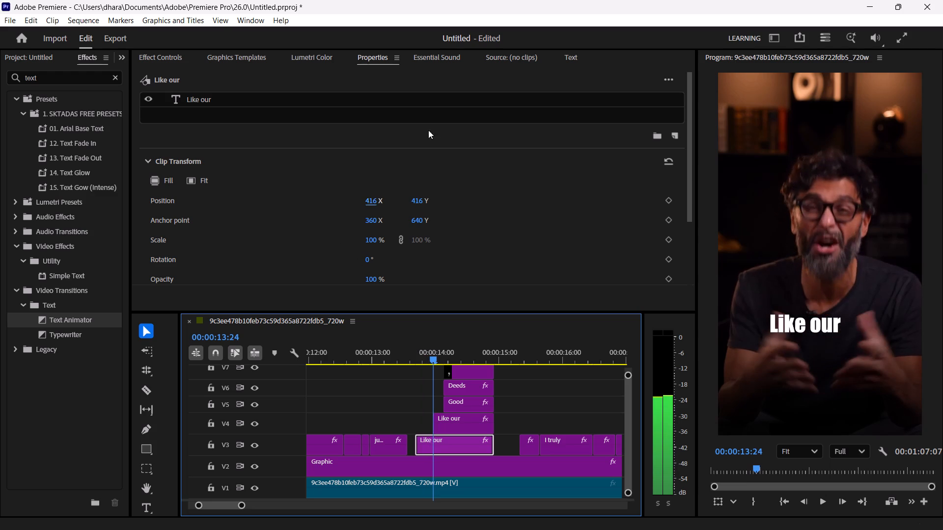
Remove "our" from the V4 "Like our" caption so its text reads "Like".
left_click(787, 327)
double_click(787, 327)
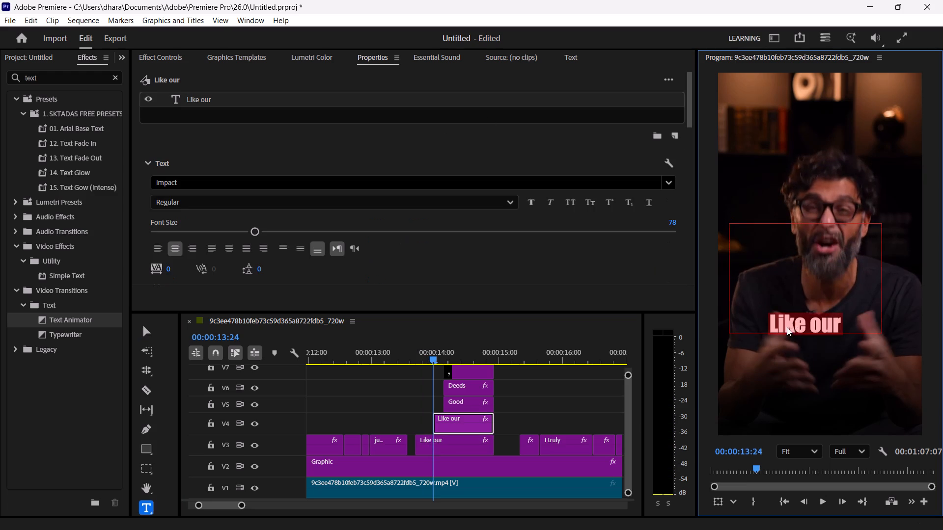
left_click(838, 327)
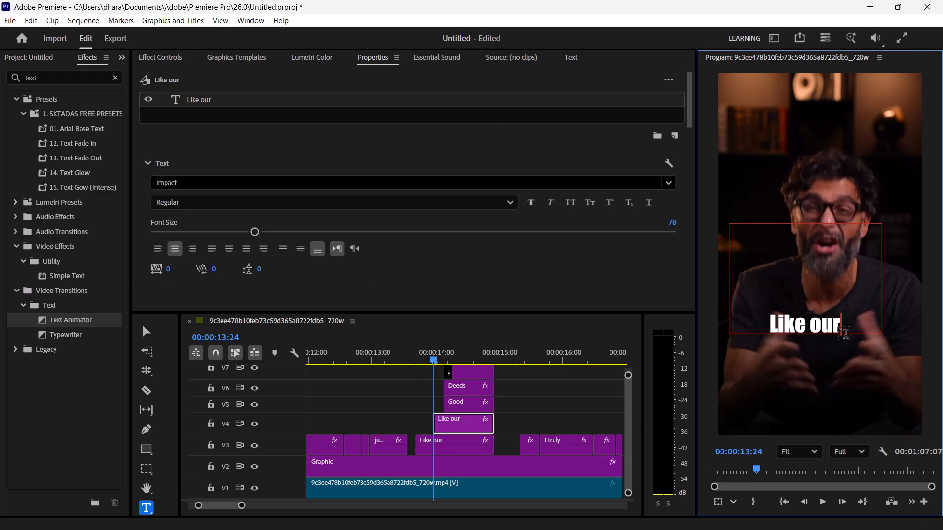
key("BackSpace")
key("BackSpace")
key("BackSpace")
key("BackSpace")
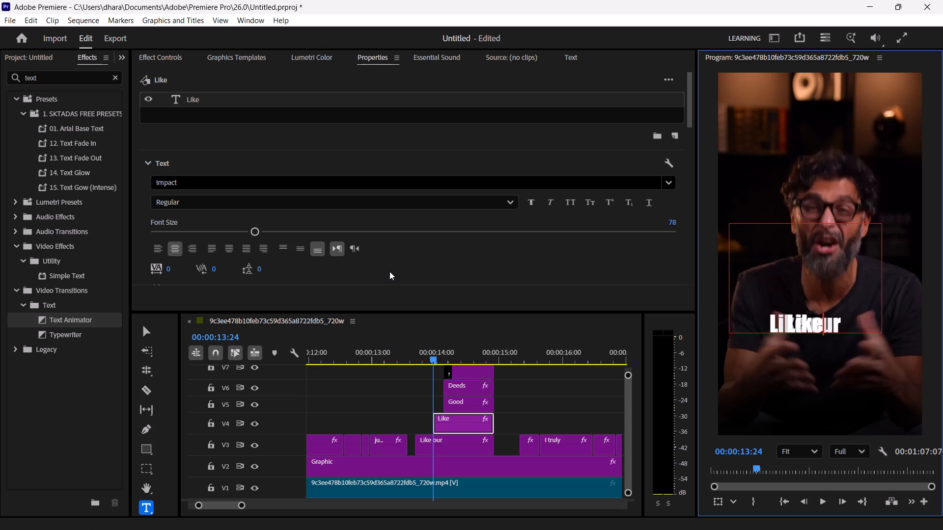
Shift the V4 "Like" caption sideways to X position -80 so it lines up over "Like" in the V3 "Like our" caption.
scroll(389, 266, "down", 2)
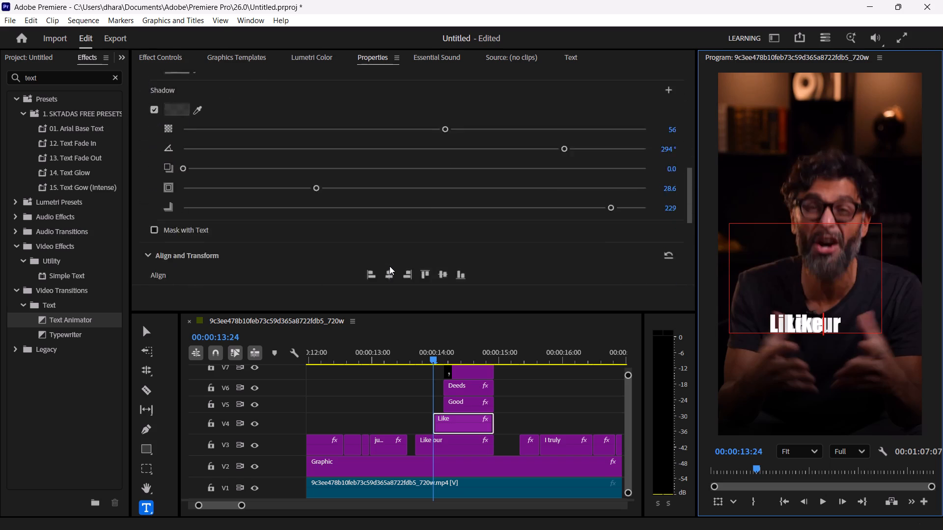
scroll(389, 266, "down", 1)
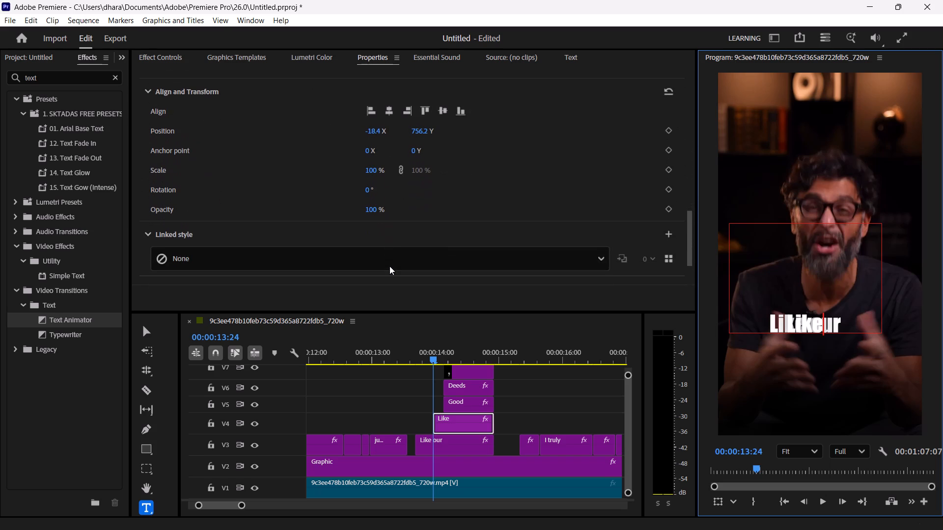
left_click_drag(375, 134, 356, 134)
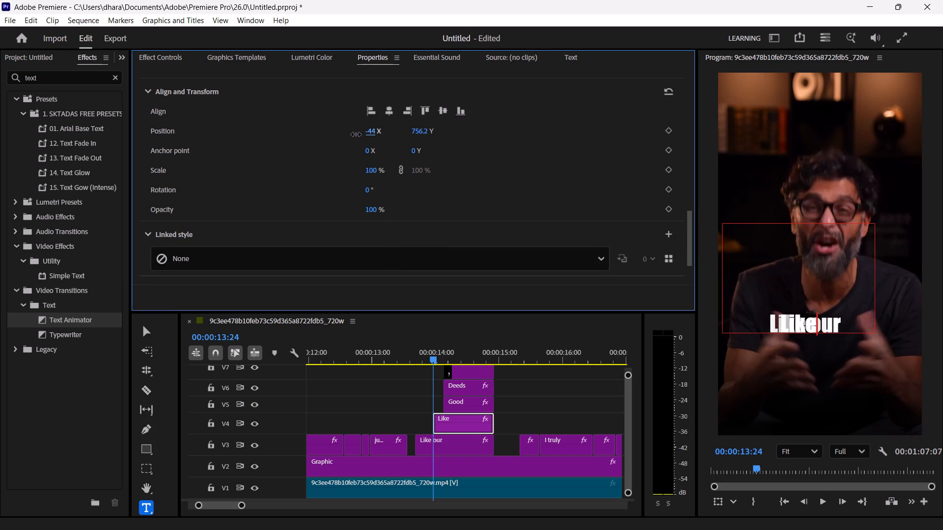
left_click_drag(356, 134, 343, 134)
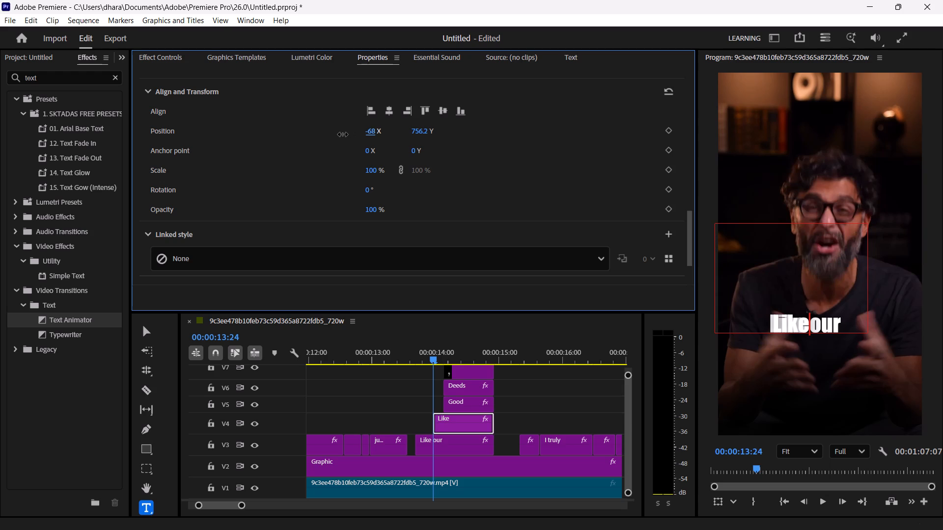
left_click_drag(343, 134, 342, 134)
left_click_drag(342, 134, 339, 135)
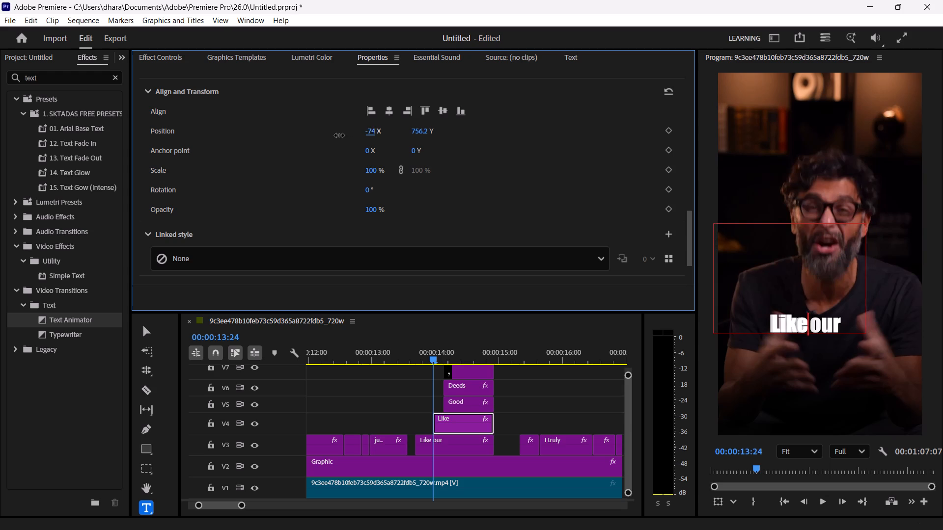
left_click_drag(339, 135, 339, 137)
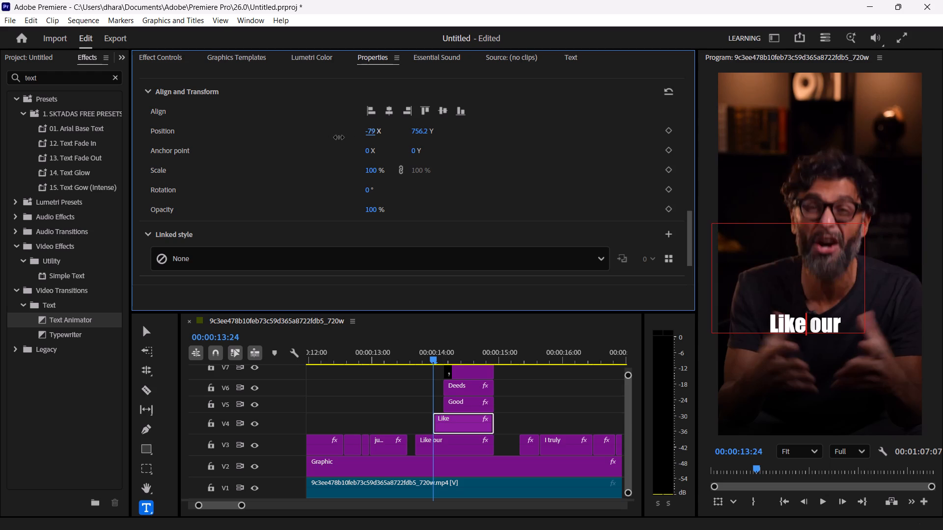
left_click_drag(339, 137, 339, 140)
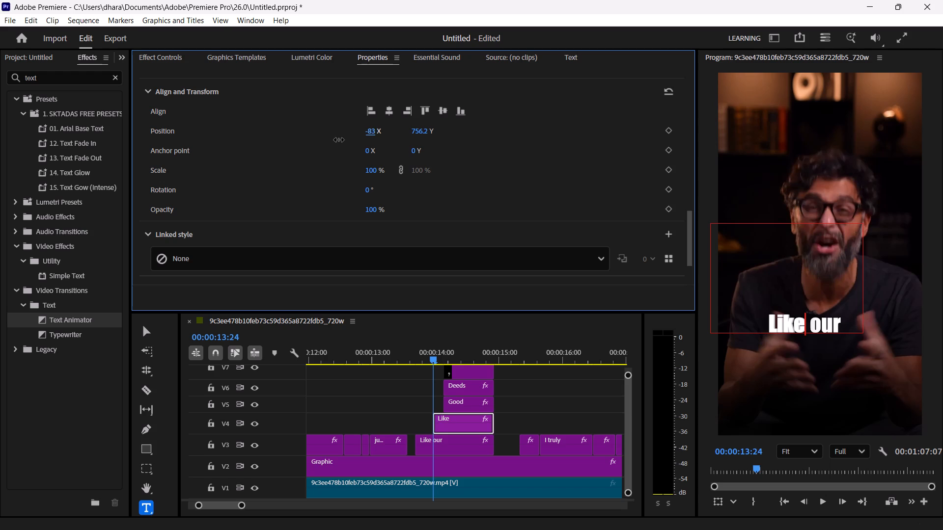
left_click_drag(339, 140, 340, 140)
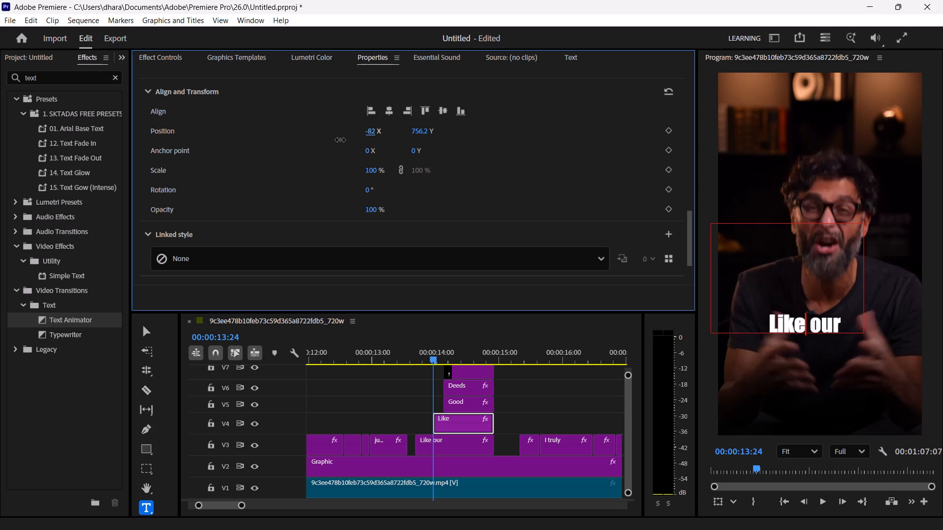
left_click_drag(340, 140, 342, 140)
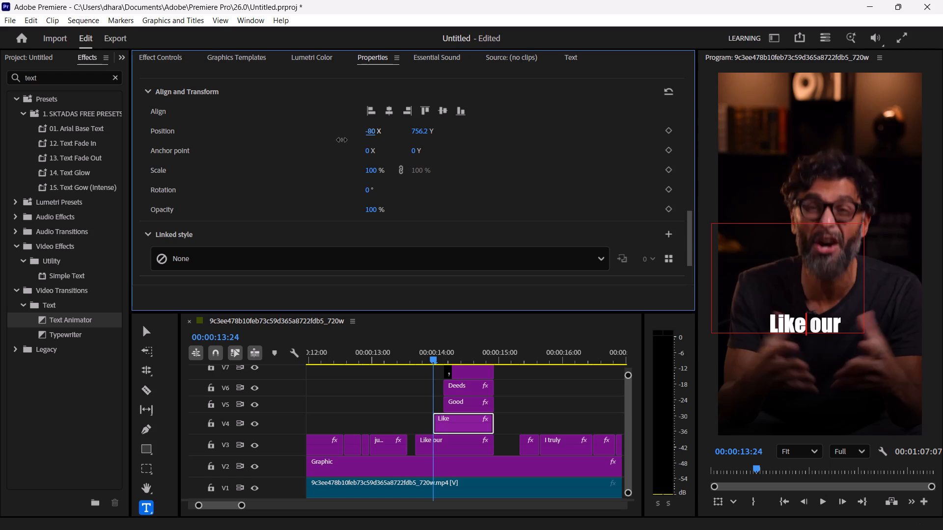
left_click_drag(342, 140, 342, 141)
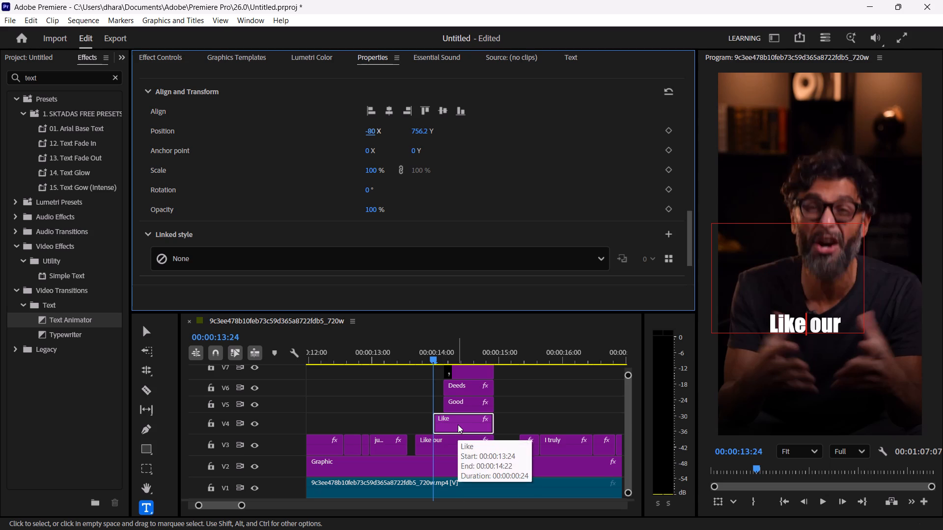
Try to delete a character at the end of the V4 "Like" caption's text.
scroll(459, 221, "up", 3)
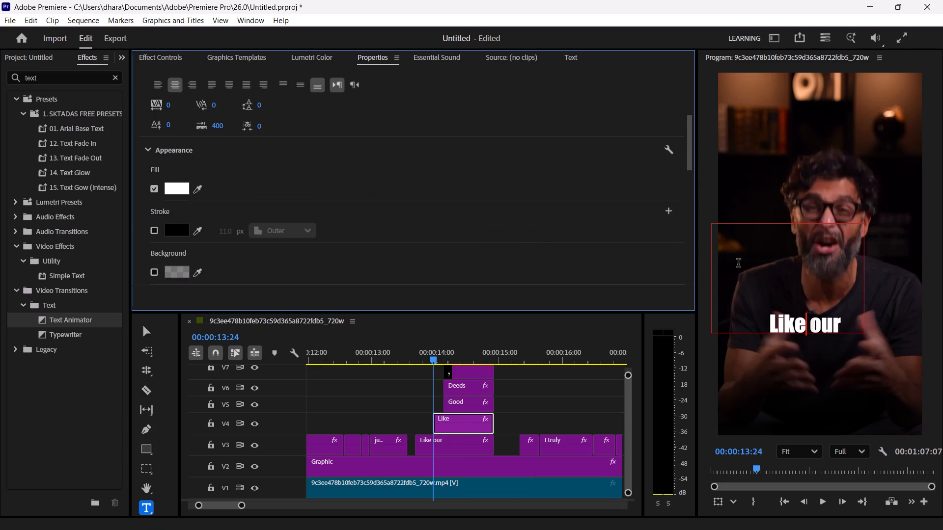
key("BackSpace")
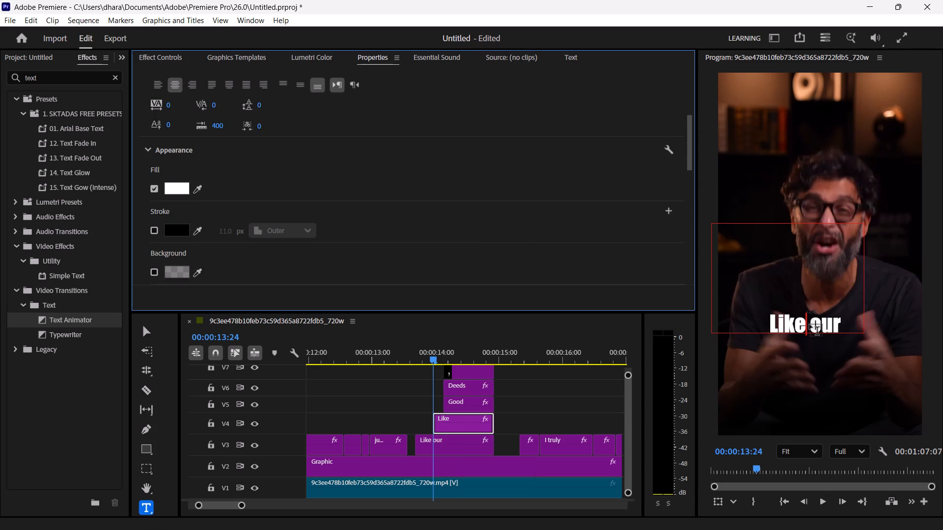
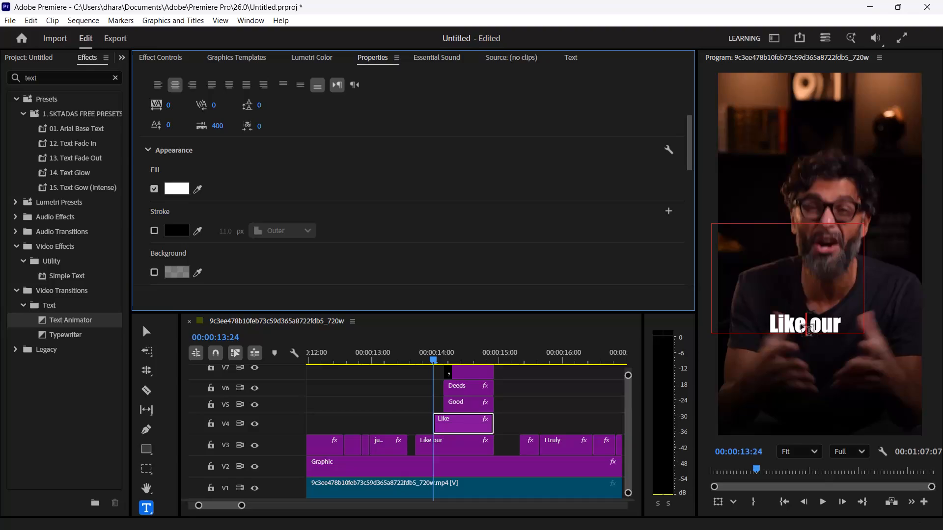
Replace the text "Like" in the V4 caption with "Our".
left_click(799, 323)
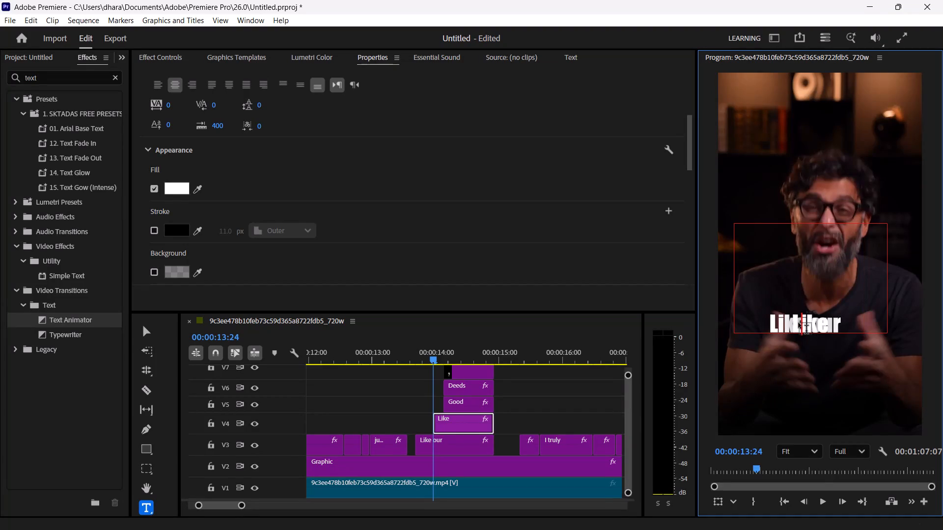
key("BackSpace")
key("Delete")
key("Delete")
key("Delete")
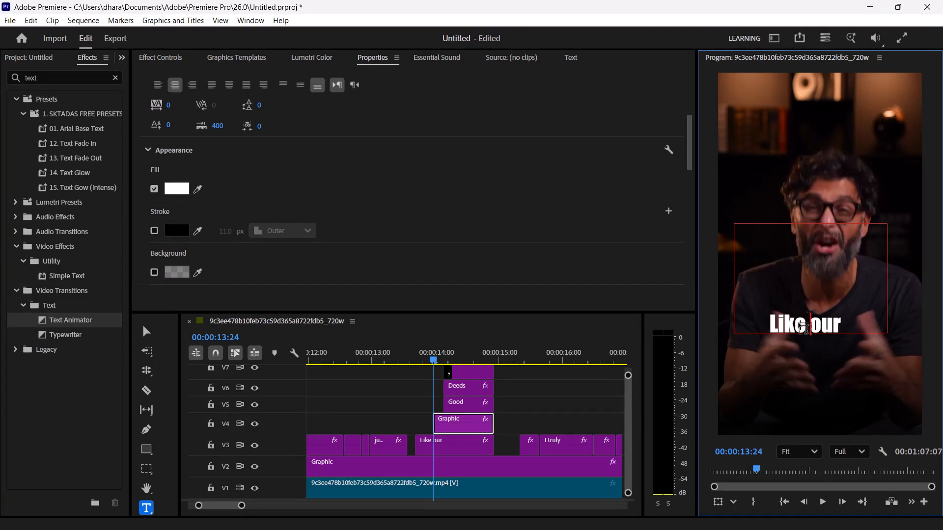
type("Our")
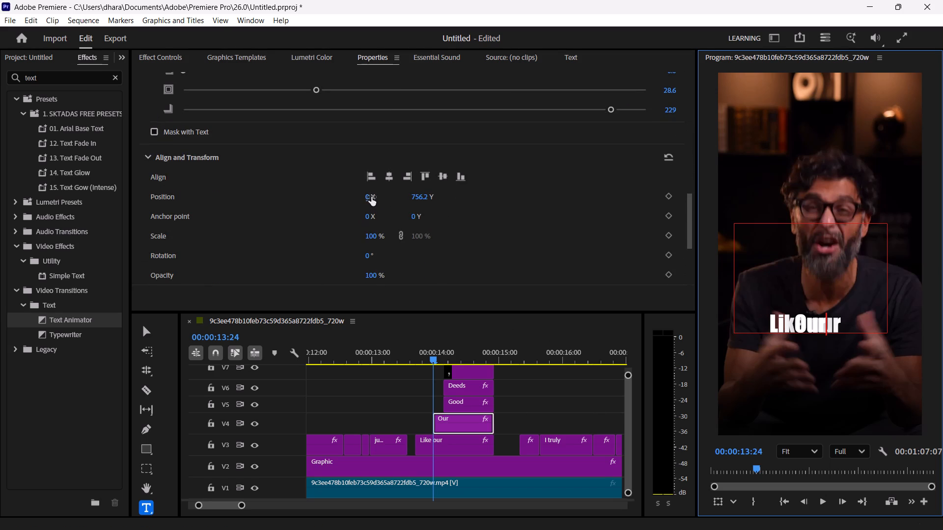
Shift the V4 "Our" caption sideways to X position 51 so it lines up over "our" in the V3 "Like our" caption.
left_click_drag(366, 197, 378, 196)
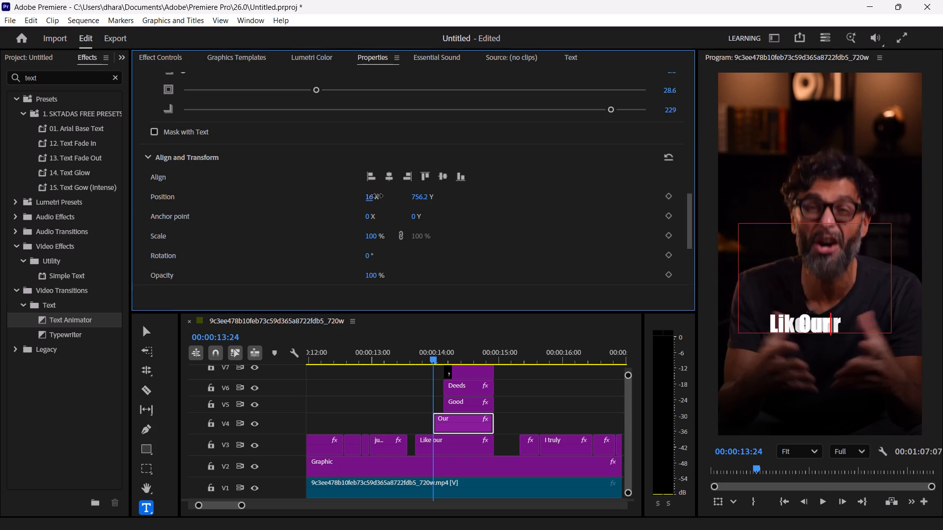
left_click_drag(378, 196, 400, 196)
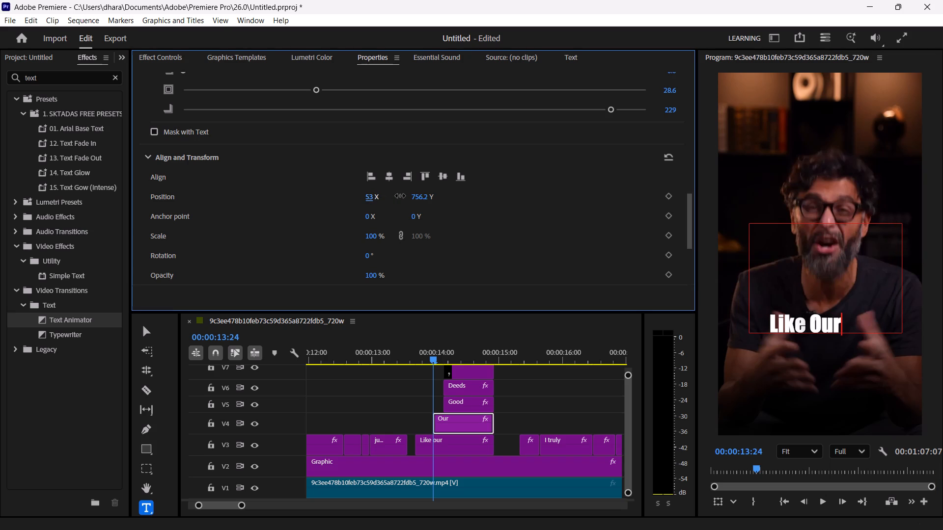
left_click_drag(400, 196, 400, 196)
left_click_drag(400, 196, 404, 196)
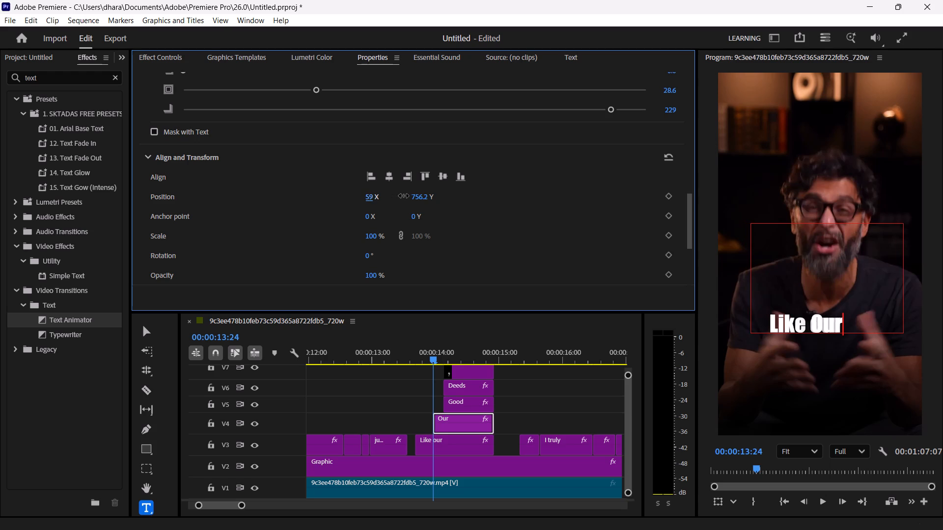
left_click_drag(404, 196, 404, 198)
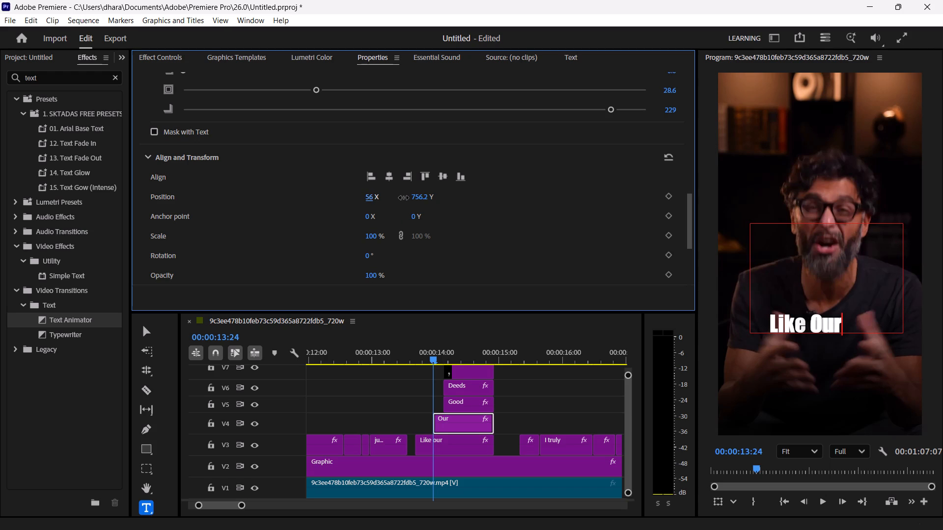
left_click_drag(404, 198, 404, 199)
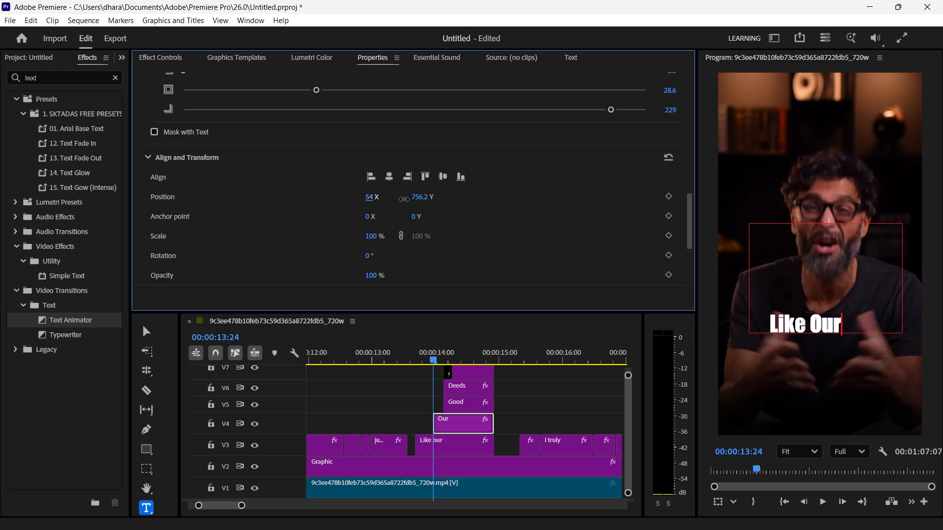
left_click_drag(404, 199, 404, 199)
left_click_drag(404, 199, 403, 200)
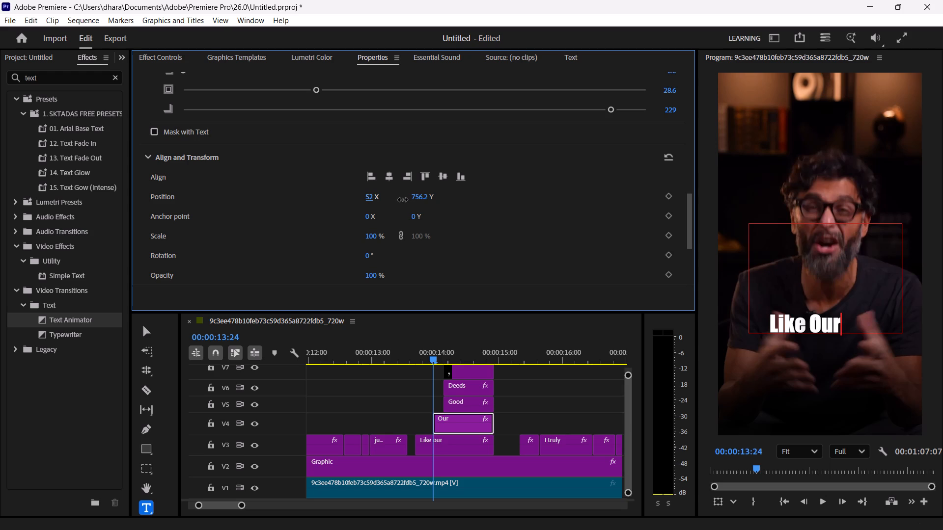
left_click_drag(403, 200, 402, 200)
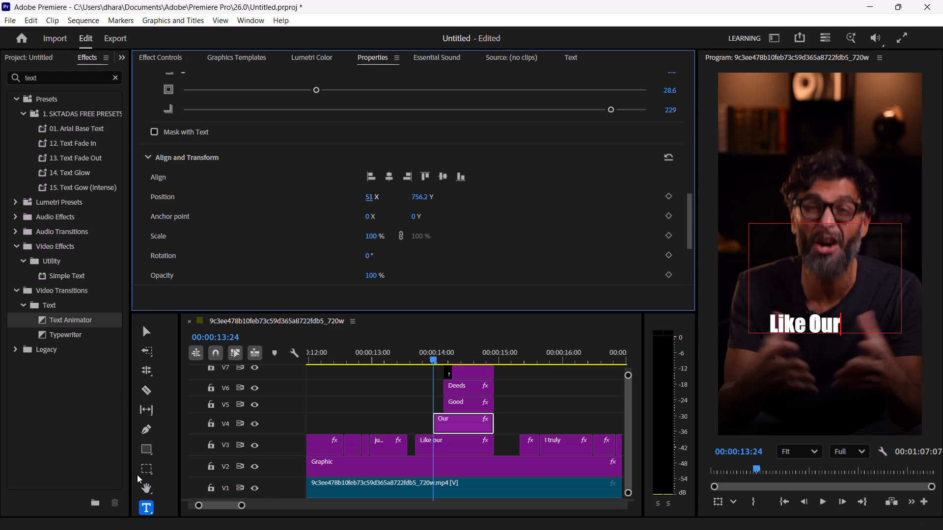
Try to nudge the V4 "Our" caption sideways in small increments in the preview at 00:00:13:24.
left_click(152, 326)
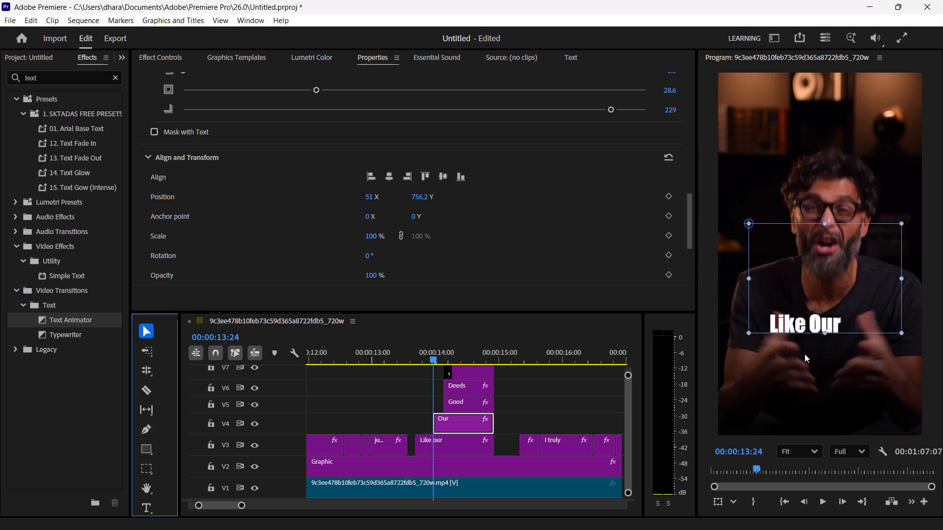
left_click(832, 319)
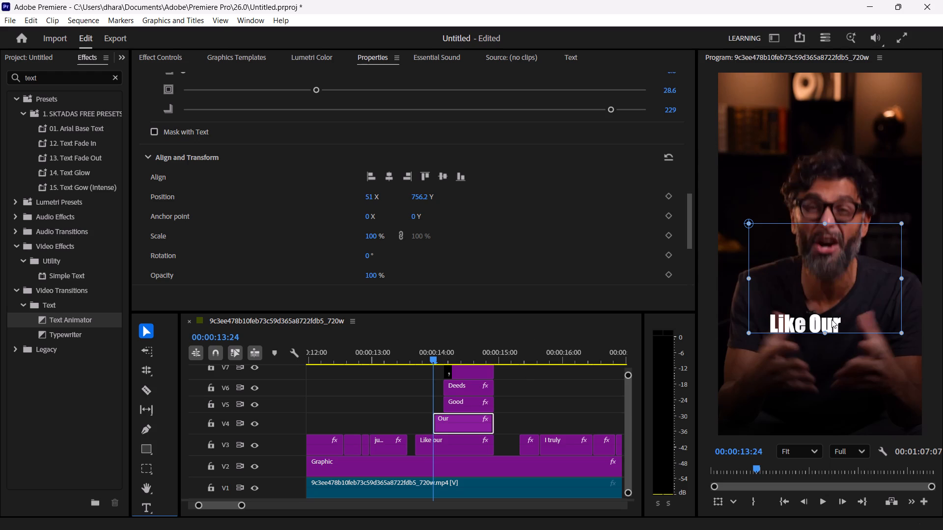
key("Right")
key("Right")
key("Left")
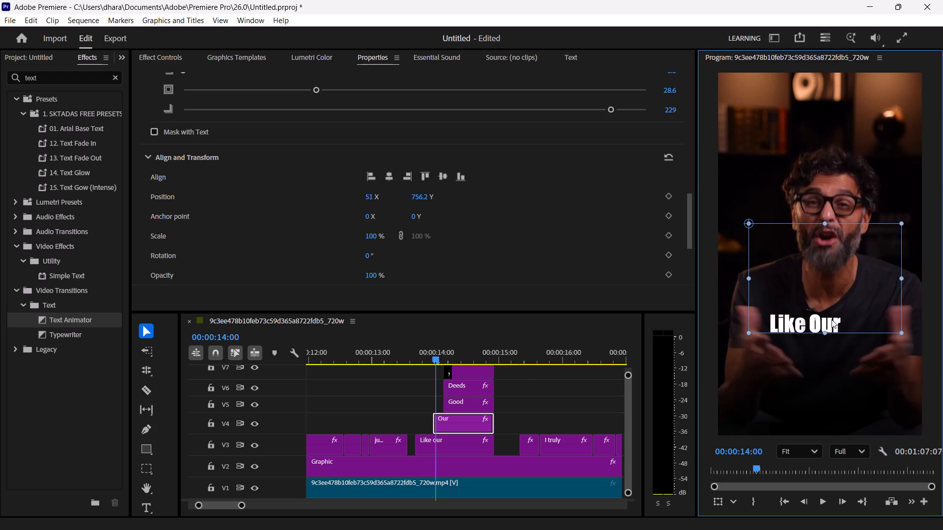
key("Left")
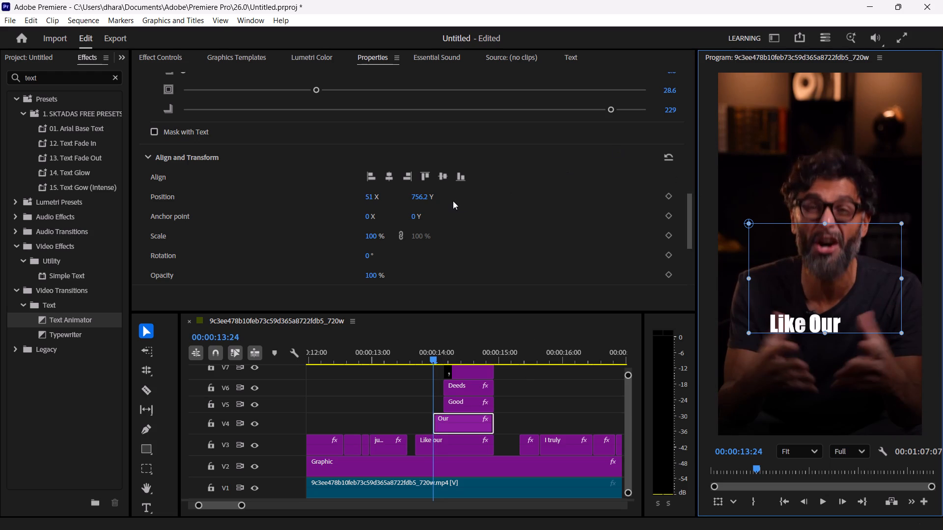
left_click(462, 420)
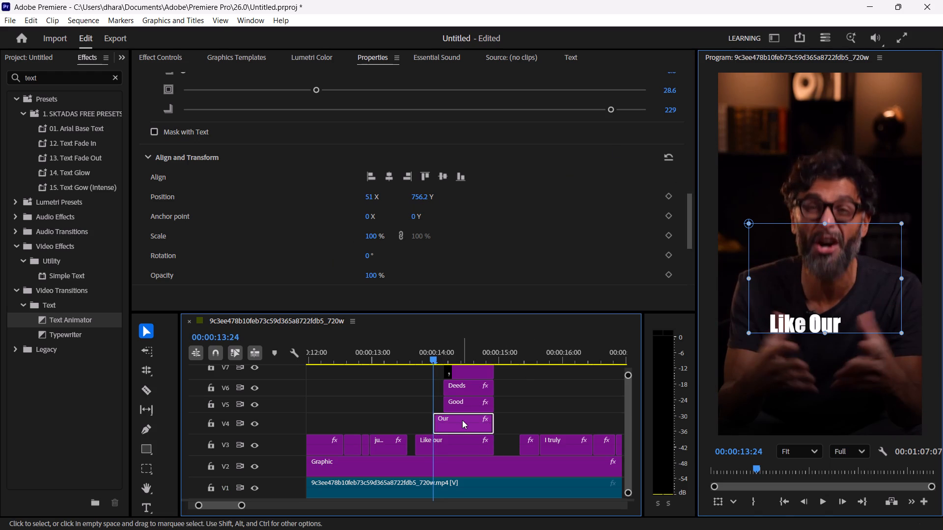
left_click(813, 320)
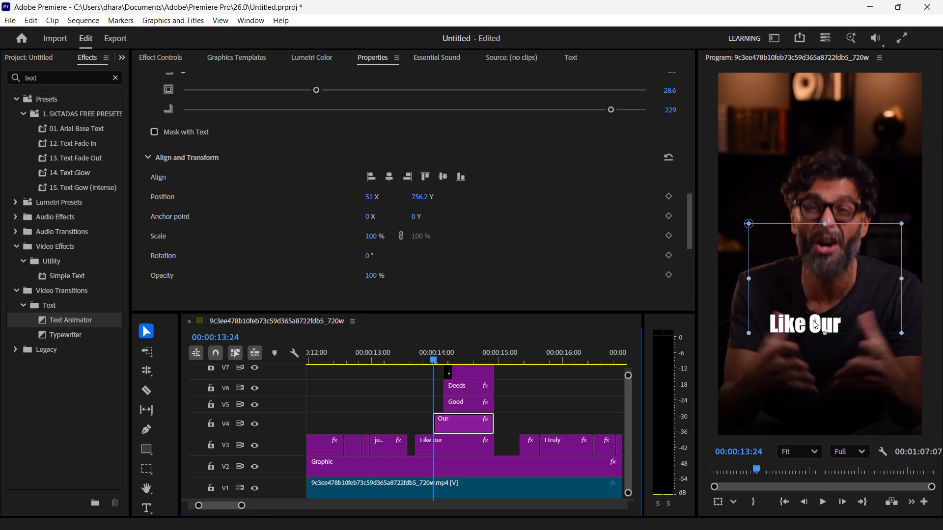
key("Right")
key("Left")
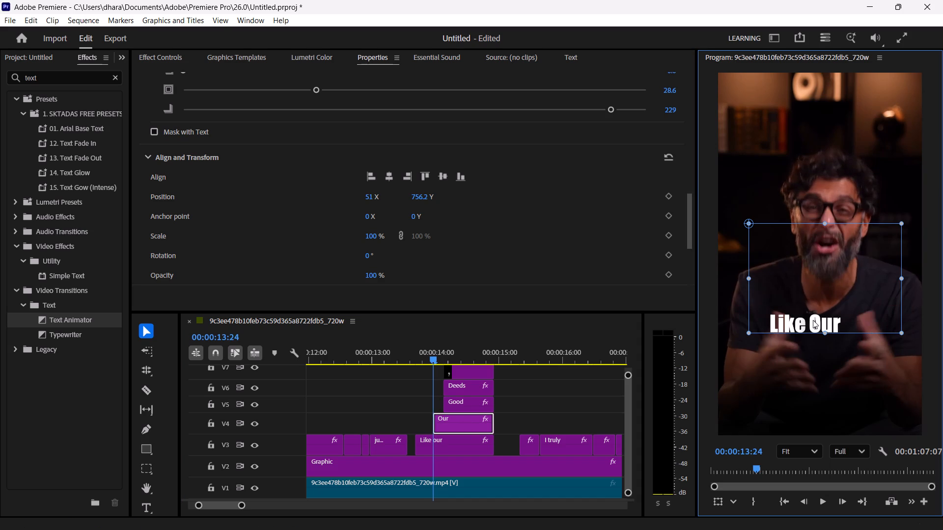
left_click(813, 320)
Step frame by frame around 00:00:13:24 to compare the V4 "Our" caption's alignment with "our" in the V3 caption.
left_click(449, 422)
key("Right")
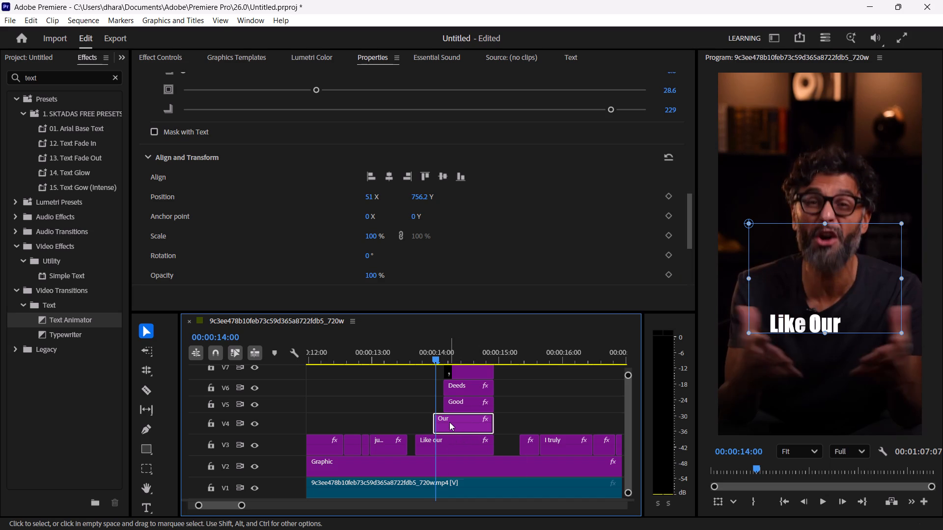
key("Left")
key("Left")
key("Left")
key("Right")
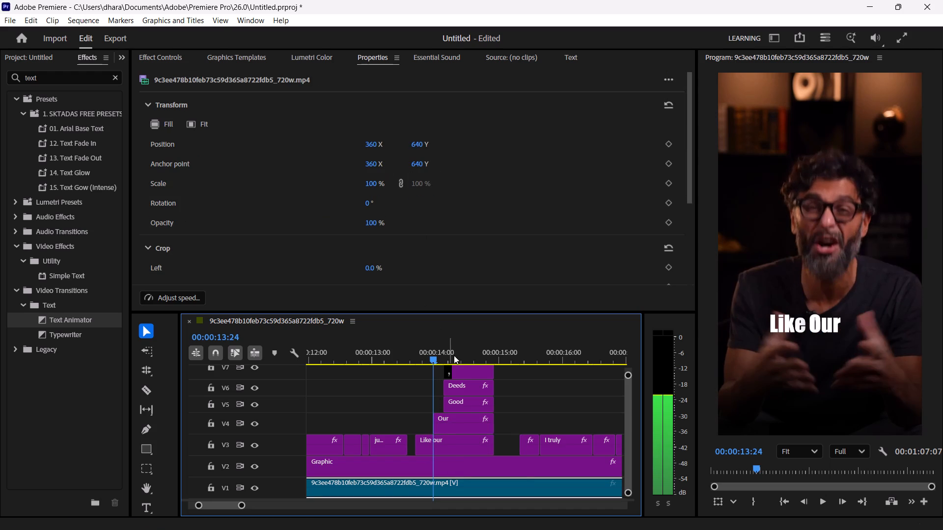
left_click(442, 430)
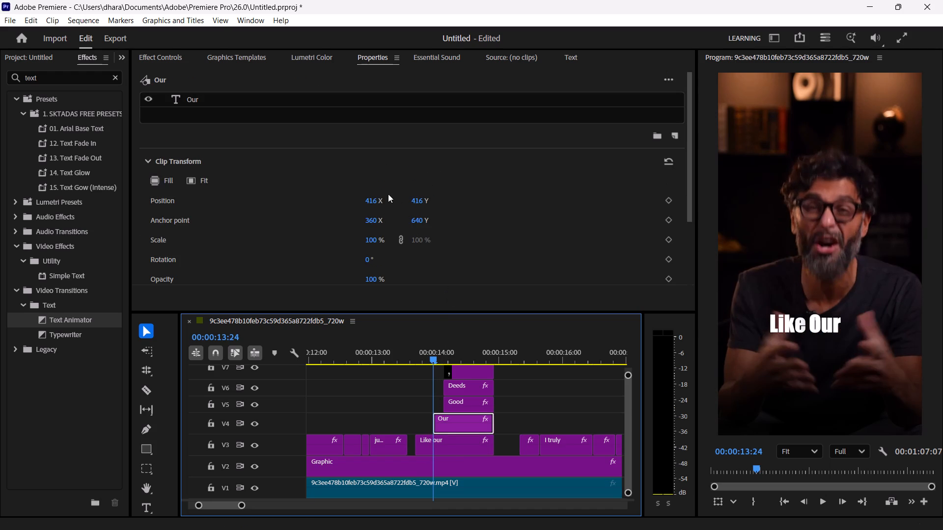
left_click(827, 320)
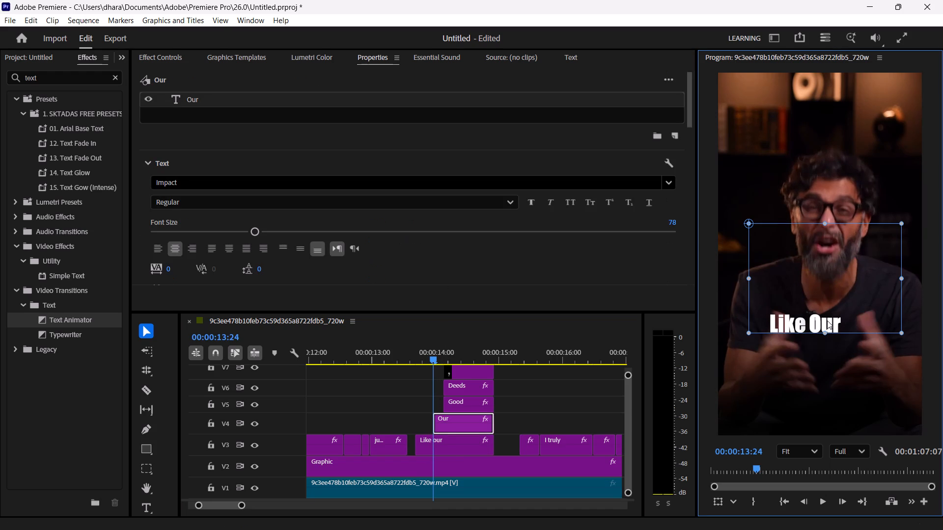
key("Left")
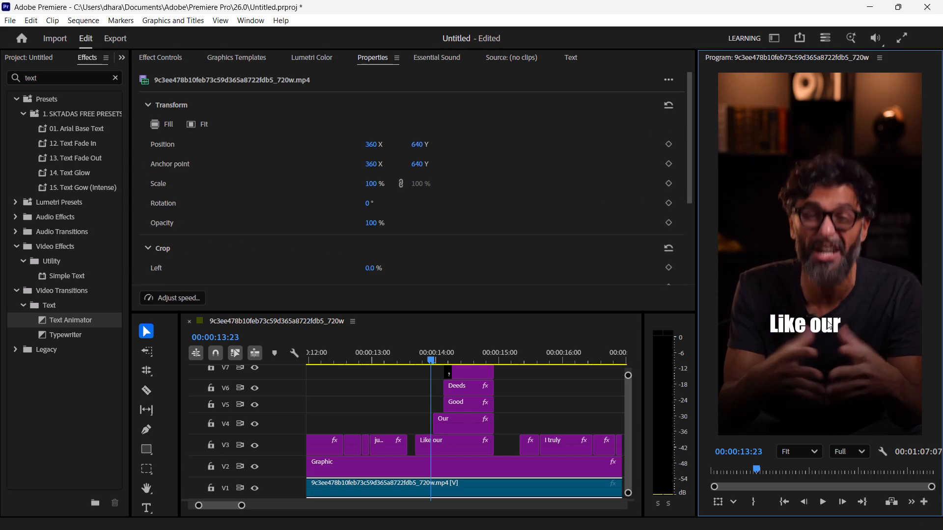
key("Right")
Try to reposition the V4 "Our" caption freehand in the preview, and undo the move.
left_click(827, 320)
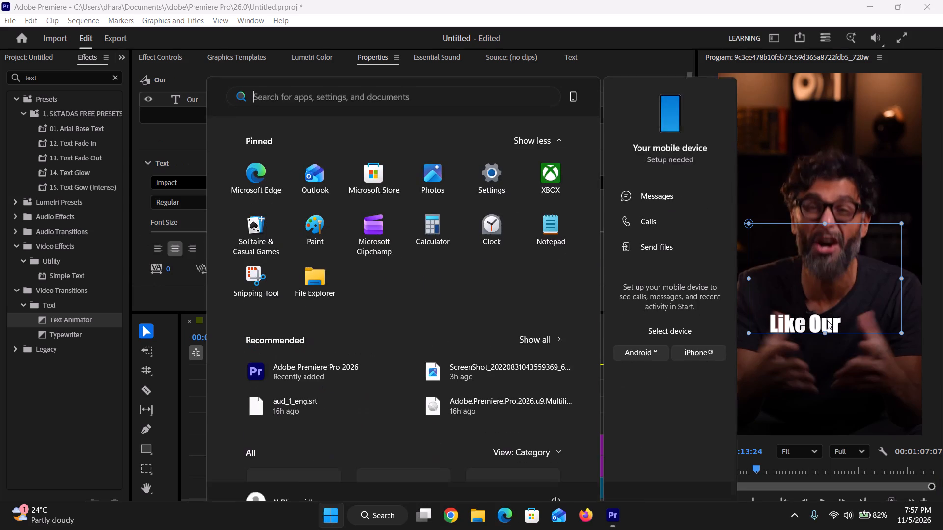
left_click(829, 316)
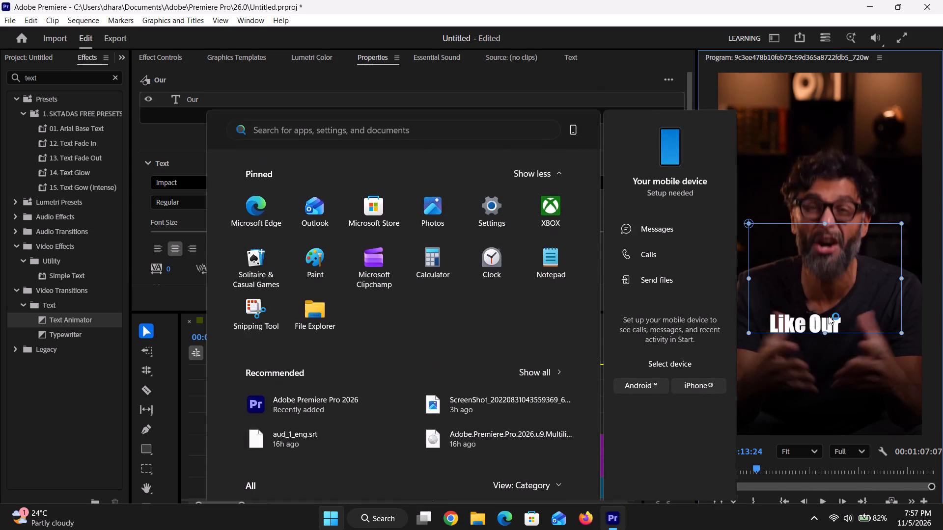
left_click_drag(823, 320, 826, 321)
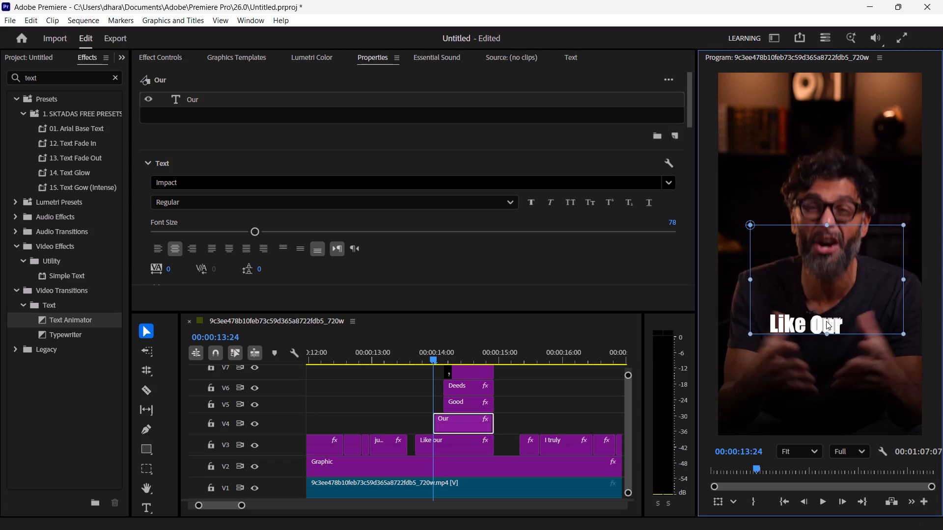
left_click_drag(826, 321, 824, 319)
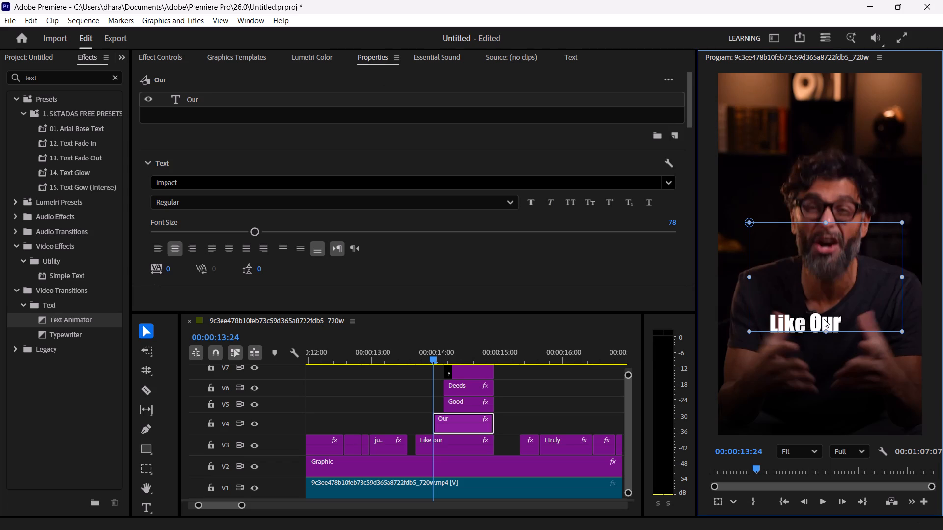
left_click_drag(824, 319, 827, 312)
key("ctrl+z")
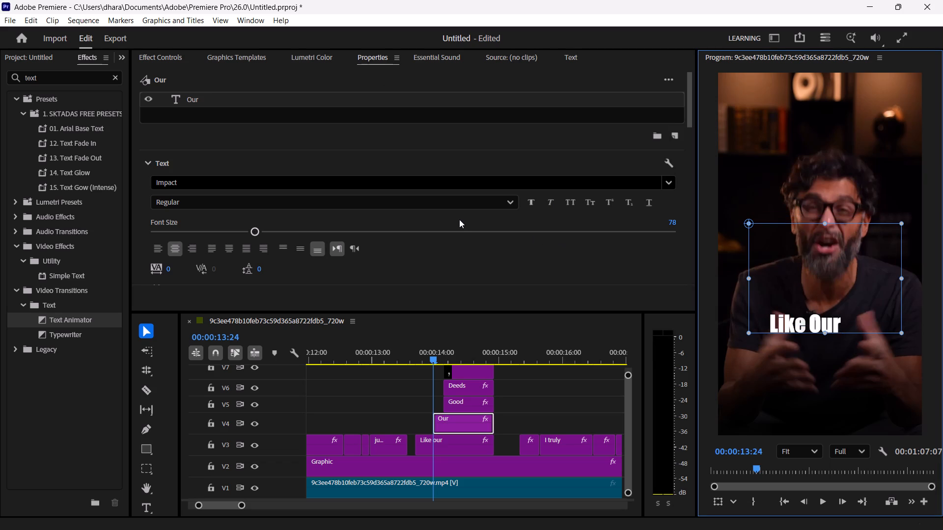
Try several X positions between 49 and 55 for the V4 "Our" caption, and set it to 50.
scroll(459, 219, "down", 1)
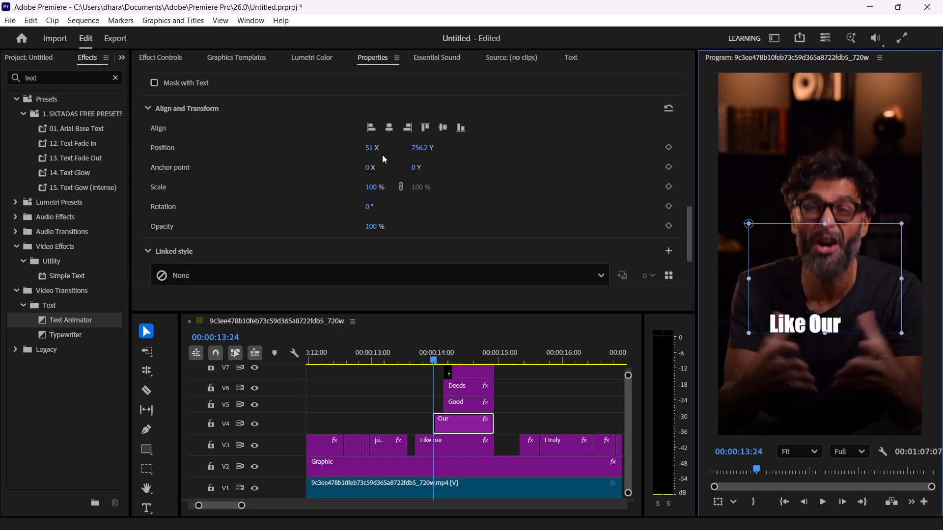
left_click(369, 148)
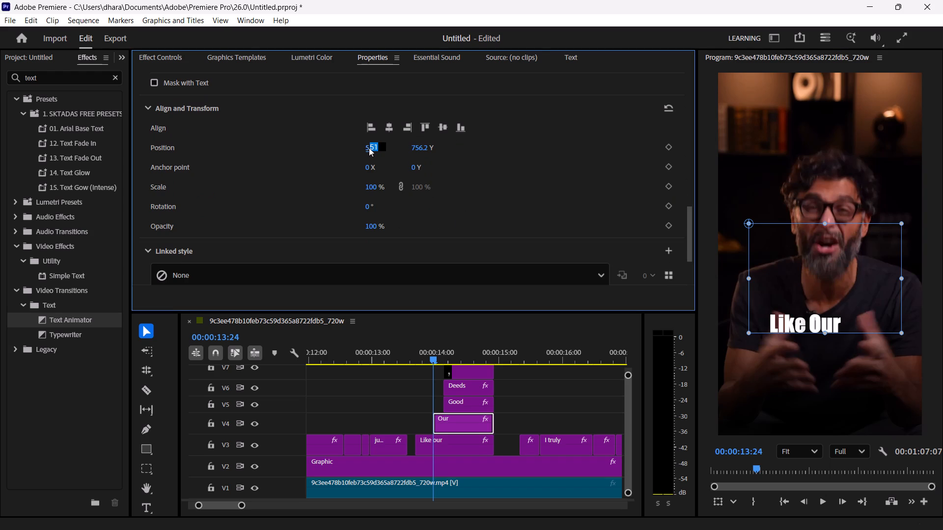
type("52")
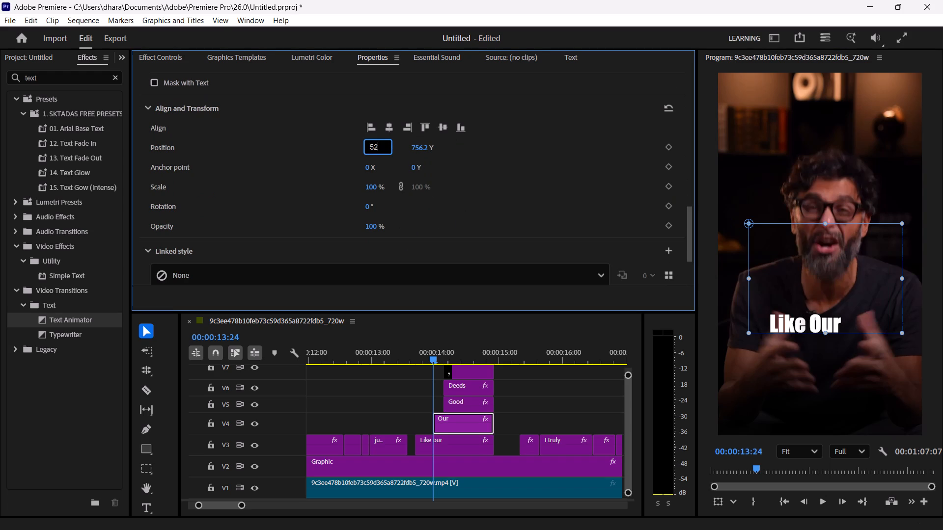
key("BackSpace")
key("3")
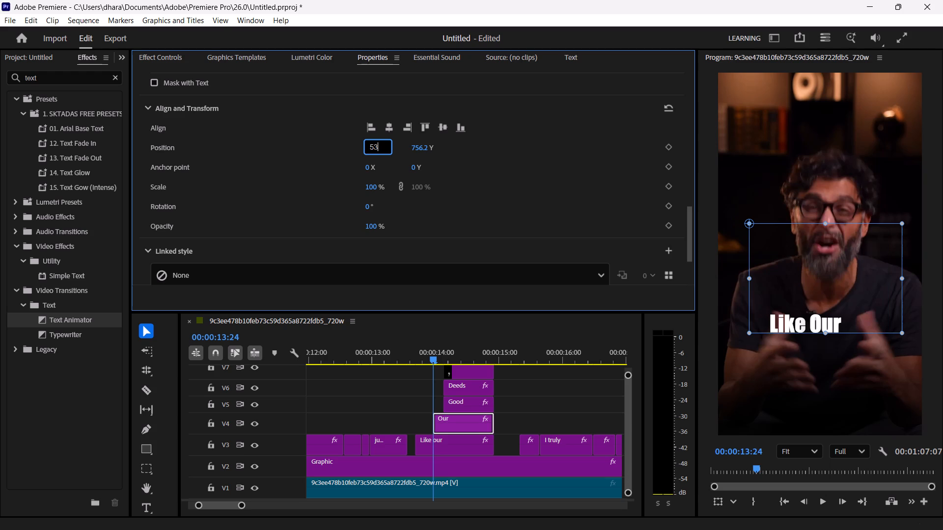
key("BackSpace")
key("4")
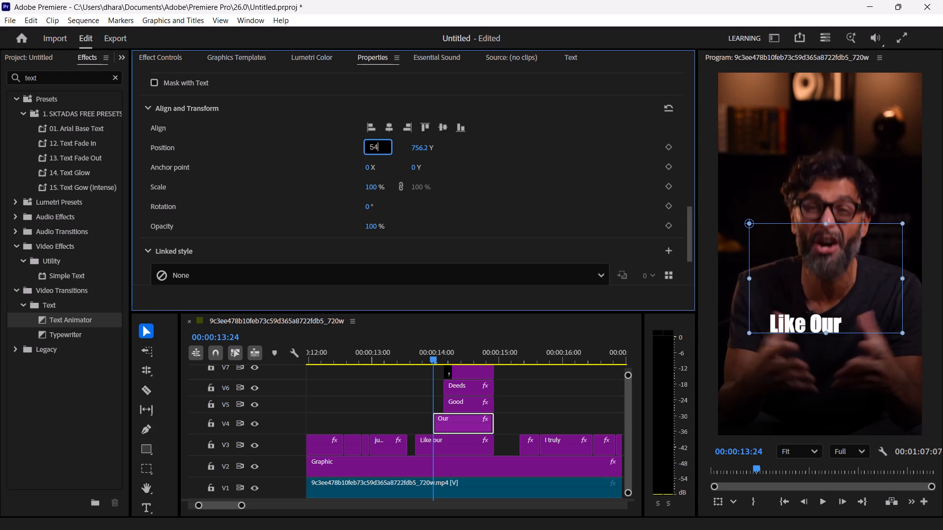
key("BackSpace")
key("5")
key("BackSpace")
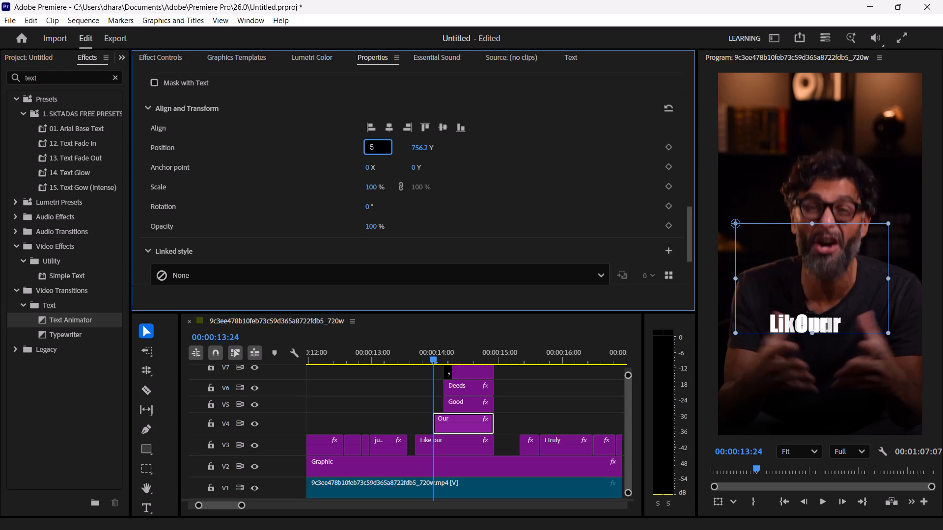
key("BackSpace")
type("49")
key("BackSpace")
key("BackSpace")
type("50")
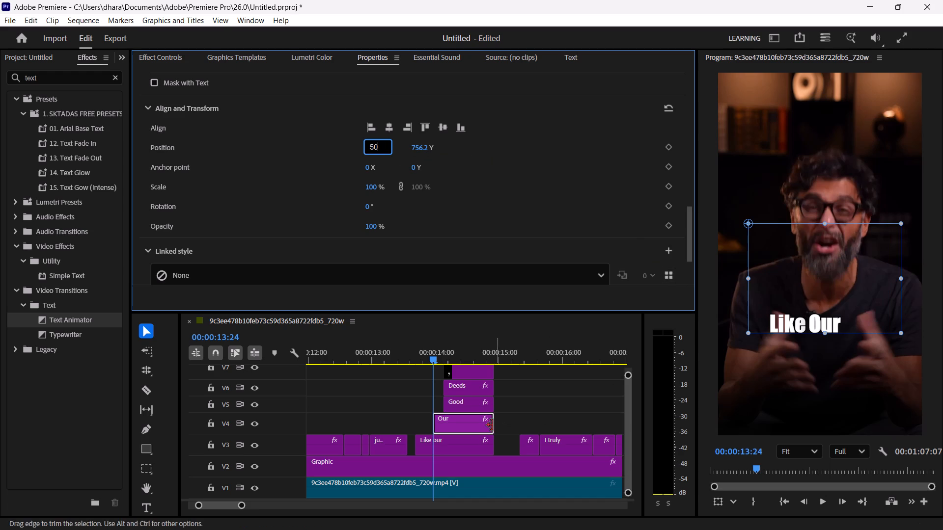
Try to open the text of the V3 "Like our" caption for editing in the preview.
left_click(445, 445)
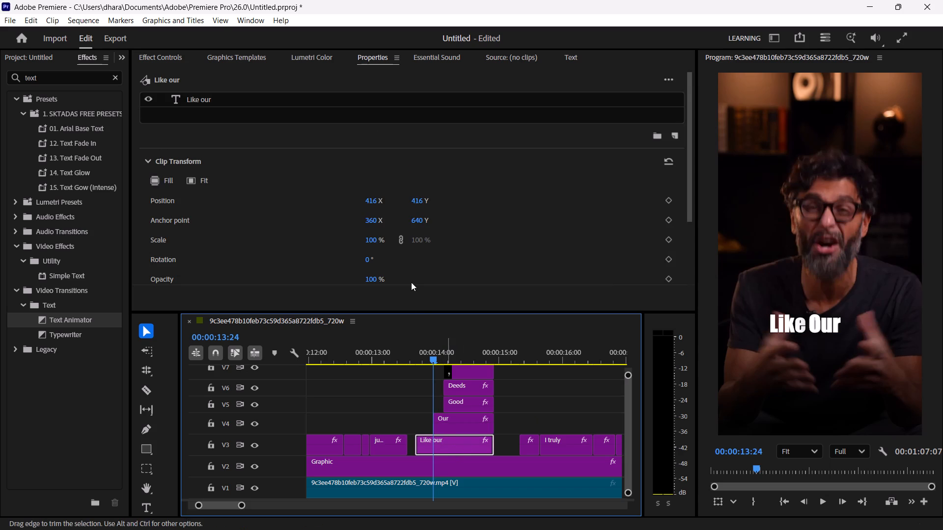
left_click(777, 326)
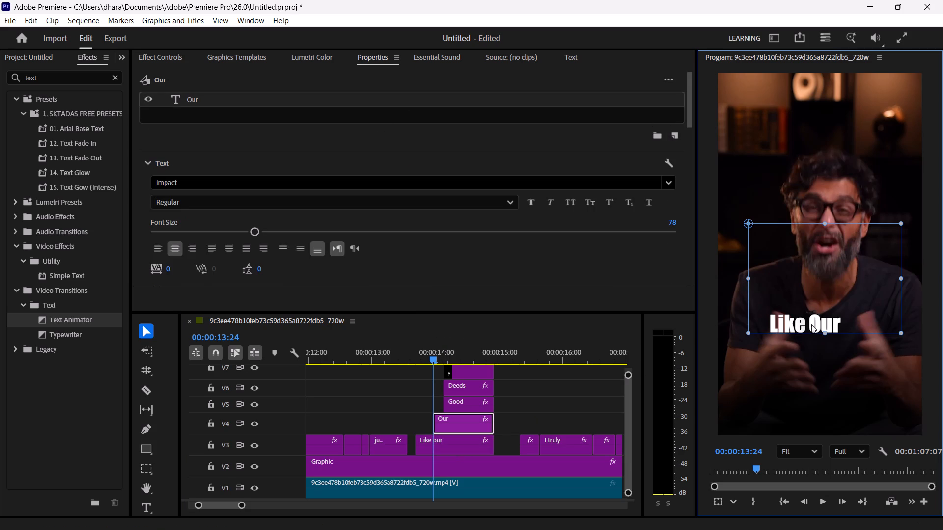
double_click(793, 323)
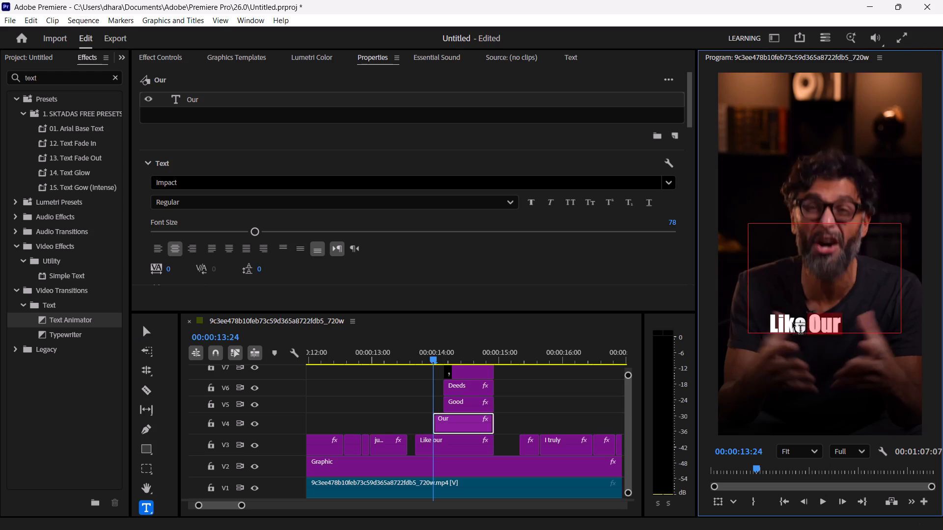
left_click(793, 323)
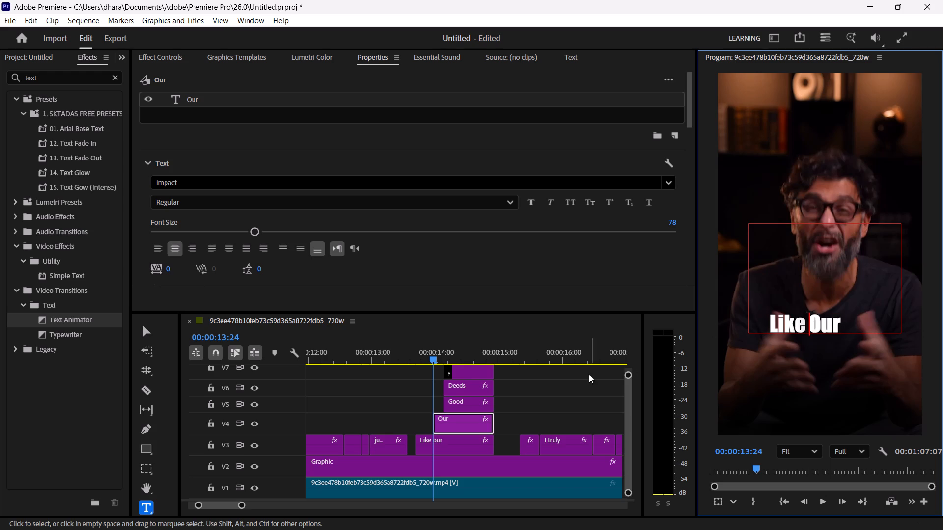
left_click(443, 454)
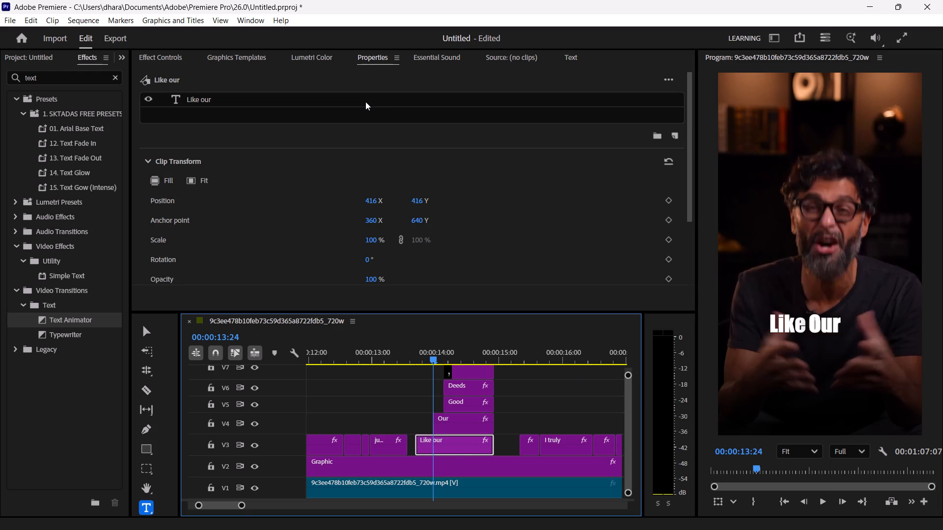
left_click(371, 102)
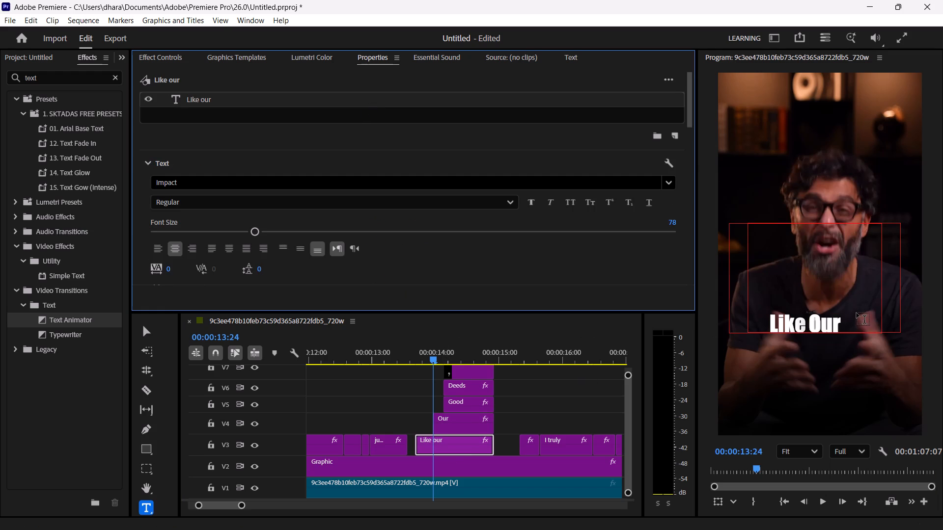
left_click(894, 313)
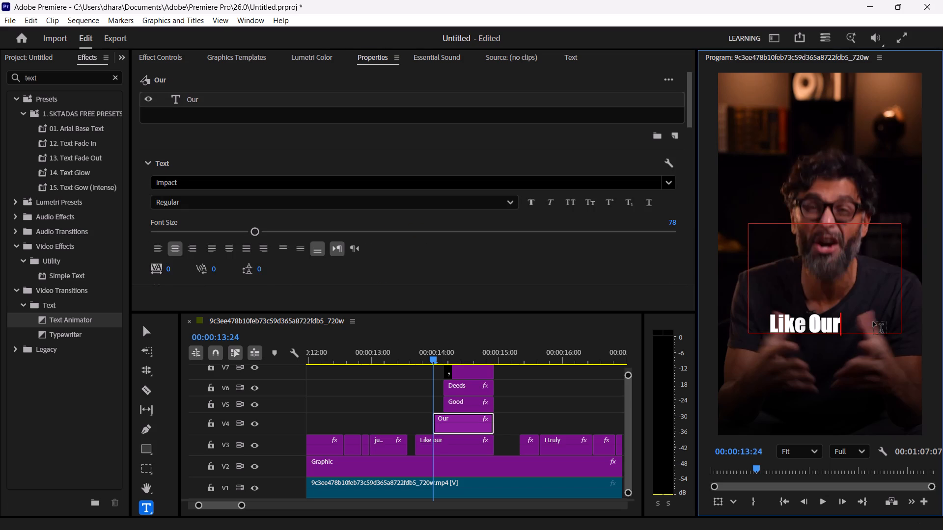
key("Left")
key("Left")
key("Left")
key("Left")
Delete "our" and the space before it from the V3 "Like our" caption, leaving only "Like".
left_click(736, 298)
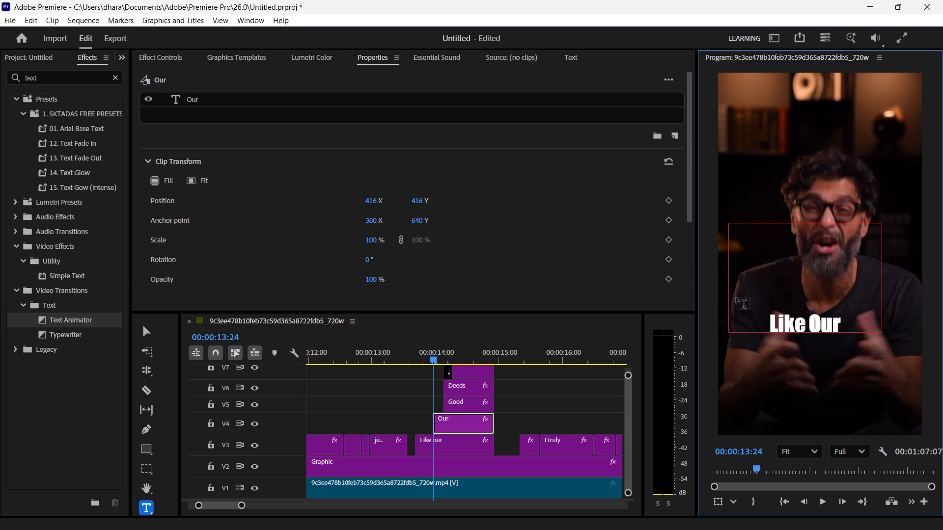
key("Right")
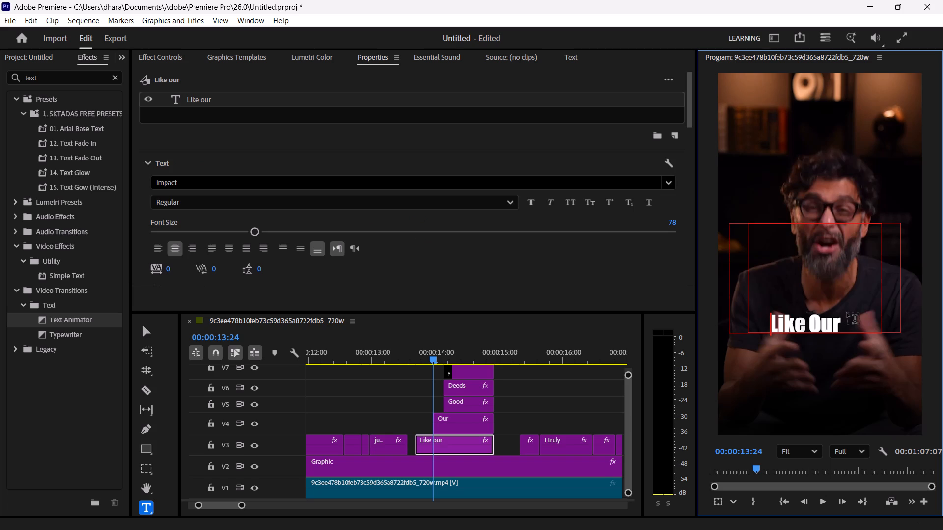
key("Right")
key("Right")
key("Right")
key("Right")
key("Right")
key("Right")
key("Right")
key("BackSpace")
key("BackSpace")
key("BackSpace")
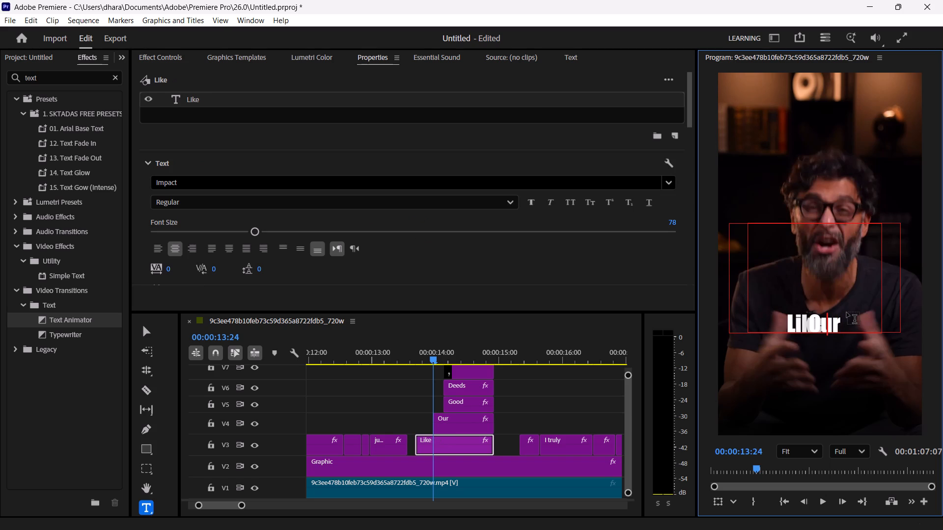
key("Left")
key("Right")
key("BackSpace")
key("BackSpace")
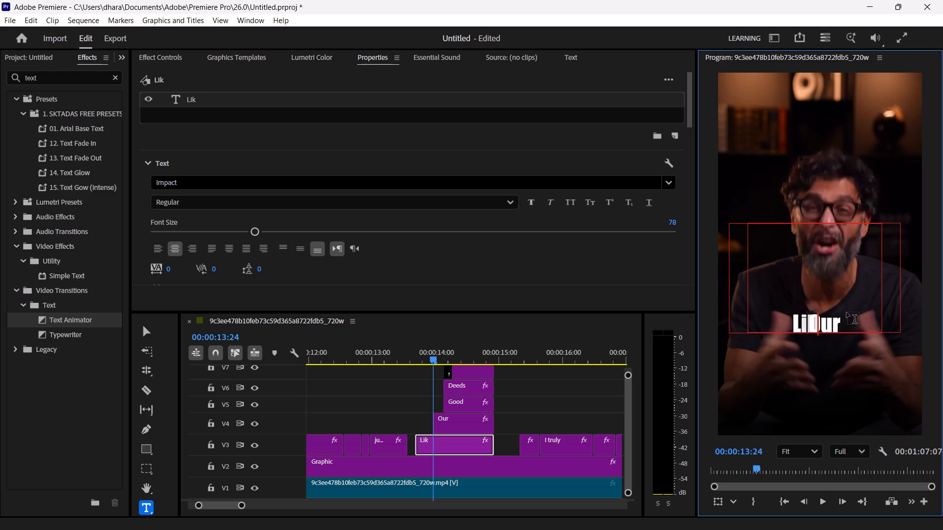
key("e")
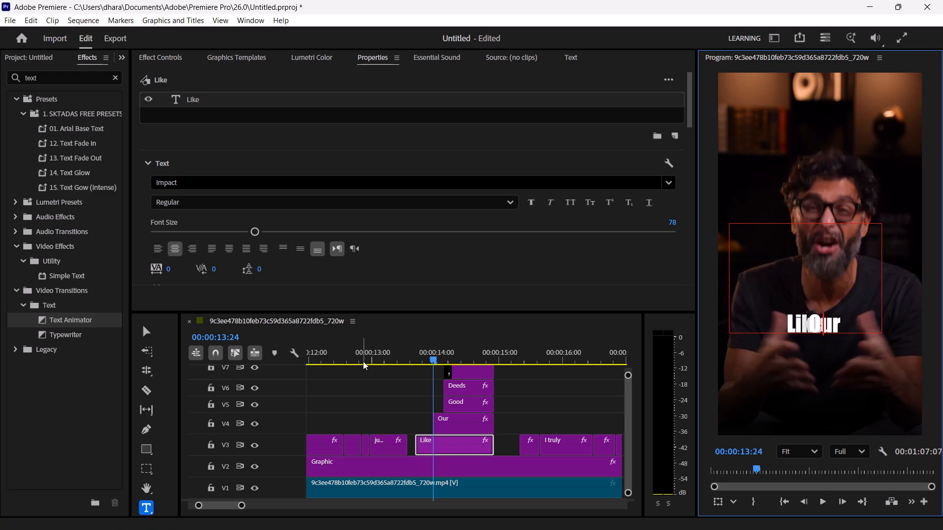
Shift the V3 "Like" caption sideways to X position -76 so it sits just before "Our".
scroll(310, 272, "down", 1)
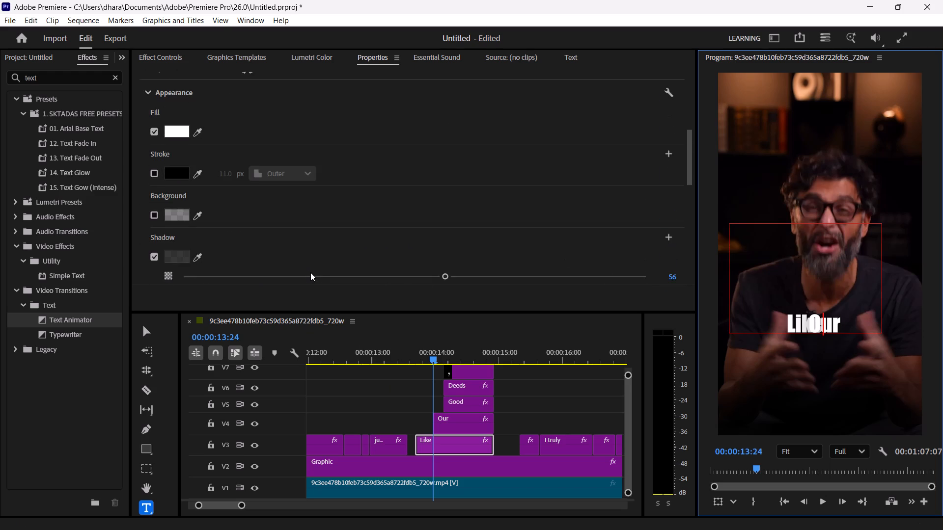
scroll(310, 272, "down", 1)
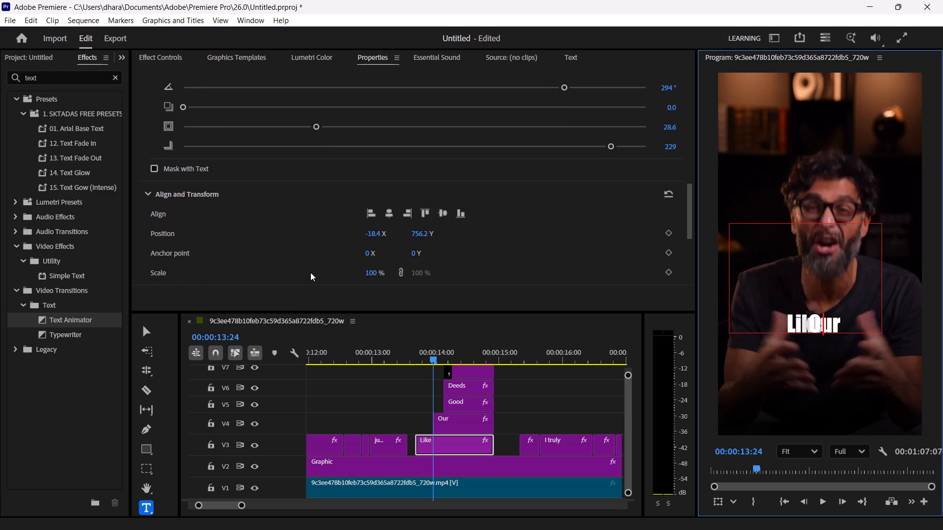
left_click_drag(371, 235, 365, 236)
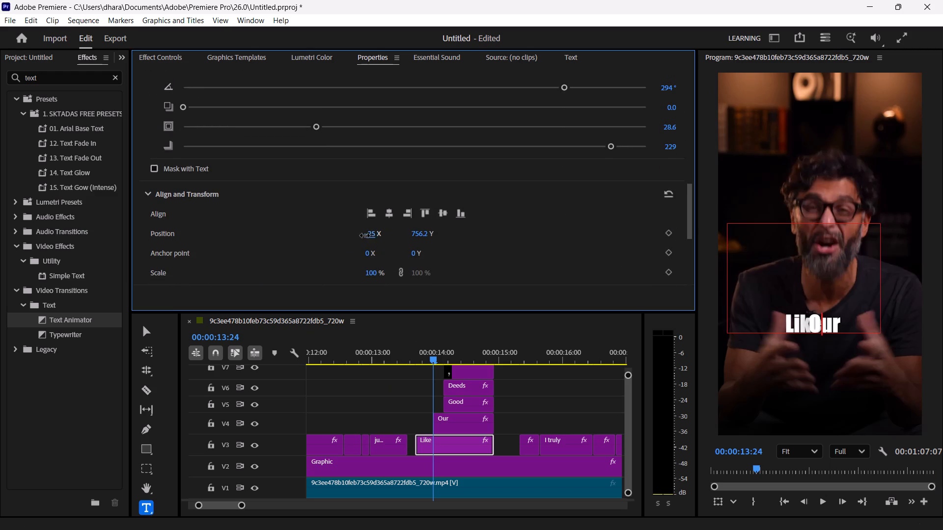
left_click_drag(365, 236, 334, 238)
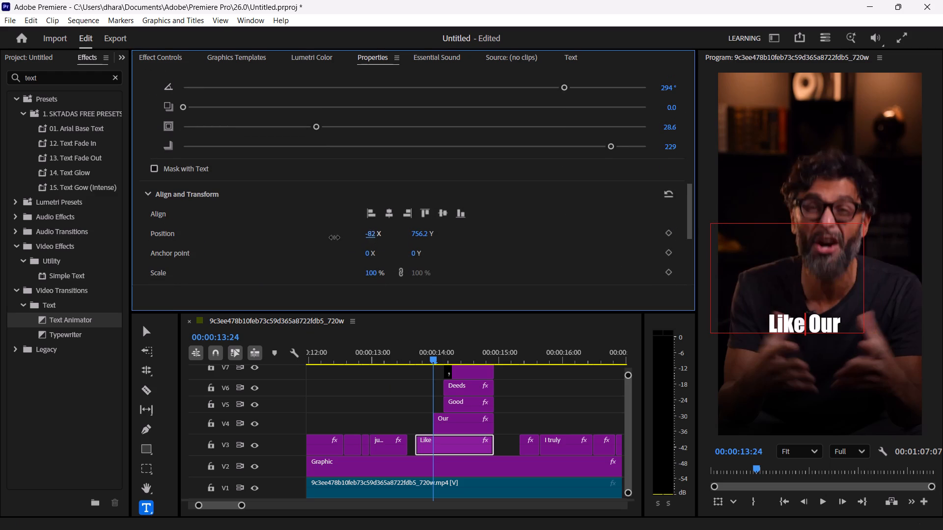
left_click_drag(334, 238, 333, 237)
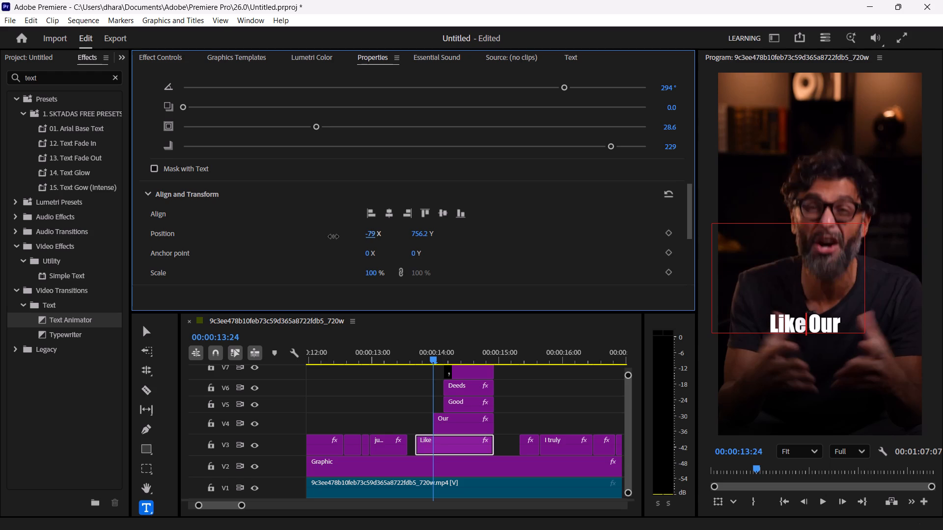
left_click_drag(333, 237, 336, 237)
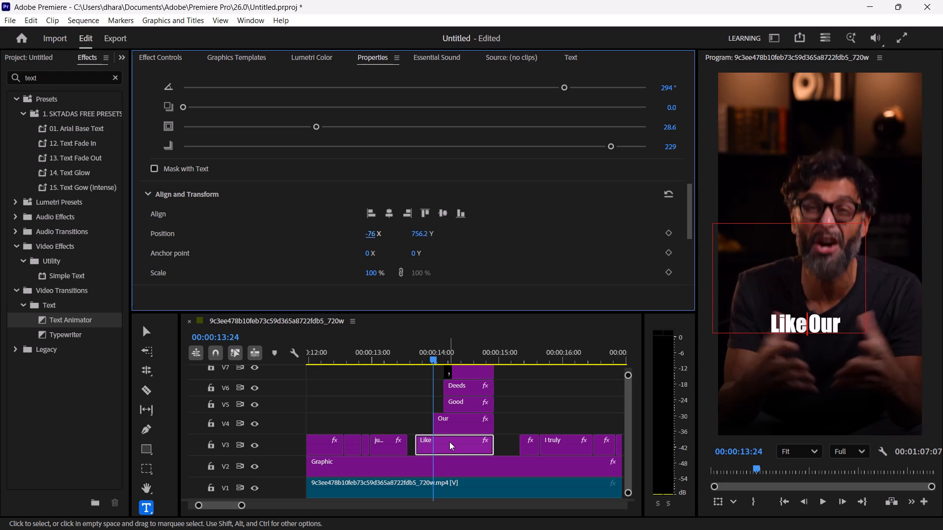
Play the section around 00:00:14:00 to check the placement and timing of the "Like", "Our", "Good" and "Deeds" captions.
left_click(450, 440)
left_click(463, 424)
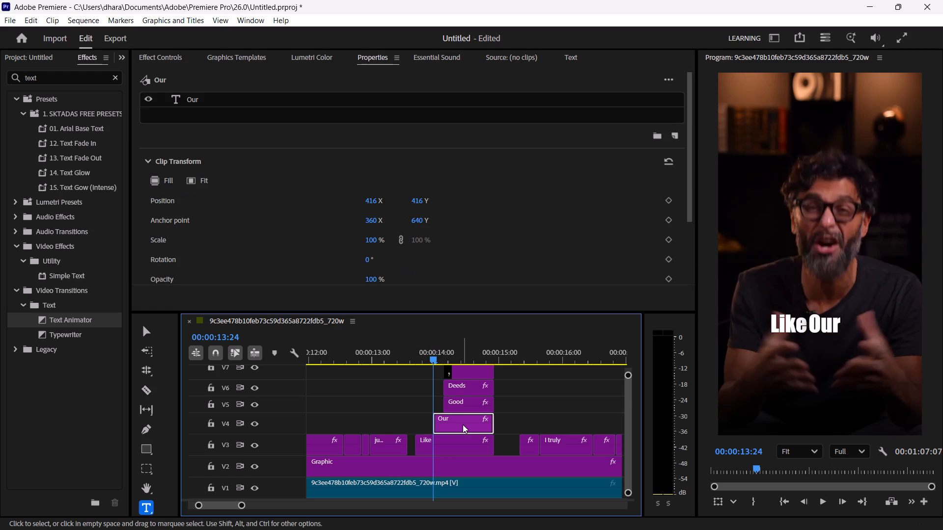
left_click(473, 402)
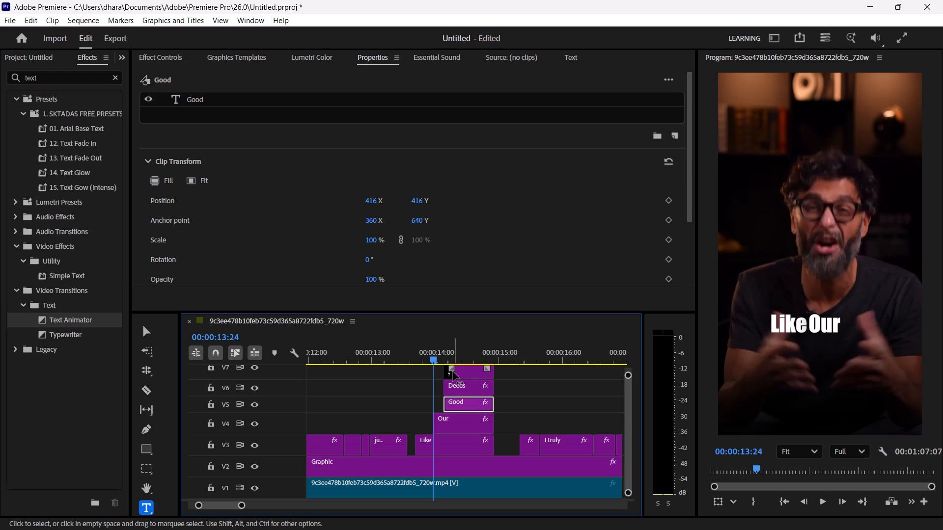
left_click(445, 353)
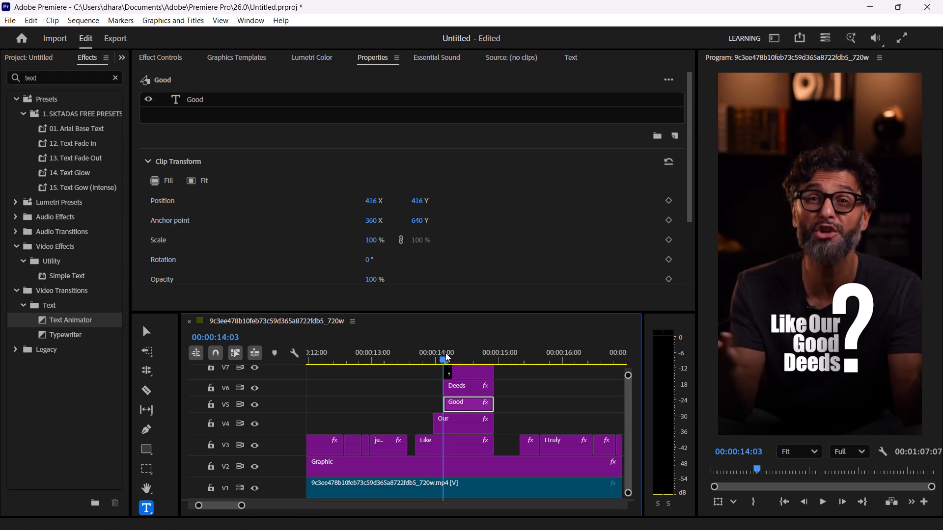
left_click(430, 358)
key("space")
key("space")
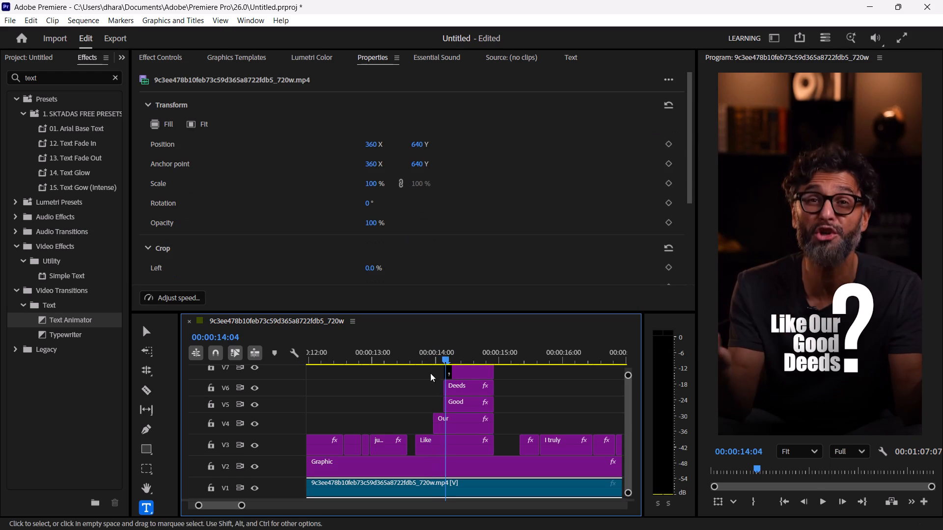
Play the section from about 00:00:14:04 to 00:00:15:01 in short bursts to check the captions' timing against the speech.
key("space")
key("space")
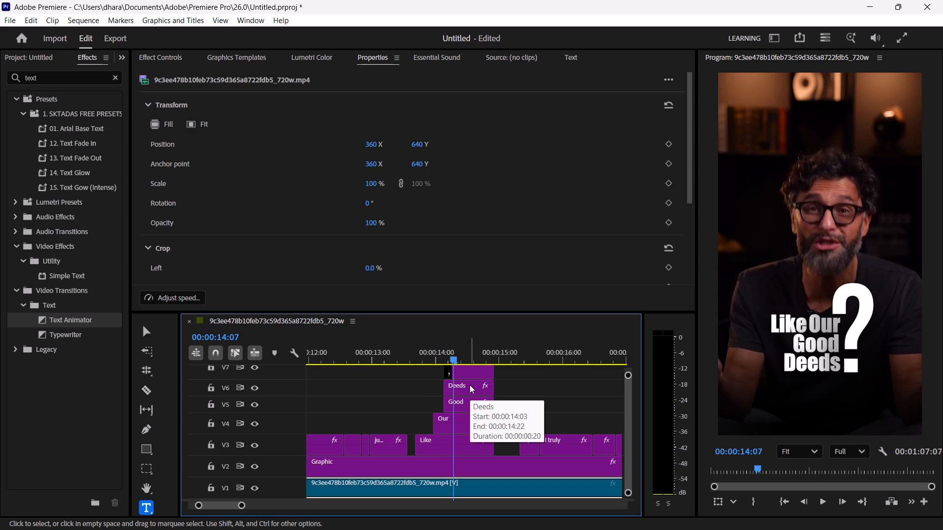
key("space")
key("space")
key("space")
key("space")
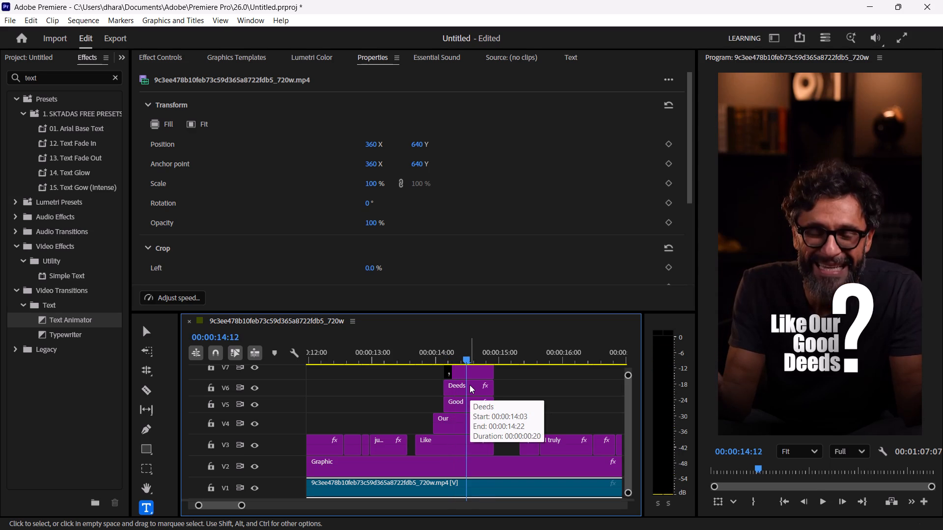
key("space")
key("space")
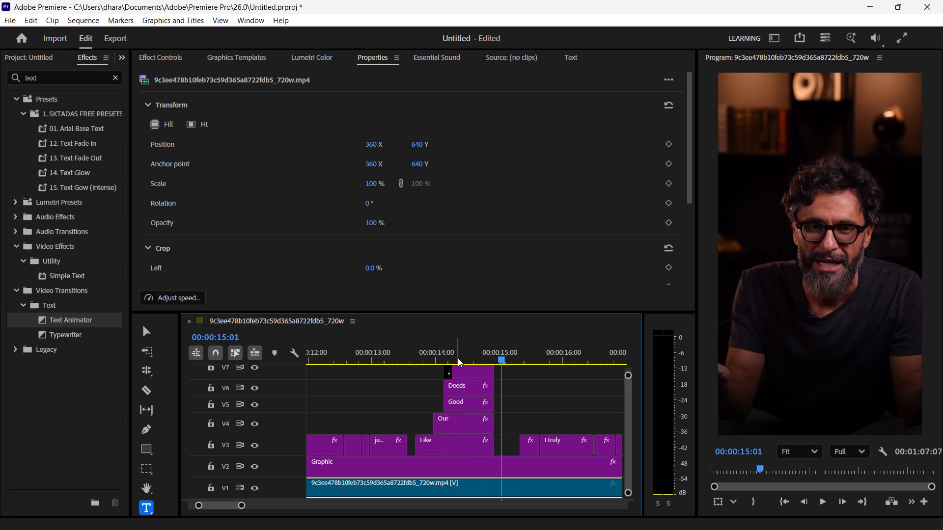
left_click(458, 358)
key("space")
key("space")
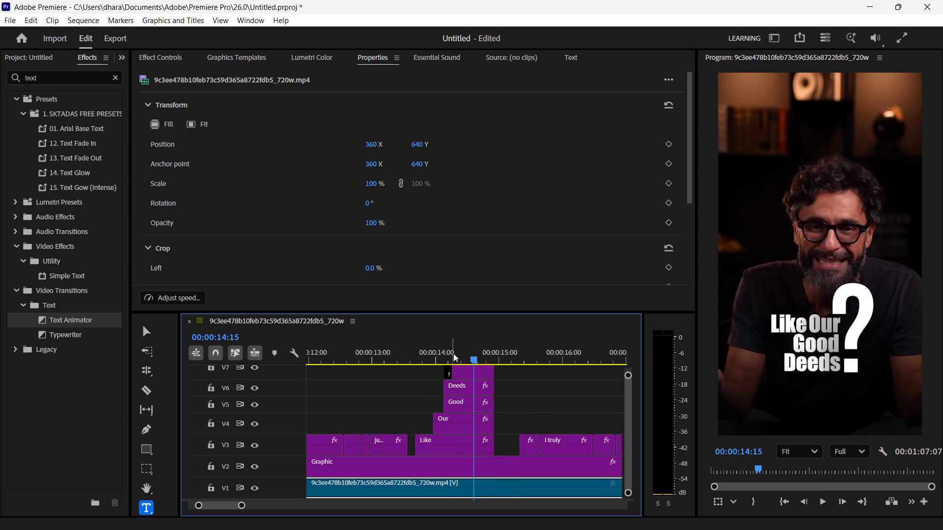
left_click(452, 353)
key("space")
key("space")
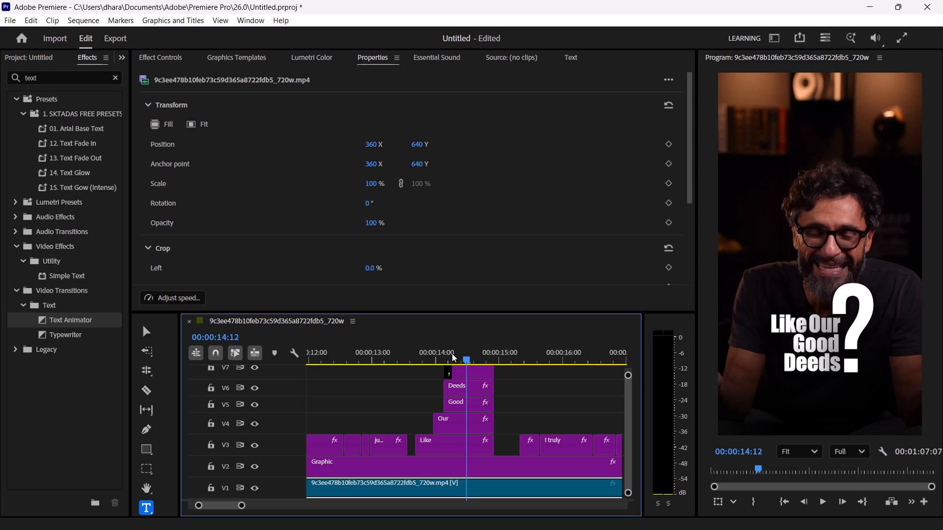
Go back frame by frame to 00:00:13:23 and replay in short bursts to find where "Deeds" is spoken.
key("Left")
key("Left")
key("Left")
key("Left")
key("Left")
key("Left")
key("Left")
key("Left")
key("Left")
key("Left")
key("Left")
key("Left")
key("Left")
key("Left")
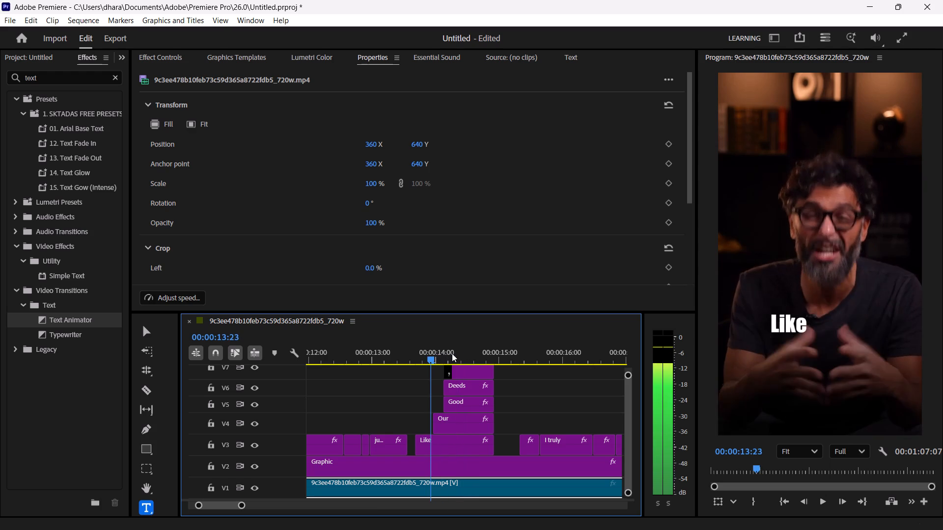
key("space")
key("space")
key("space")
key("space")
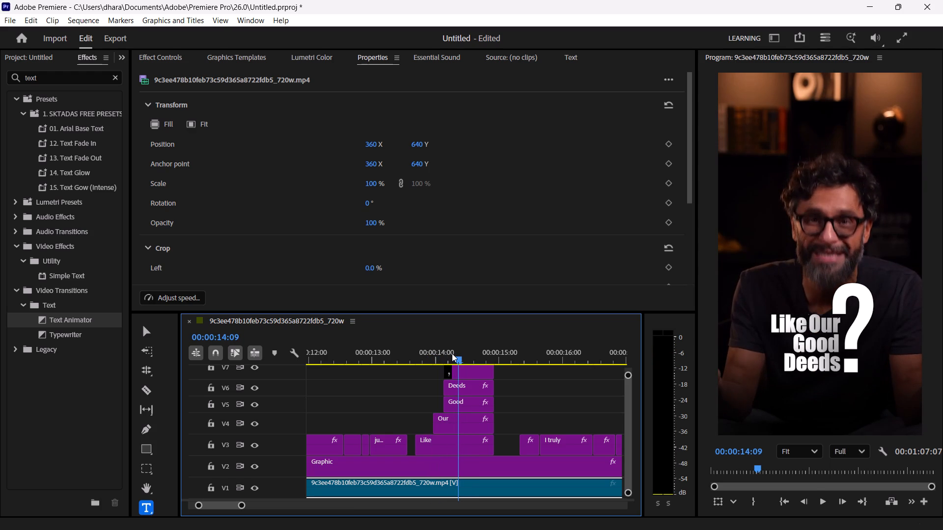
Trim the start of the V6 "Deeds" caption so it begins at 00:00:14:07.
key("Left")
key("Left")
key("Left")
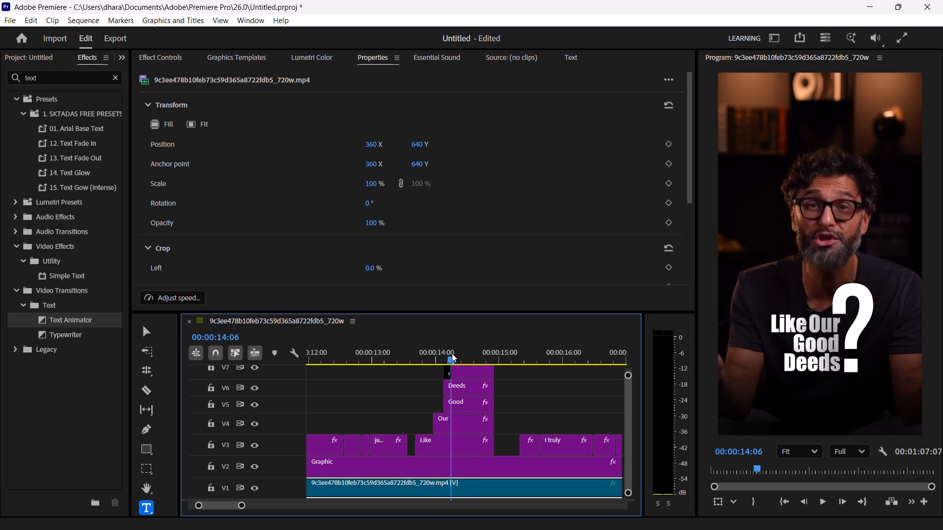
key("Right")
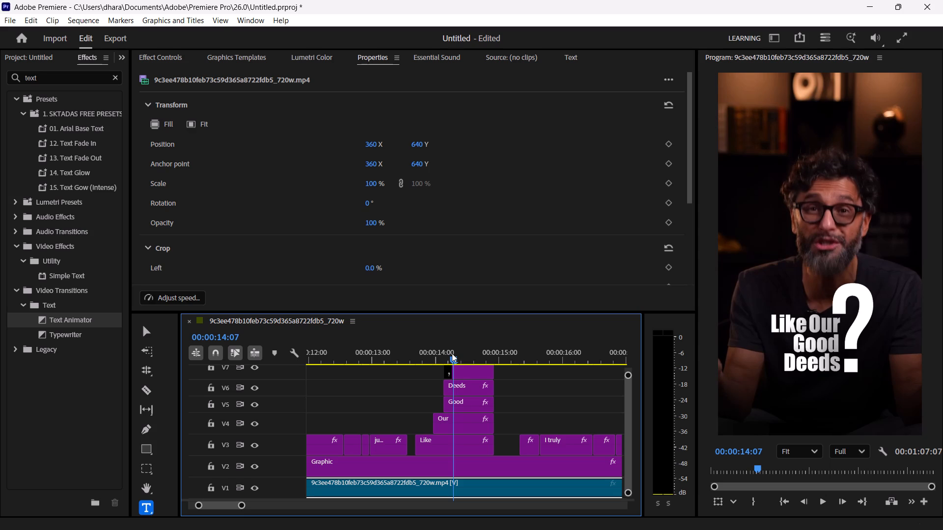
left_click_drag(445, 388, 448, 388)
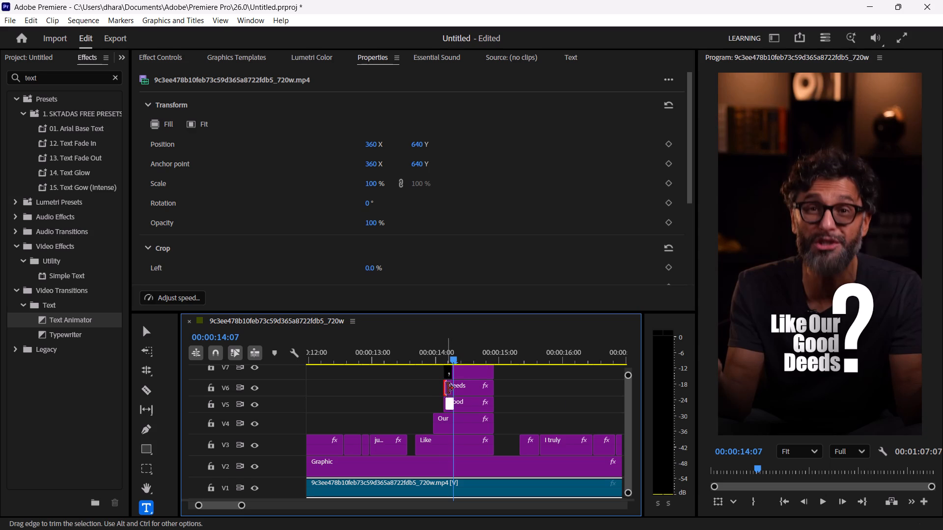
left_click_drag(448, 388, 455, 387)
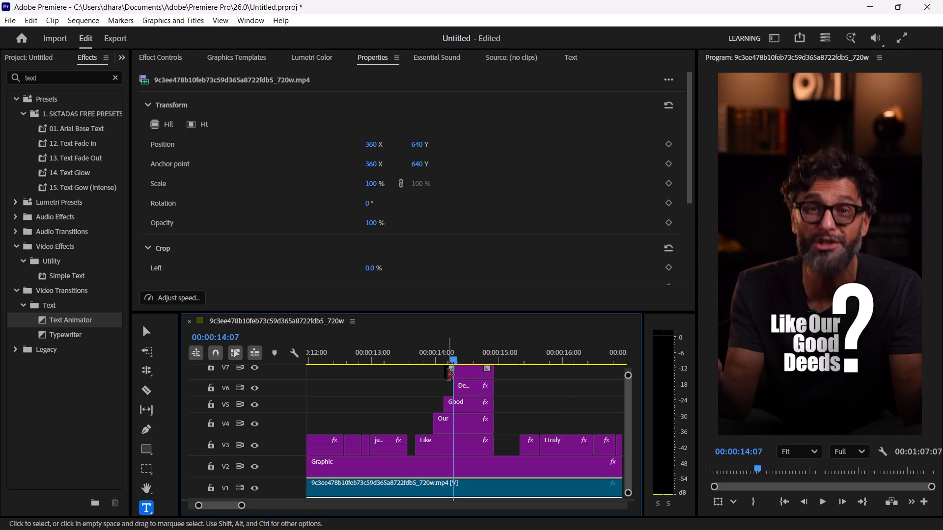
Find the end of the spoken question and trim the start of the V7 "?" caption to about 00:00:14:15.
key("space")
key("space")
key("space")
key("space")
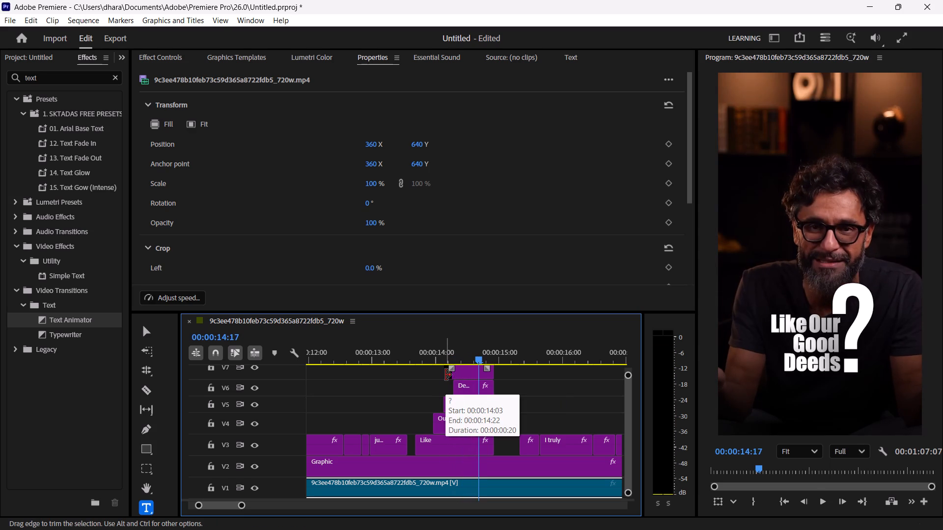
left_click_drag(444, 371, 472, 371)
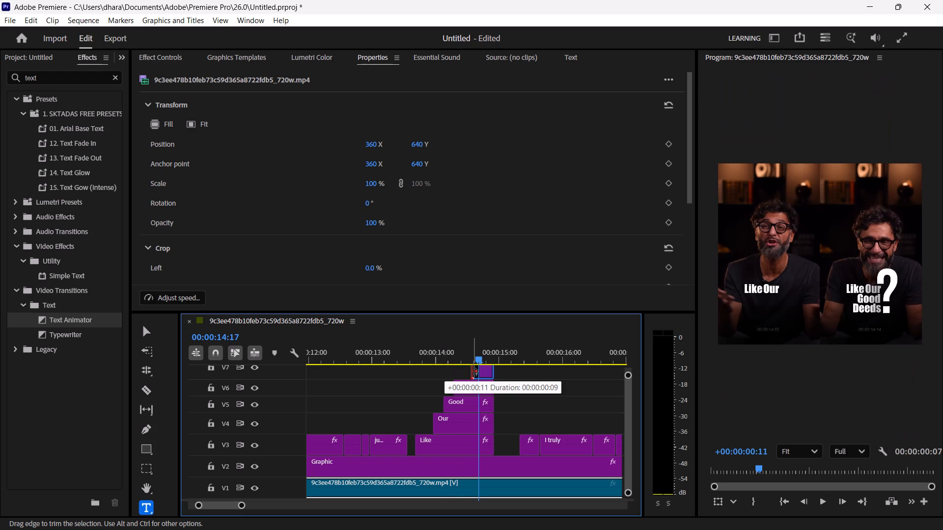
left_click_drag(472, 371, 474, 371)
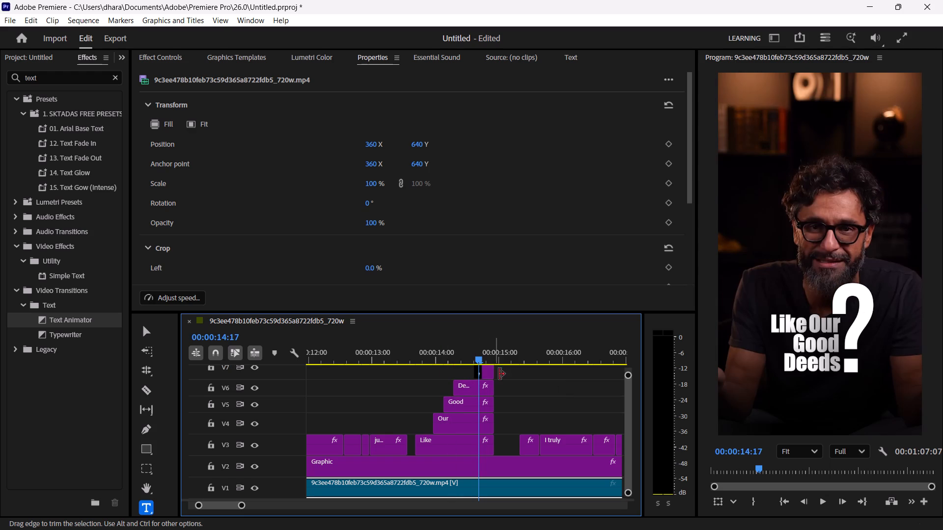
Play from about 00:00:13:08 past the end of the question to check that the words and "?" appear in time with the speech.
left_click(394, 355)
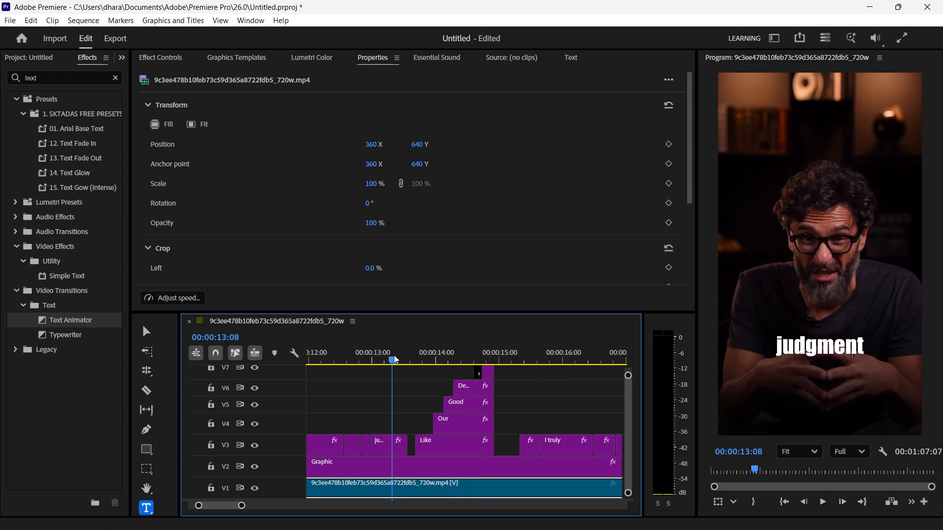
key("space")
key("space")
key("space")
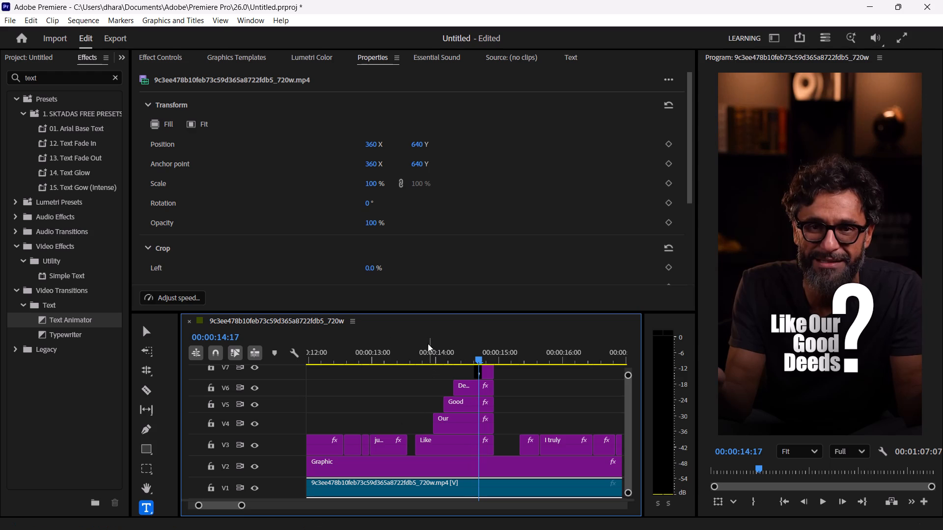
left_click(409, 344)
key("space")
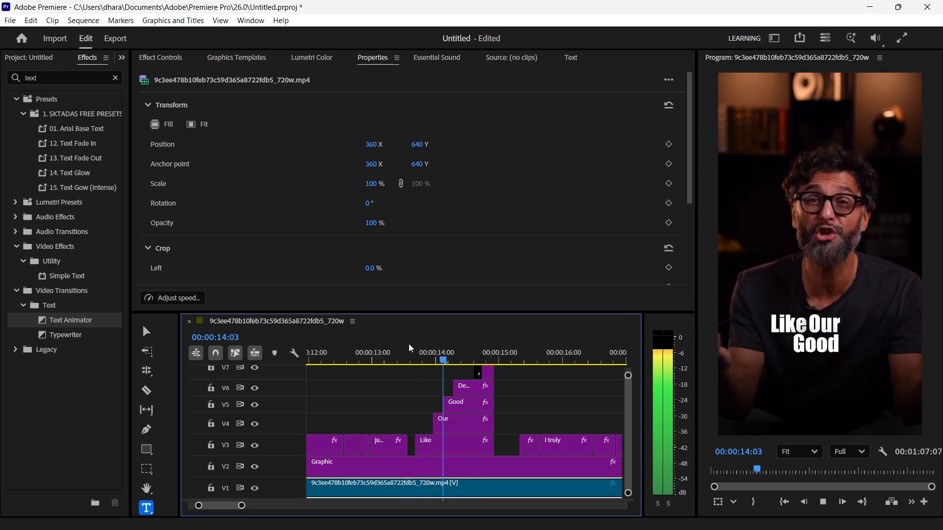
key("space")
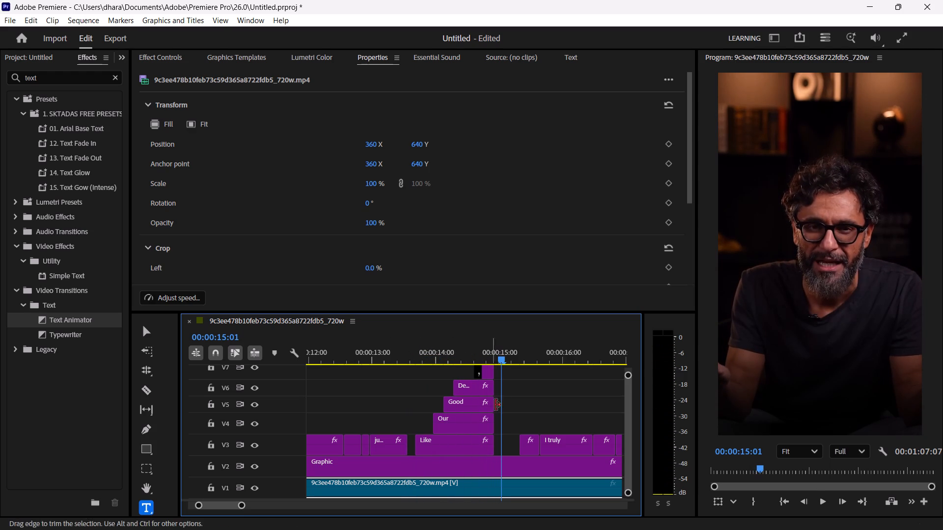
Extend the ends of the "Like", "Our", "Good", "Deeds" and "?" captions together to 00:00:15:01.
left_click_drag(507, 371, 493, 371)
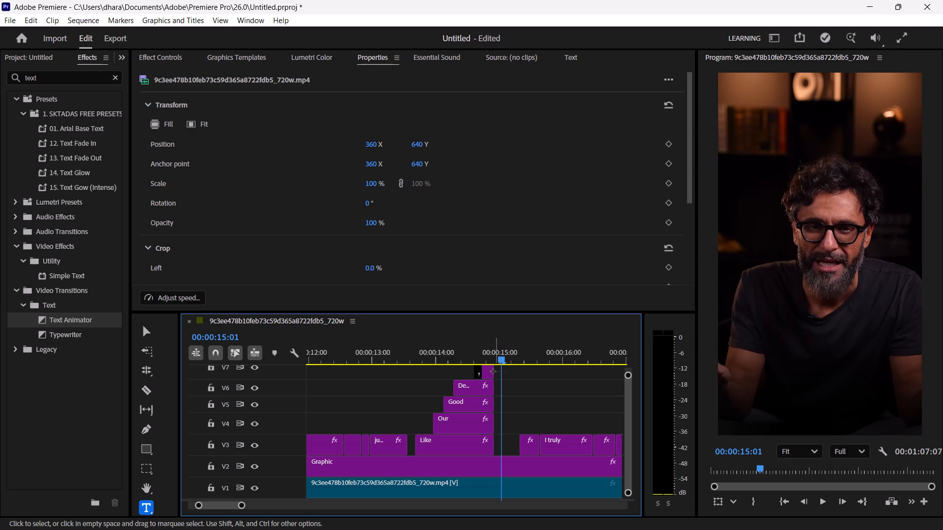
left_click_drag(493, 371, 490, 447)
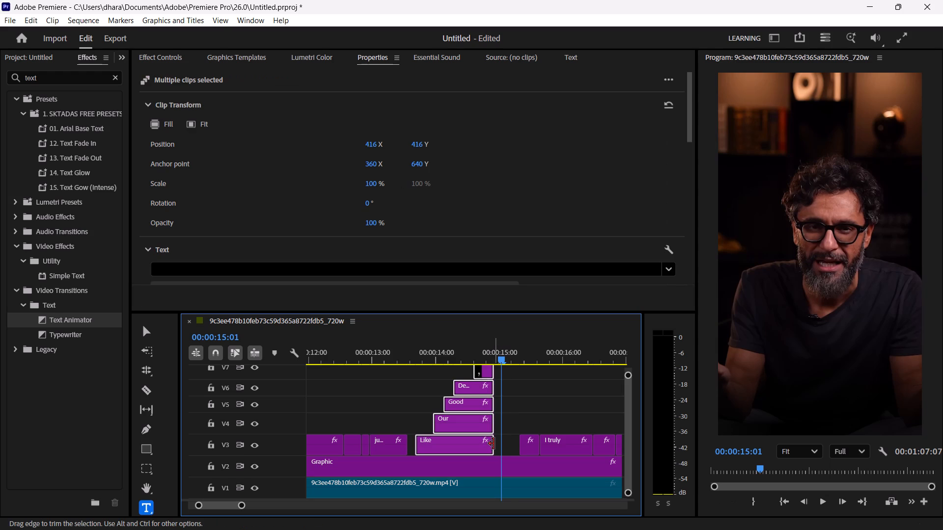
left_click_drag(494, 444, 501, 443)
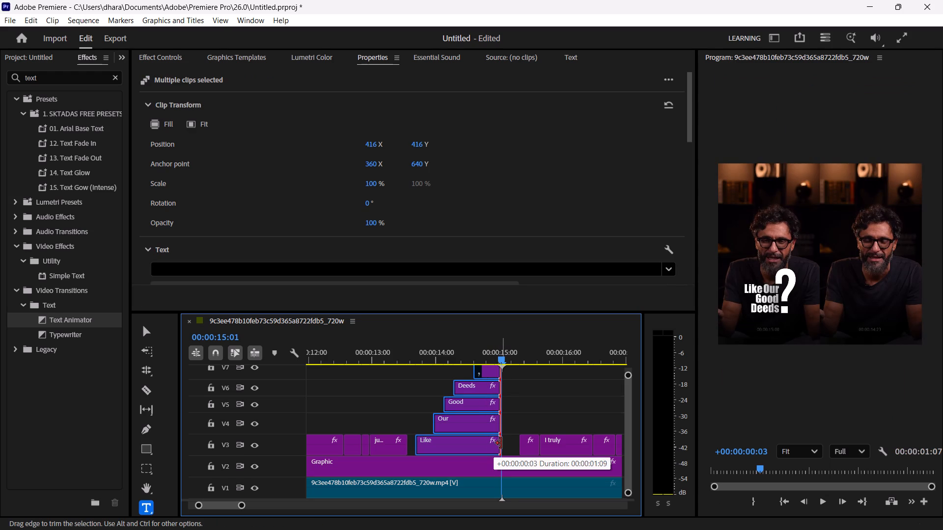
left_click_drag(501, 443, 501, 443)
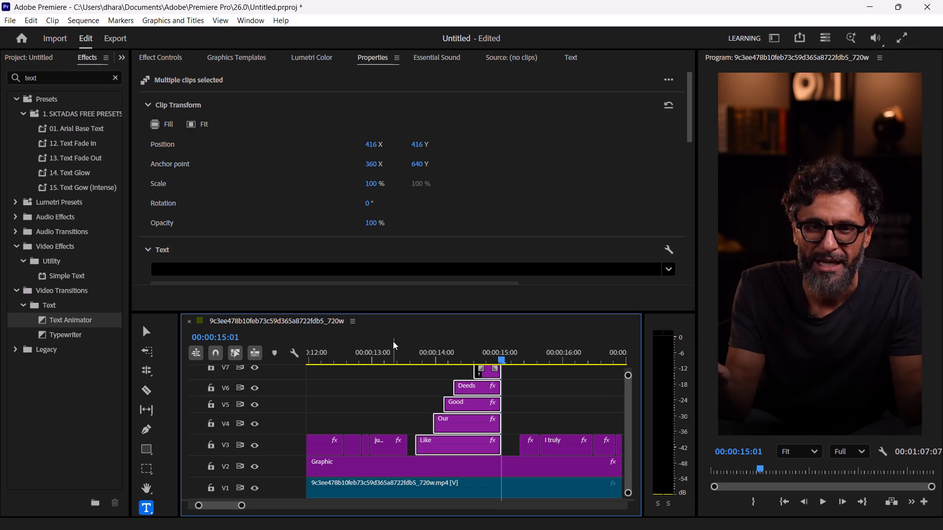
Play the section before 00:00:14:16 to check the sequence of the stacked captions.
left_click(393, 341)
key("space")
key("space")
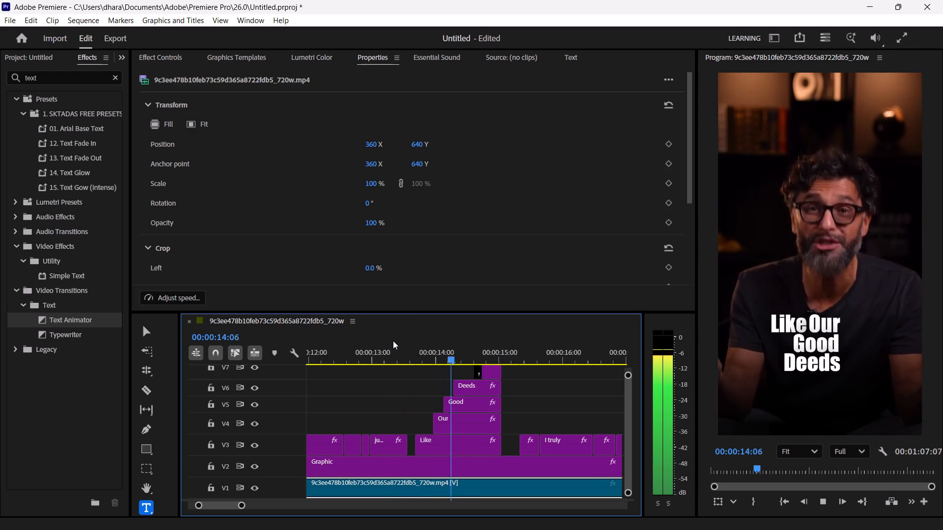
key("space")
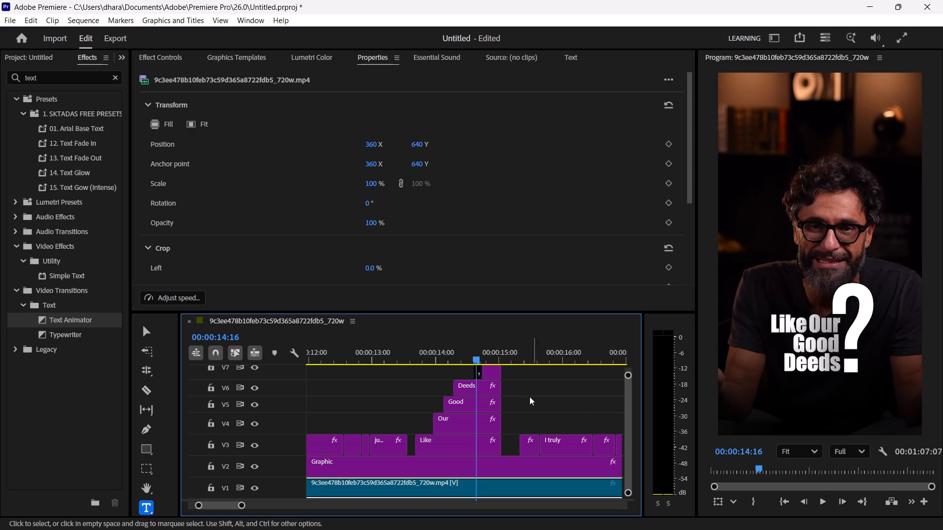
Reposition the "Like", "Our", "Good", "Deeds" and "?" captions together to X 426 and Y about 492, lower on the shirt.
left_click(510, 372)
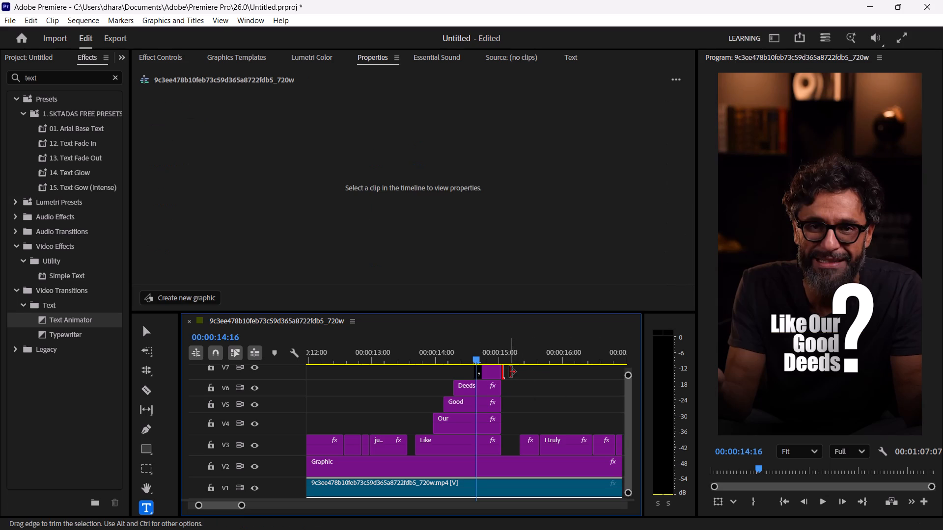
left_click_drag(544, 374, 471, 421)
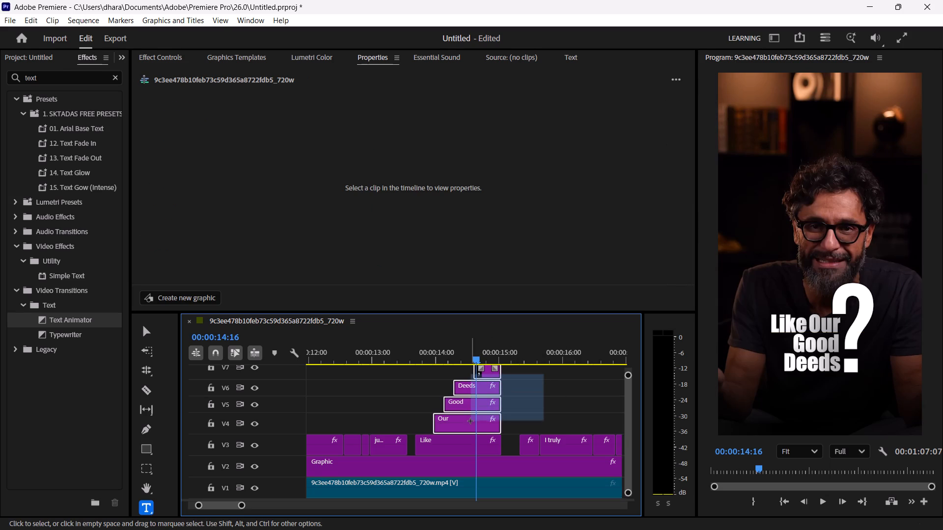
left_click_drag(471, 421, 470, 422)
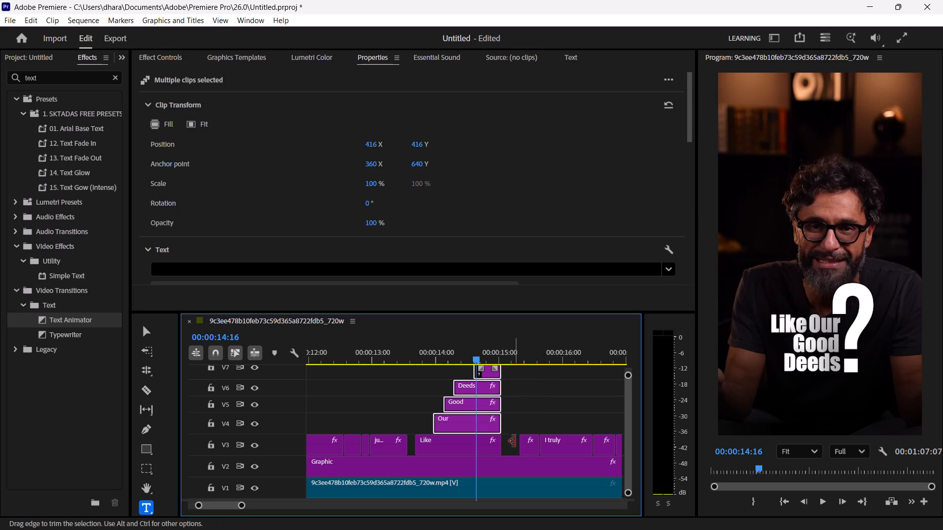
left_click_drag(512, 446, 491, 356)
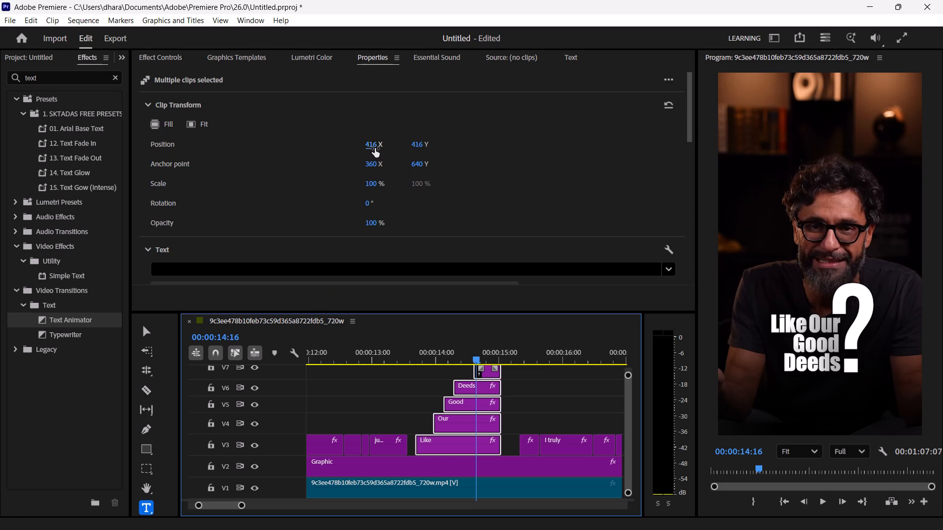
left_click_drag(375, 148, 377, 150)
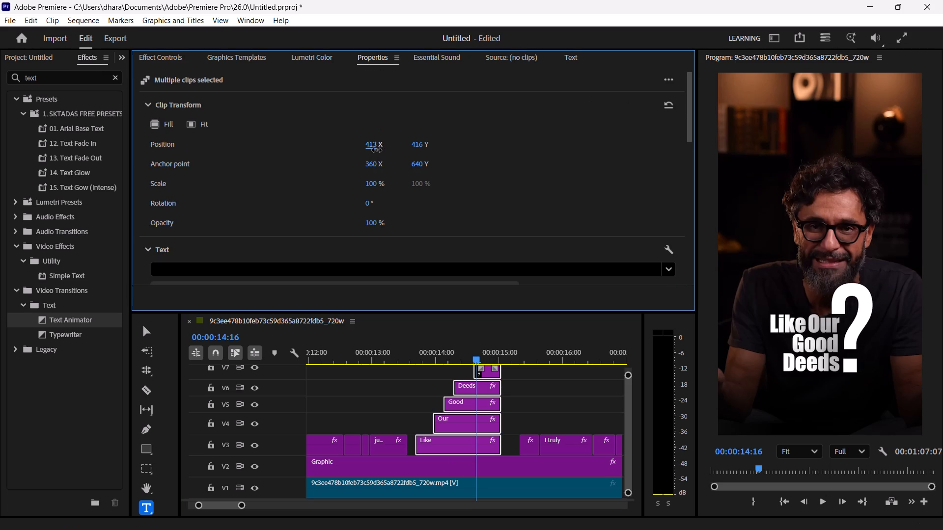
left_click_drag(377, 150, 387, 152)
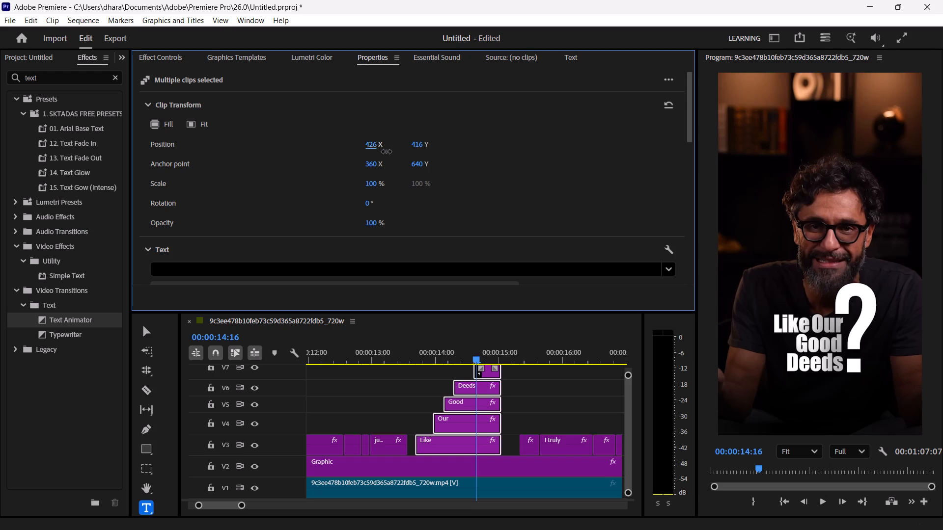
left_click_drag(417, 147, 435, 144)
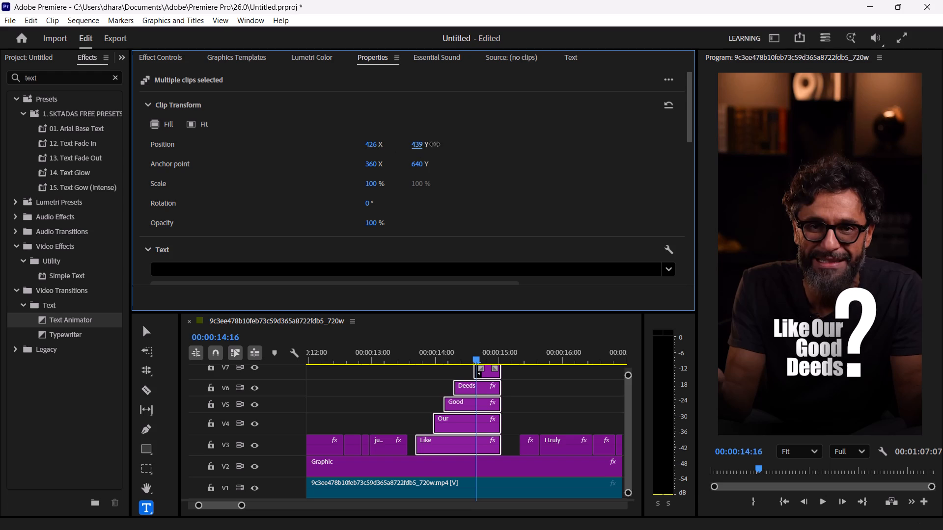
left_click_drag(435, 144, 458, 138)
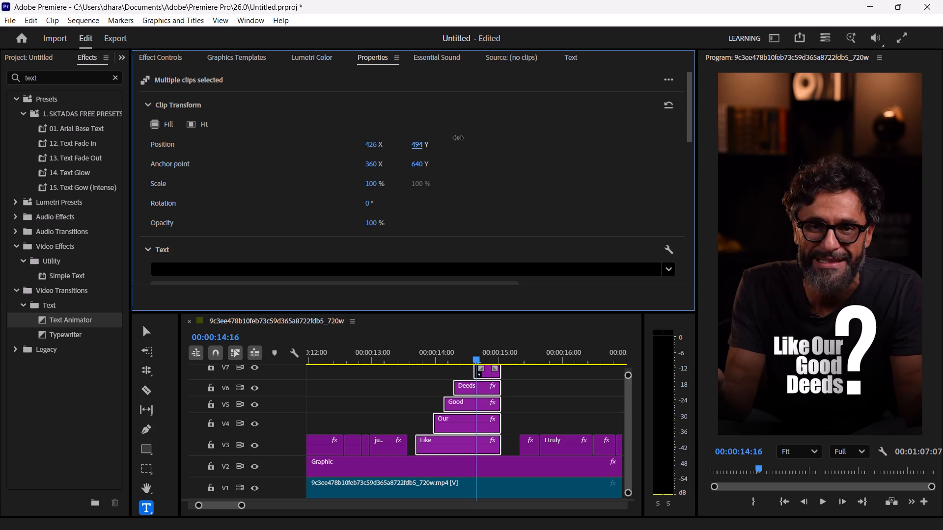
left_click_drag(458, 138, 455, 137)
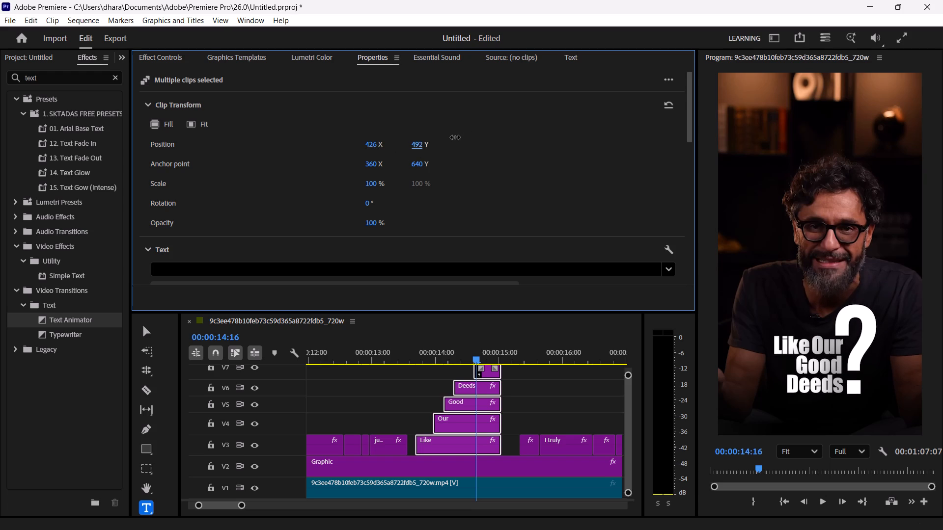
left_click_drag(455, 137, 454, 138)
Play from 00:00:12:24 to about 00:00:14:16 to check the repositioned stacked captions.
left_click(370, 352)
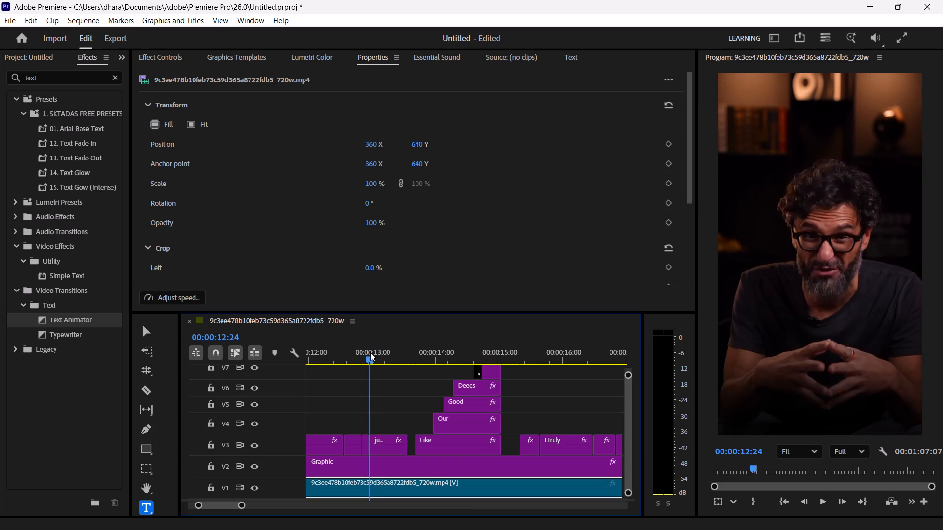
key("space")
key("space")
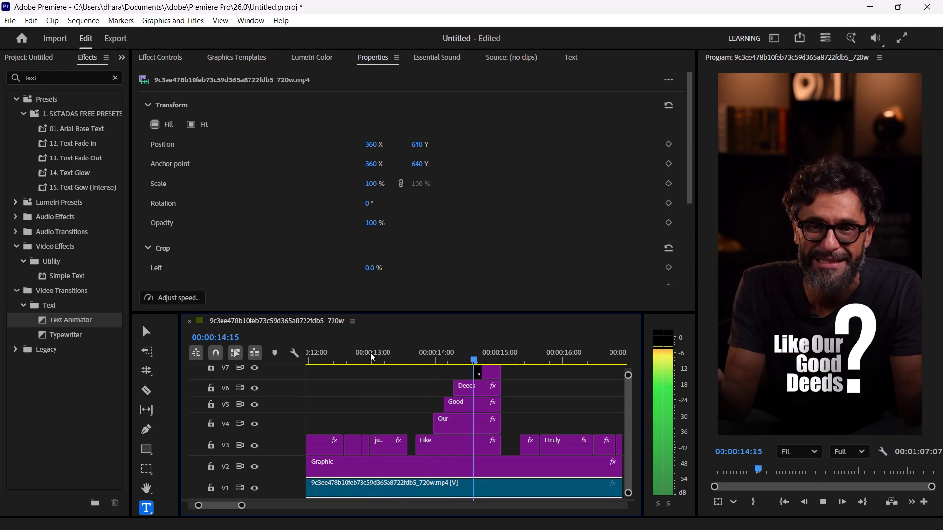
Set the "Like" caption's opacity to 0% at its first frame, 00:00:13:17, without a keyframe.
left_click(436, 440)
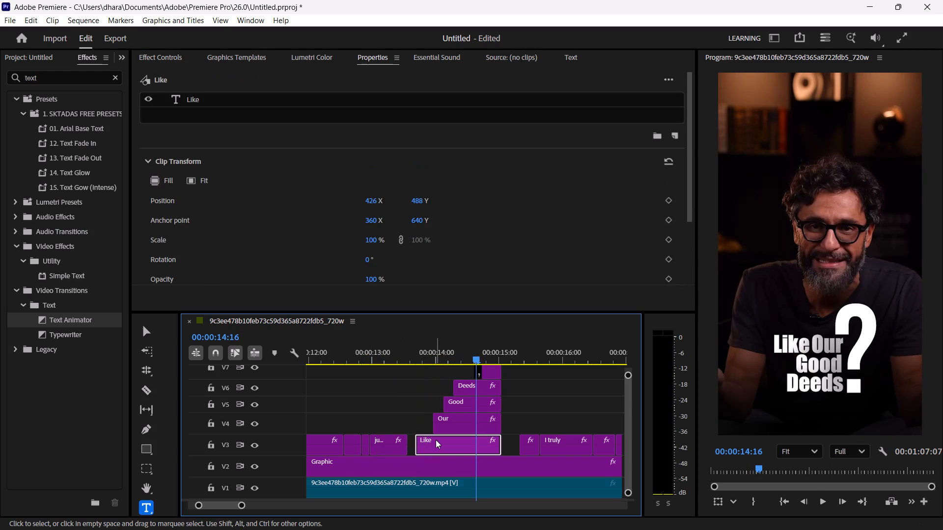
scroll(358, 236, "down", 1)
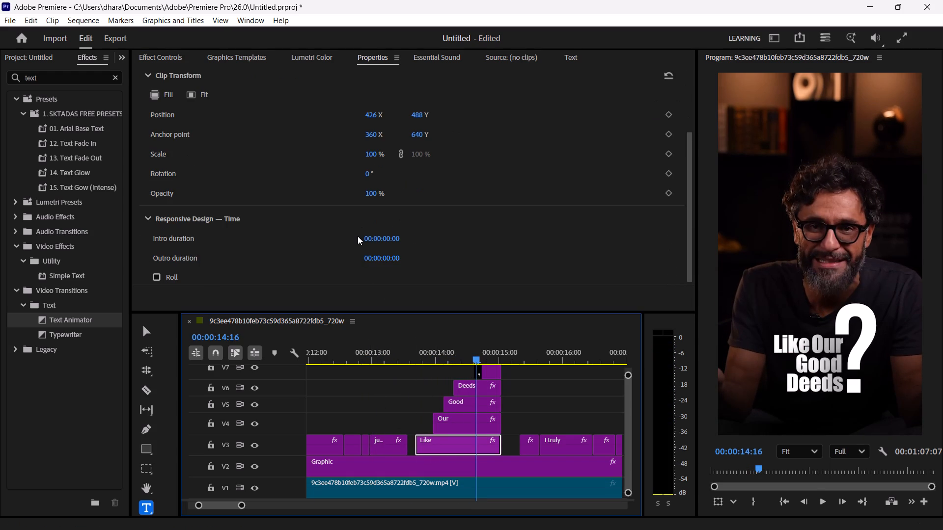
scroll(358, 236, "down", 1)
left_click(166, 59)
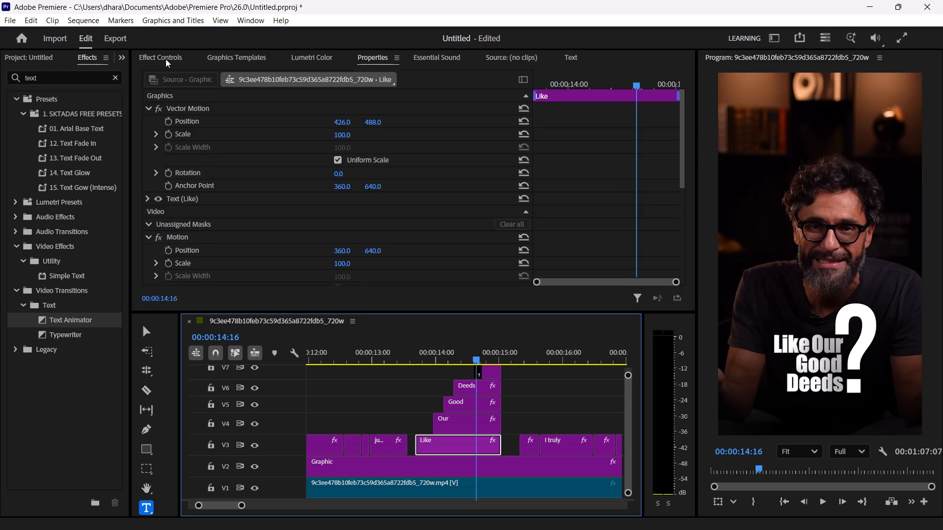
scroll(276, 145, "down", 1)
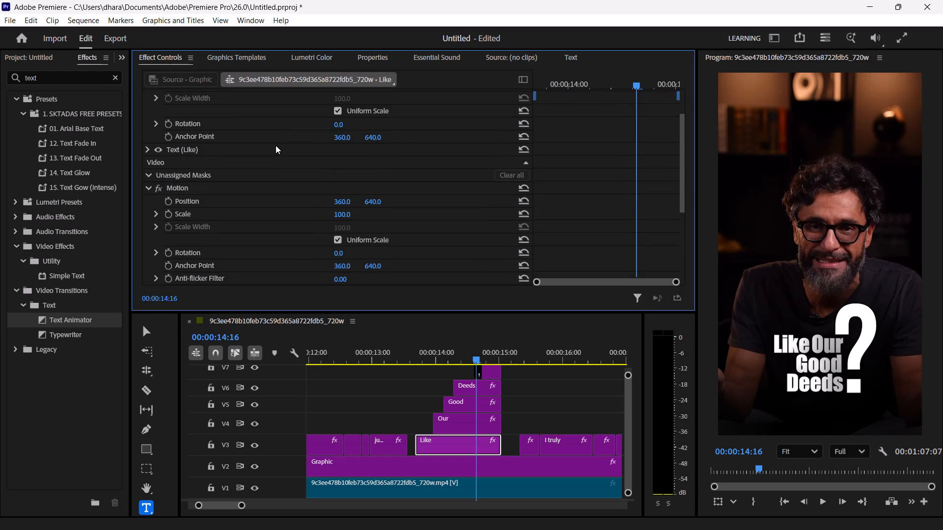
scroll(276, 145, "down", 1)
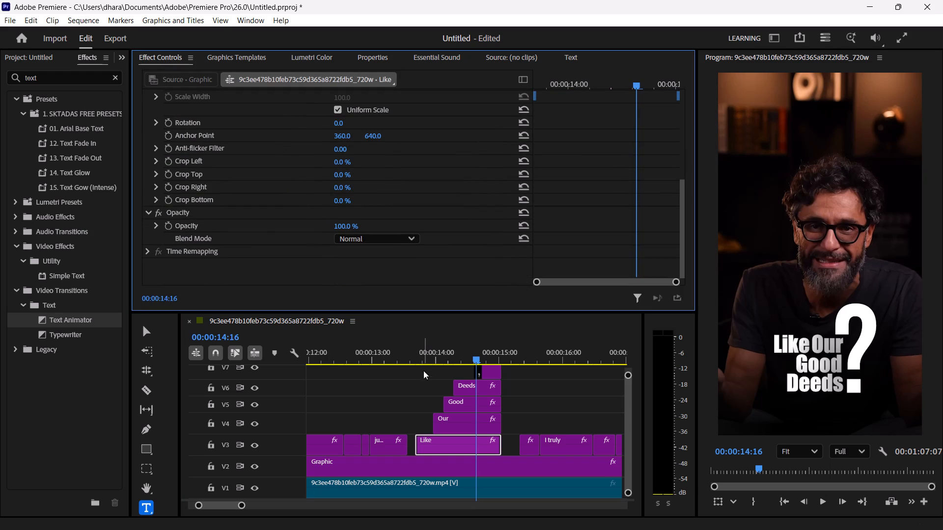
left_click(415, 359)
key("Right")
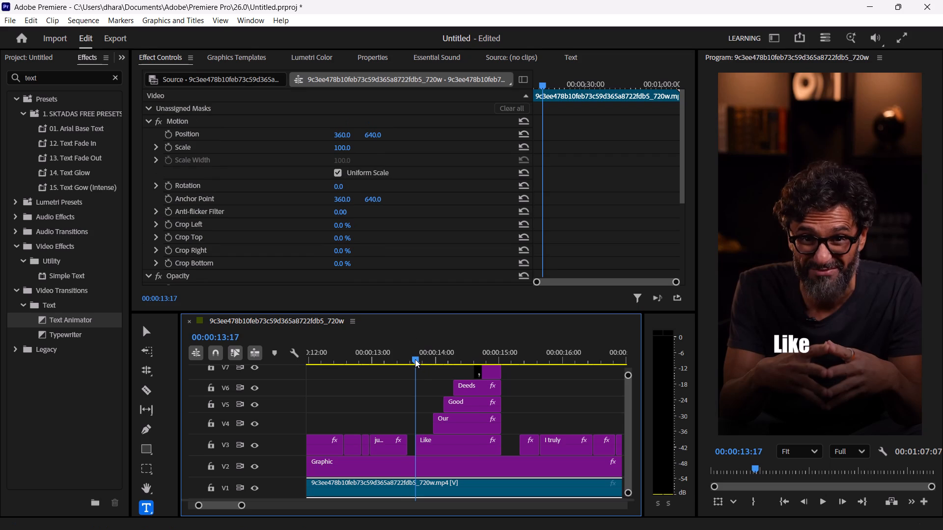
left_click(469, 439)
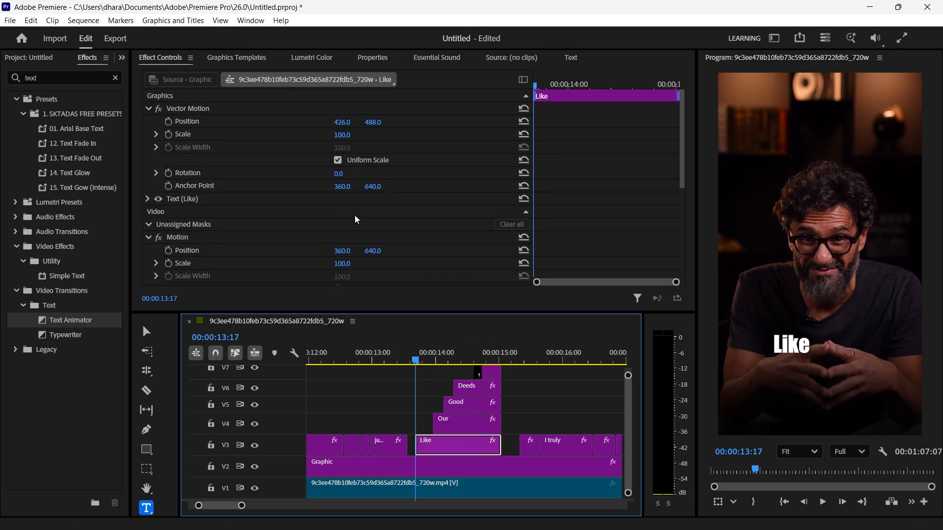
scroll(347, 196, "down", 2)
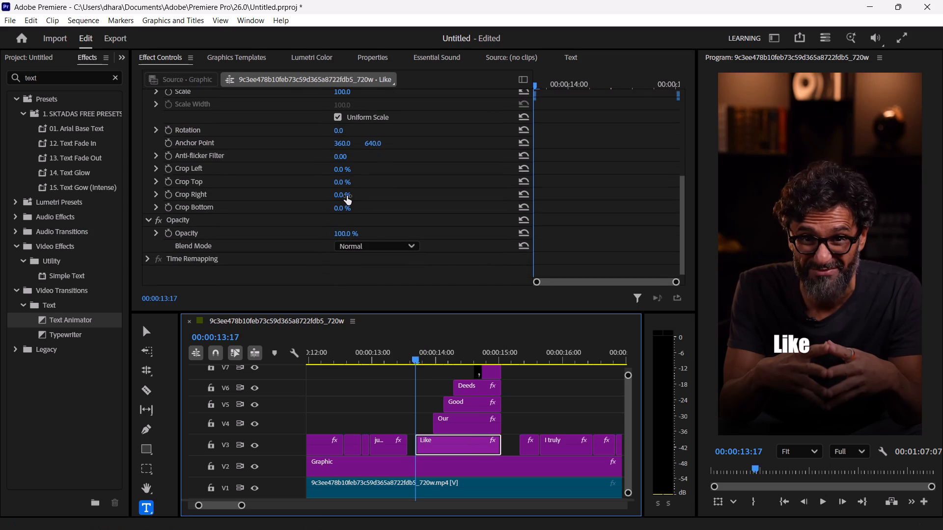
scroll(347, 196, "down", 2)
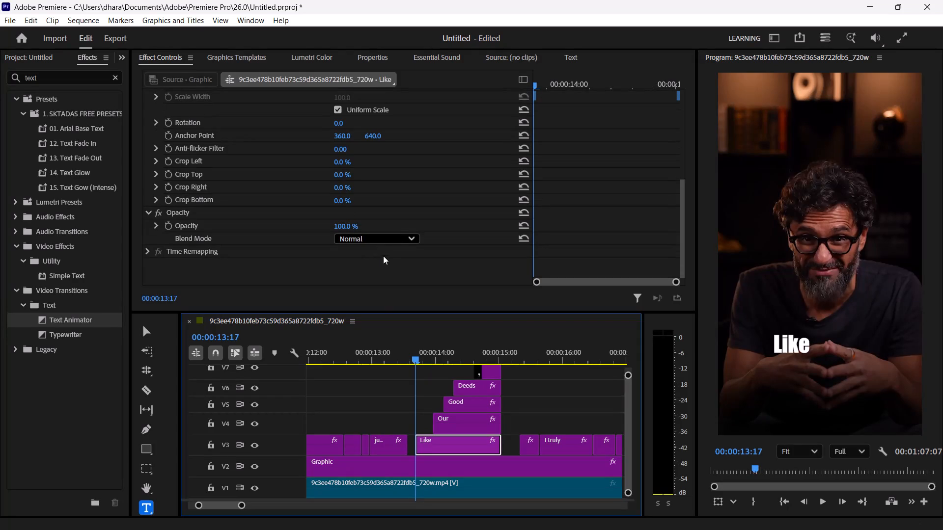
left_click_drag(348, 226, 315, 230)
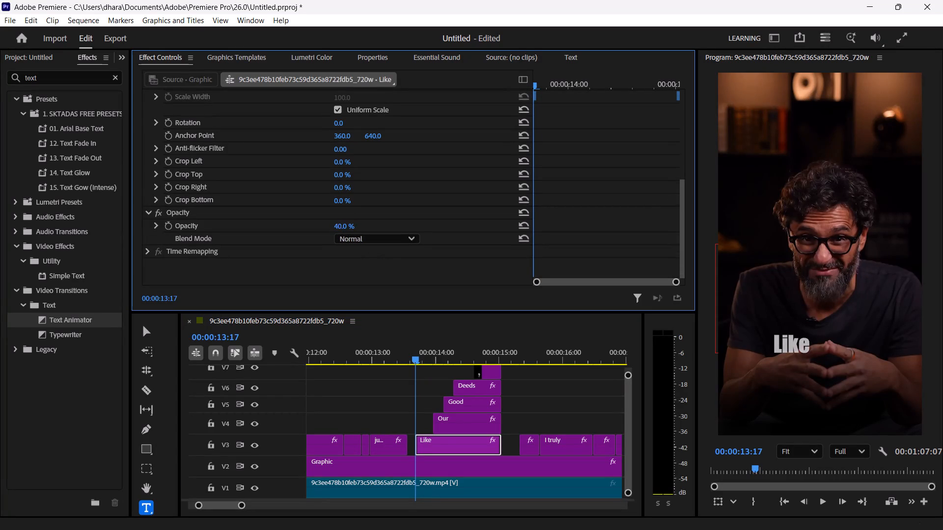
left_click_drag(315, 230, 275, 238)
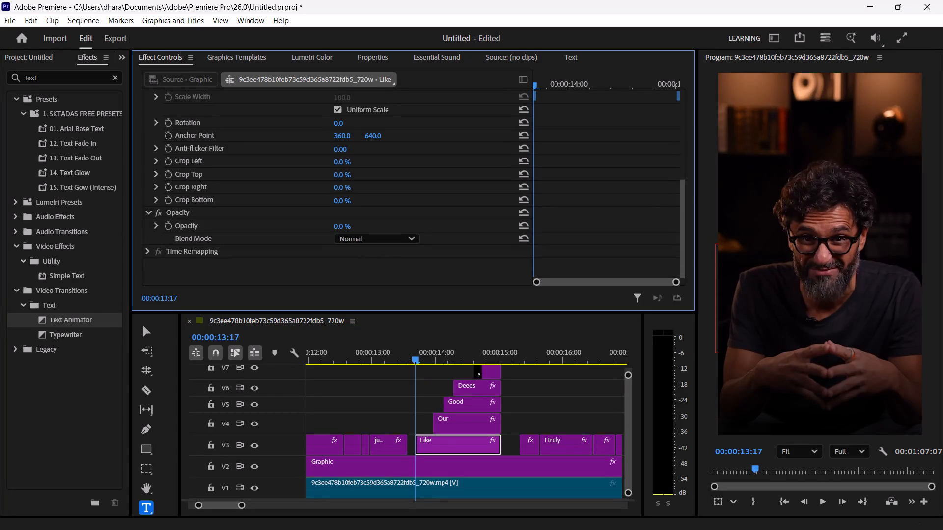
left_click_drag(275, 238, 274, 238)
Set the "Like" caption's opacity to 100% and start keyframing it at 00:00:13:24.
key("Right")
key("Right")
key("Right")
key("Right")
key("Right")
key("Right")
key("Right")
key("Left")
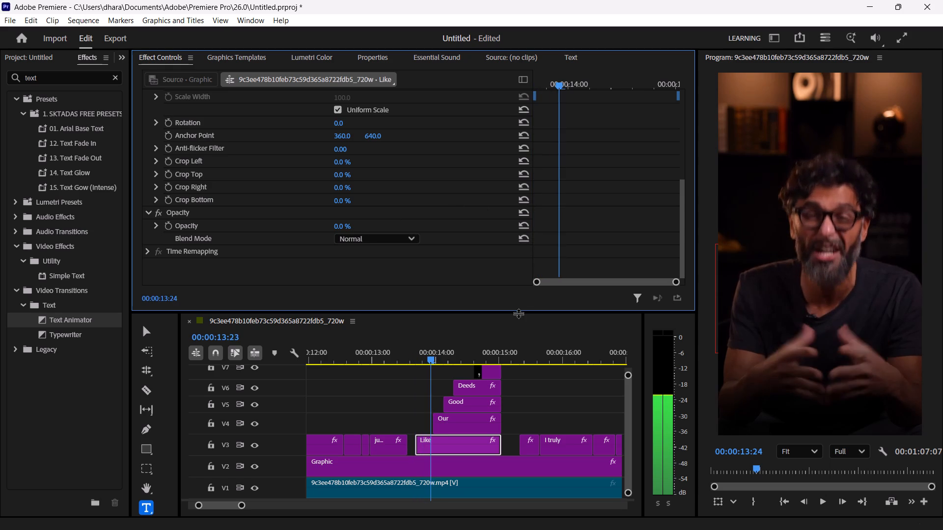
key("Right")
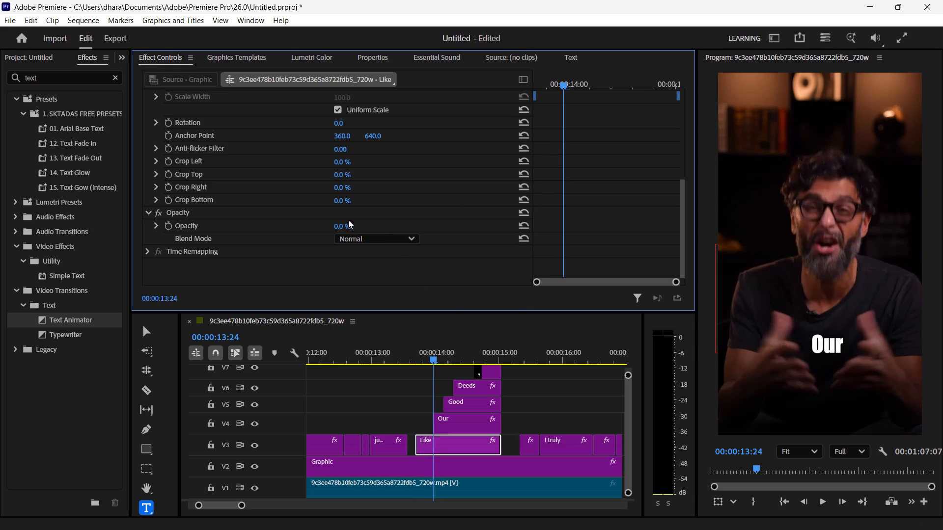
left_click_drag(337, 227, 392, 223)
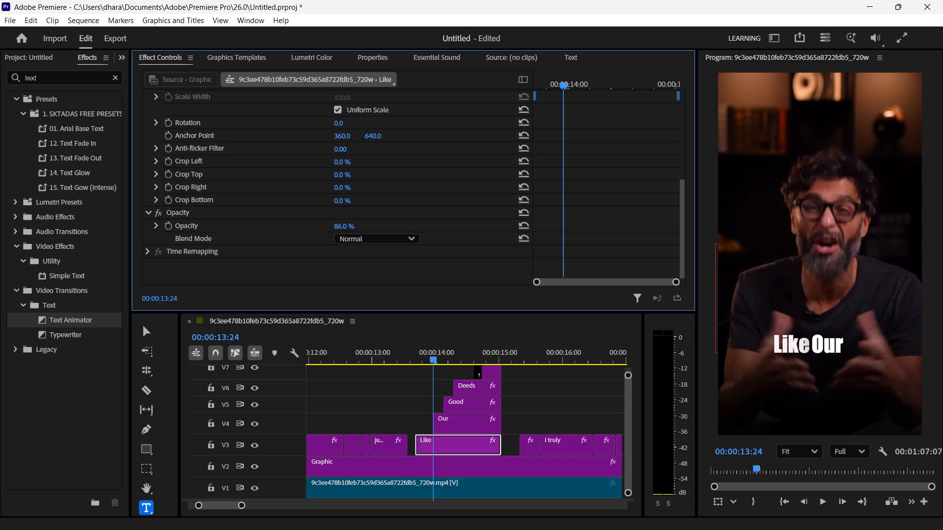
left_click_drag(392, 223, 424, 222)
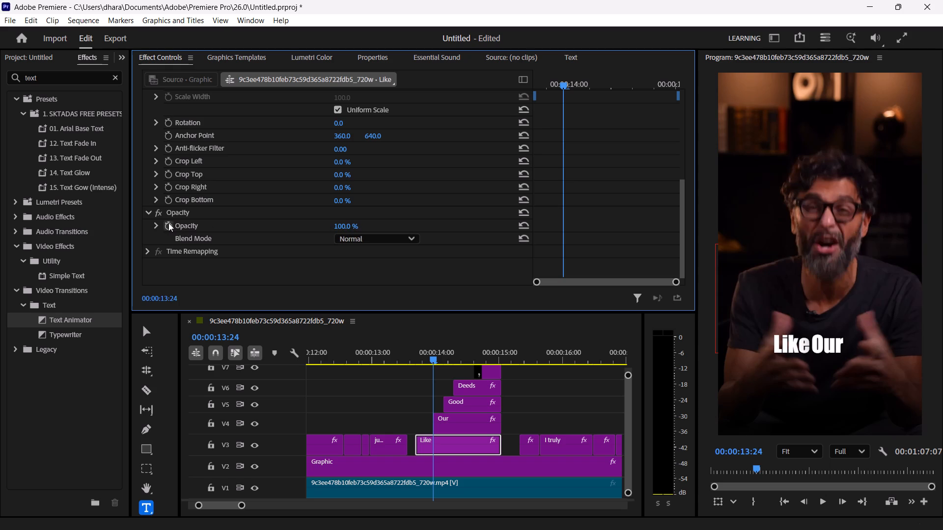
left_click(165, 223)
Add an opacity keyframe of 0% at the start of the "Like" caption, 00:00:13:17.
key("Left")
key("Left")
key("Left")
key("Left")
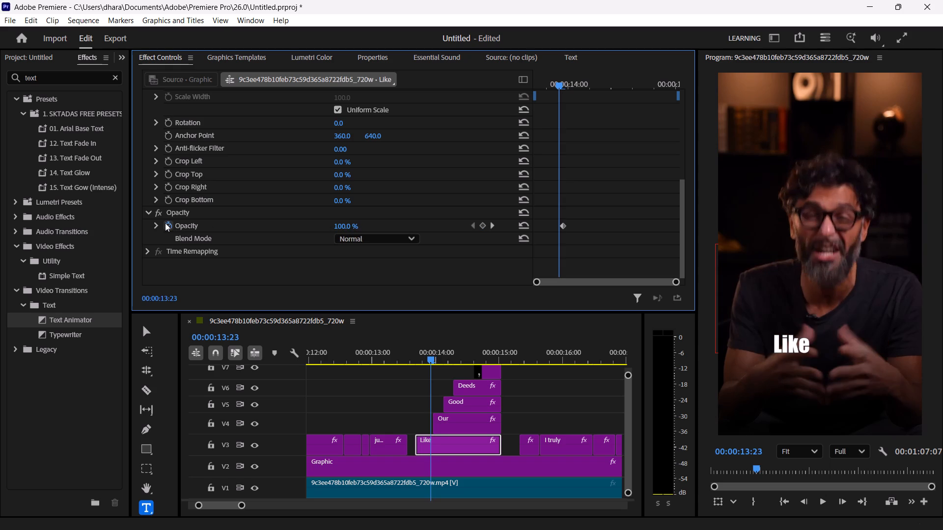
key("Left")
key("Left")
key("Left")
key("Right")
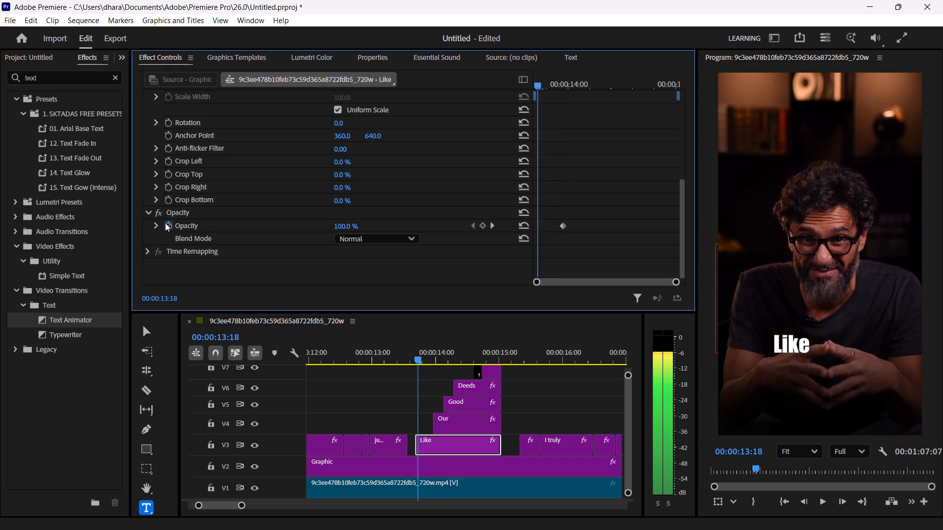
key("Left")
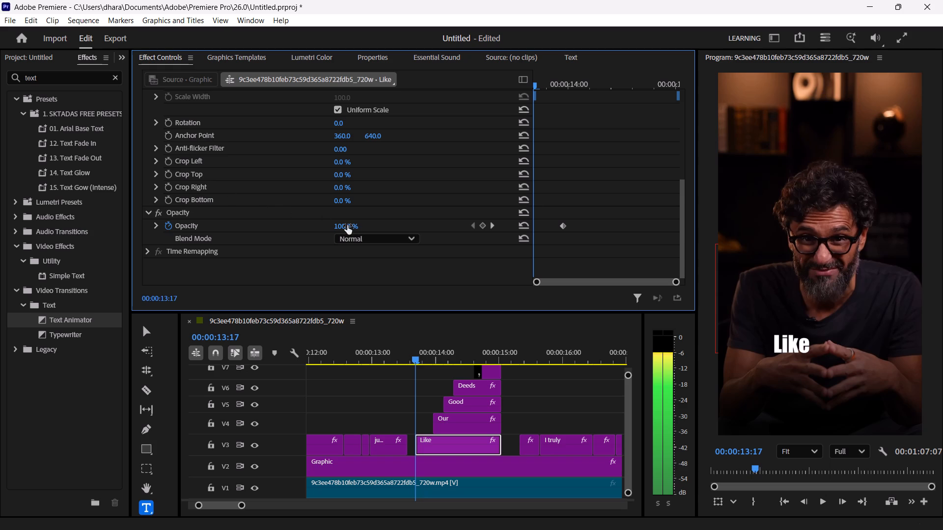
left_click_drag(347, 228, 179, 257)
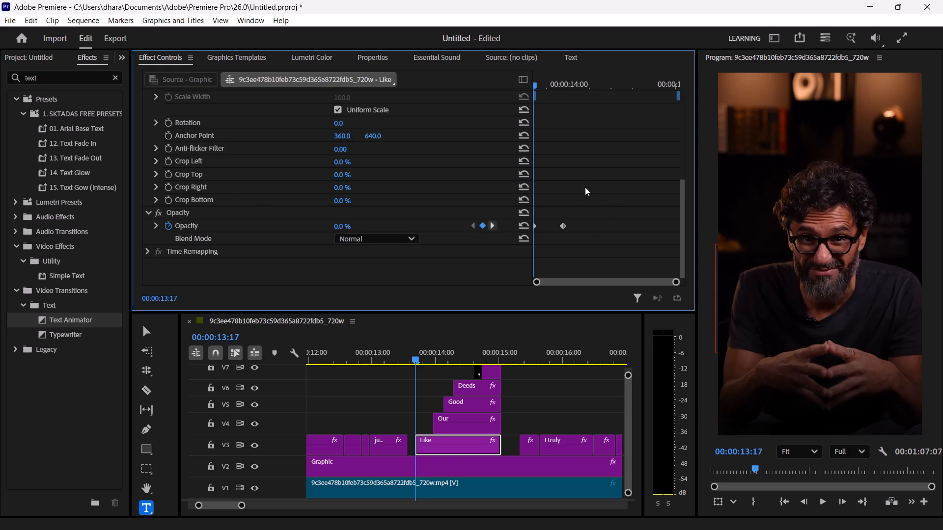
Apply Ease In and Ease Out to both opacity keyframes of the "Like" caption.
left_click_drag(603, 199, 488, 255)
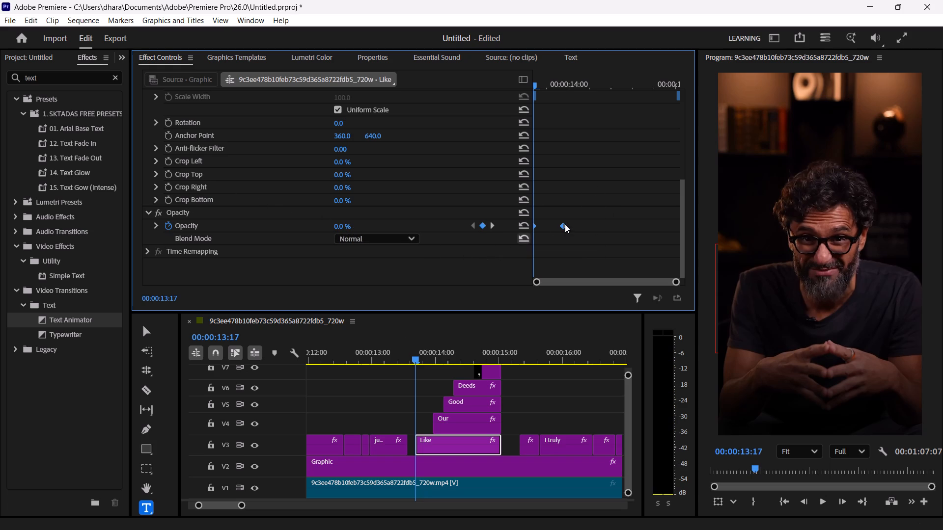
right_click(565, 224)
left_click(618, 374)
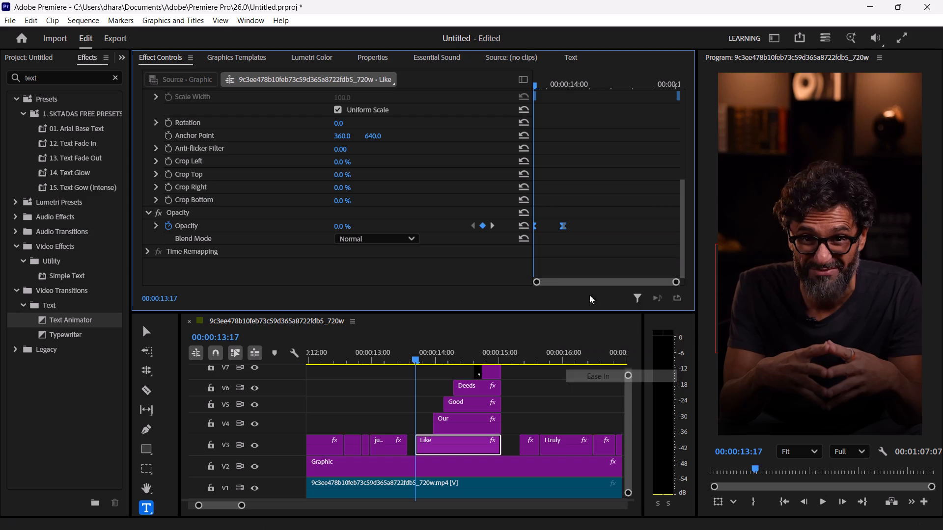
left_click_drag(591, 225, 513, 229)
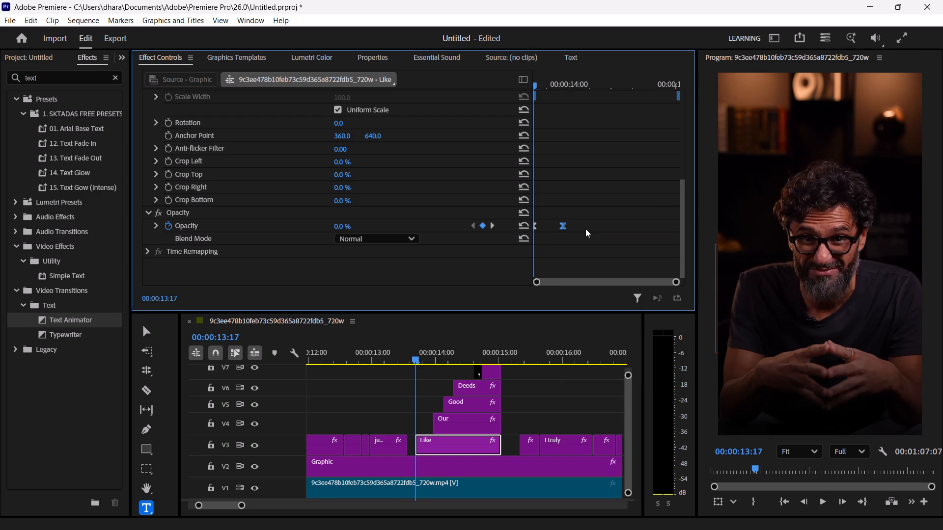
left_click_drag(585, 229, 509, 213)
right_click(560, 227)
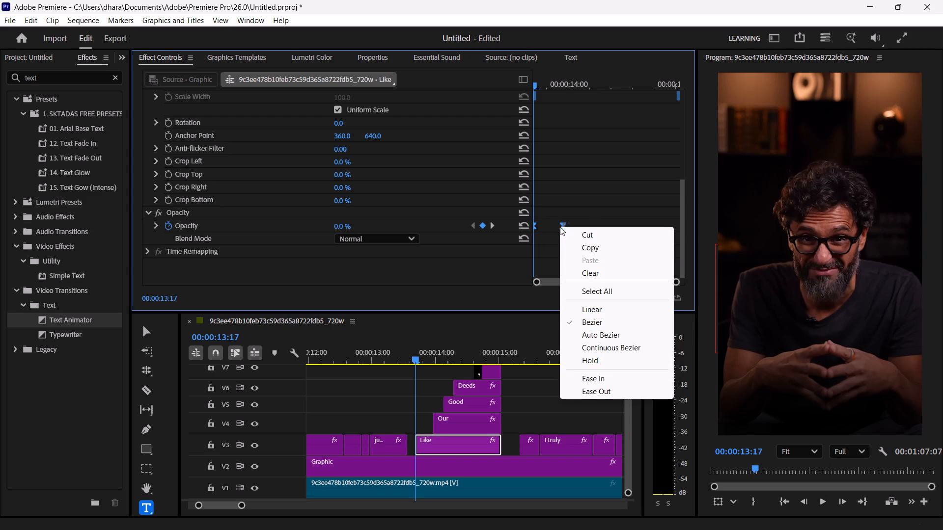
left_click(602, 393)
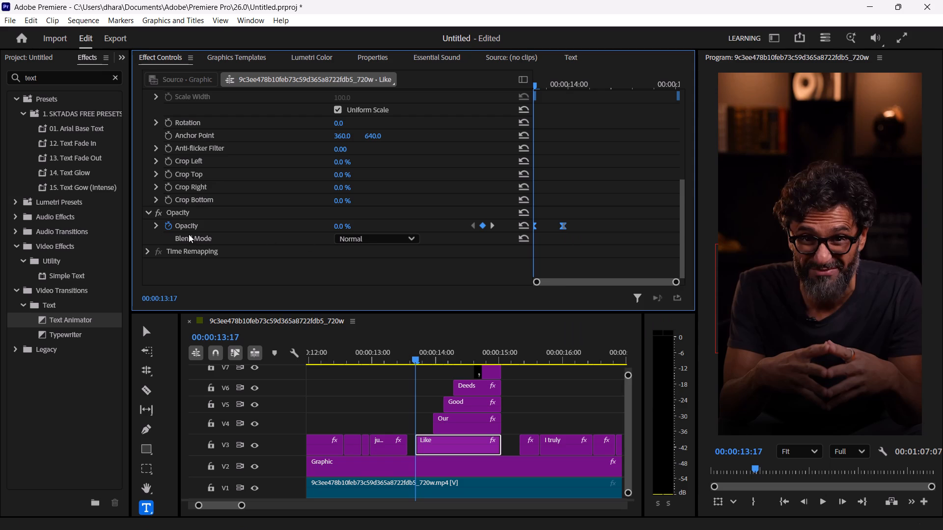
Expand the "Like" caption's opacity graph to inspect the fade-in curve.
left_click(154, 220)
left_click(158, 231)
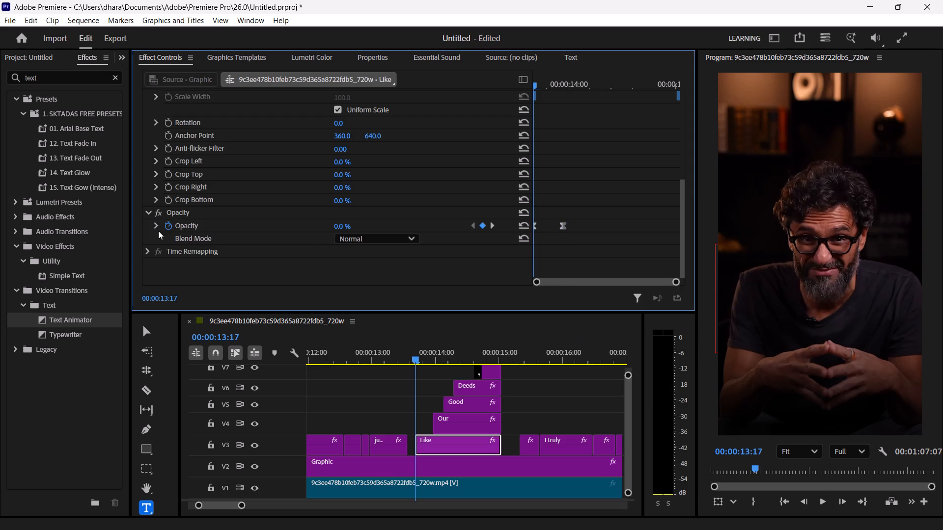
left_click(156, 225)
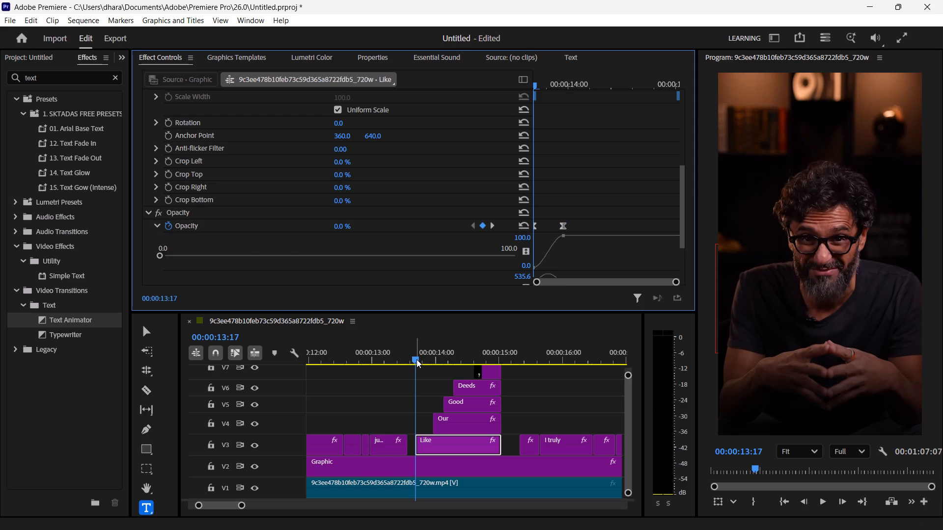
Play the video from 00:00:00:00 to about 00:00:15:19 to review all captions and the "Like" fade-in.
left_click_drag(416, 359, 91, 363)
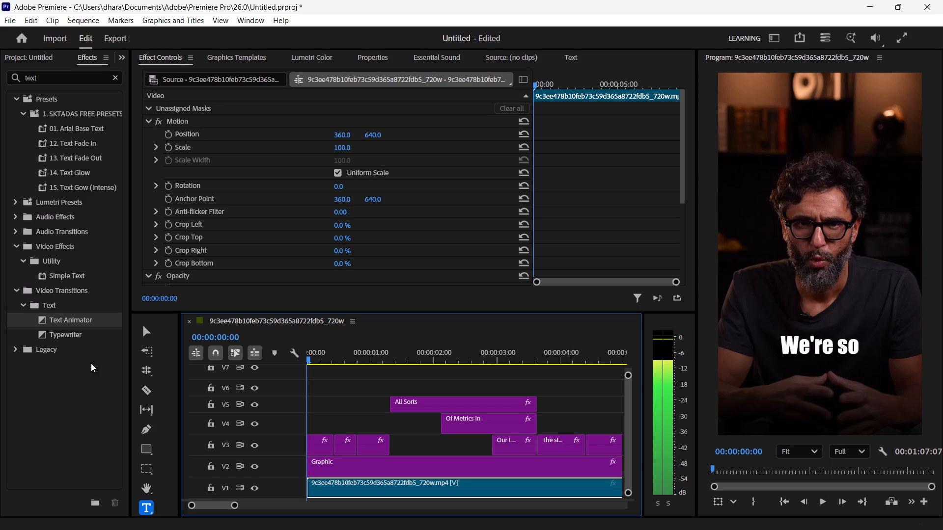
left_click_drag(91, 363, 60, 363)
key("space")
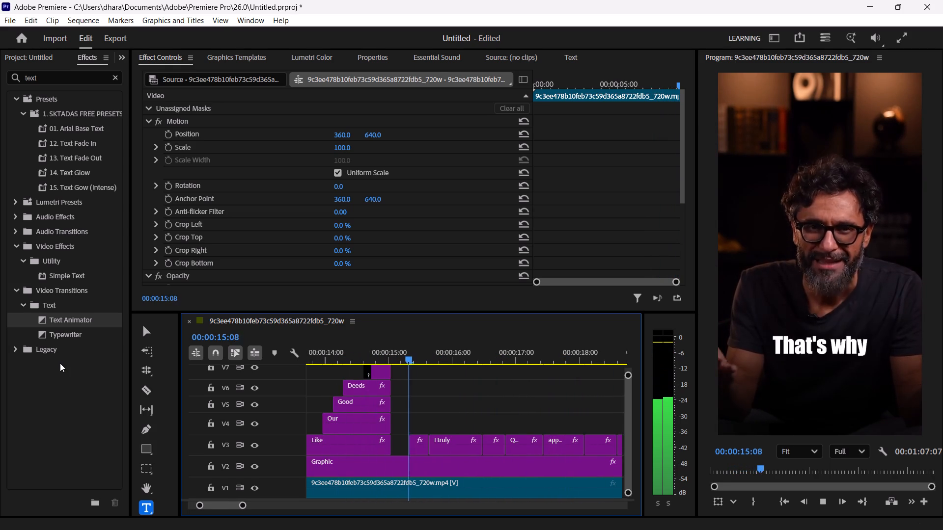
key("space")
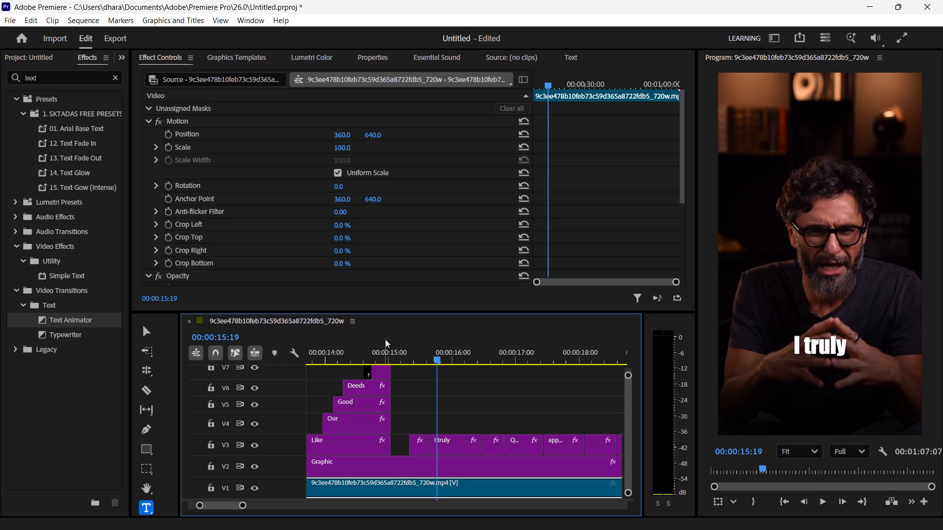
Check the "Like" caption's opacity curve and replay its fade-in between about 00:00:13:12 and 00:00:14:00.
left_click_drag(437, 359, 330, 351)
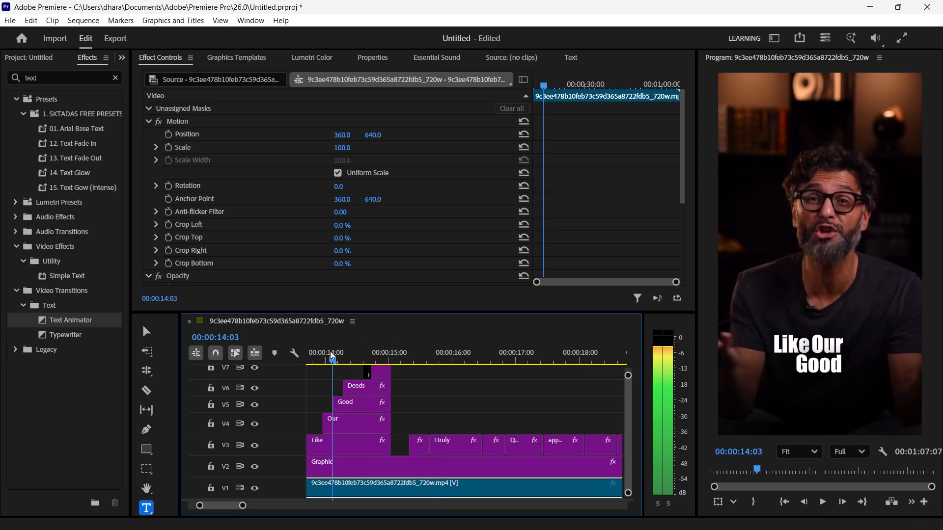
left_click_drag(330, 351, 307, 344)
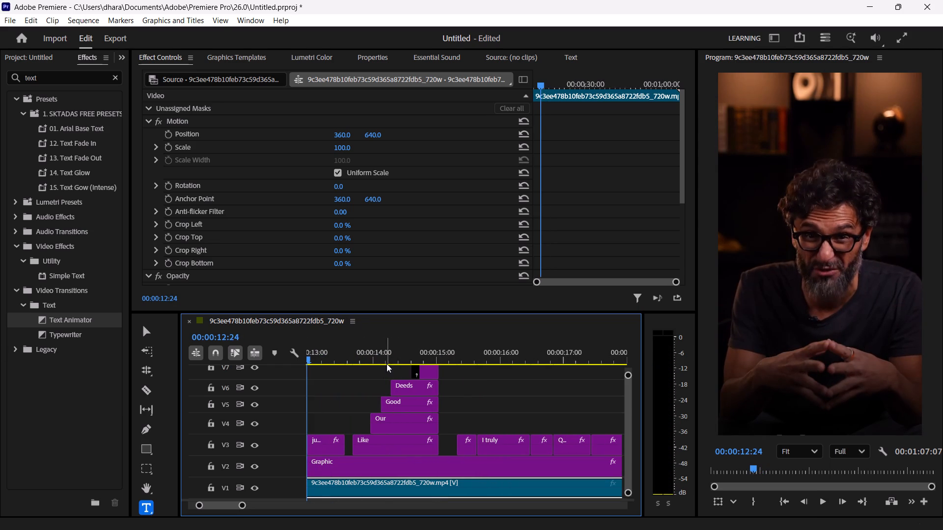
left_click(371, 447)
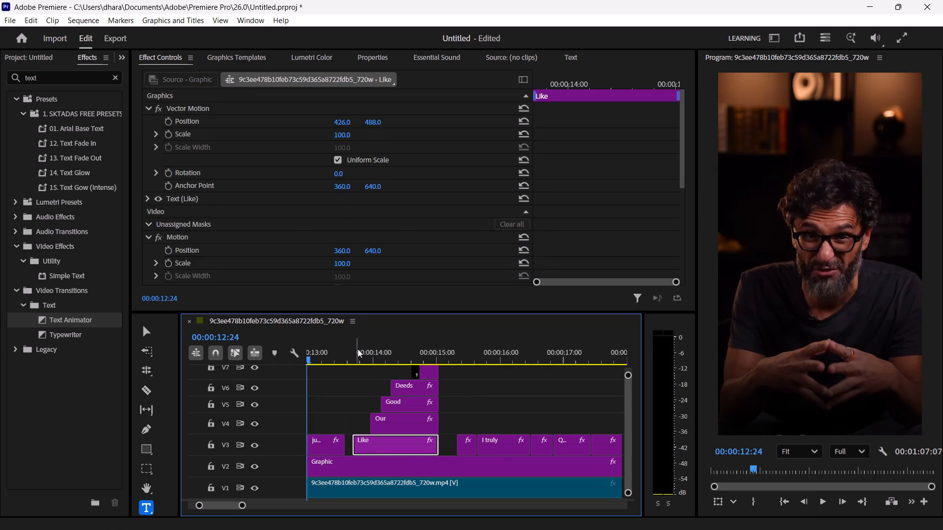
left_click(358, 349)
key("Right")
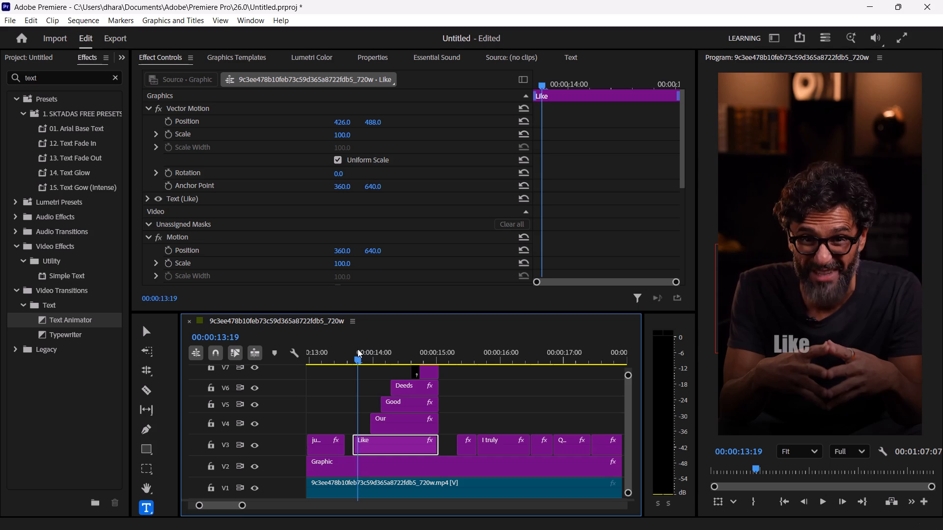
key("Right")
scroll(422, 254, "down", 1)
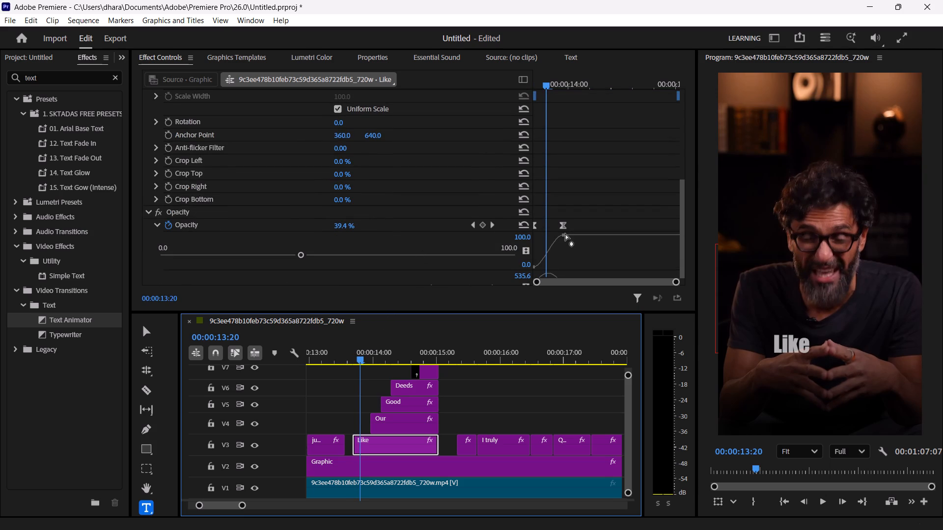
left_click(354, 355)
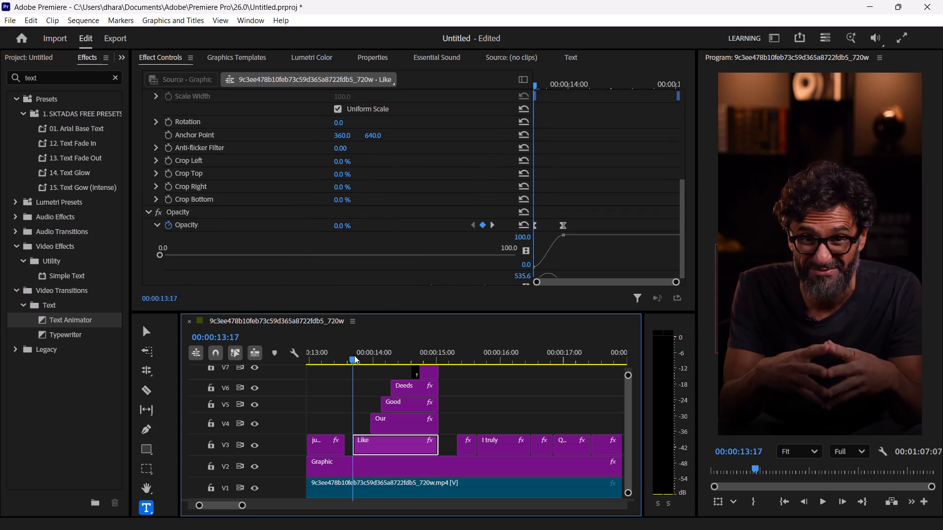
key("space")
key("space")
left_click(340, 349)
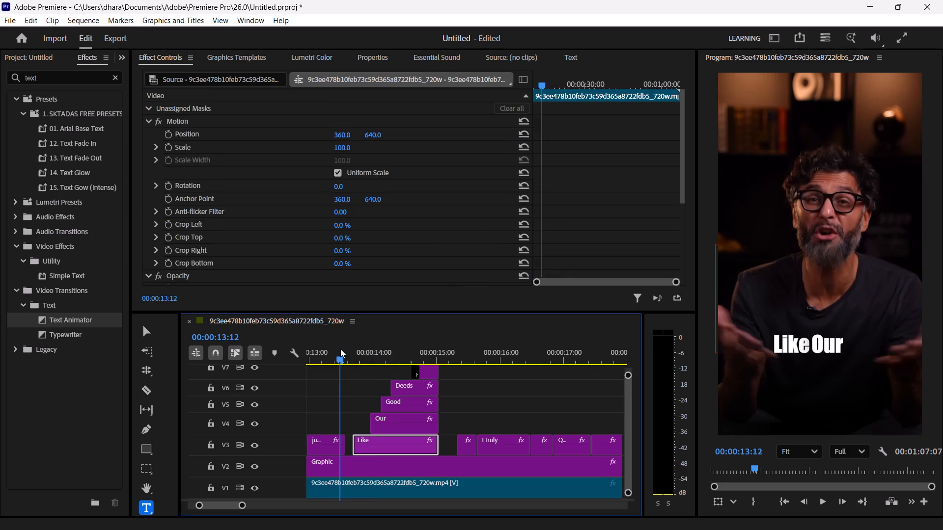
key("space")
key("space")
key("space")
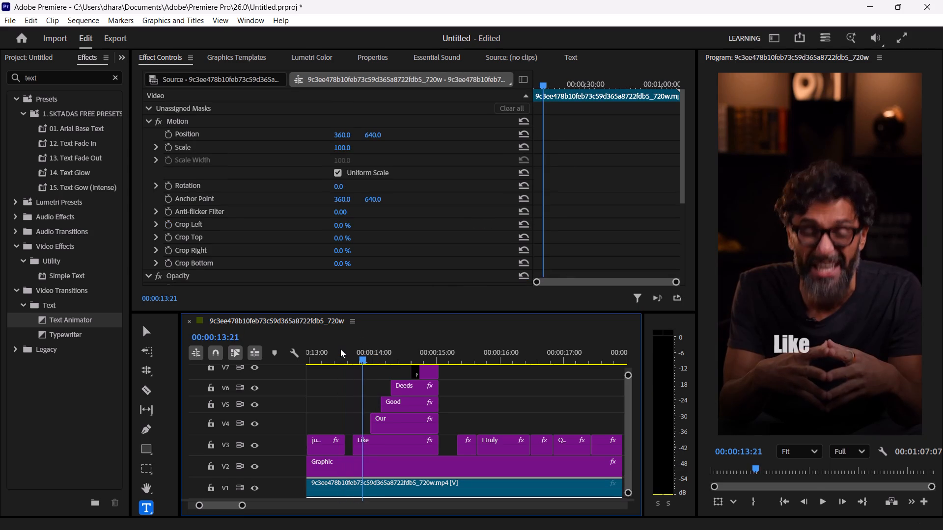
key("space")
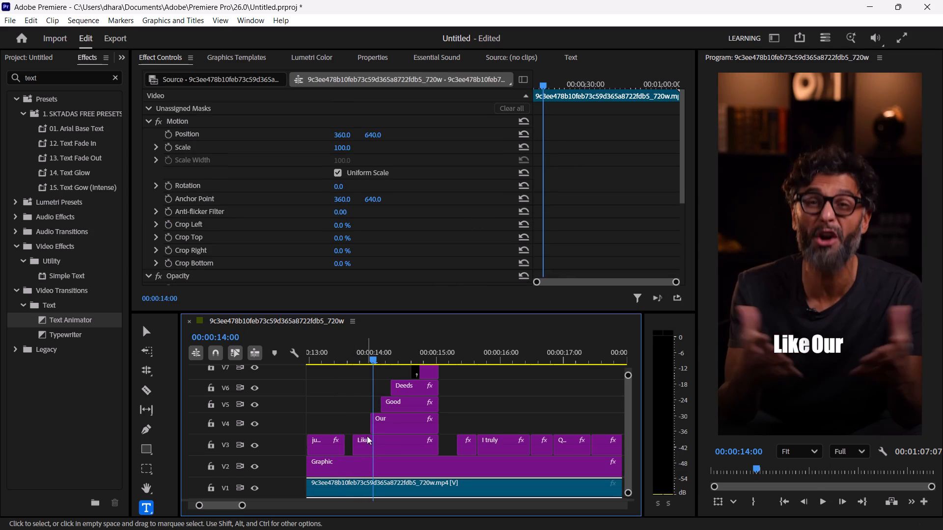
Keyframe the "Our" caption's opacity from 0% at its start, 00:00:13:24, to 100% at 00:00:14:03.
left_click(411, 416)
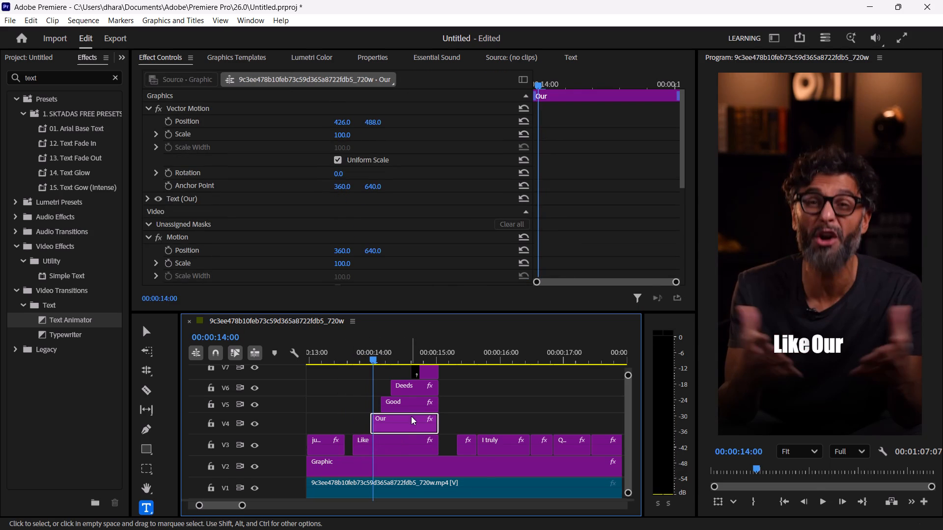
key("Left")
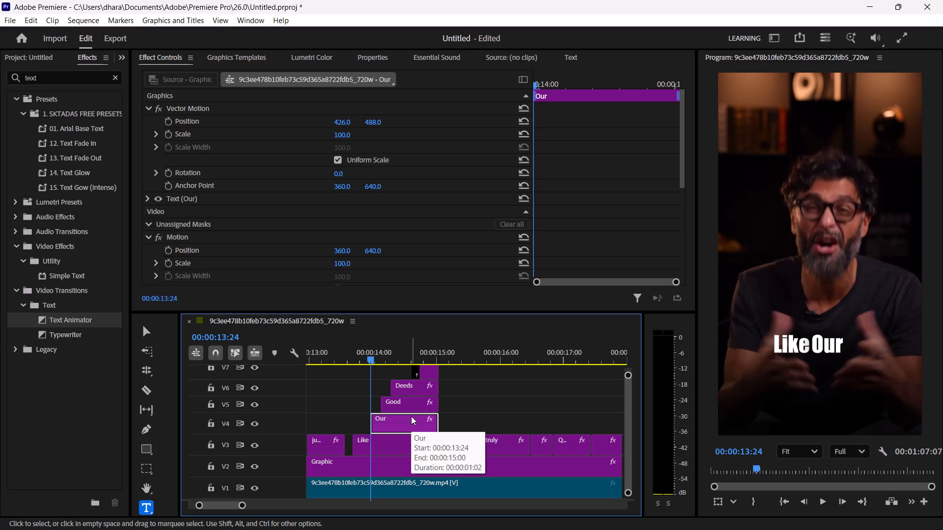
scroll(379, 223, "down", 1)
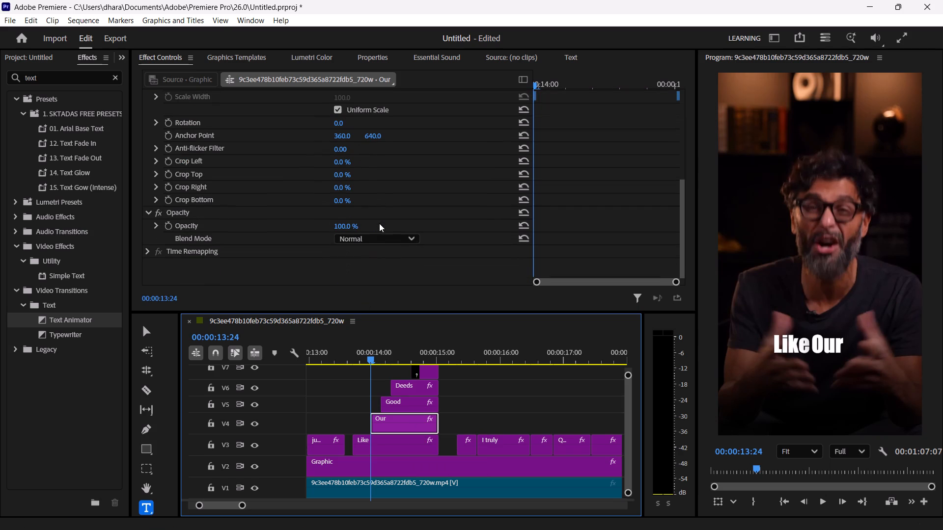
scroll(379, 223, "down", 1)
left_click(167, 223)
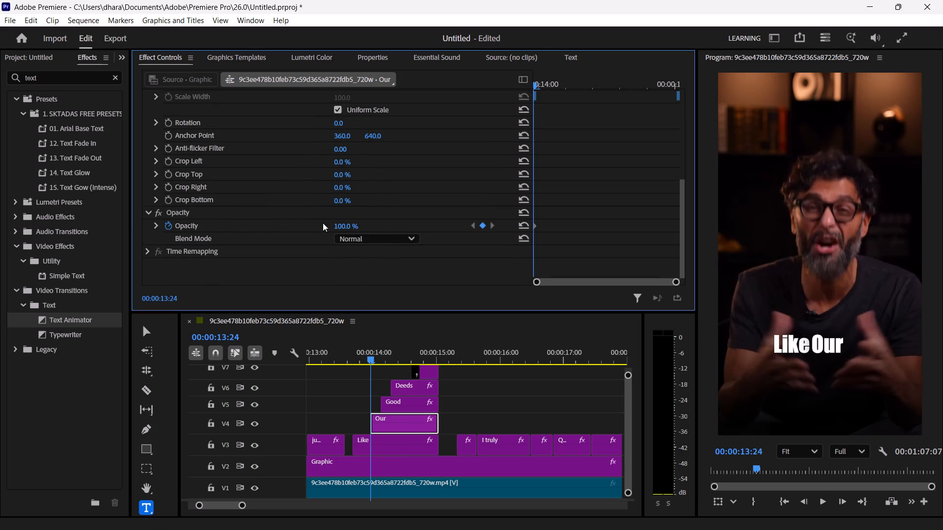
left_click_drag(343, 223, 205, 234)
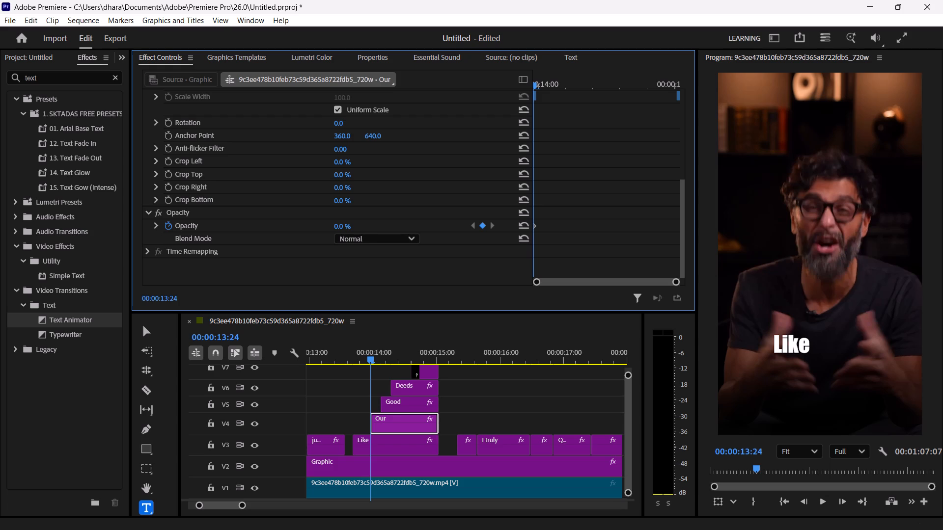
left_click_drag(205, 234, 204, 234)
key("Right")
key("Right")
key("Right")
key("Right")
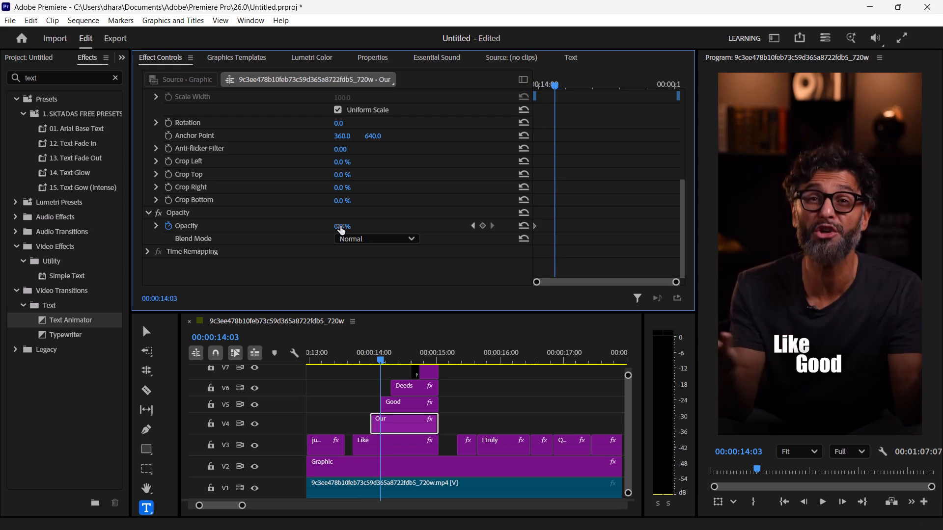
left_click_drag(340, 226, 479, 226)
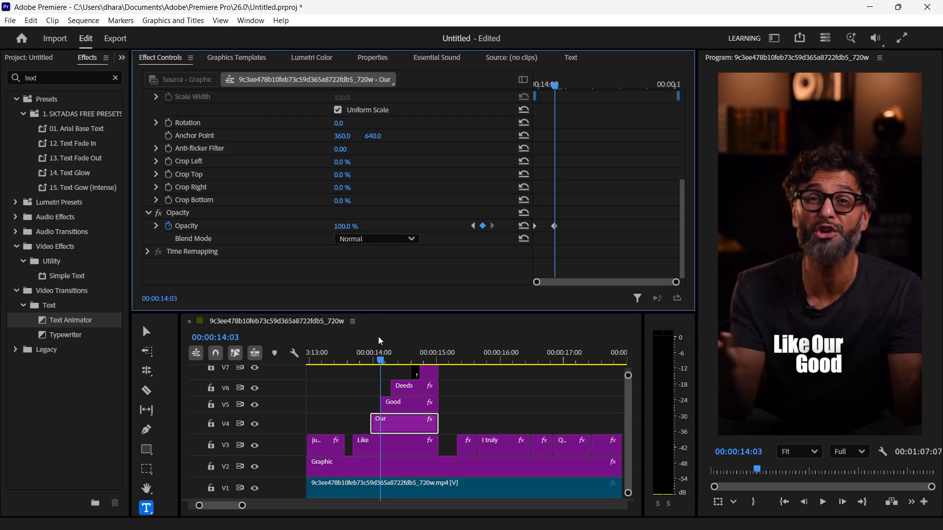
Keyframe the "Good" caption's opacity from 0% at its start, 00:00:14:03, to 100% at 00:00:14:07.
left_click(413, 406)
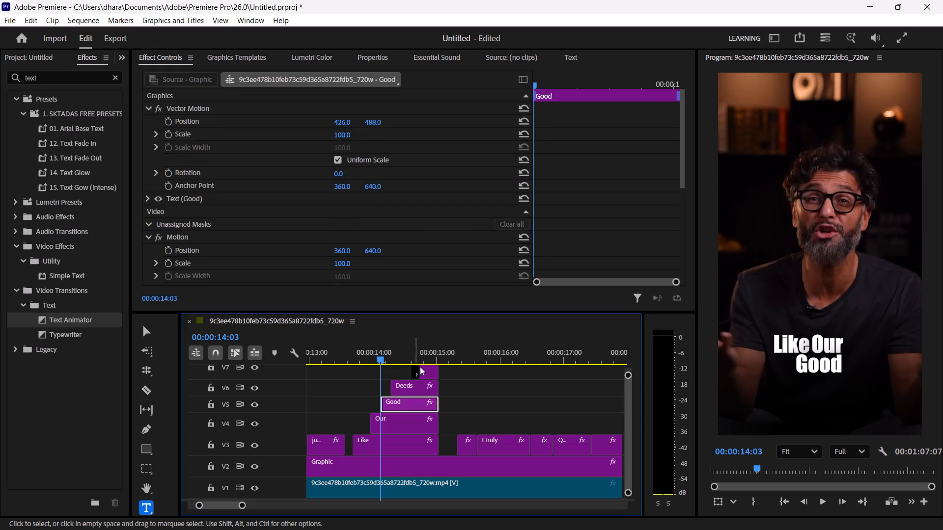
scroll(392, 229, "down", 1)
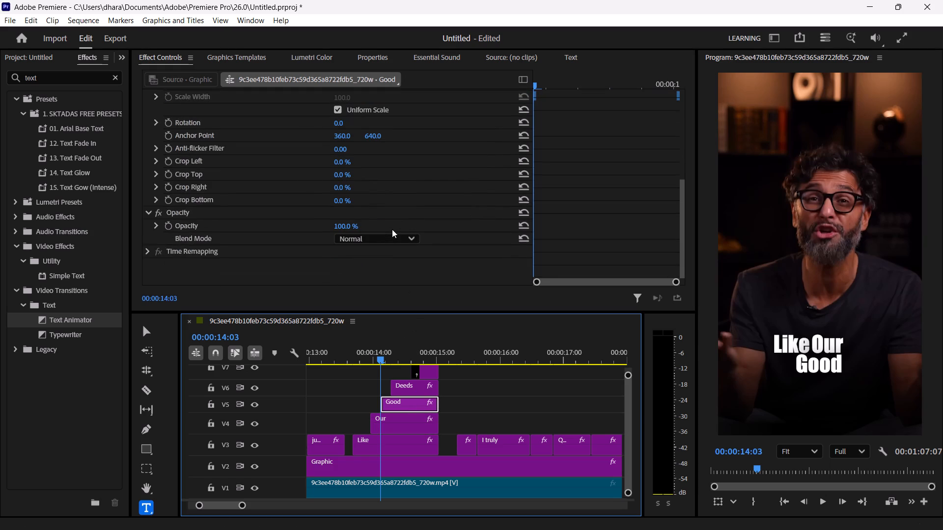
scroll(382, 219, "up", 1)
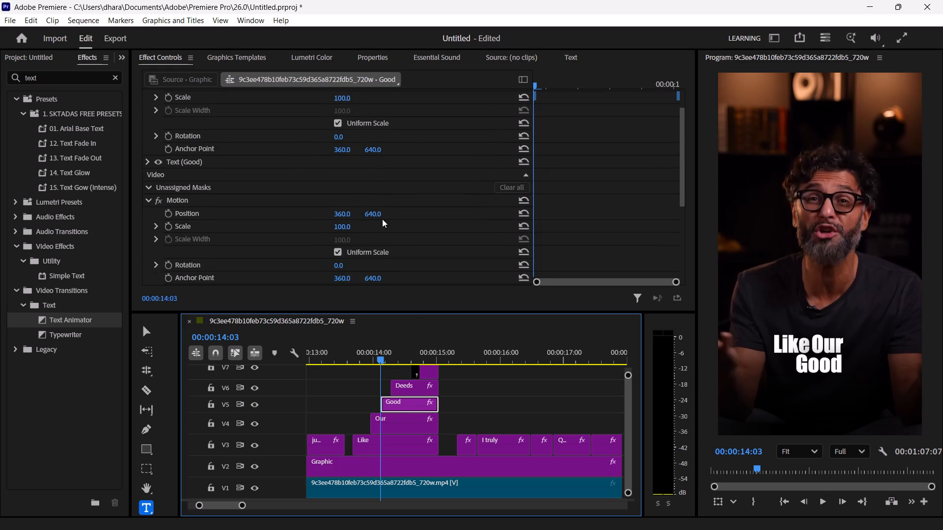
scroll(382, 219, "up", 1)
scroll(382, 219, "down", 1)
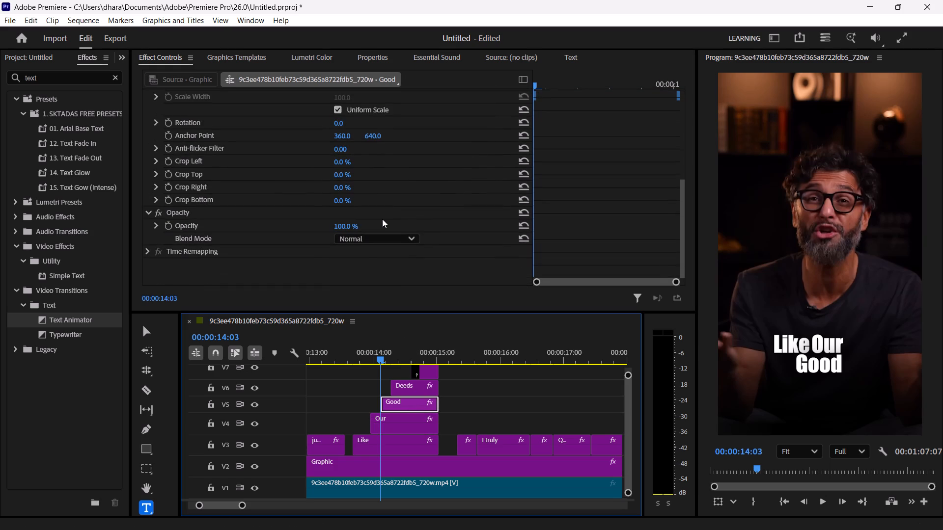
scroll(382, 219, "down", 1)
left_click(166, 225)
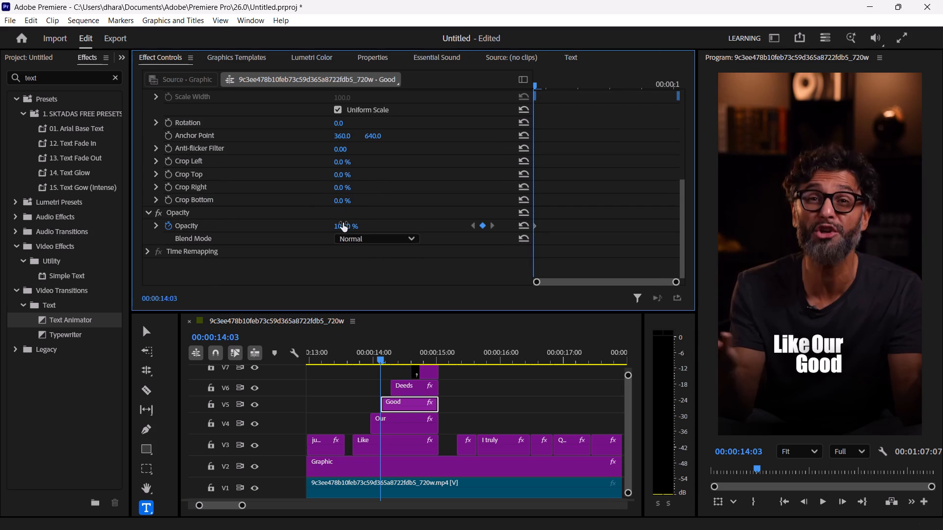
left_click_drag(343, 223, 223, 224)
key("Right")
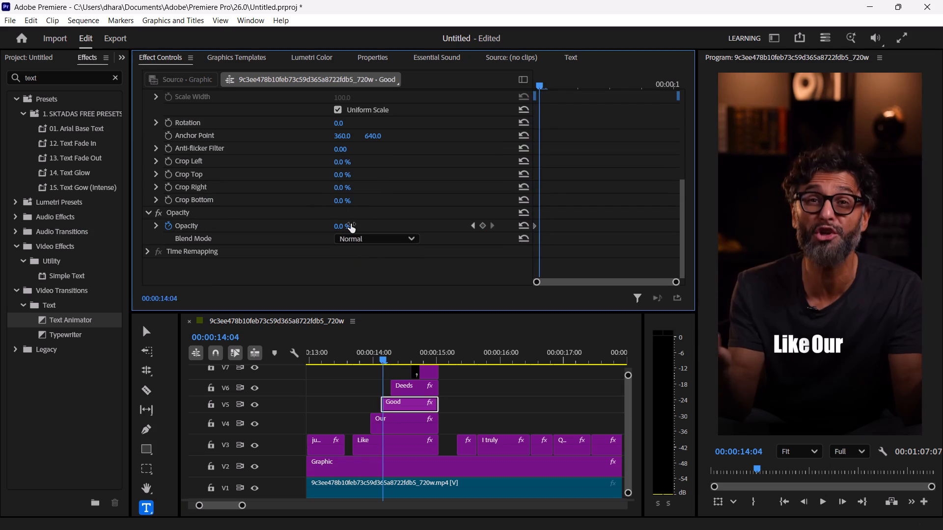
key("Right")
key("Right")
key("Right")
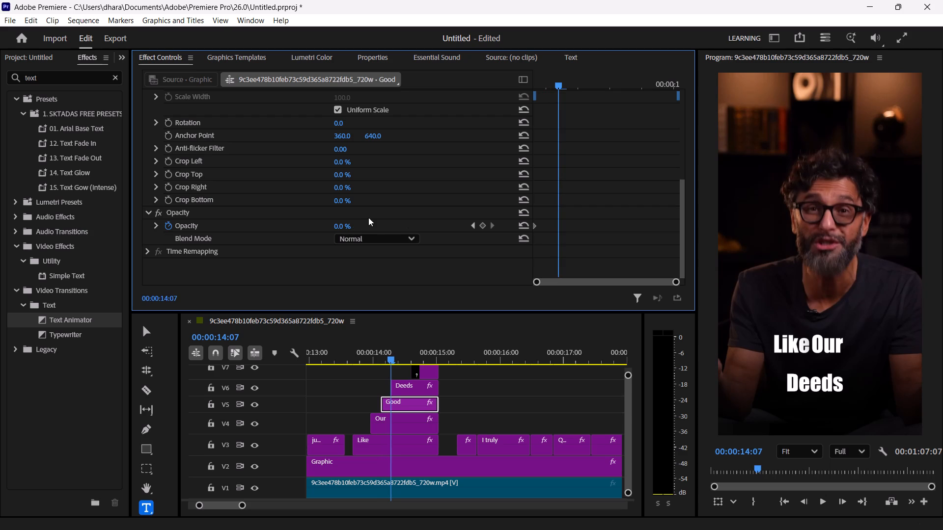
left_click_drag(336, 226, 430, 228)
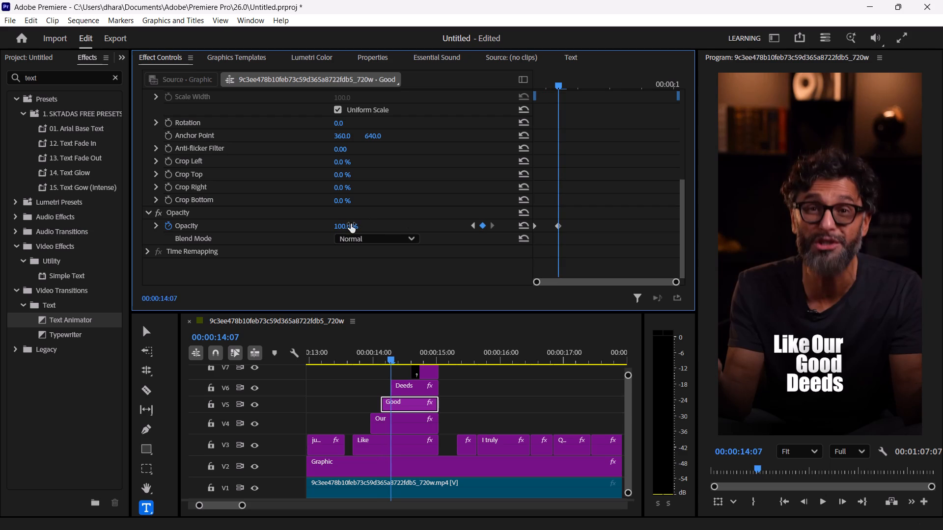
Play the video from 00:00:00:00 to about 00:00:14:18 to review the captions and the new "Our" and "Good" fade-ins.
key("Right")
key("Down")
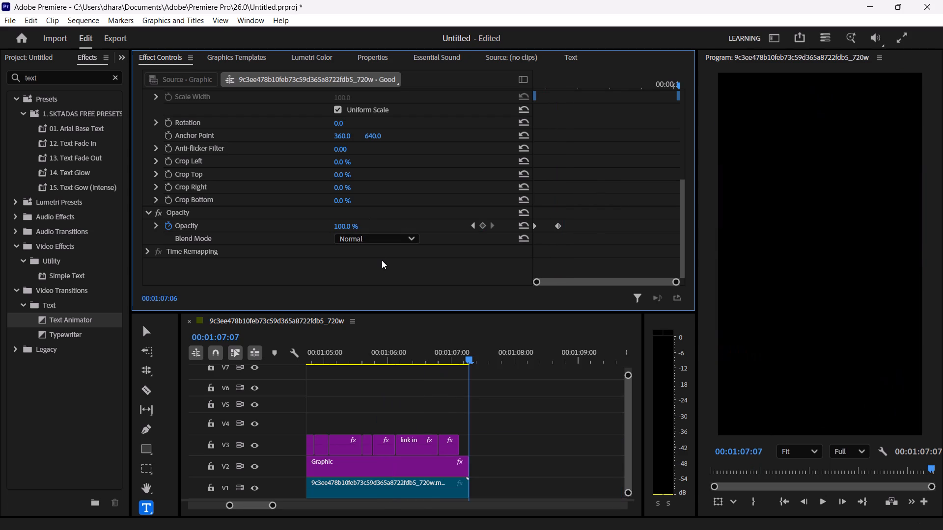
key("Up")
key("Up")
key("Up")
key("Up")
key("Up")
key("Up")
key("Up")
key("Up")
key("Up")
key("Up")
key("Up")
key("Up")
key("Up")
key("Up")
key("Up")
key("Up")
key("Up")
key("Up")
key("Up")
key("Up")
key("Up")
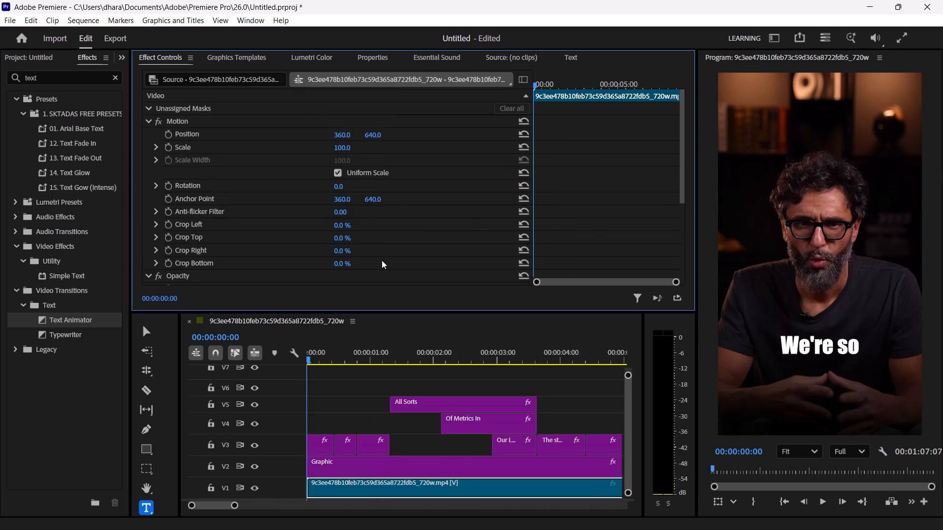
key("space")
scroll(382, 260, "down", 1)
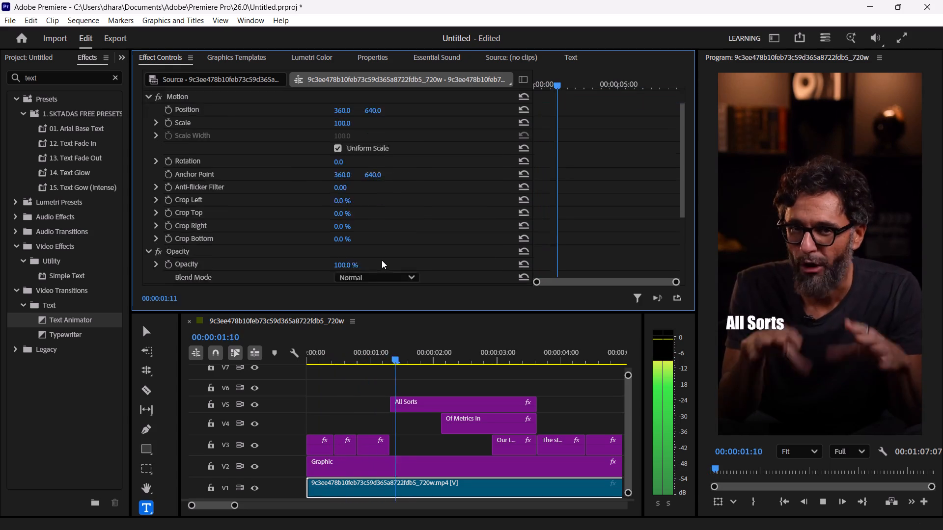
scroll(382, 260, "down", 1)
scroll(422, 388, "down", 1)
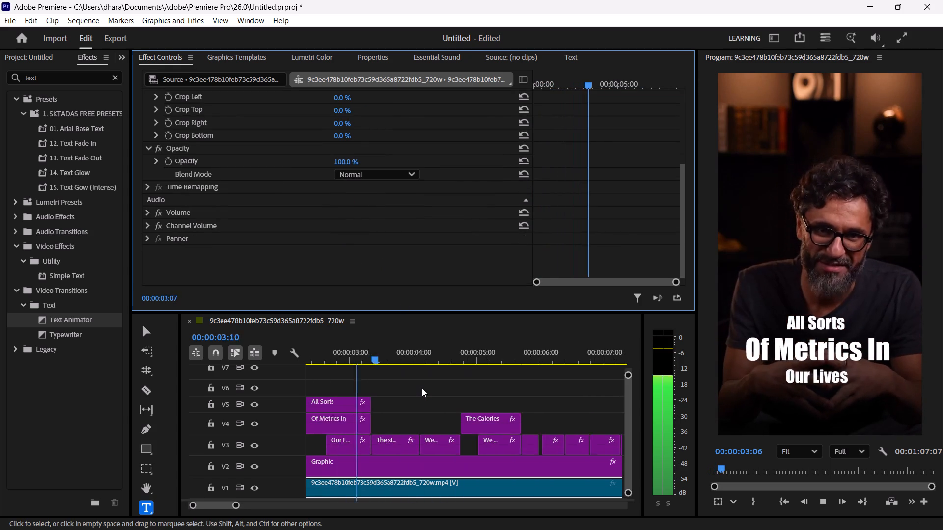
scroll(422, 388, "down", 4)
scroll(422, 388, "up", 1)
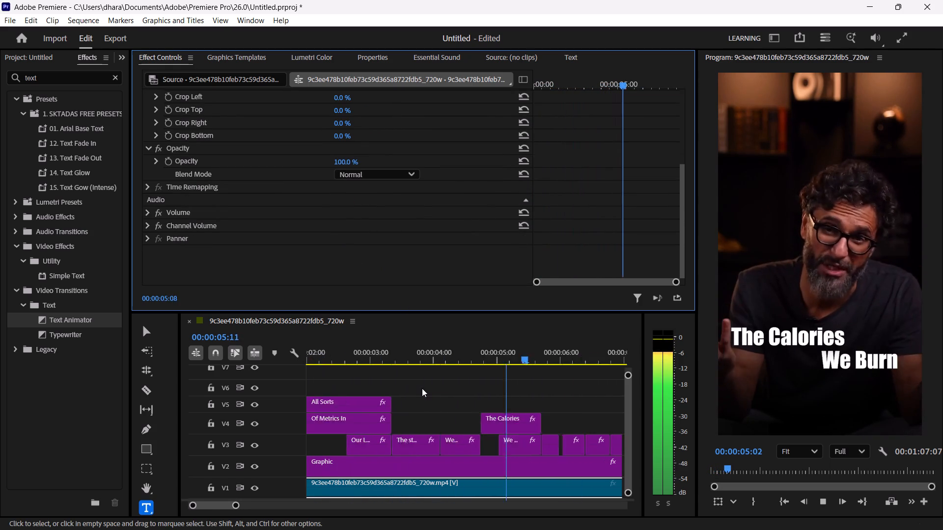
scroll(422, 388, "up", 2)
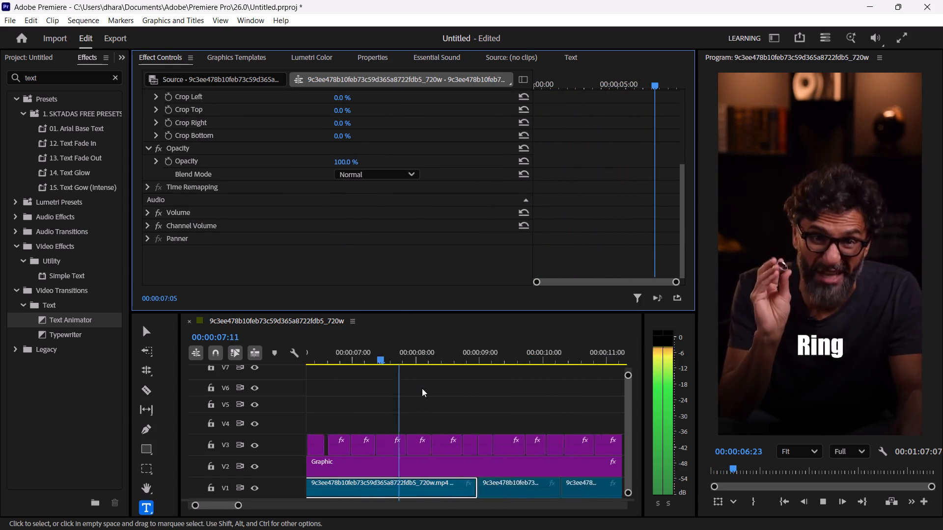
scroll(422, 388, "up", 1)
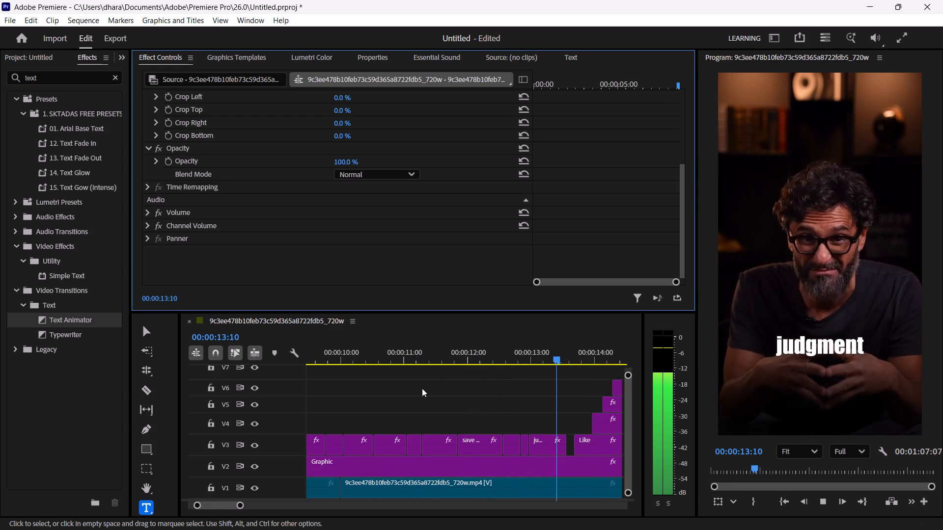
key("space")
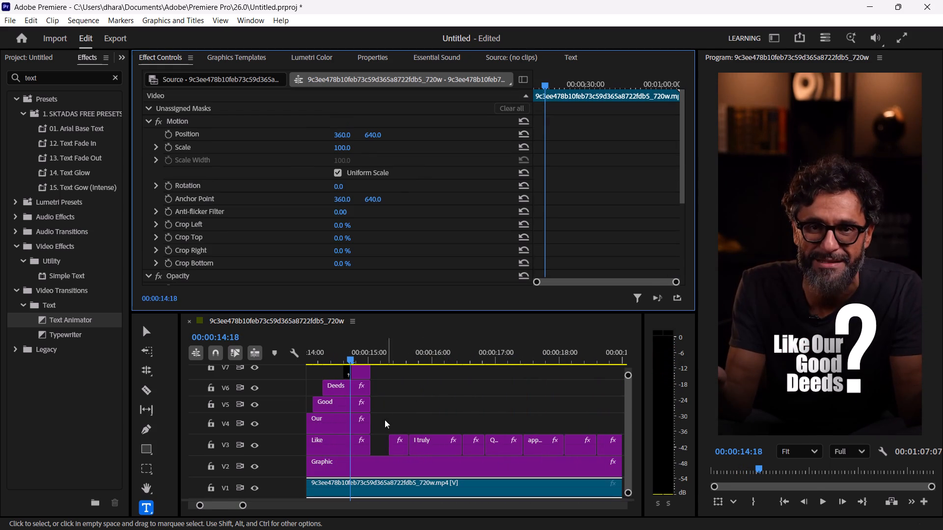
left_click_drag(352, 358, 337, 359)
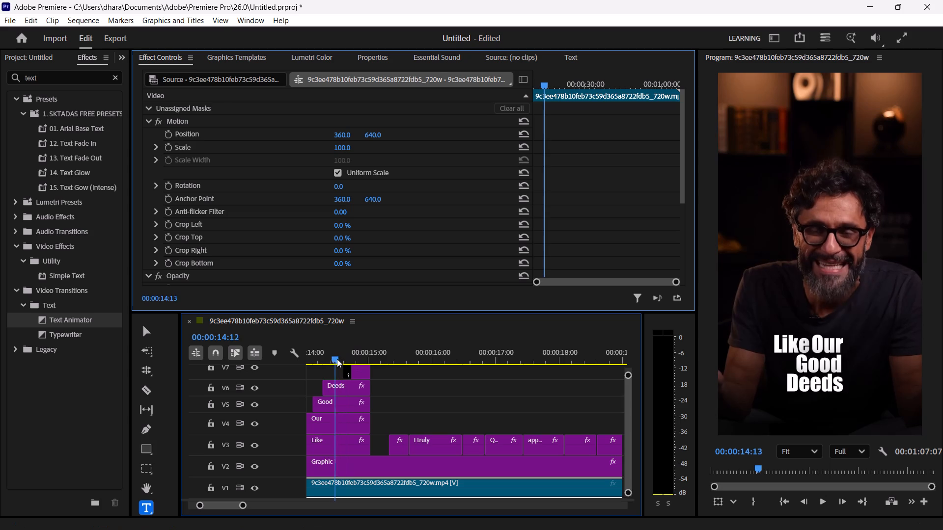
Play back the caption sequence to about 00:00:14:11 to review how the words appear.
left_click_drag(337, 359, 294, 359)
key("space")
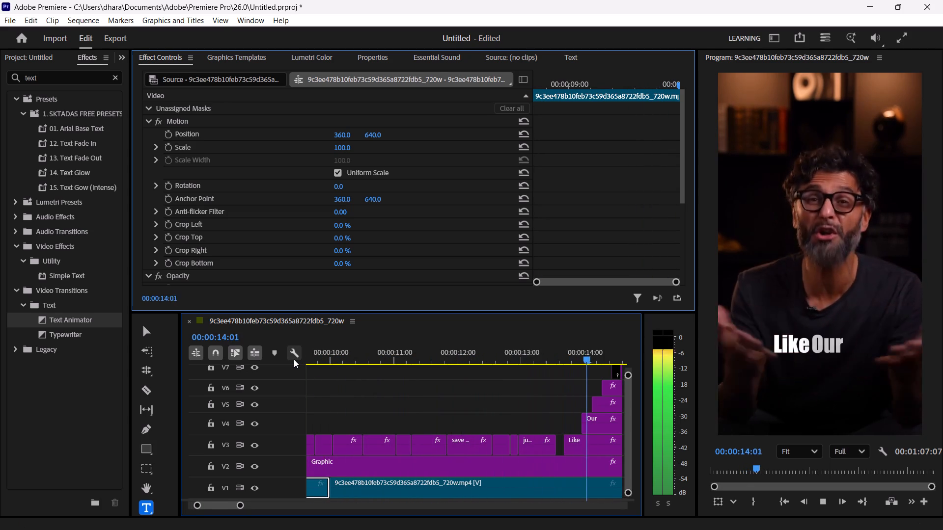
key("space")
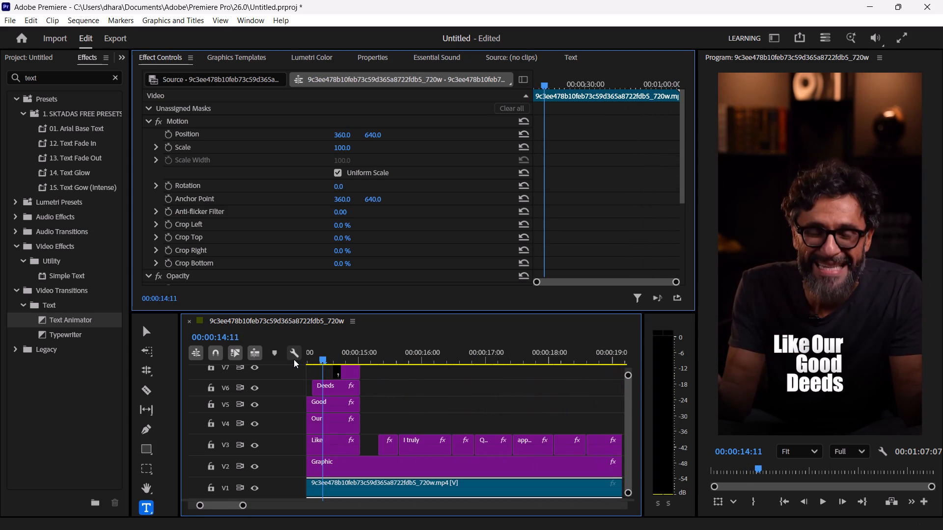
Keyframe the "Deeds" caption's opacity from 0% at its start, 00:00:14:07, to 100% at 00:00:14:15.
key("Left")
key("Left")
key("Left")
key("Left")
key("Left")
key("Left")
key("Left")
key("Left")
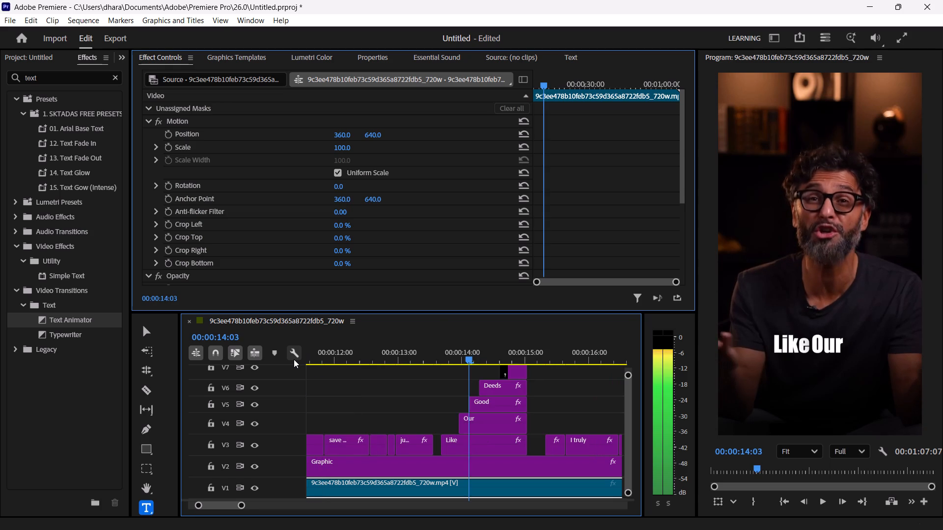
key("Right")
key("Right")
key("Right")
key("Right")
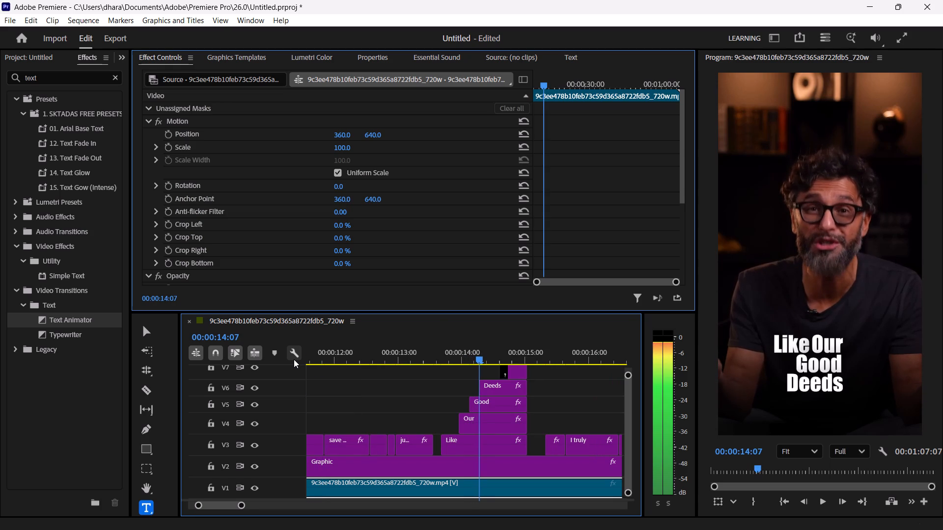
left_click(505, 388)
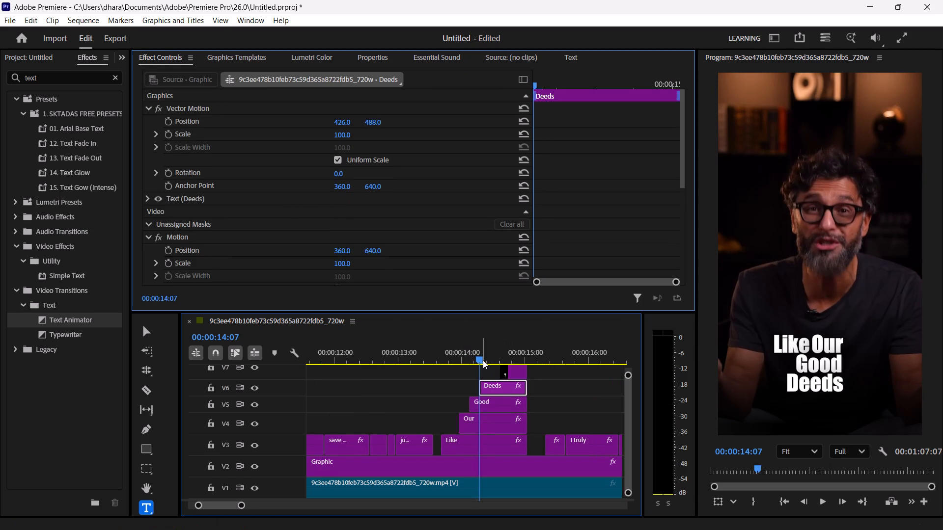
scroll(225, 232, "down", 1)
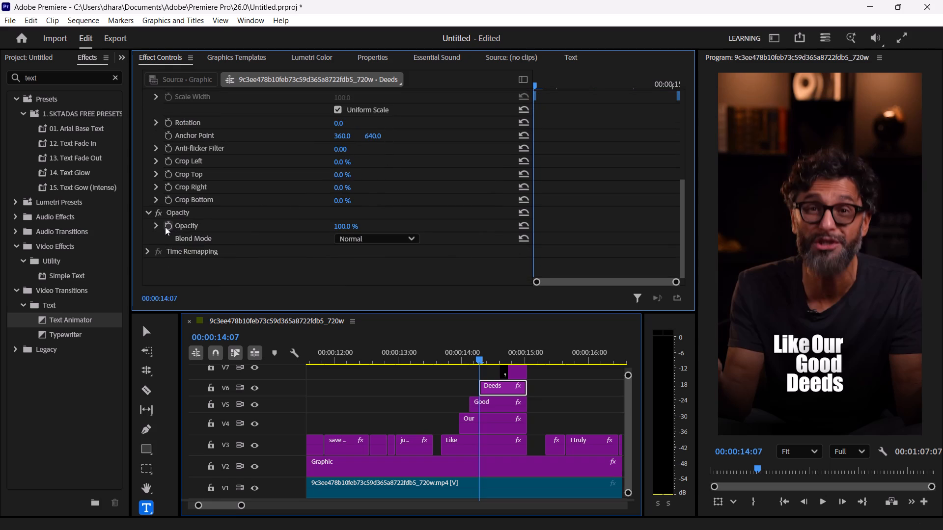
left_click(166, 227)
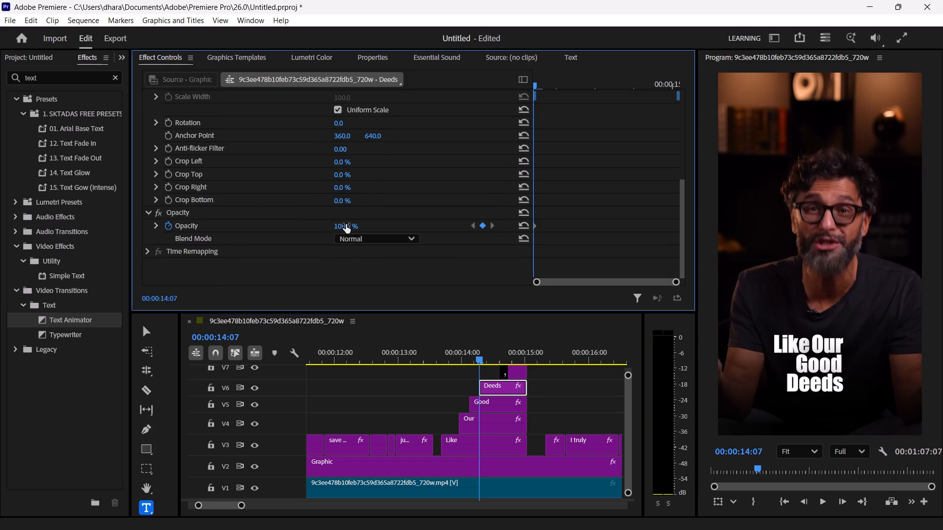
left_click_drag(346, 224, 183, 233)
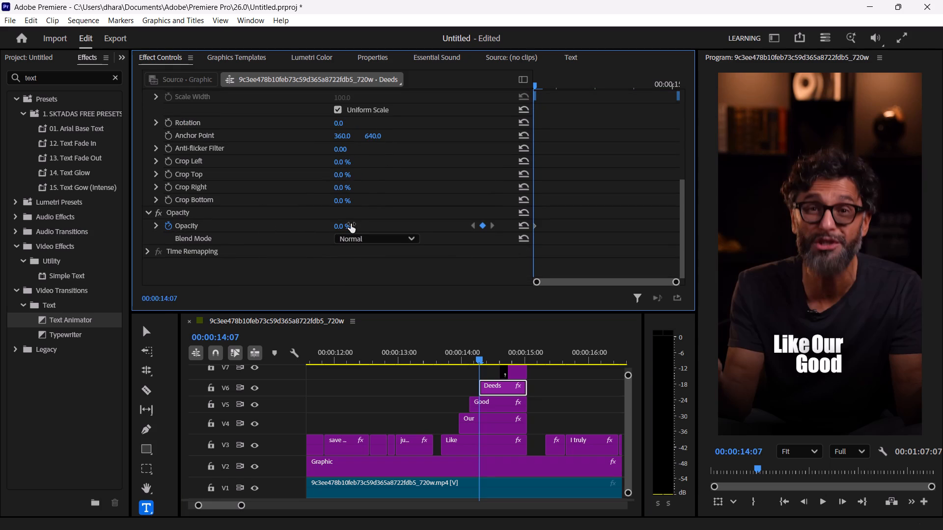
key("Right")
key("Right")
key("Right")
key("Right")
key("Right")
key("Right")
key("Right")
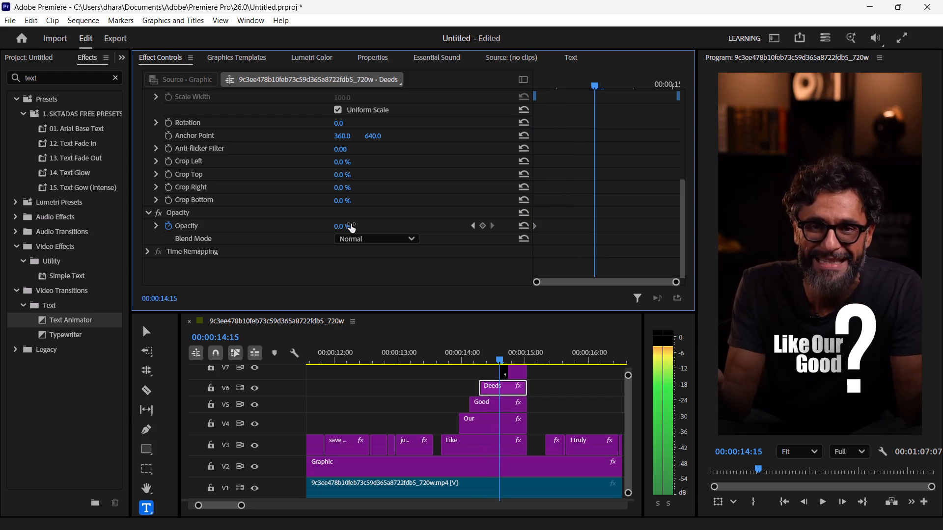
left_click_drag(348, 224, 613, 218)
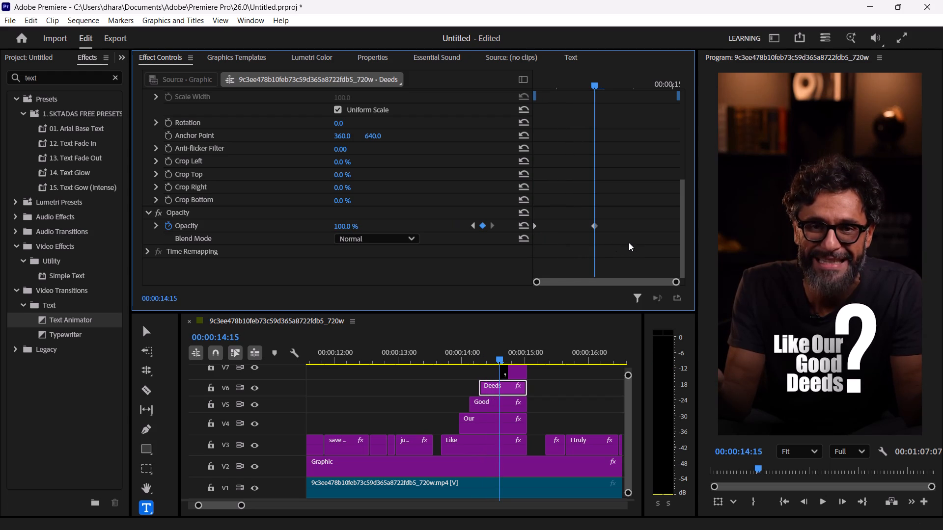
Apply Ease In and Ease Out to both opacity keyframes of the "Deeds" caption.
left_click_drag(633, 242, 478, 212)
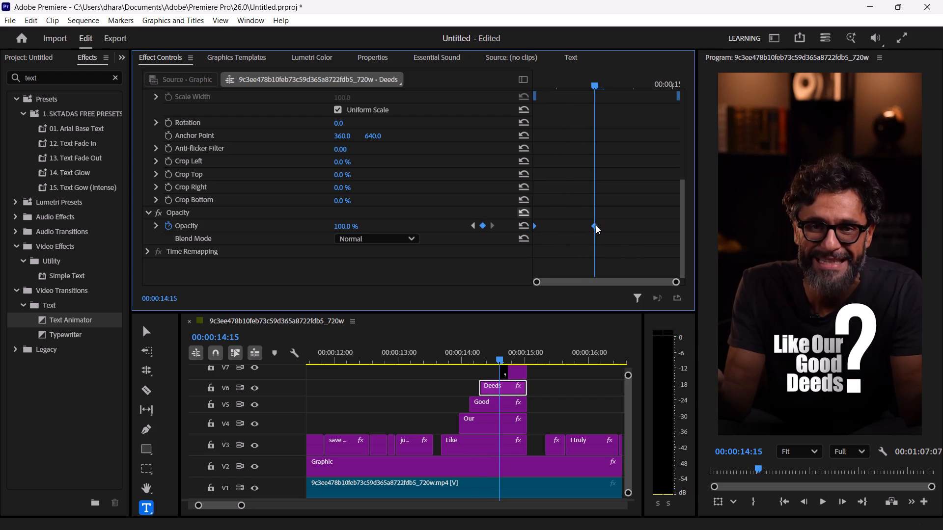
right_click(596, 225)
left_click(628, 383)
right_click(593, 225)
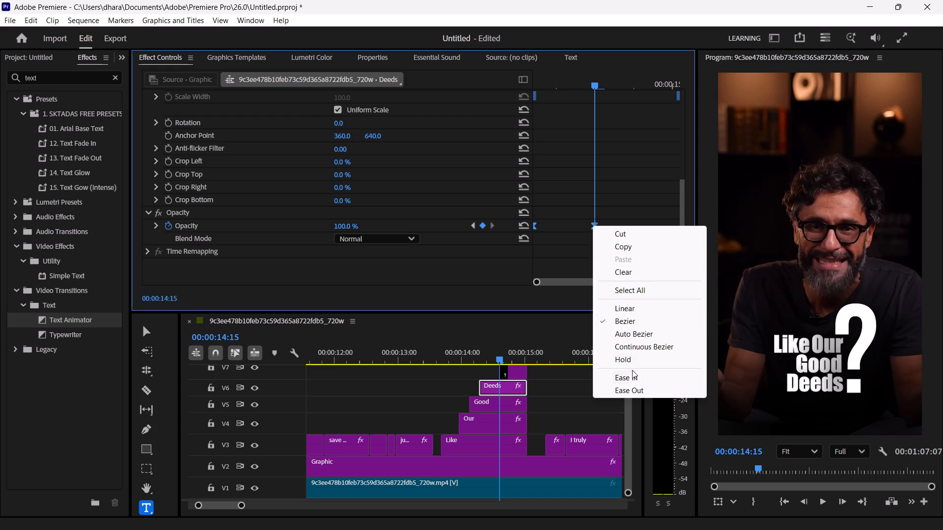
left_click(632, 375)
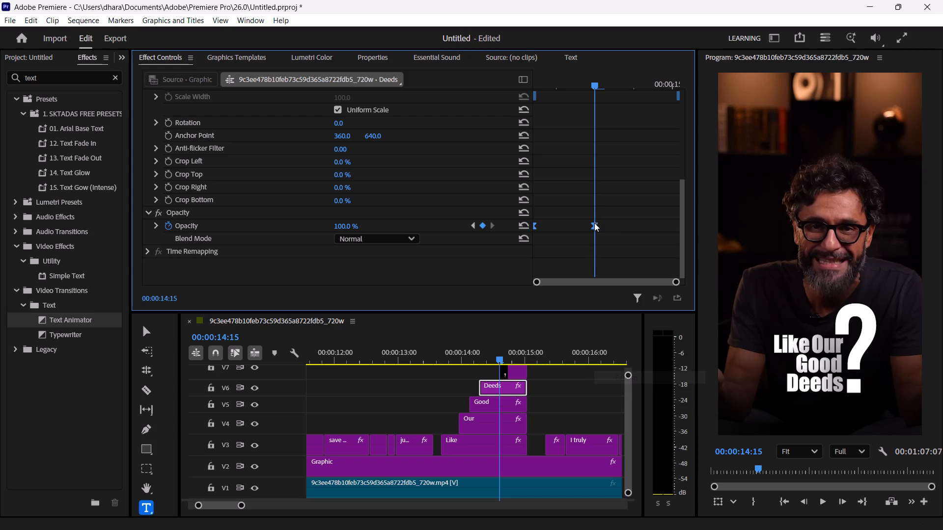
right_click(594, 223)
left_click(626, 390)
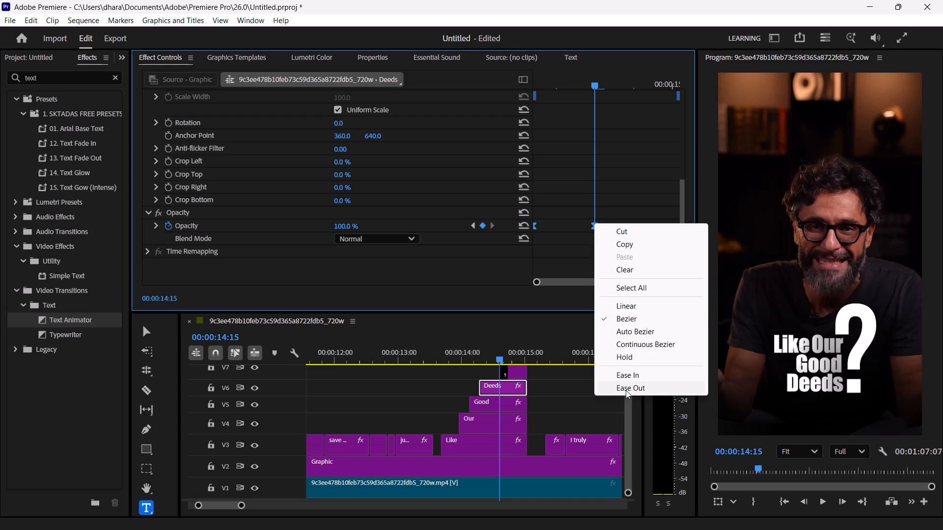
Apply Ease In and Ease Out to both opacity keyframes of the "Good" caption.
left_click(498, 405)
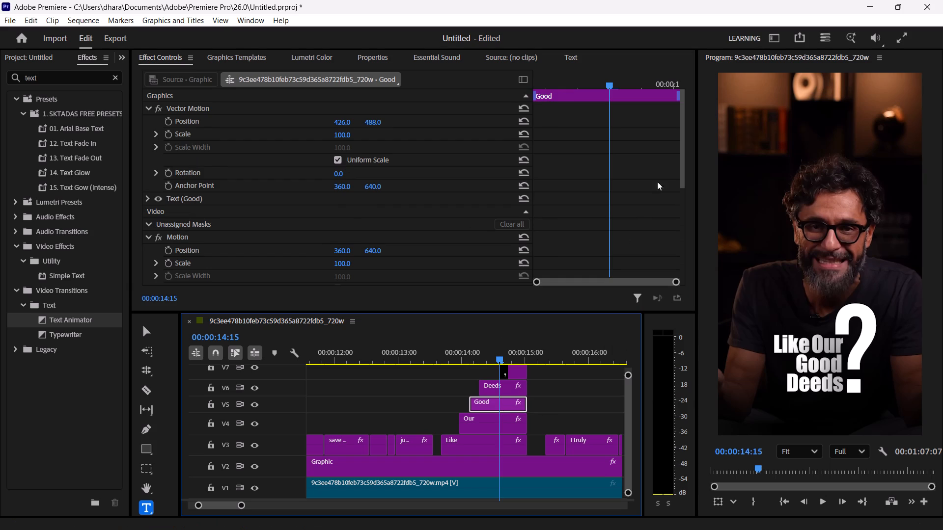
scroll(646, 195, "down", 2)
left_click_drag(646, 195, 438, 244)
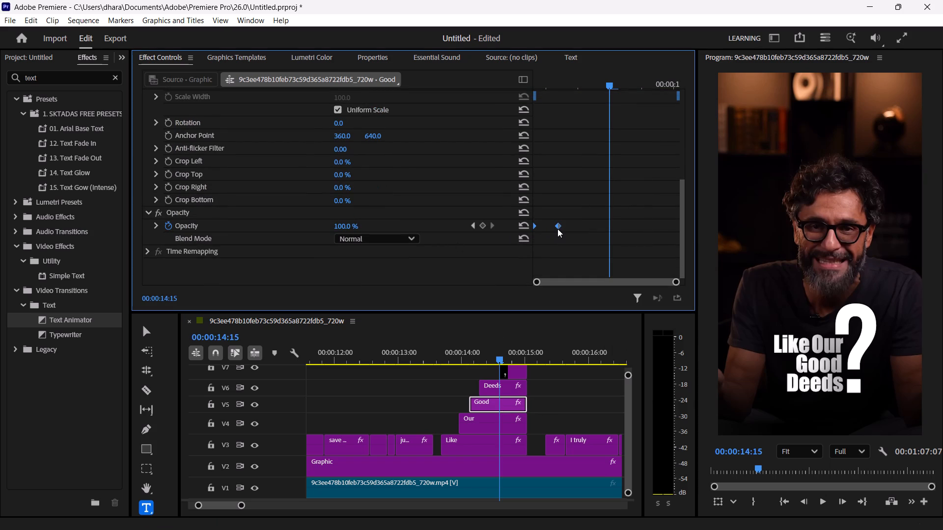
right_click(557, 229)
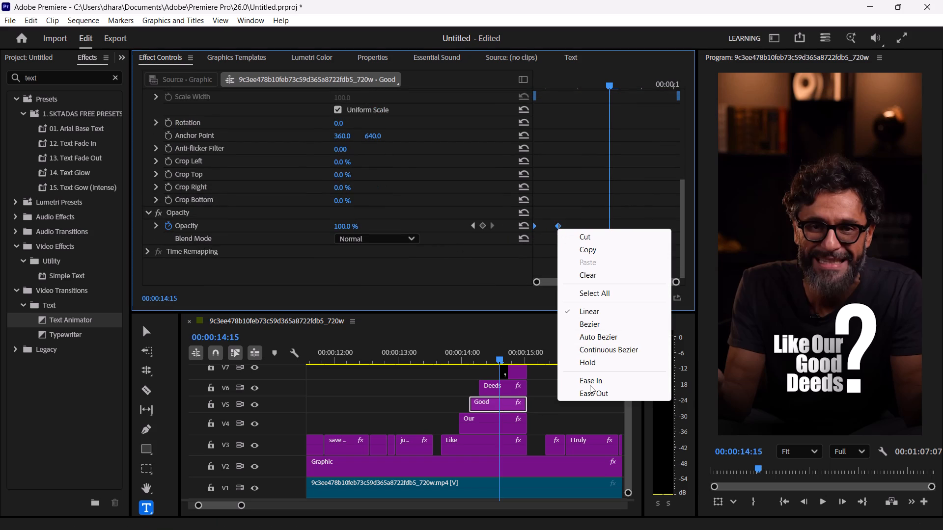
left_click(590, 385)
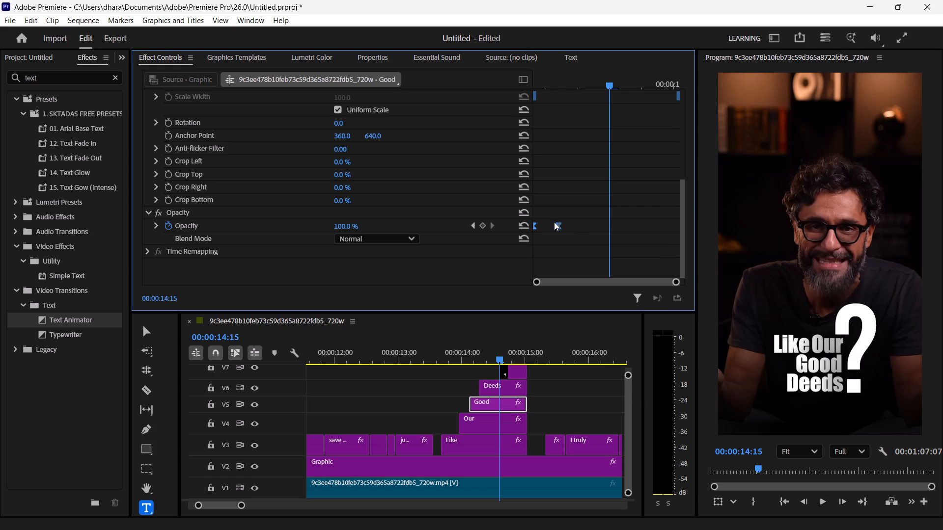
right_click(554, 222)
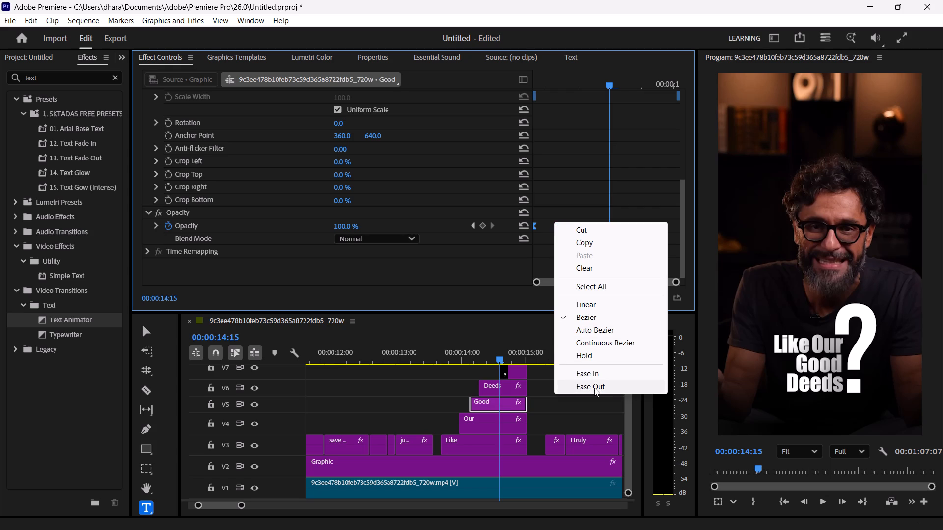
left_click(594, 388)
Apply Ease In and Ease Out to both opacity keyframes of the "Our" caption.
left_click(471, 421)
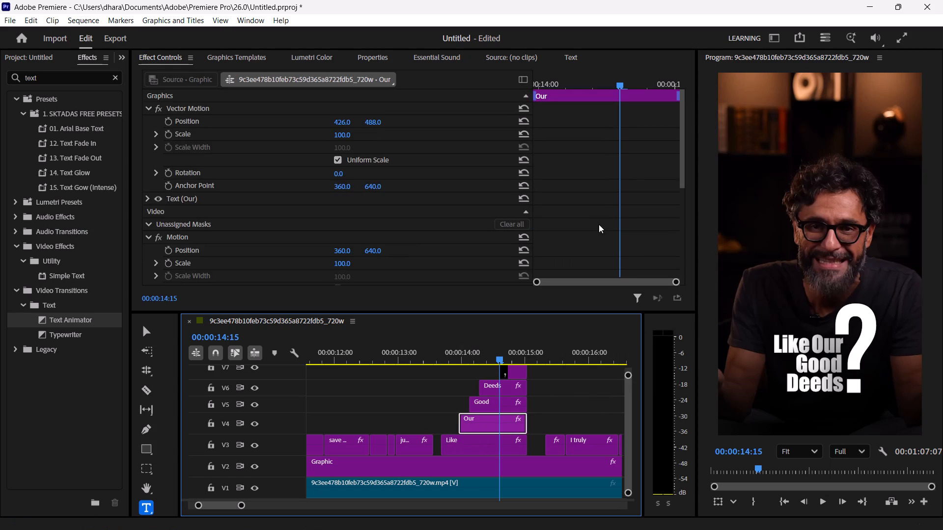
scroll(635, 163, "down", 3)
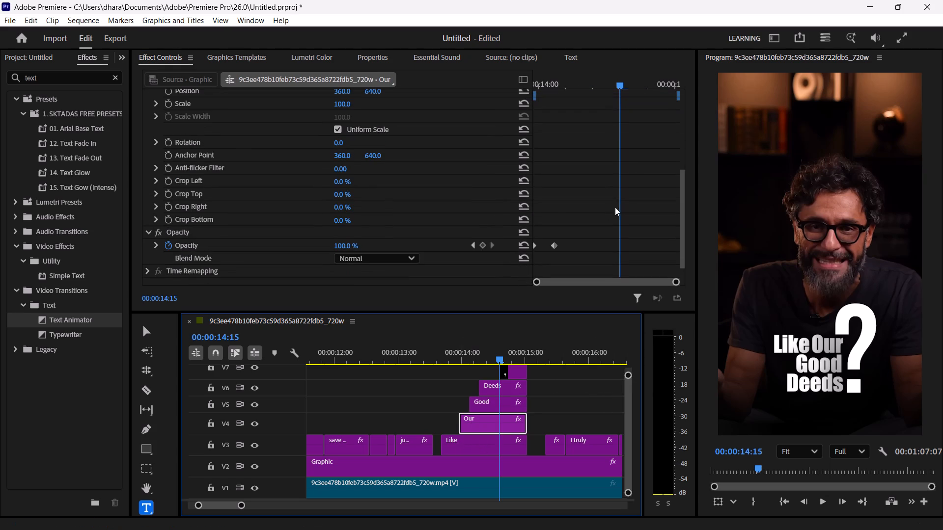
left_click_drag(592, 210, 498, 238)
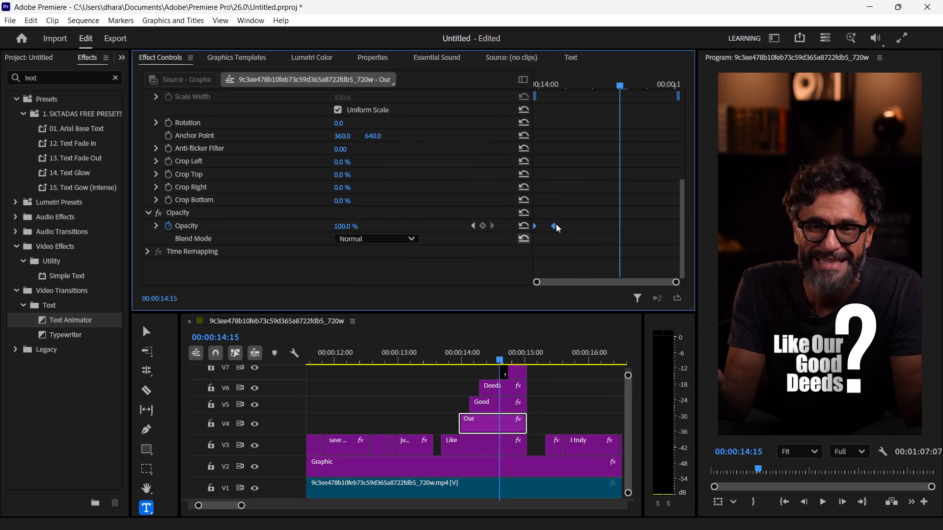
right_click(553, 224)
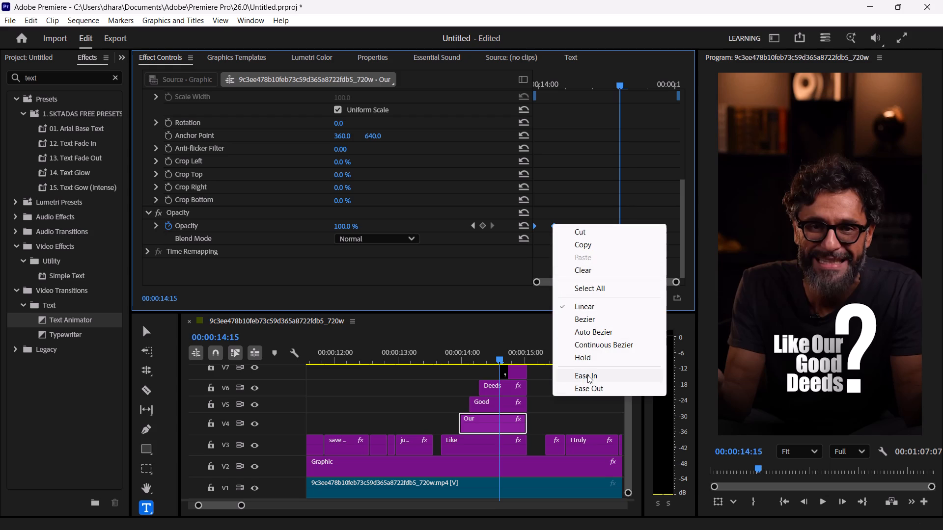
left_click(587, 375)
right_click(554, 227)
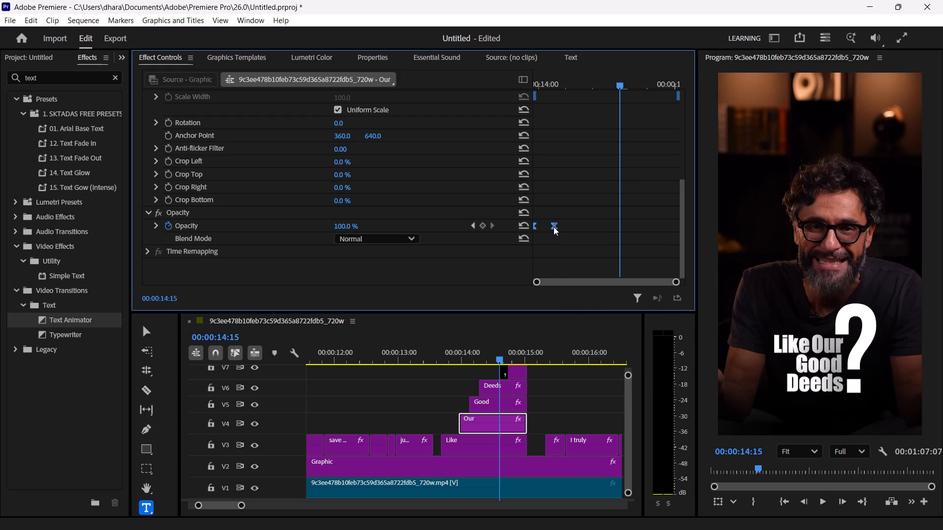
left_click(587, 391)
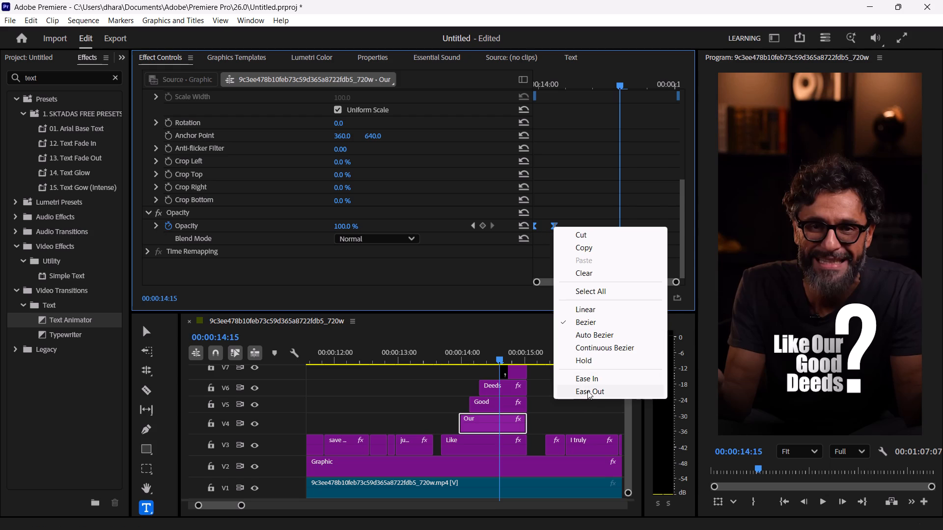
Reapply Ease In and Ease Out to both opacity keyframes of the "Like" caption.
left_click(478, 446)
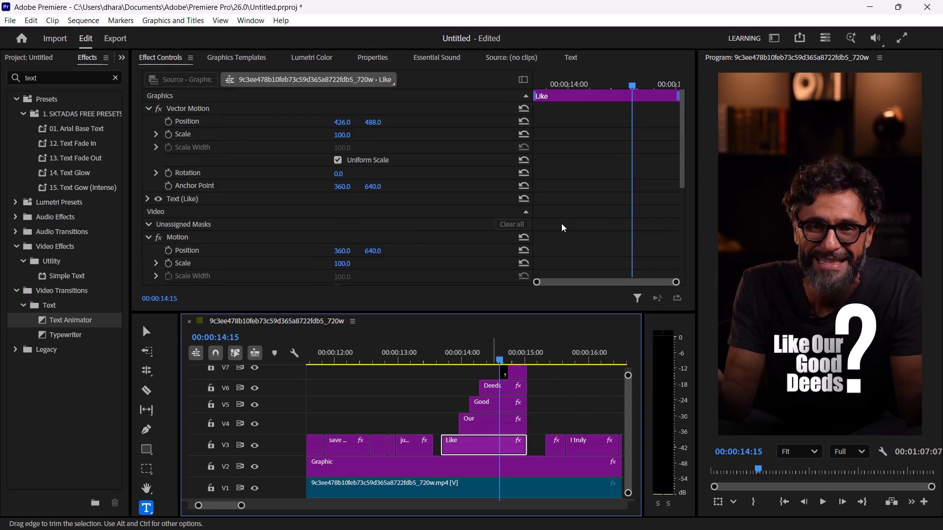
scroll(561, 223, "down", 2)
left_click_drag(589, 212, 522, 257)
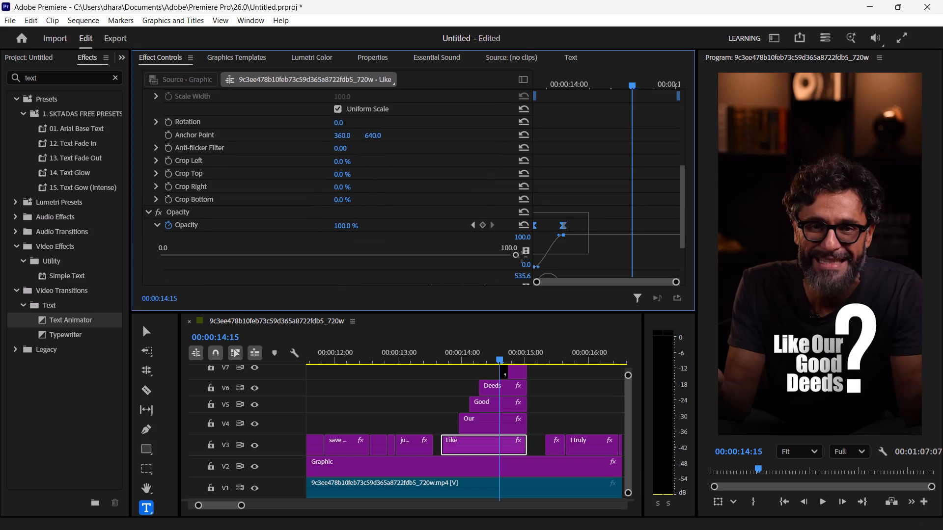
left_click_drag(522, 257, 498, 265)
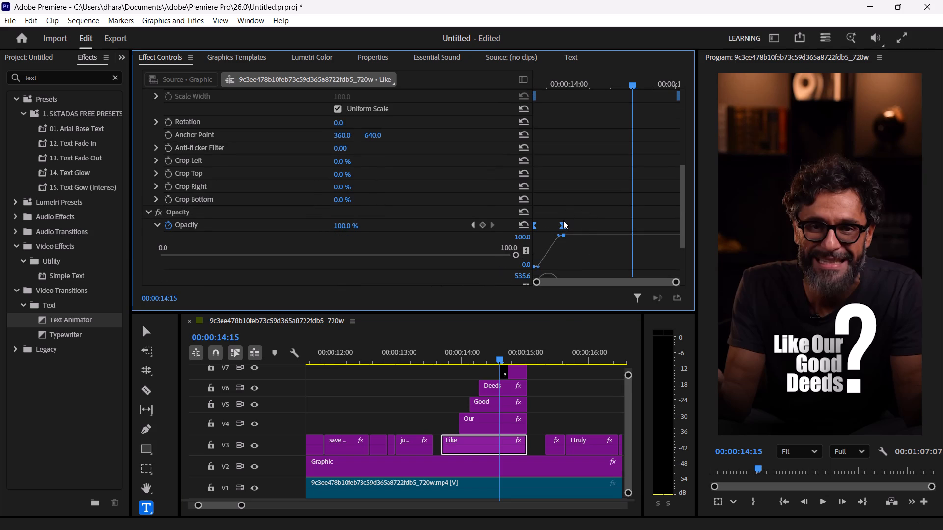
right_click(563, 220)
left_click(596, 371)
right_click(562, 227)
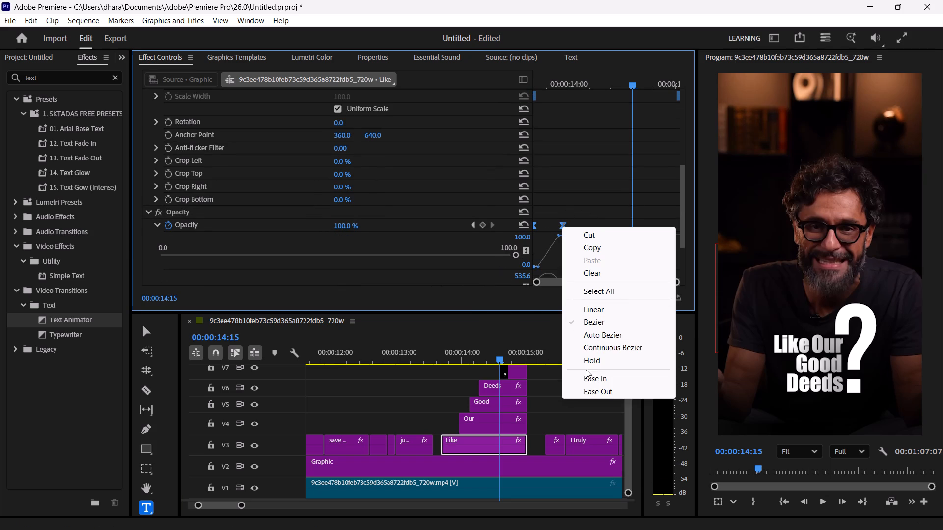
left_click(591, 392)
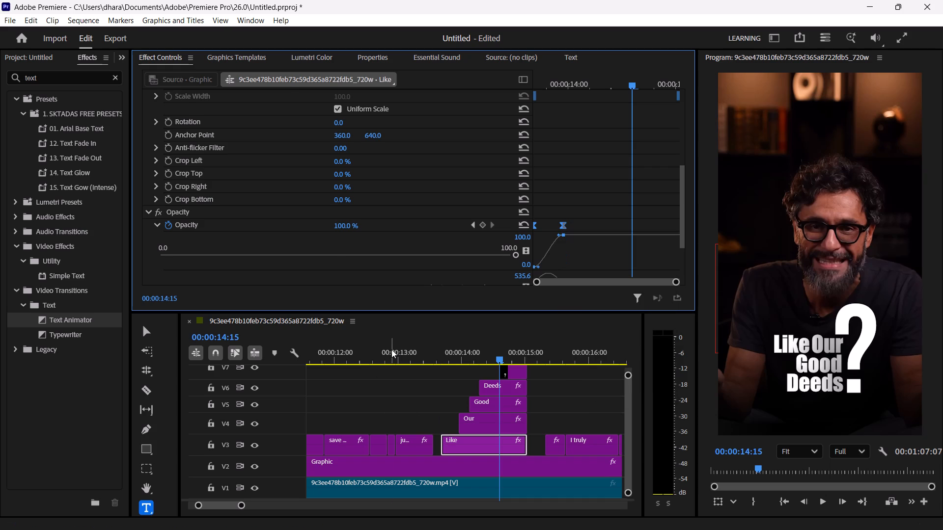
Play from just before 00:00:13:00 to about 00:00:14:16 to review the eased caption fade-ins.
left_click(391, 349)
key("space")
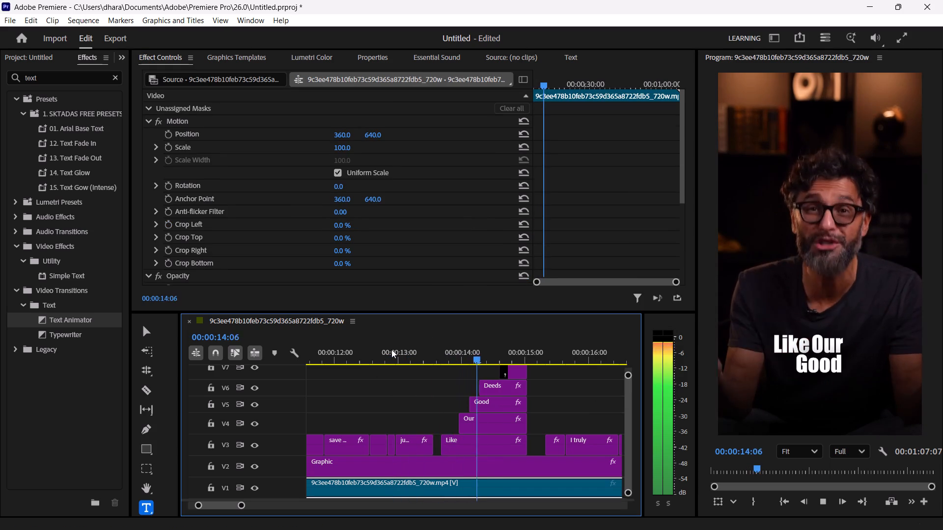
key("space")
key("space")
key("space")
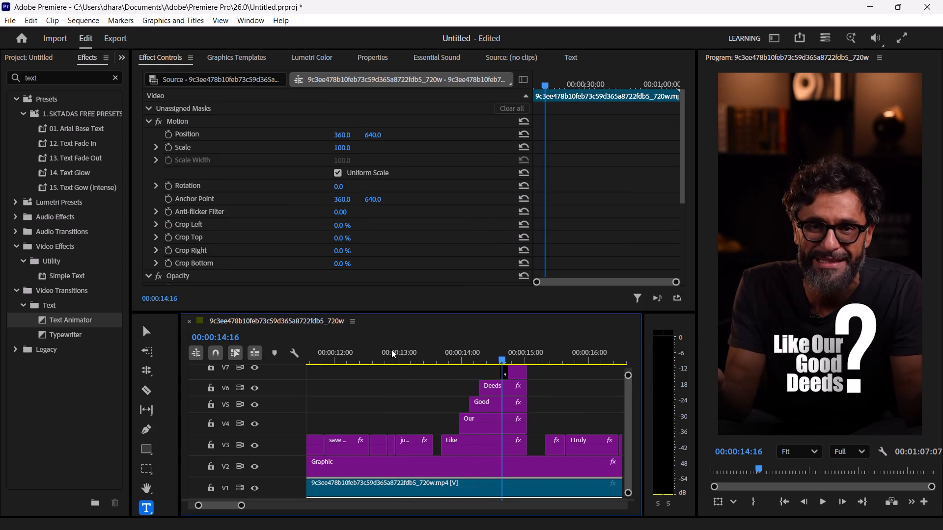
Start an opacity keyframe of 0% at 00:00:14:15 on the "?" caption.
left_click(515, 373)
scroll(353, 222, "down", 4)
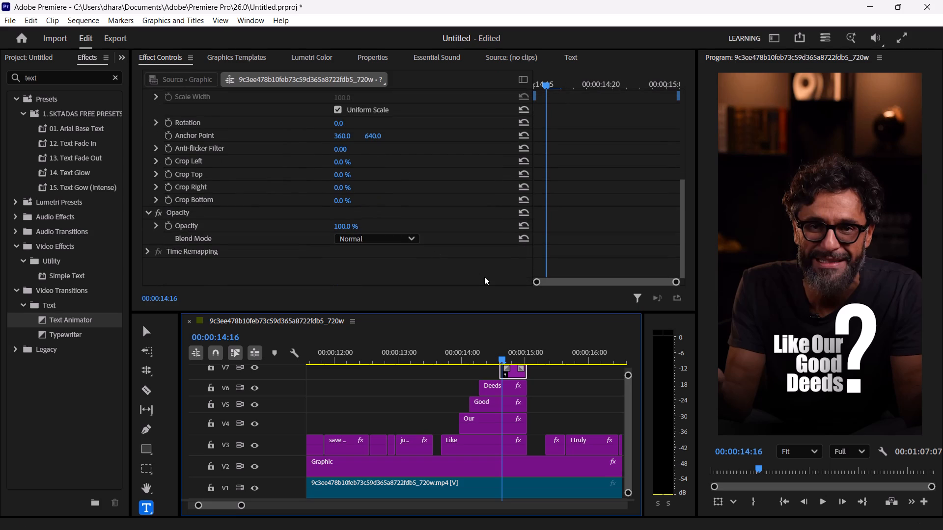
key("Left")
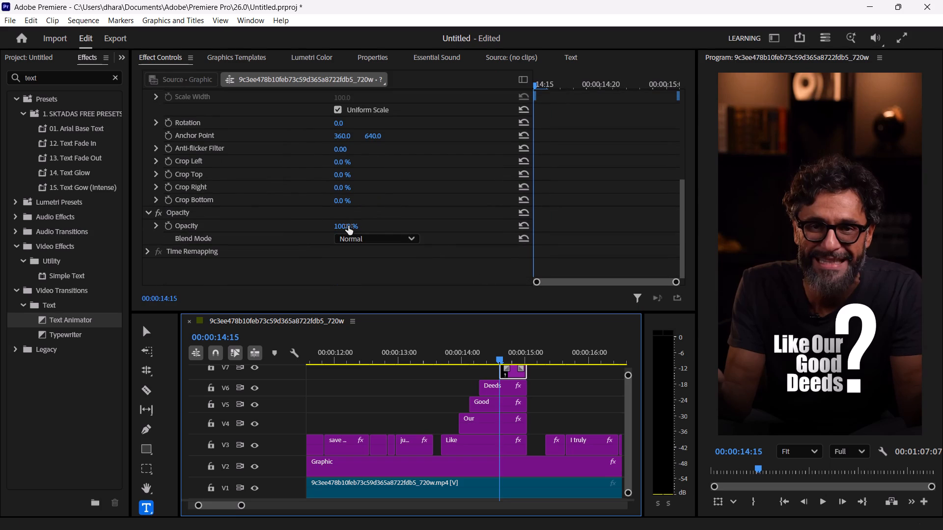
left_click_drag(348, 226, 162, 228)
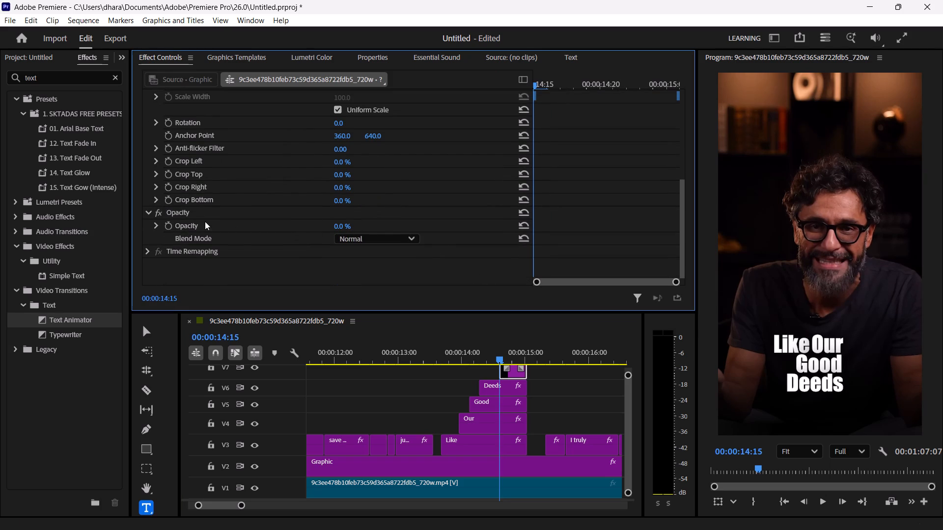
left_click(165, 225)
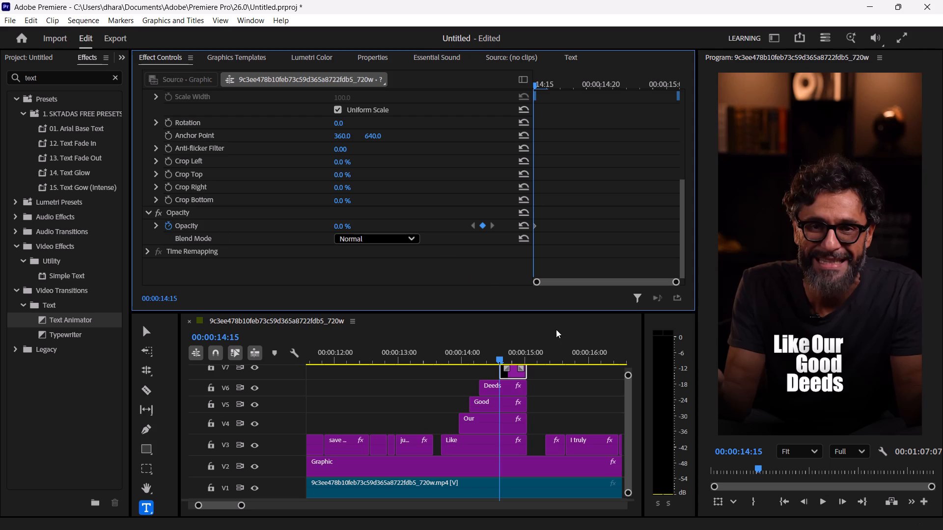
Add a 100% opacity keyframe at 00:00:15:00 on the "?" caption.
key("space")
key("space")
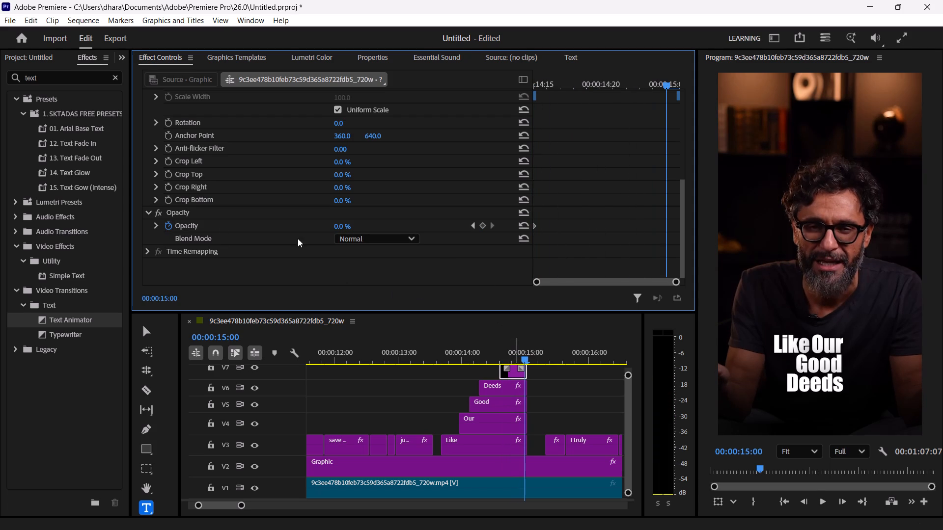
key("Right")
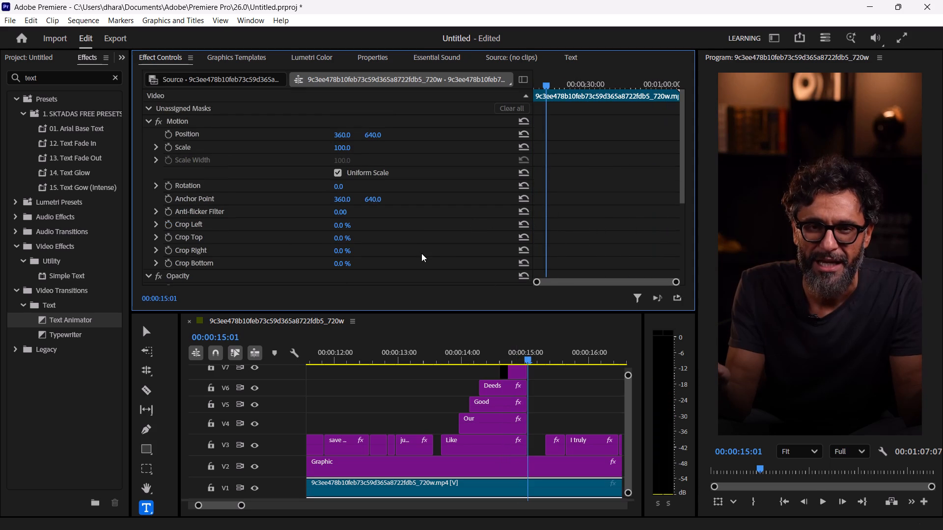
key("Left")
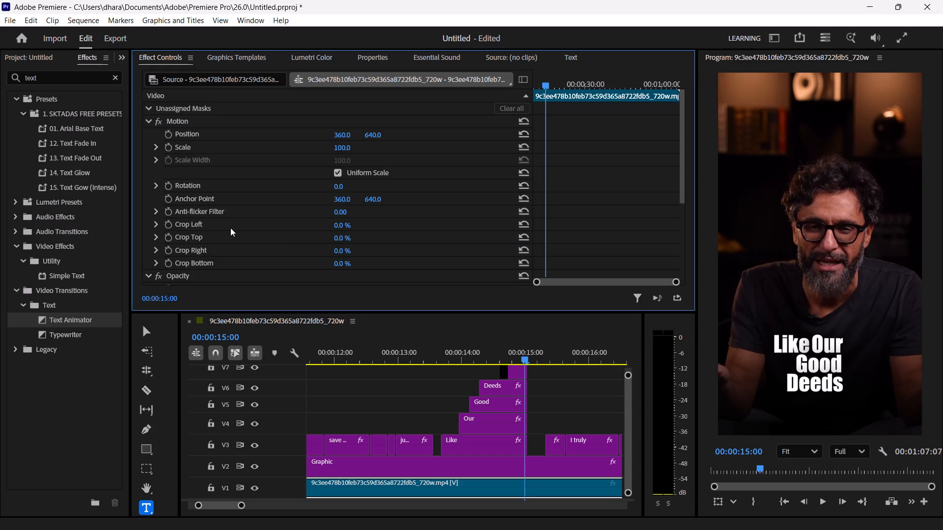
scroll(230, 228, "down", 2)
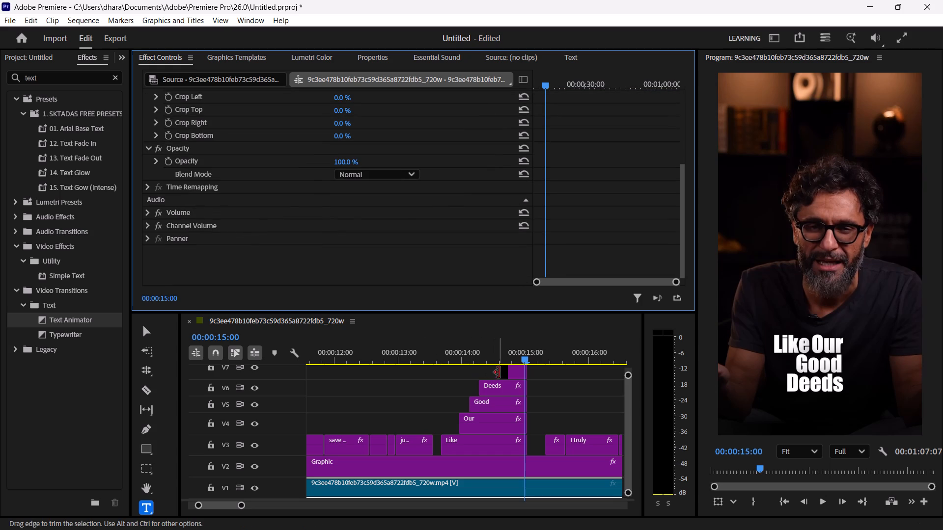
left_click(511, 371)
scroll(297, 225, "down", 1)
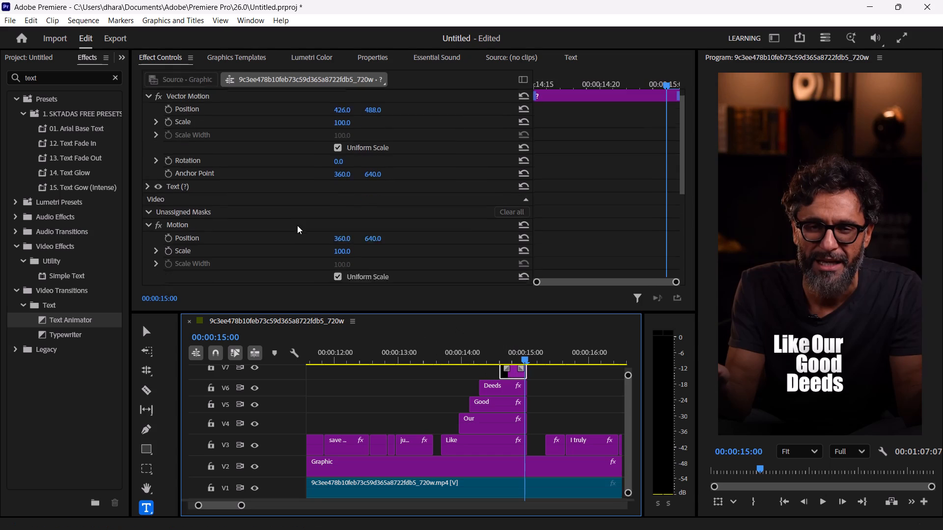
scroll(297, 225, "down", 2)
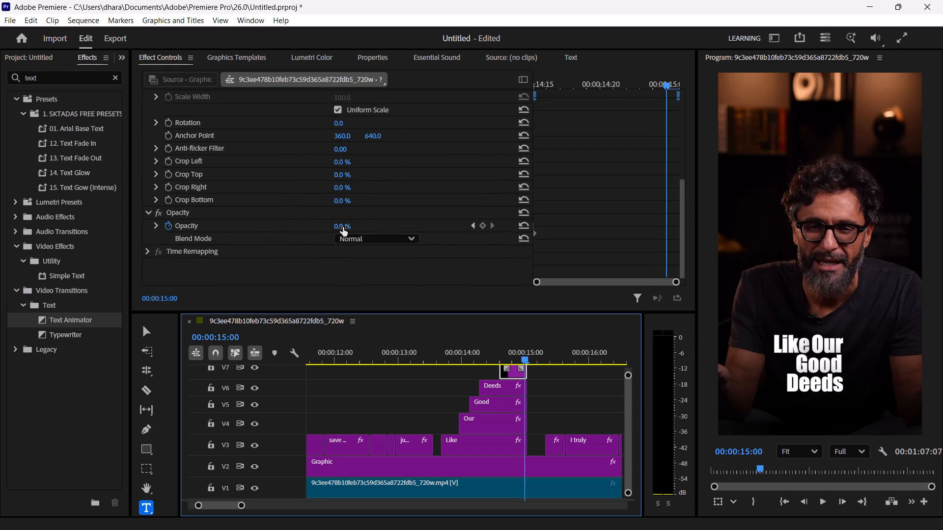
left_click_drag(343, 227, 512, 218)
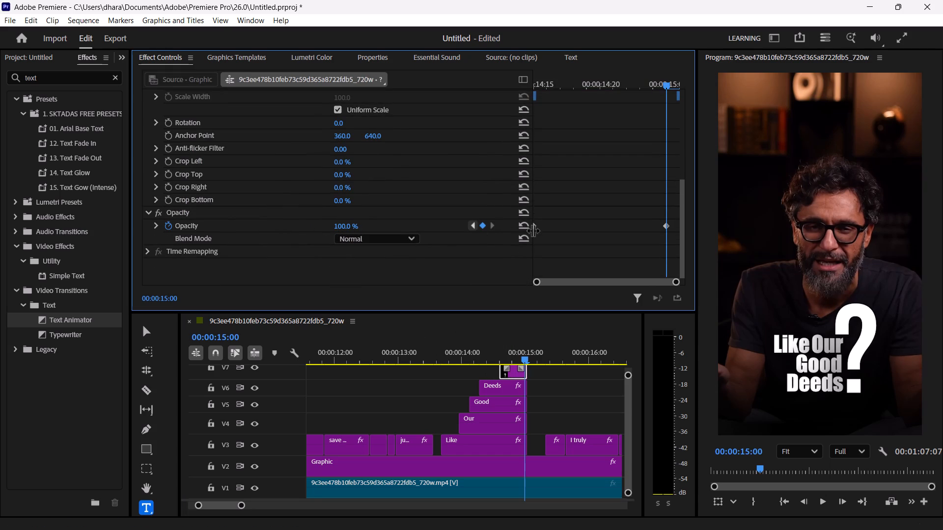
Apply Ease In and Ease Out to both opacity keyframes of the "?" caption.
left_click_drag(674, 237, 497, 241)
left_click_drag(497, 241, 456, 196)
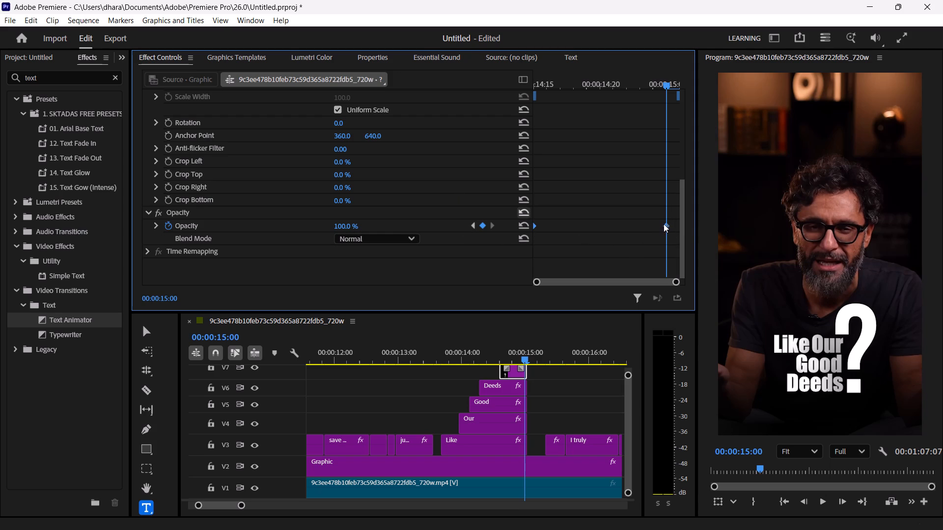
right_click(664, 225)
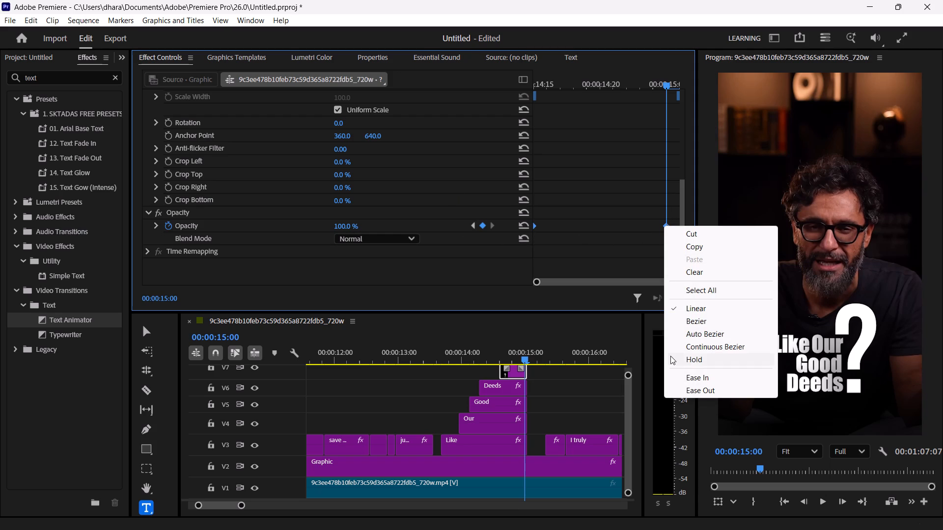
left_click(682, 378)
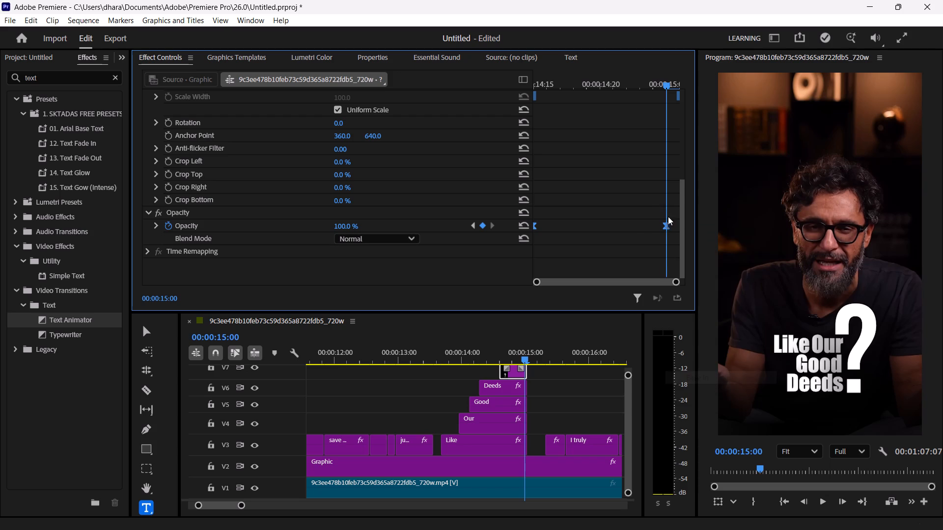
right_click(667, 224)
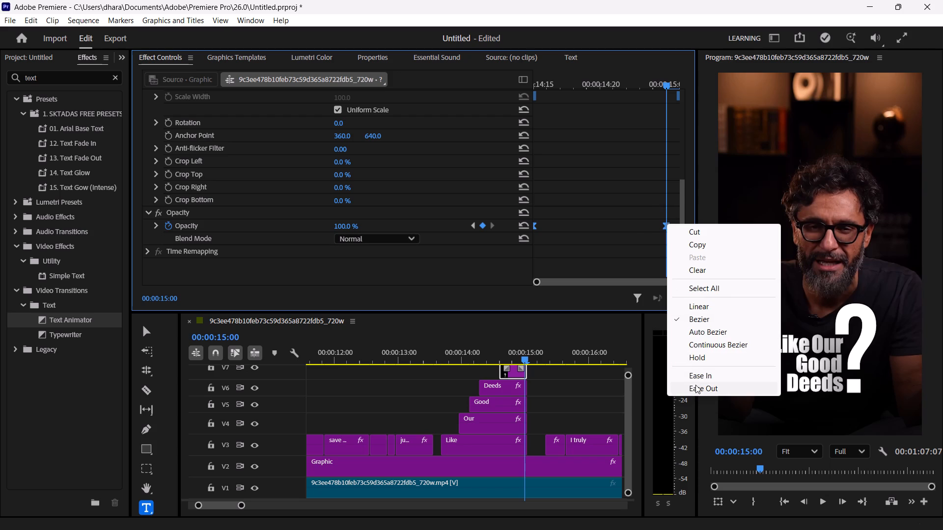
left_click(698, 388)
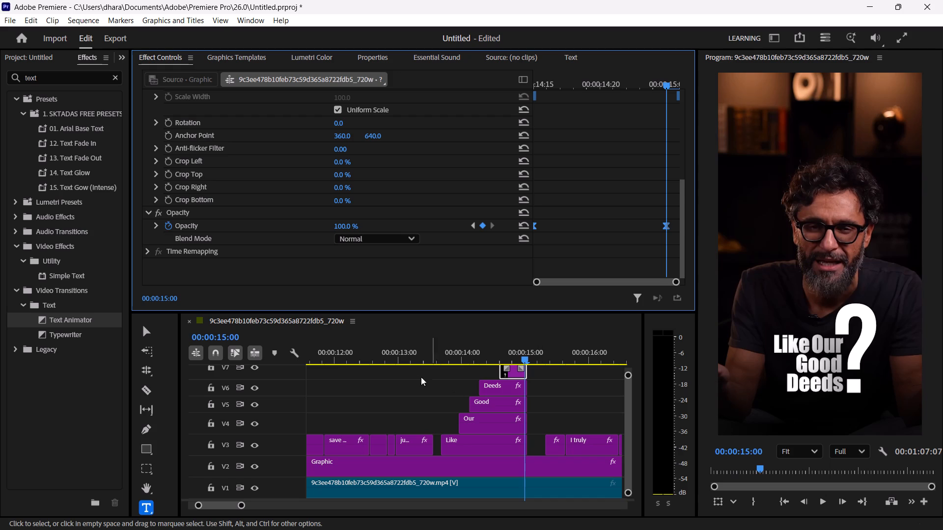
Play the sequence from shortly after 00:00:12:00 to 00:00:45:07 to review the caption animation and remaining captions.
left_click(361, 355)
key("space")
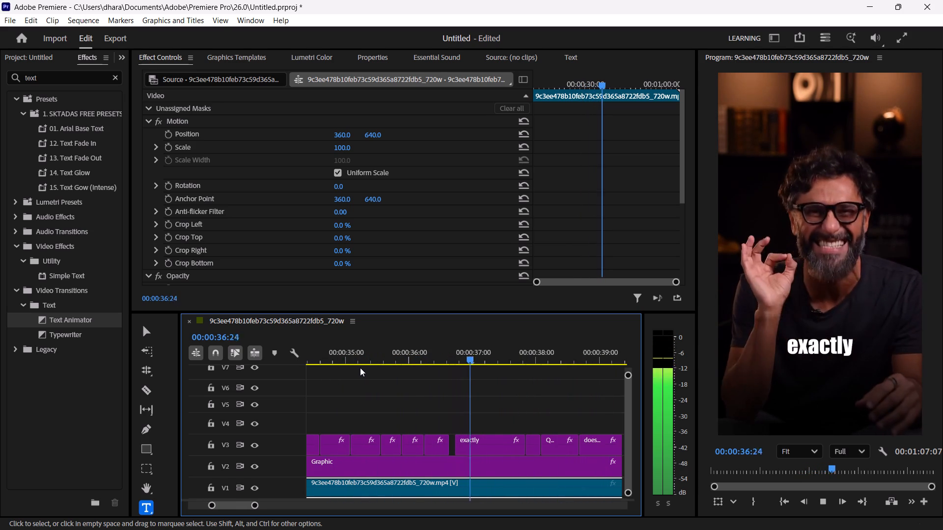
key("space")
key("space")
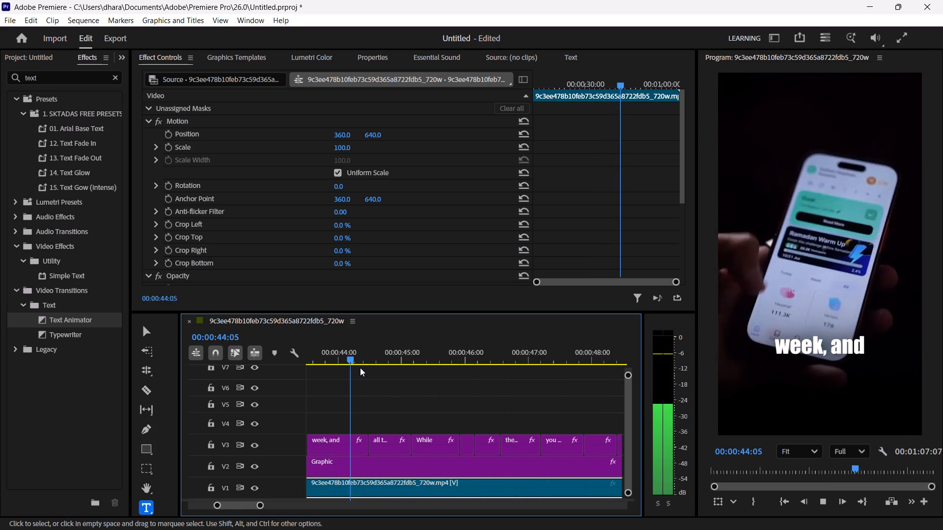
key("space")
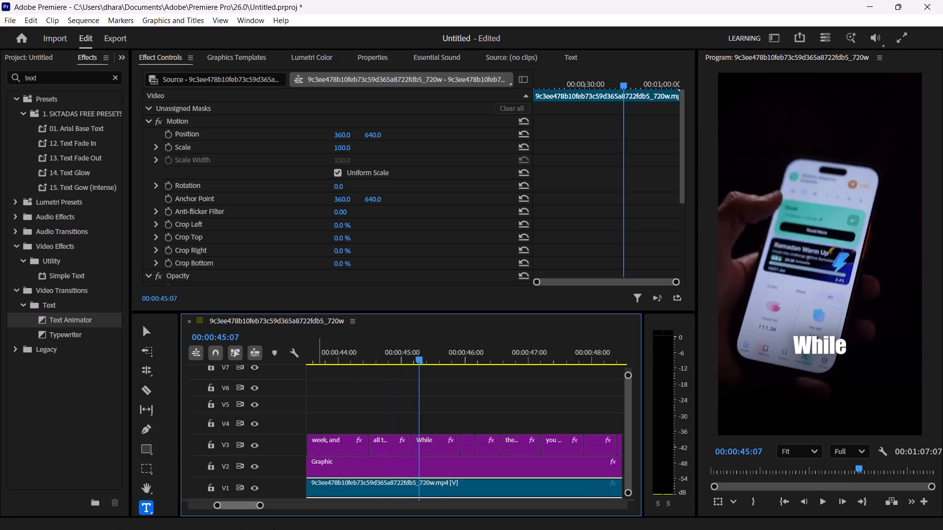
left_click_drag(394, 390, 460, 362)
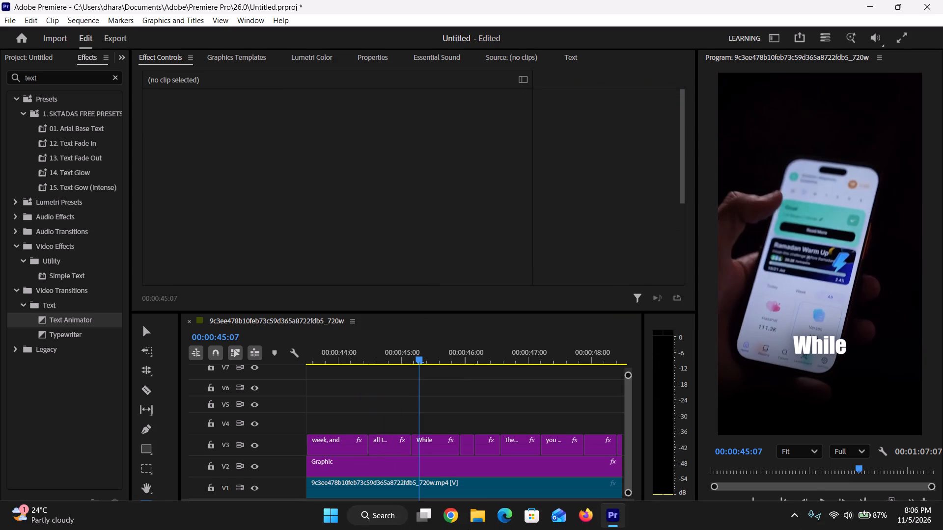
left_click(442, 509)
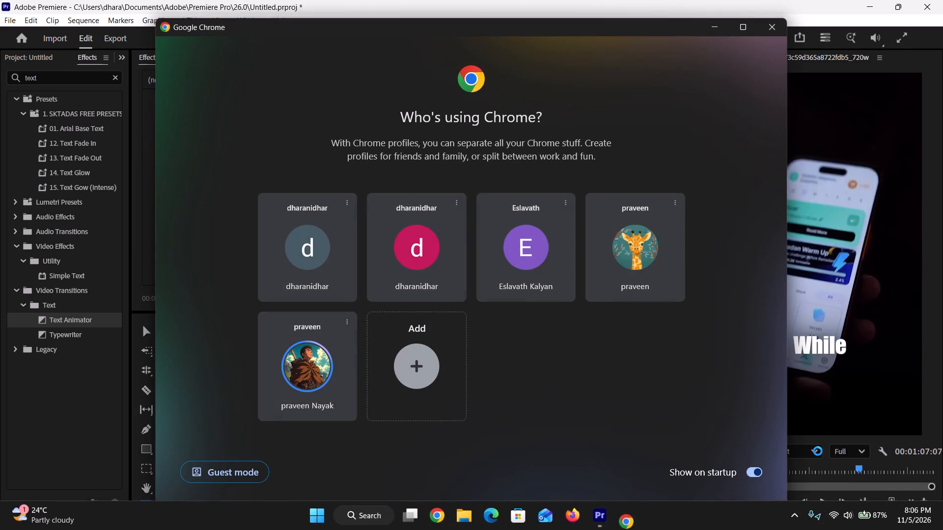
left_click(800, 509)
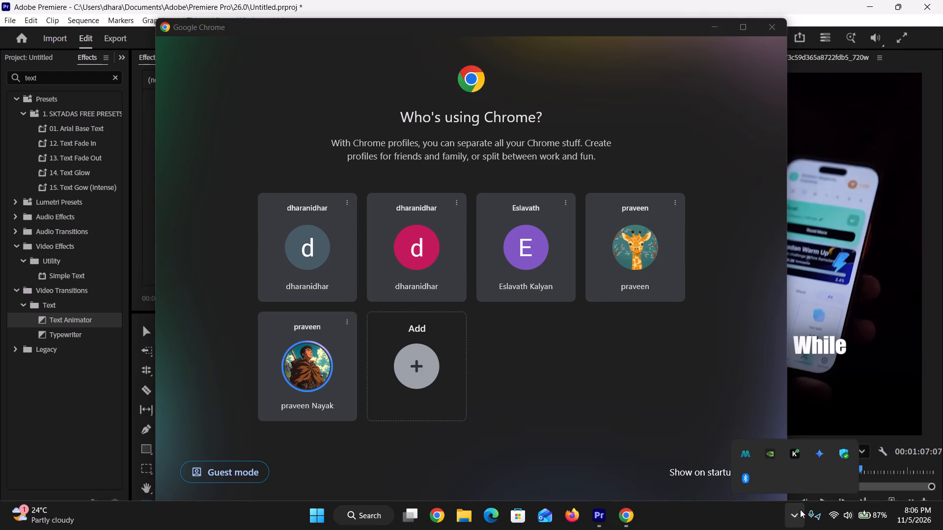
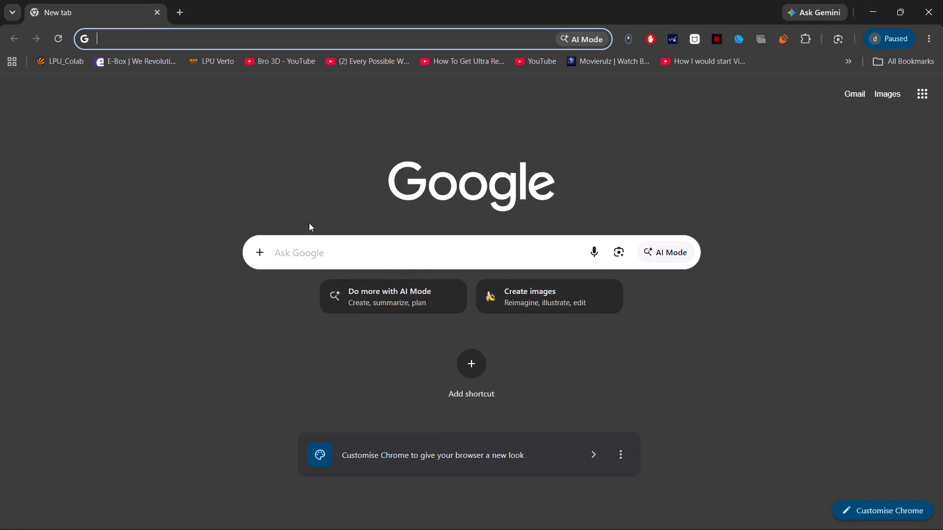
Open the YouTube home page at youtube.com.
type("yiu")
key("BackSpace")
key("BackSpace")
type("outu")
key("Return")
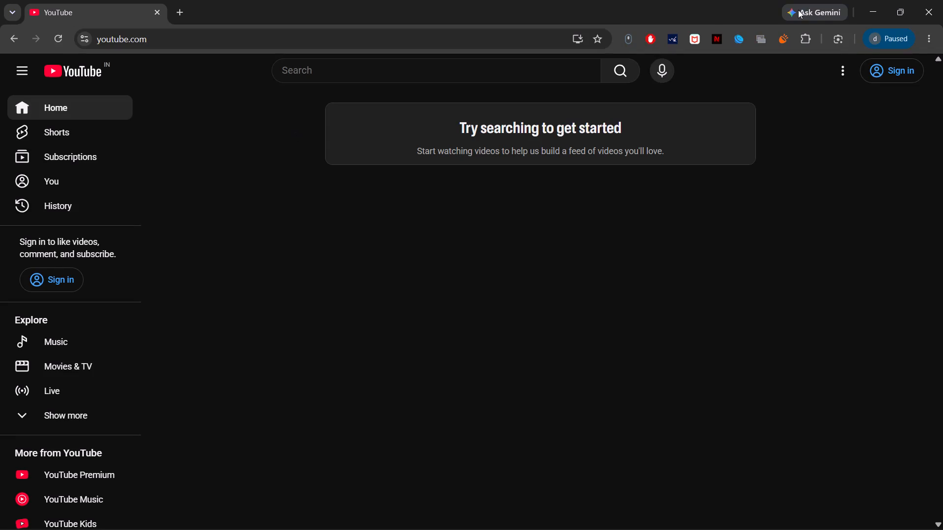
Start signing in to YouTube and bring up the browser's account and profile choices.
left_click(866, 63)
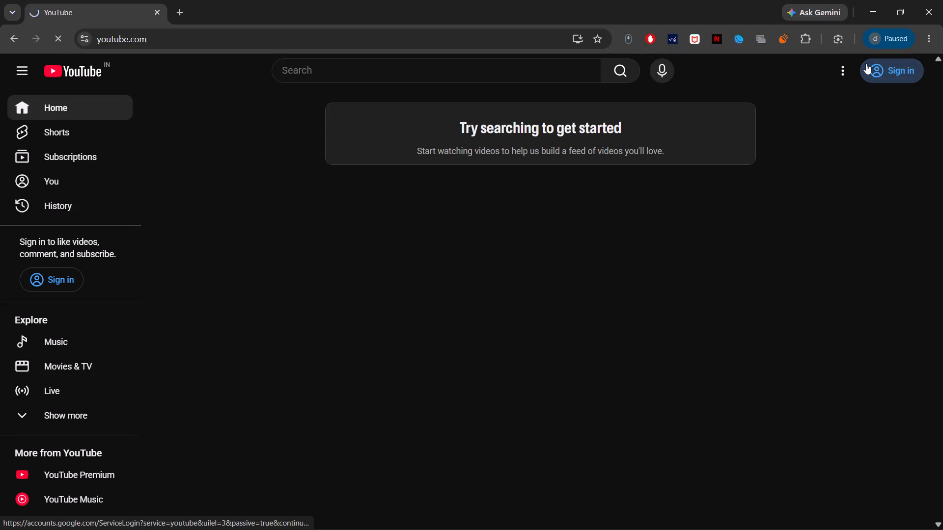
left_click(889, 36)
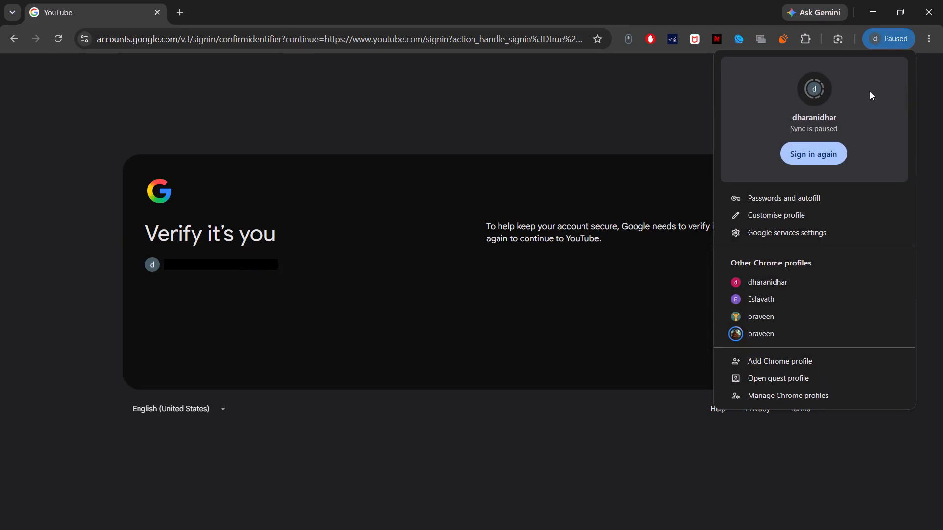
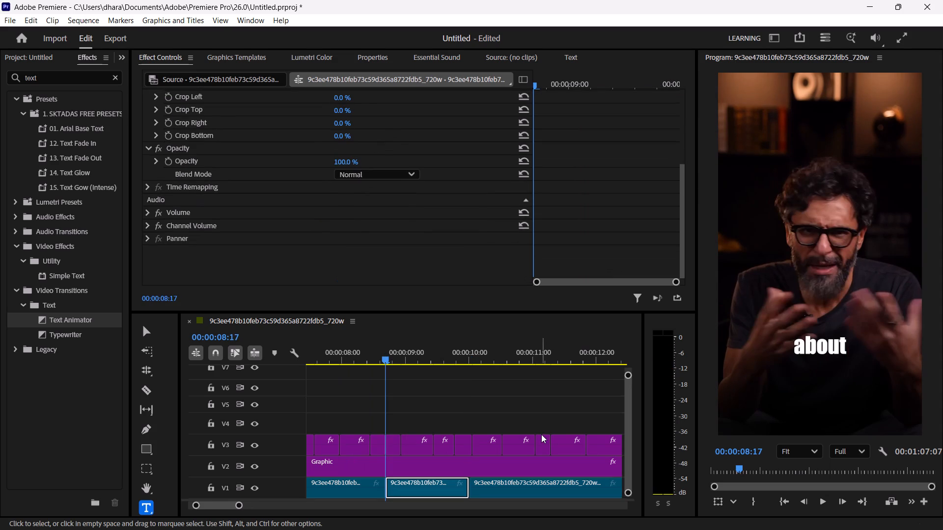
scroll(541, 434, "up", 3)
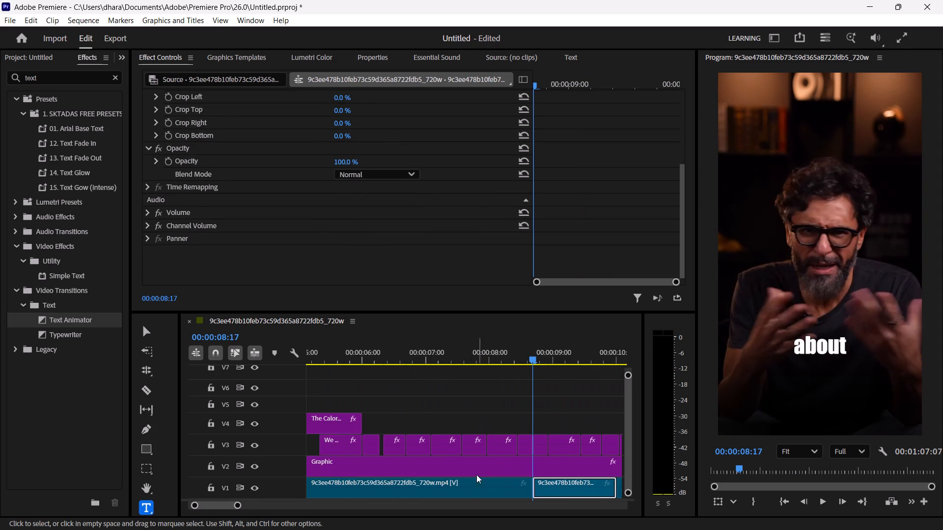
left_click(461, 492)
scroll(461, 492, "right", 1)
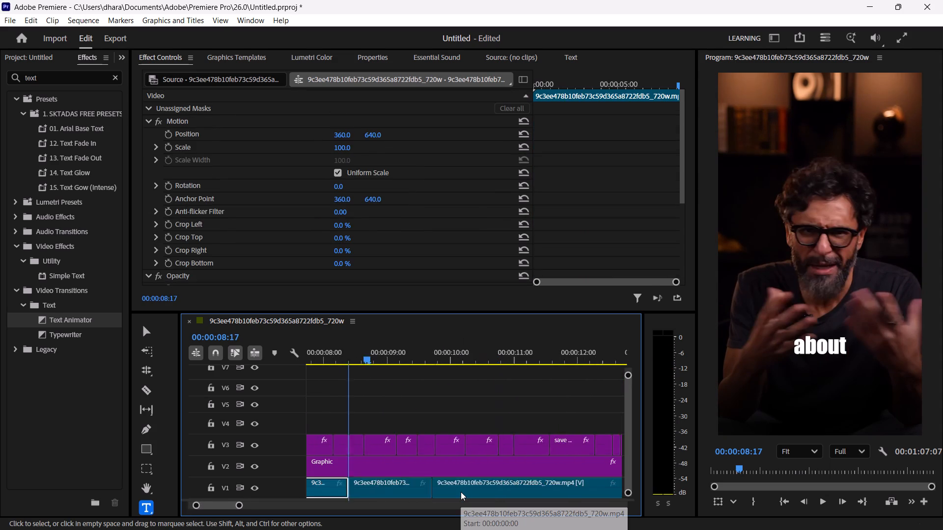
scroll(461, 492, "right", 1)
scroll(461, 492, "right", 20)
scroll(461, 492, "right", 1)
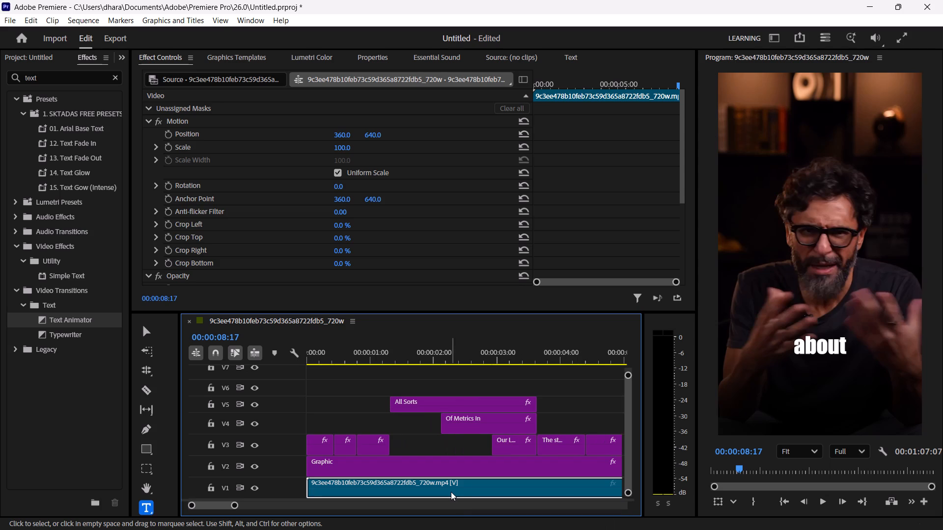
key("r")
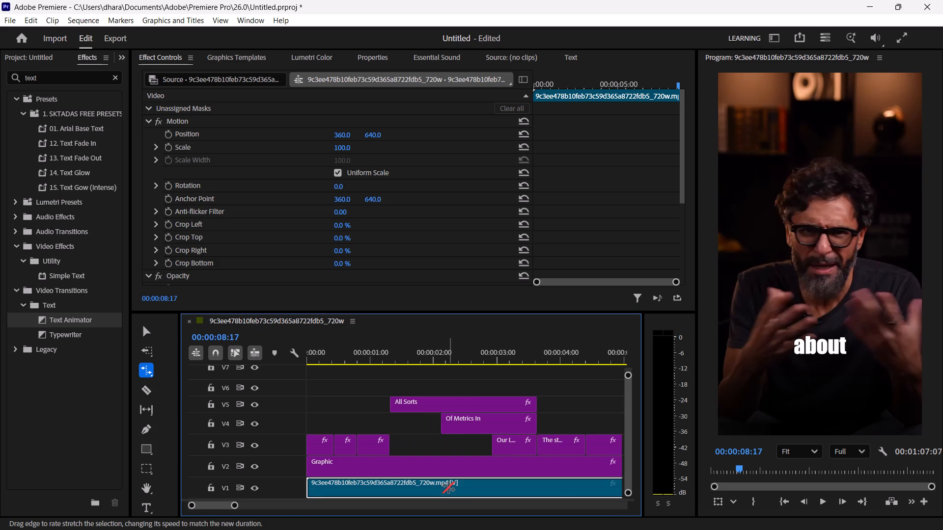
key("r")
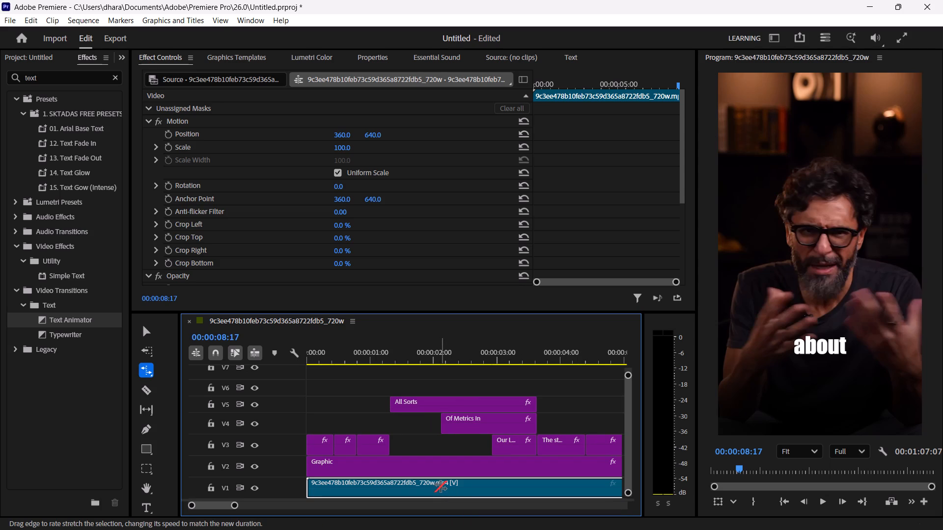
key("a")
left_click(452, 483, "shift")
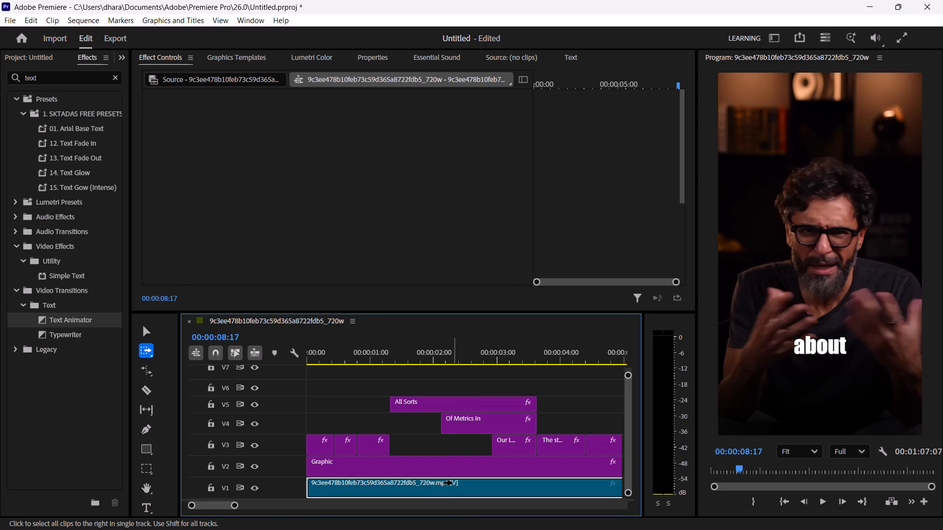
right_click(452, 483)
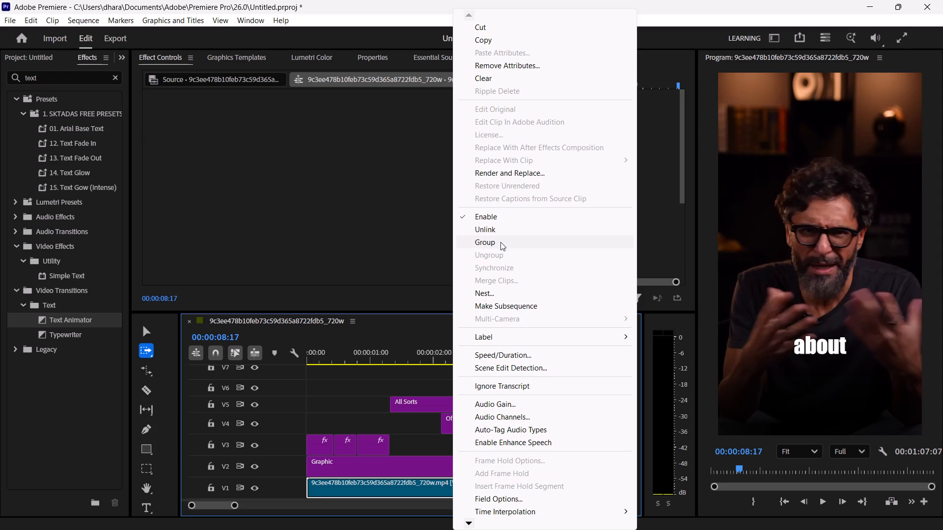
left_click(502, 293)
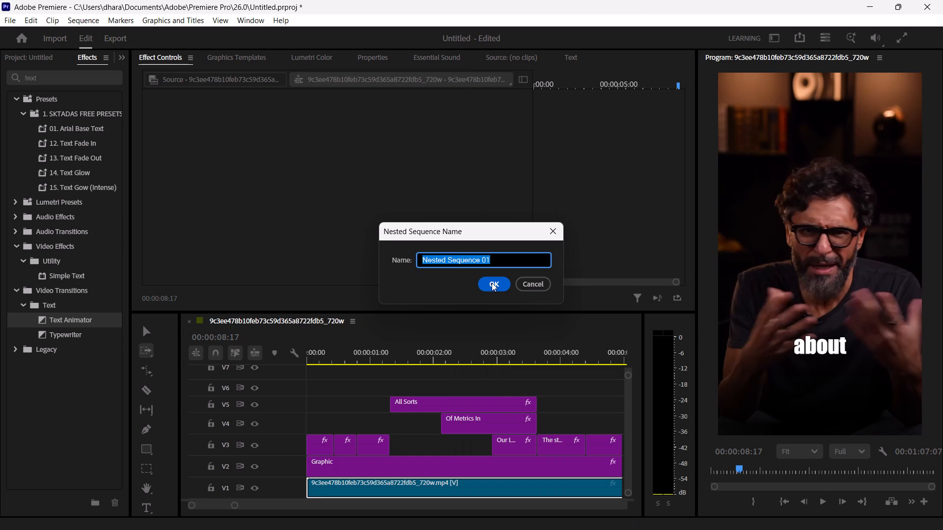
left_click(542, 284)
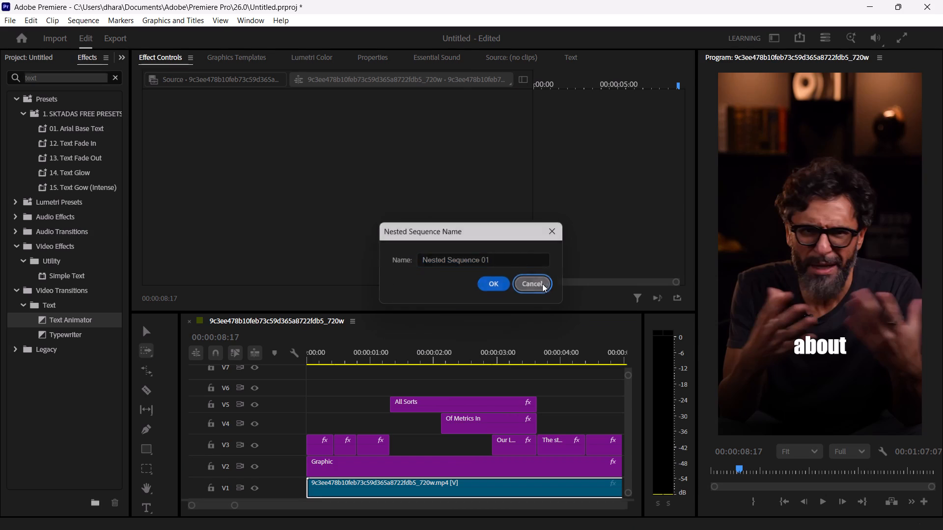
Play the sequence in short passages from its start into the "All Sorts" caption to review the opening caption animations.
scroll(504, 483, "right", 1)
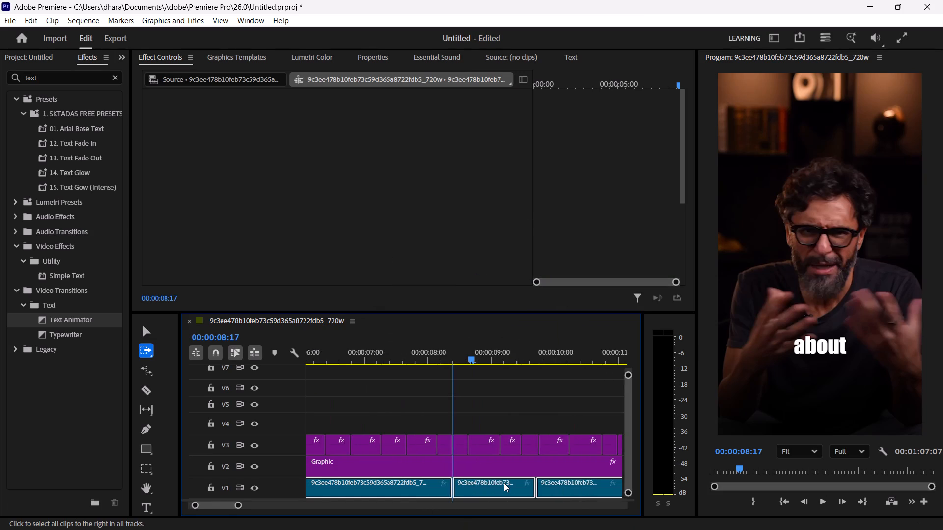
scroll(504, 483, "right", 4)
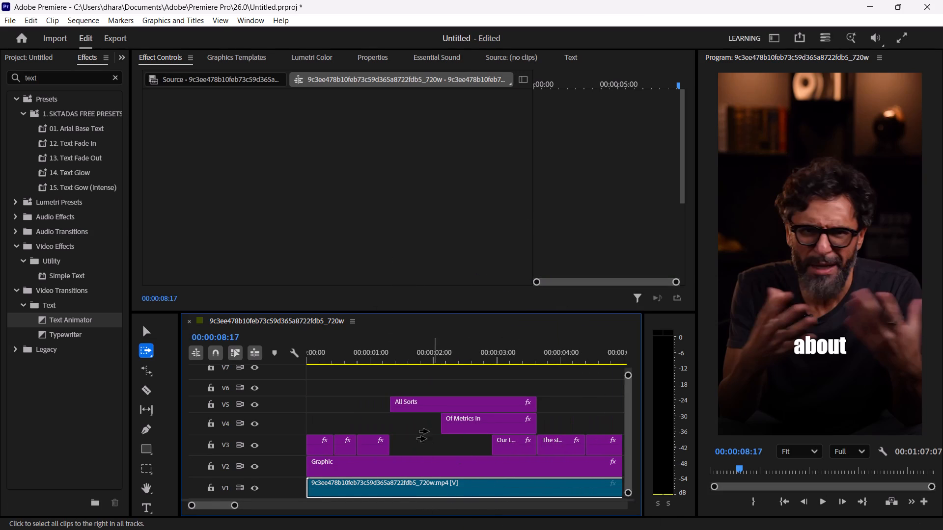
left_click_drag(345, 347, 260, 357)
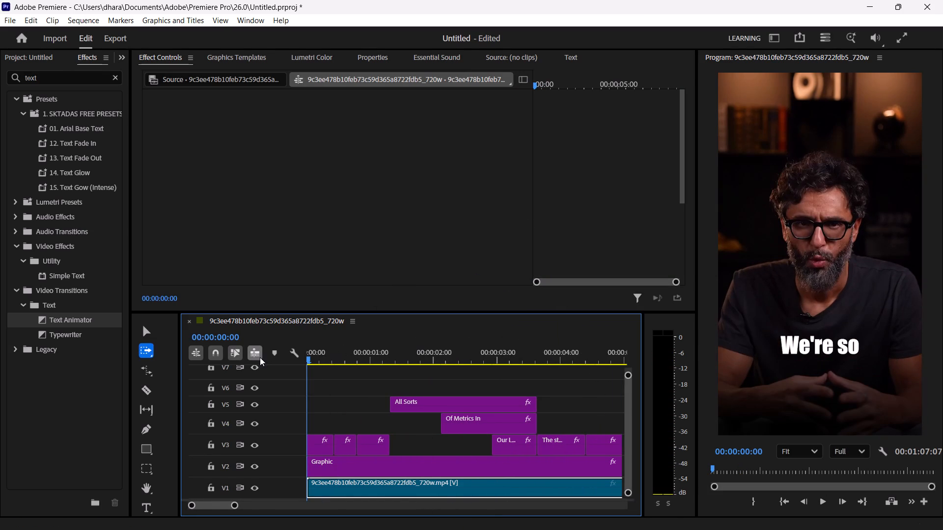
left_click(143, 331)
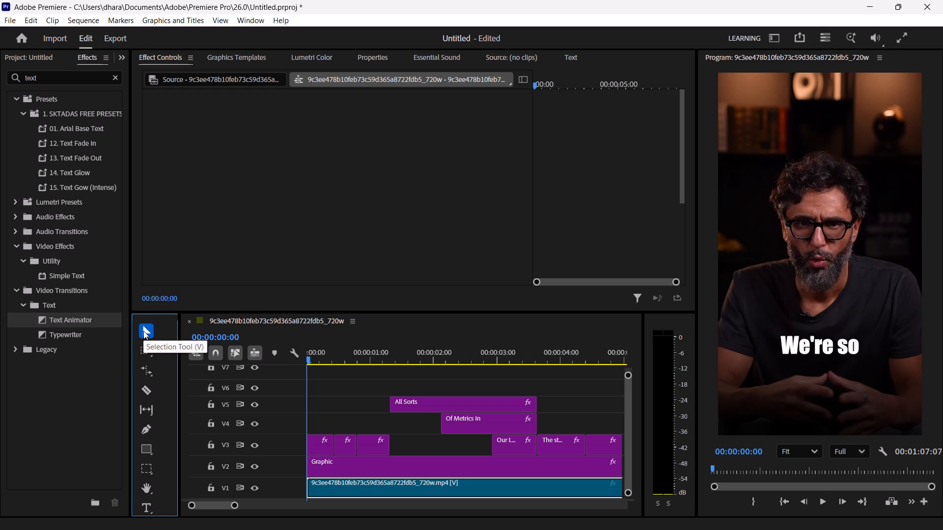
key("space")
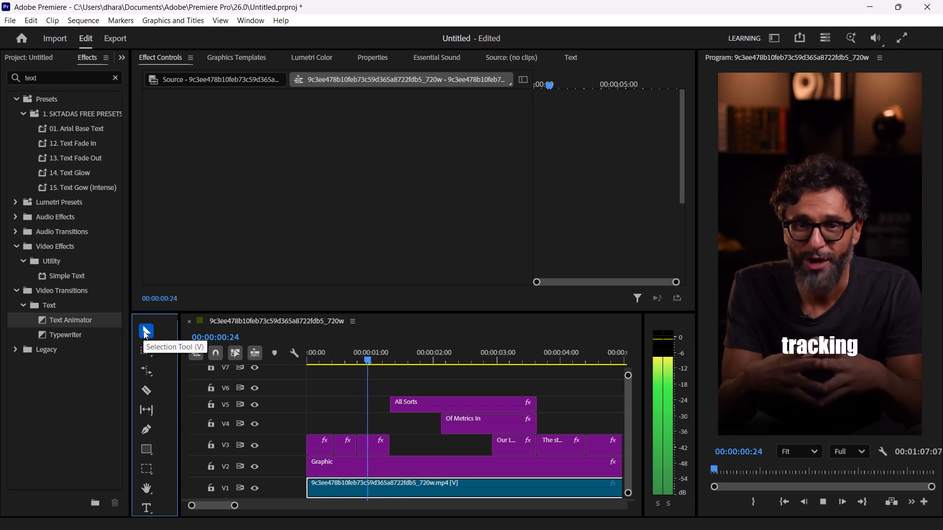
key("space")
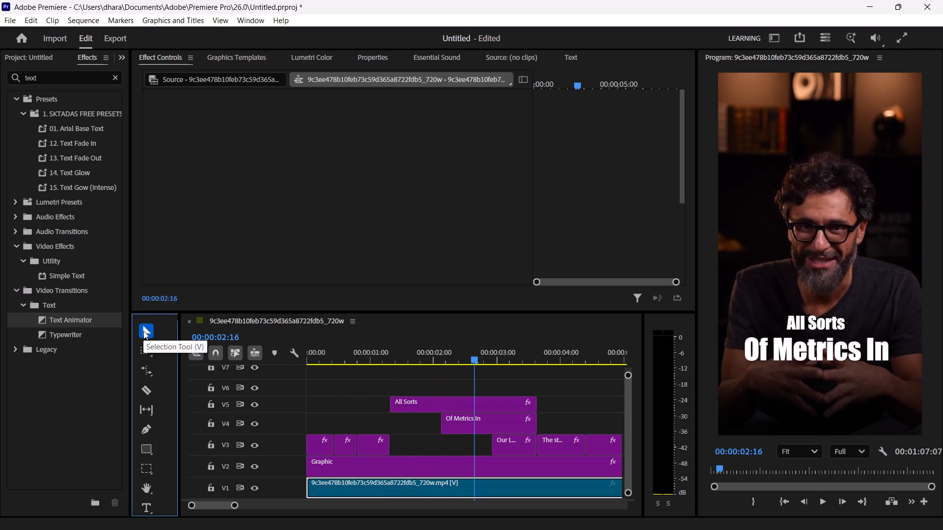
left_click(320, 357)
left_click_drag(320, 357, 242, 371)
key("space")
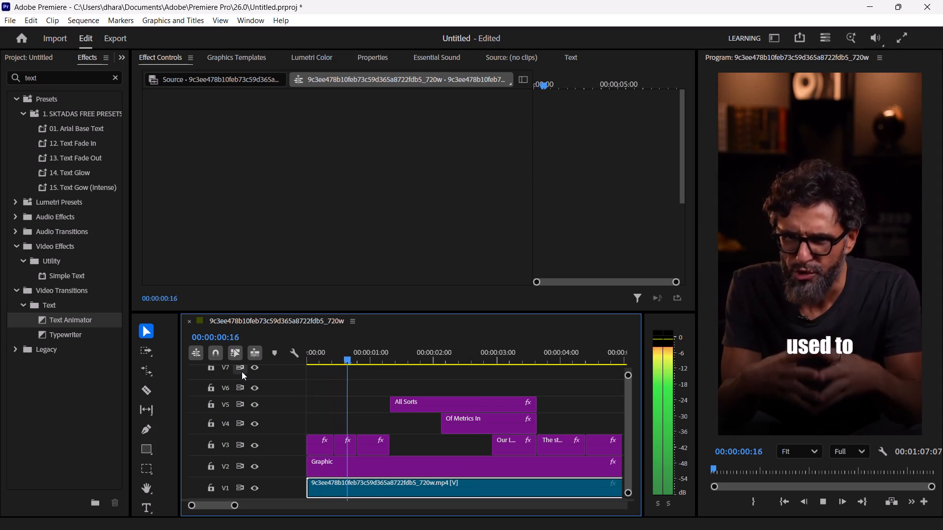
key("space")
key("space")
key("space")
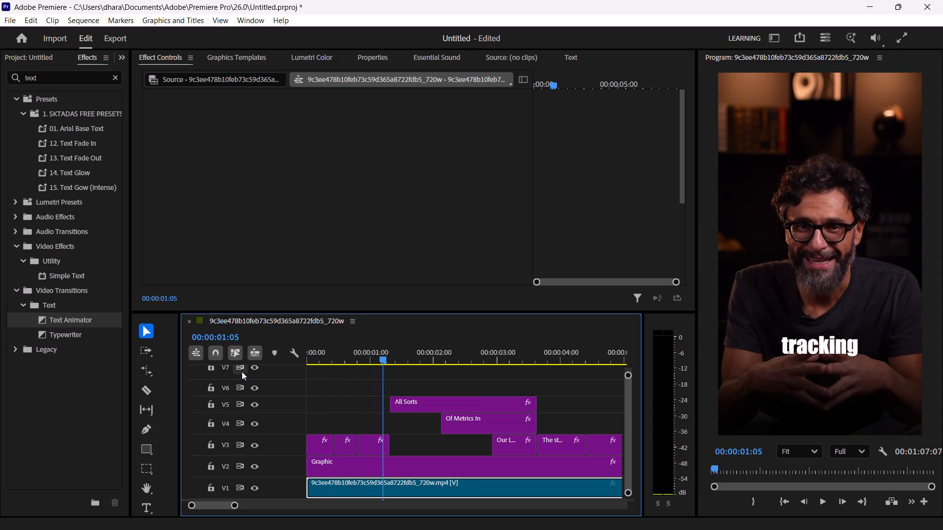
key("space")
key("space")
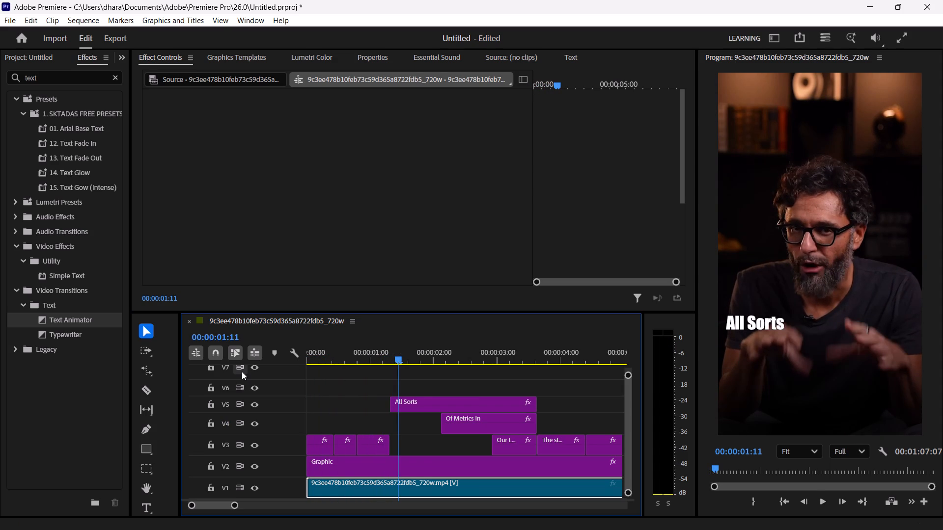
key("space")
key("space")
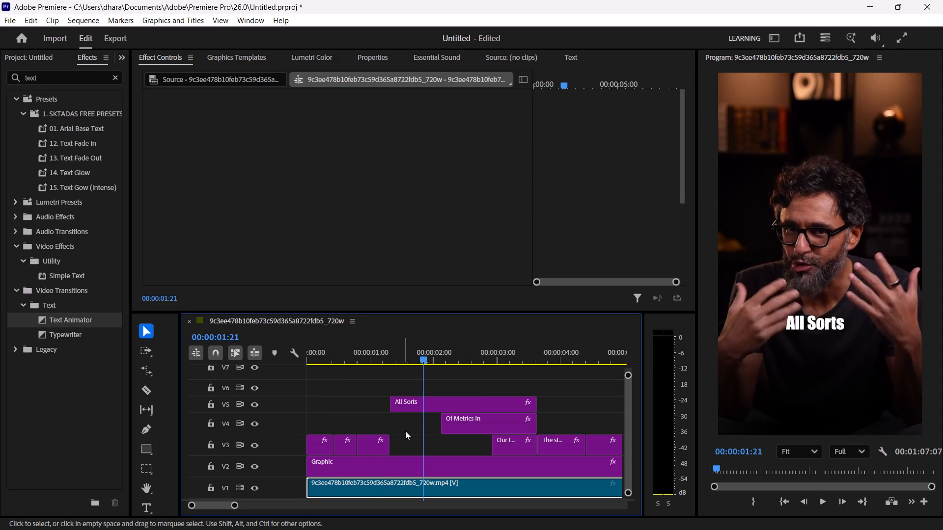
Shift both Vector Motion Position keyframes of the "All Sorts" caption together so the first one sits at 00:00:01:17.
left_click(413, 356)
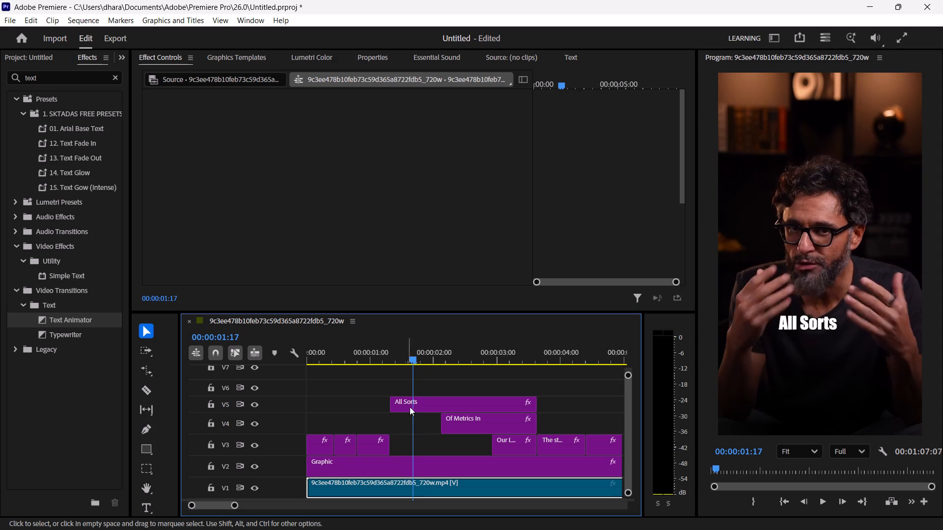
left_click(429, 407)
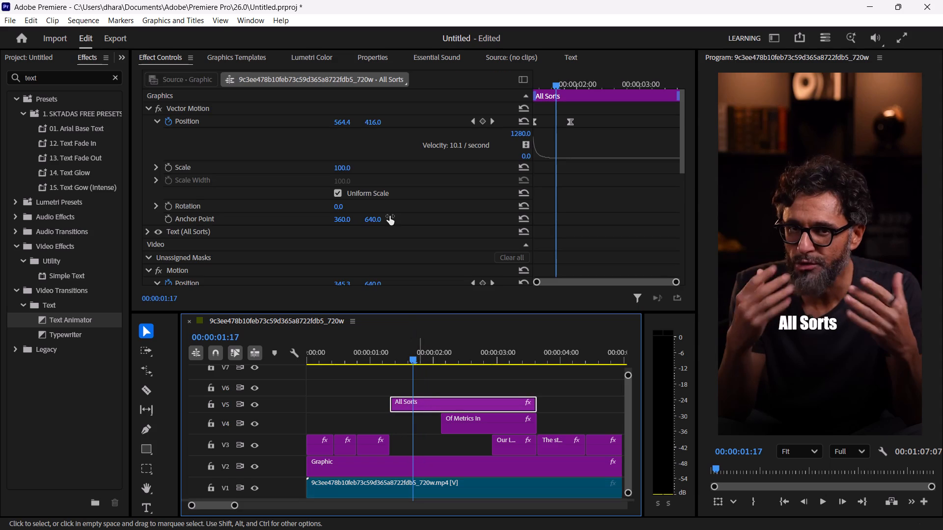
left_click_drag(606, 127, 600, 125)
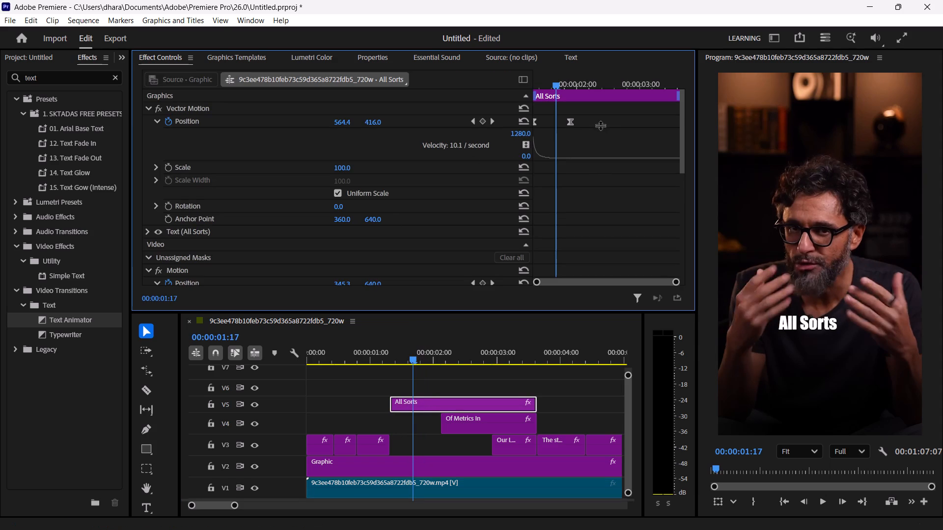
left_click_drag(600, 125, 600, 151)
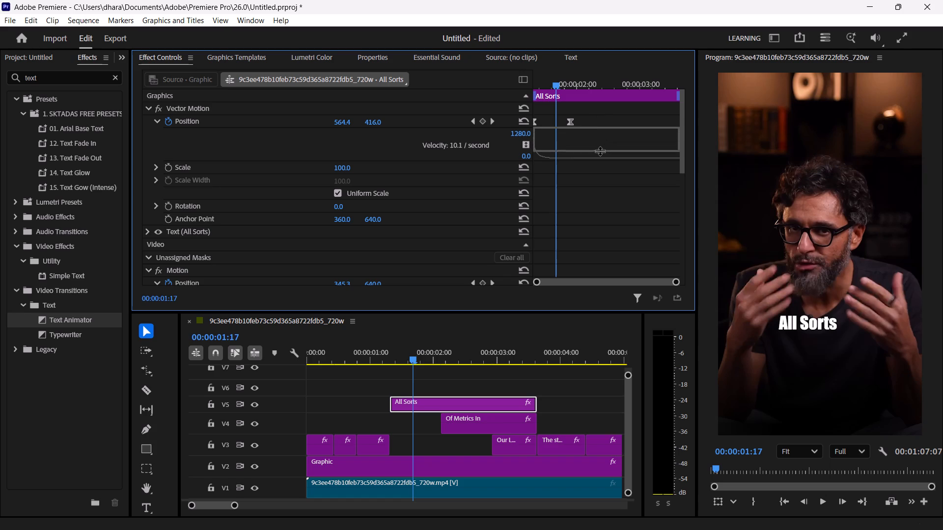
left_click_drag(600, 151, 596, 175)
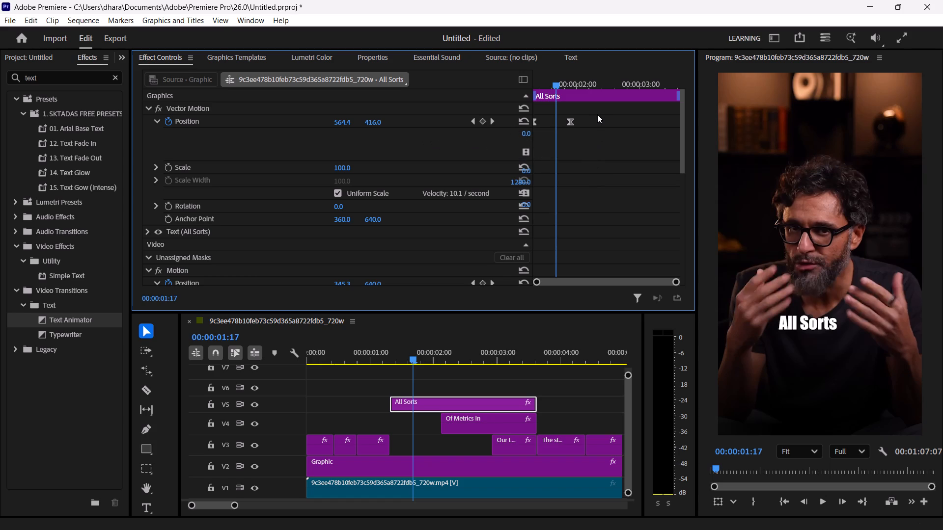
key("ctrl+z")
scroll(586, 150, "down", 1)
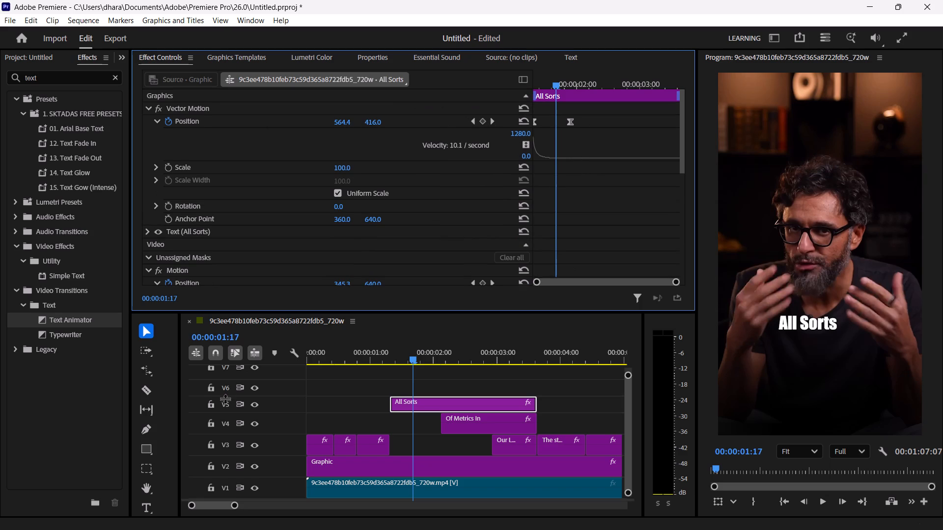
left_click_drag(611, 120, 544, 121)
left_click_drag(544, 121, 504, 121)
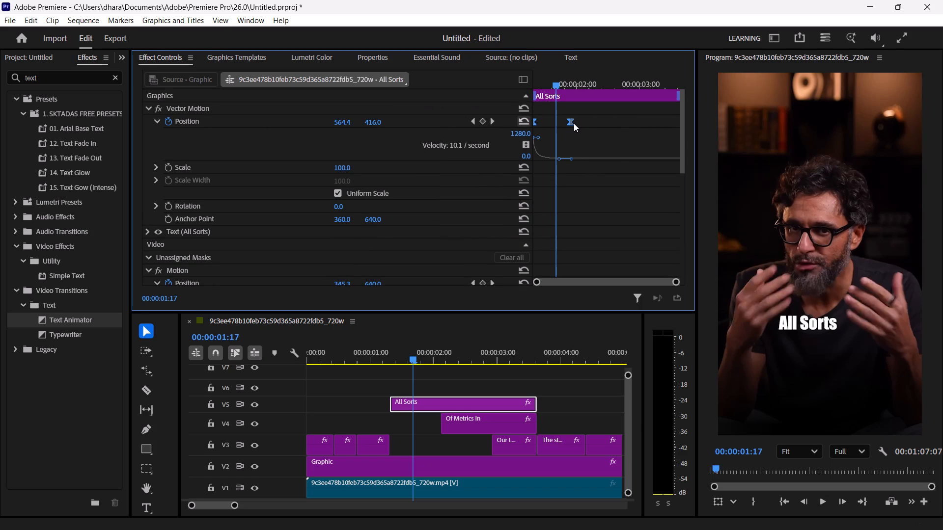
left_click_drag(569, 123, 580, 122)
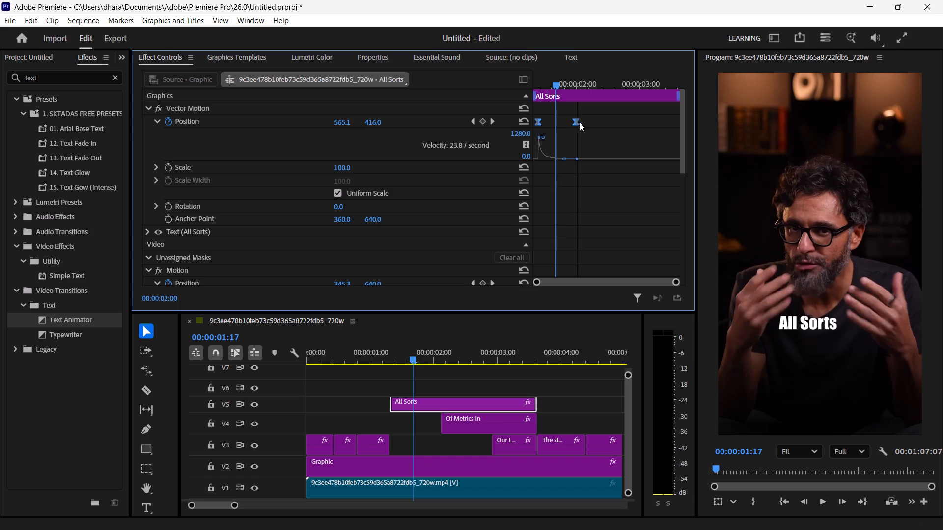
left_click_drag(580, 122, 596, 120)
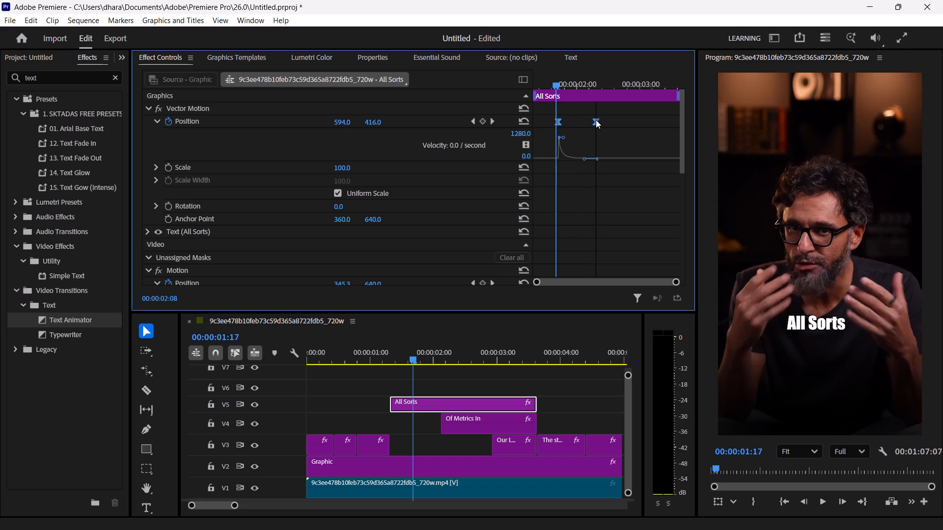
left_click_drag(596, 120, 593, 120)
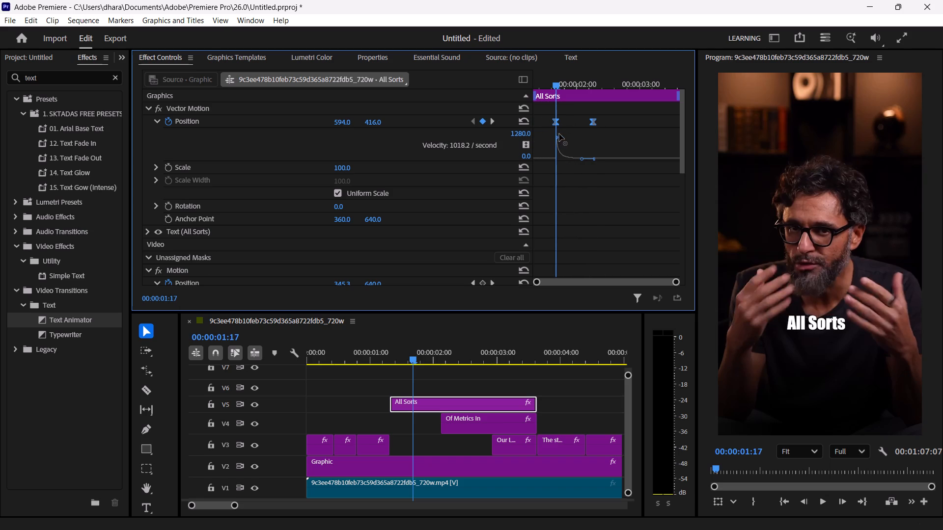
Reshape the "All Sorts" Position velocity curve so its first keyframe eases out gently from a velocity of 0.0 per second.
left_click_drag(562, 139, 560, 149)
left_click_drag(560, 149, 565, 122)
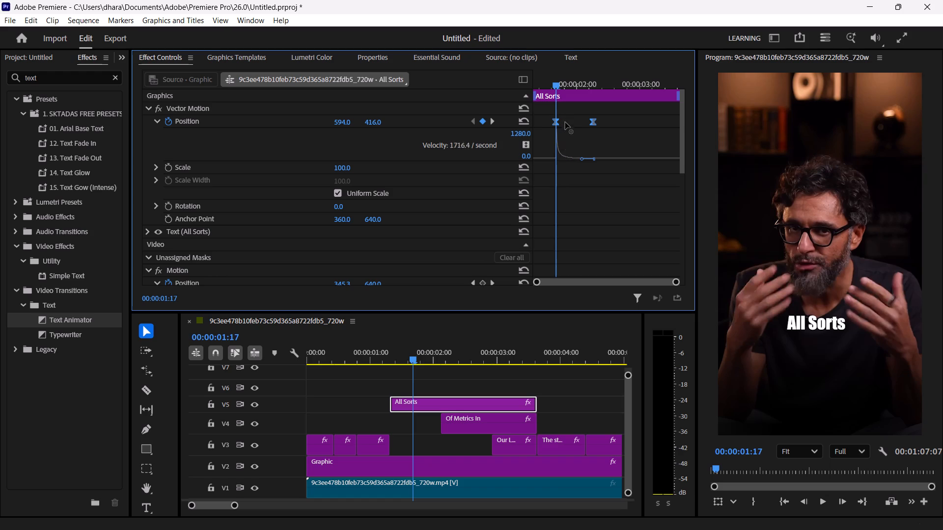
left_click_drag(565, 122, 571, 222)
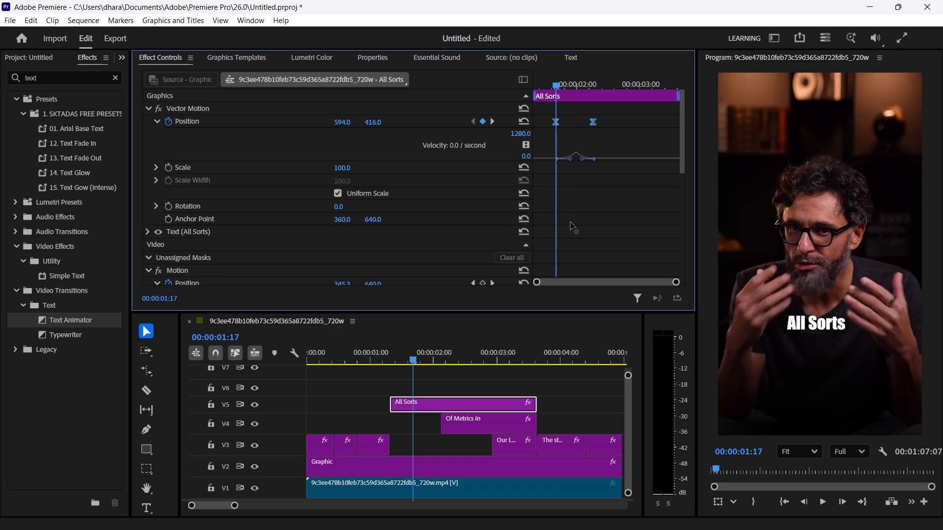
left_click_drag(571, 222, 566, 222)
Lengthen the ease-in handle of the "All Sorts" second Position keyframe toward the first, so velocity peaks early and tapers gradually to 0.0 per second.
left_click_drag(582, 160, 581, 160)
left_click_drag(581, 160, 577, 162)
left_click_drag(577, 162, 561, 161)
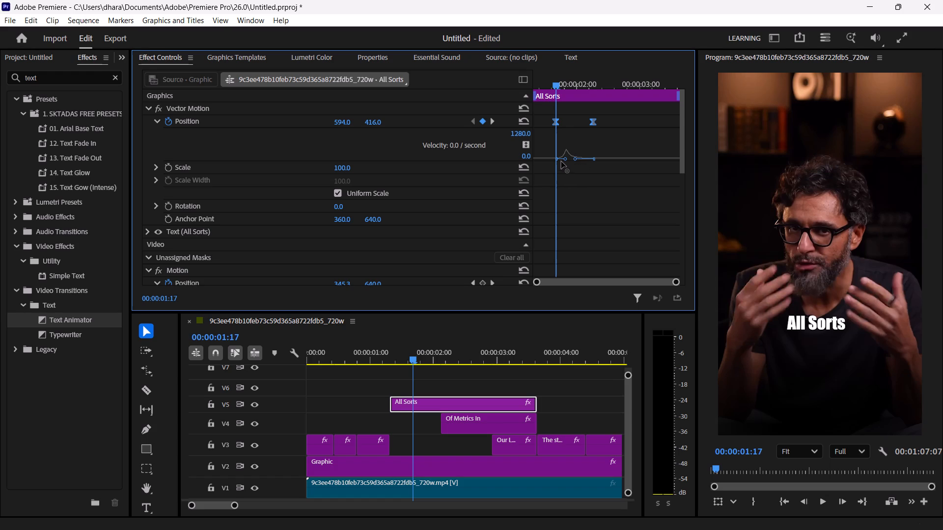
left_click_drag(561, 161, 539, 179)
left_click_drag(539, 179, 541, 159)
left_click_drag(541, 159, 530, 170)
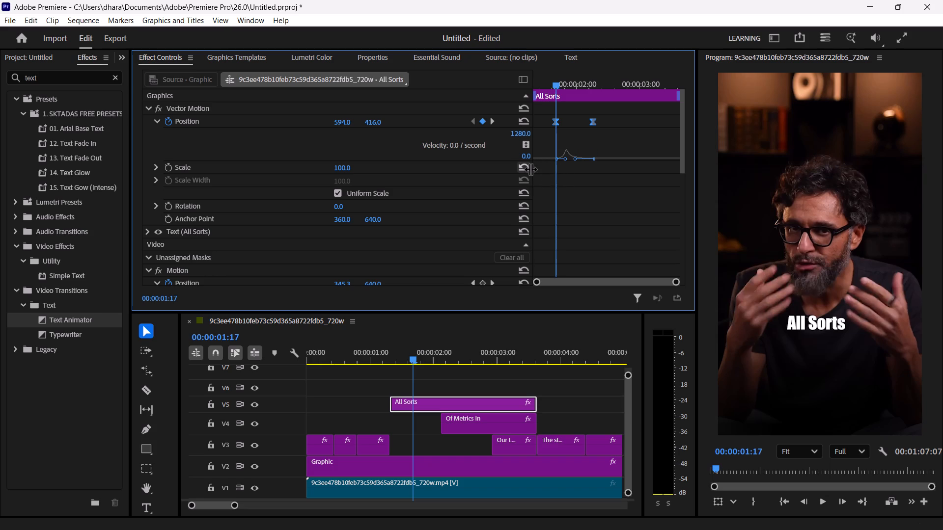
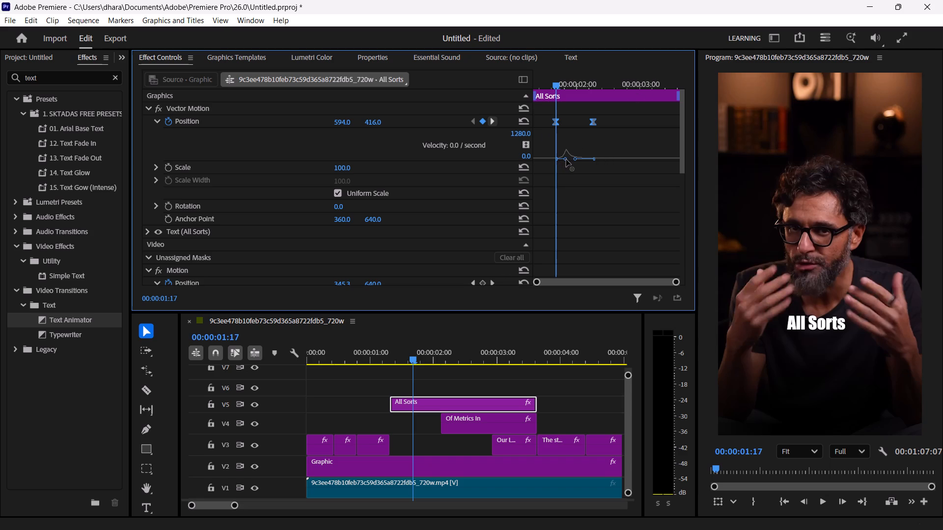
Raise the velocity of the "All Sorts" first Position keyframe above 930 per second so the slide starts fast and tapers off.
left_click_drag(566, 159, 565, 153)
left_click_drag(565, 153, 566, 140)
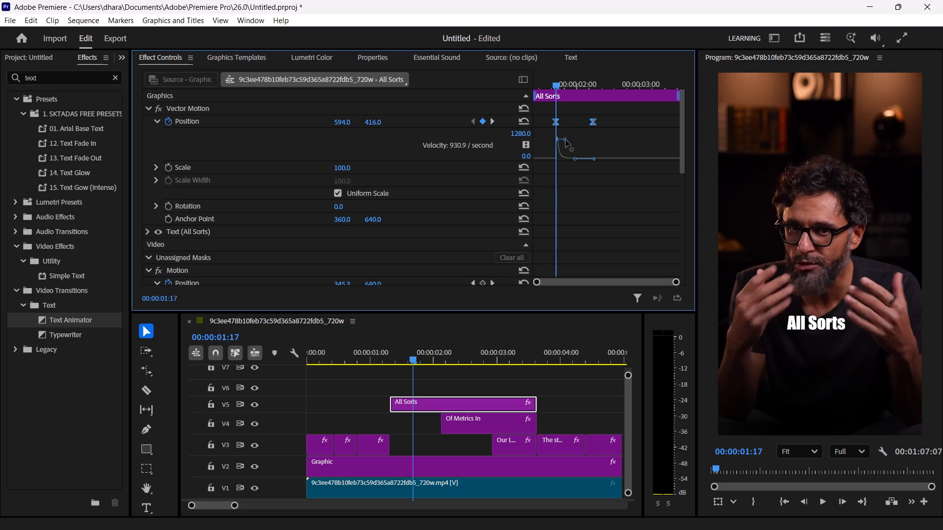
left_click_drag(566, 140, 565, 135)
Replay the "All Sorts" caption's entrance from just before it several times, letting the last playback run on through the following captions.
left_click(387, 349)
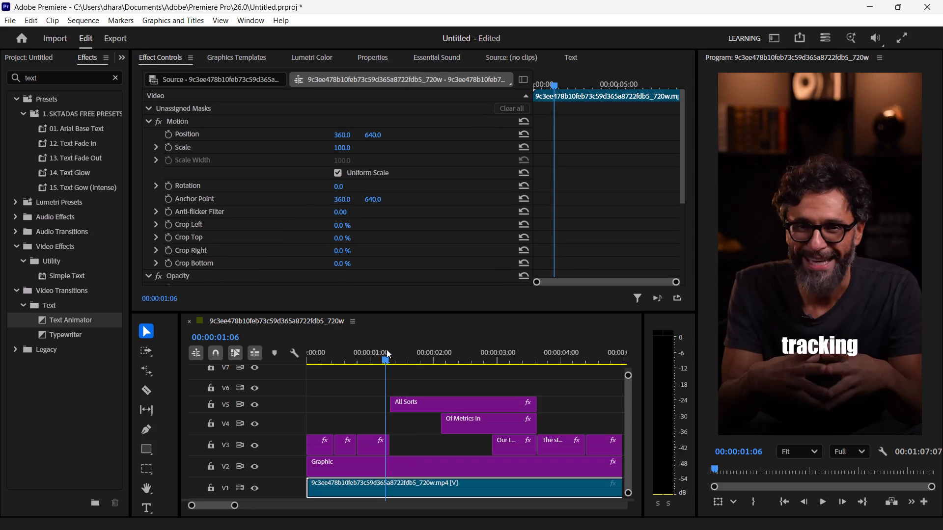
key("space")
key("space")
key("space")
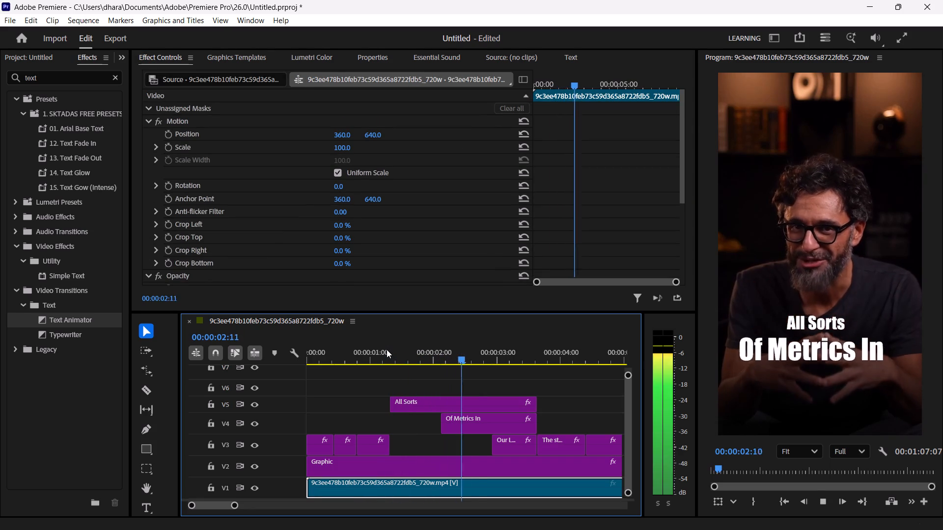
key("space")
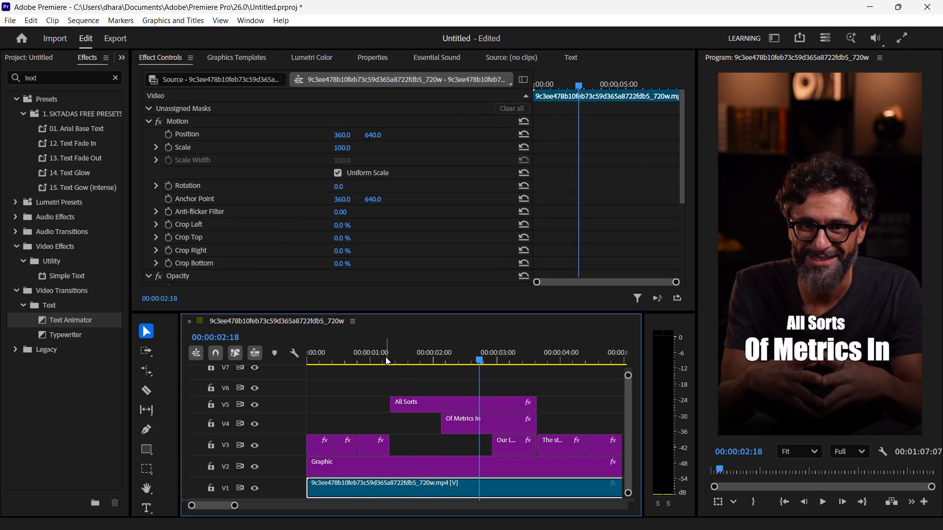
left_click(385, 357)
key("space")
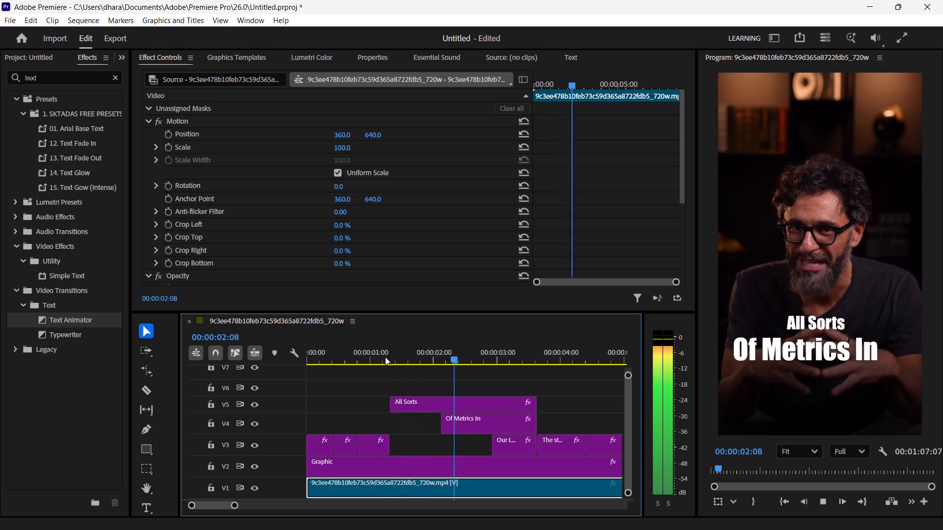
key("space")
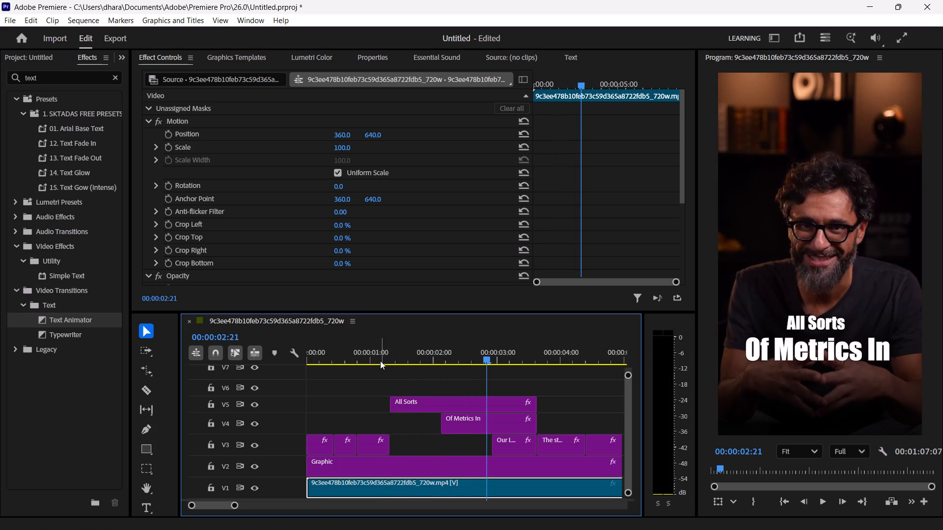
left_click(380, 360)
key("space")
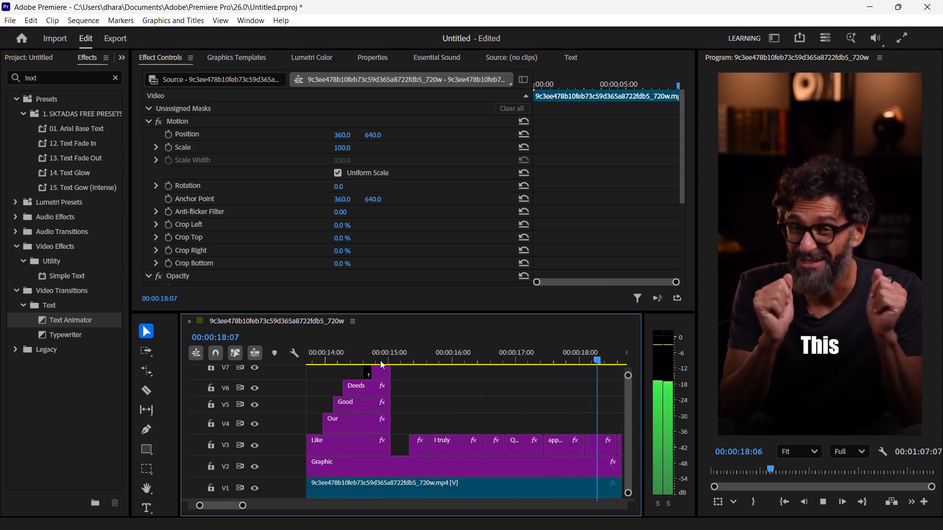
key("space")
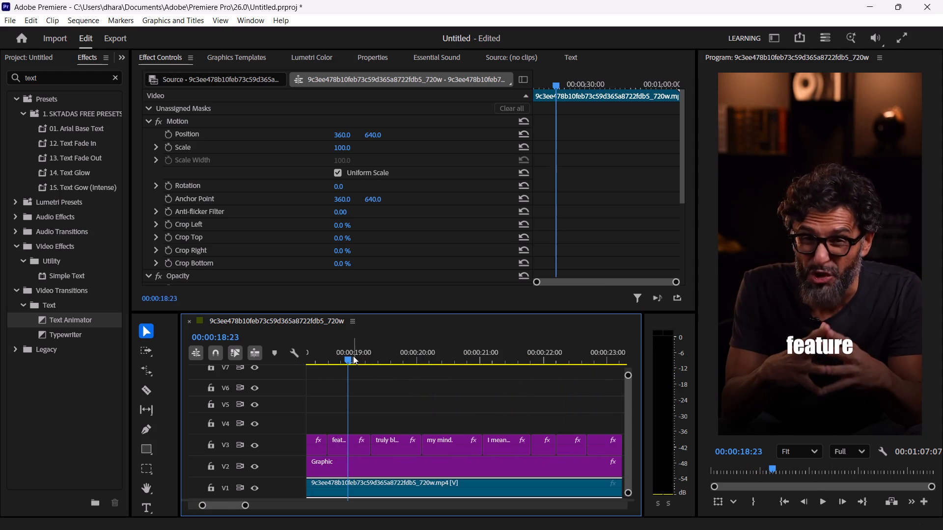
Go back to before the "Like Our Good Deeds?" captions and play in short passages through to the "Quranly" caption.
left_click_drag(349, 356, 280, 358)
key("space")
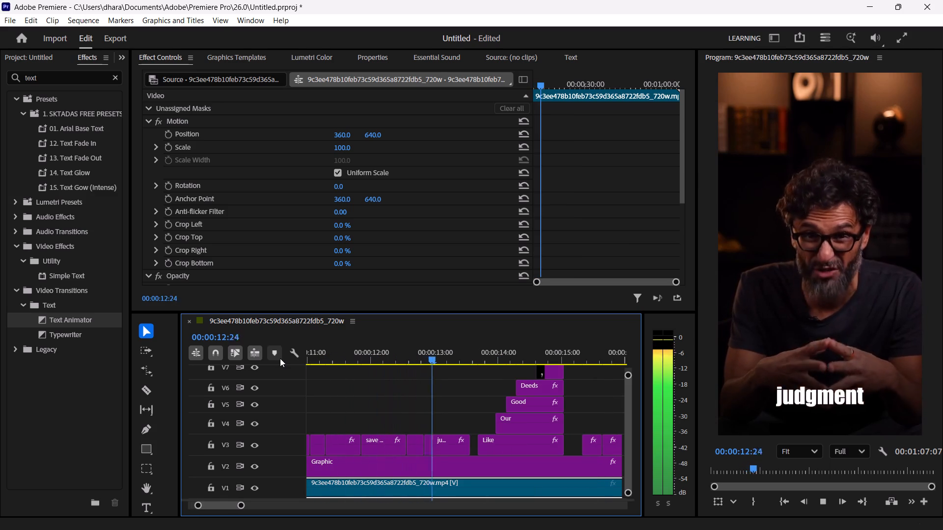
key("space")
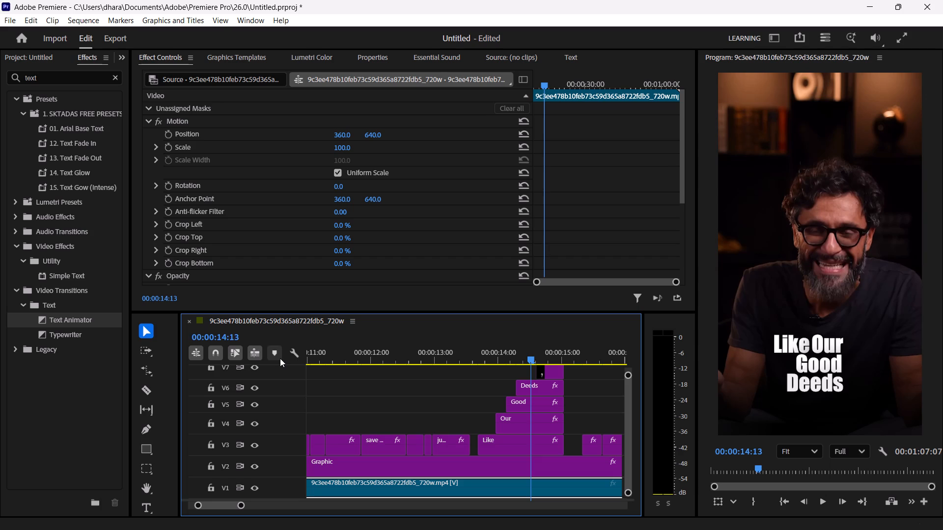
key("space")
key("space")
key("space")
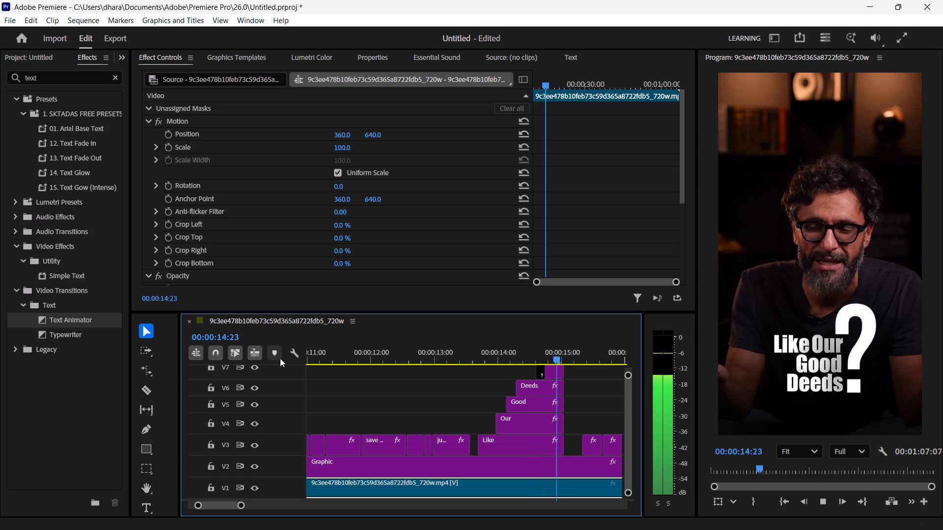
key("space")
key("space")
key("space")
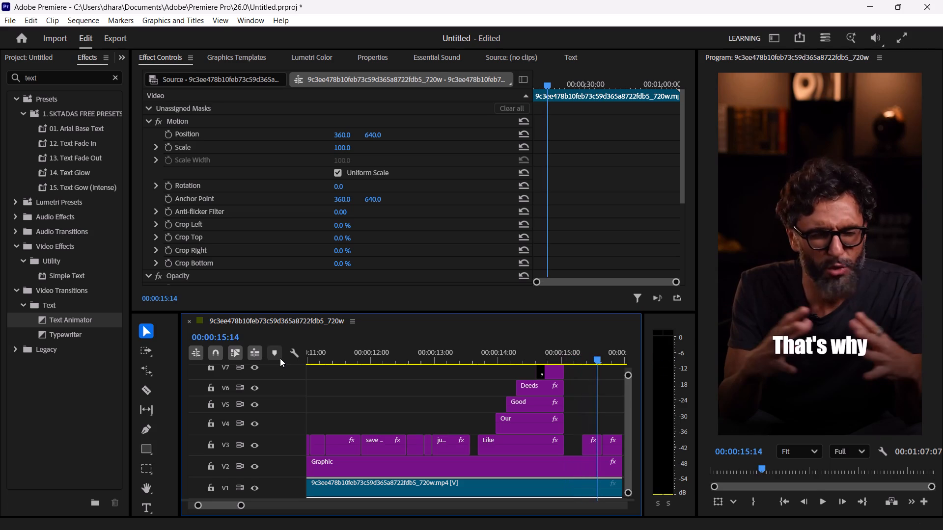
key("space")
key("space")
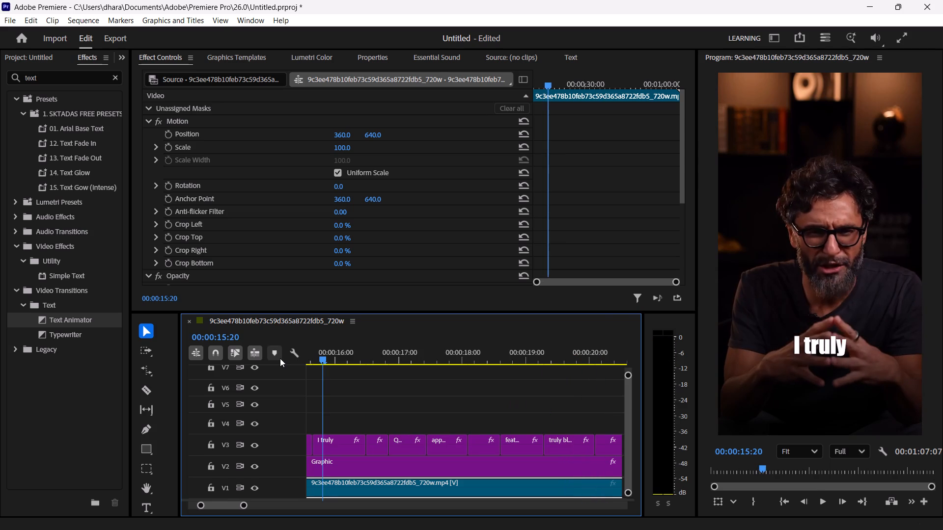
key("space")
key("space")
key("space")
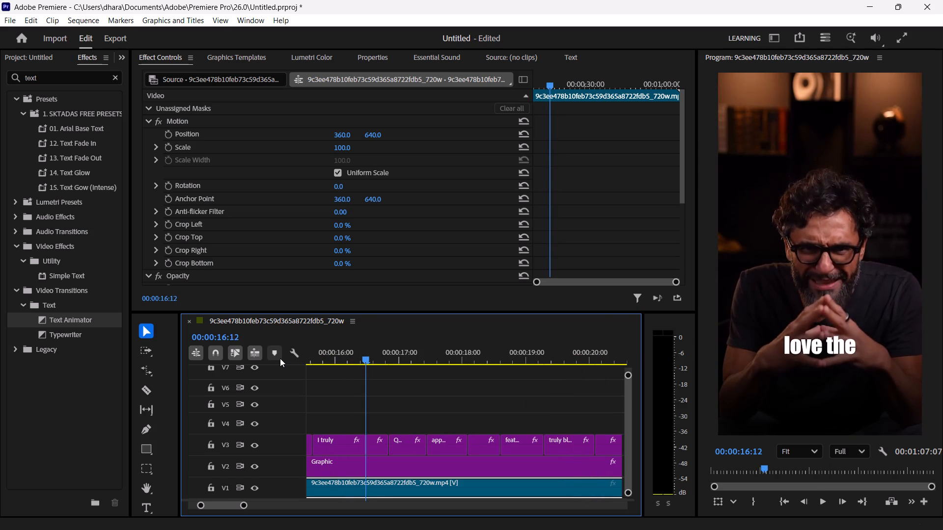
key("space")
key("space")
key("space")
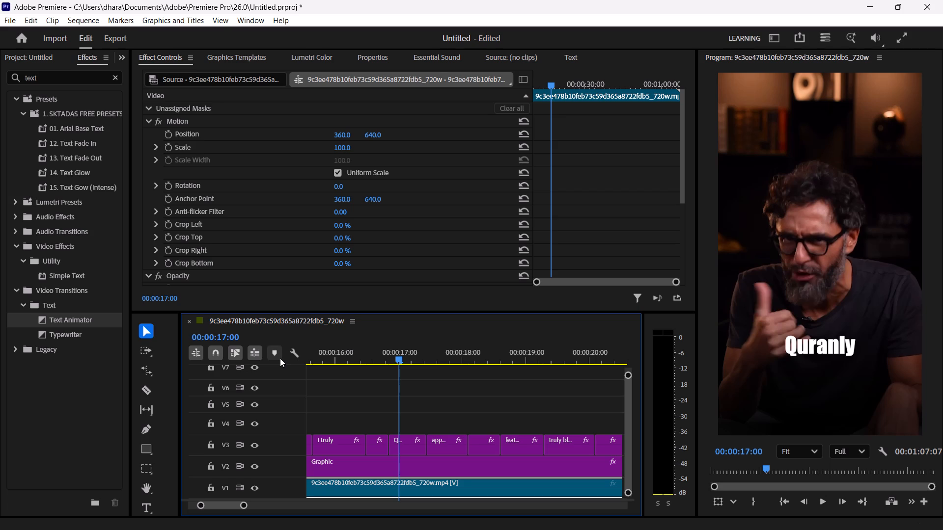
key("space")
key("space")
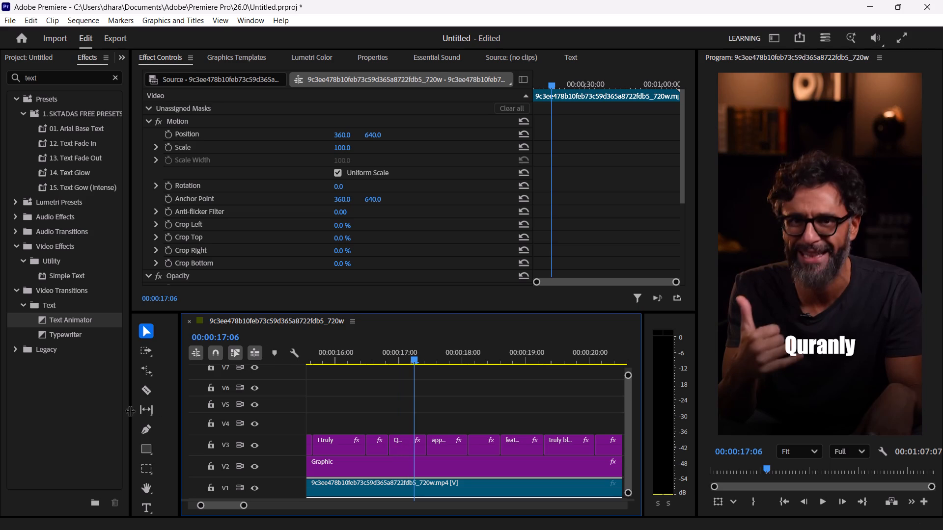
Place the playhead exactly on the first frame of the "Quranly" caption, at 00:00:16:21.
left_click(402, 451)
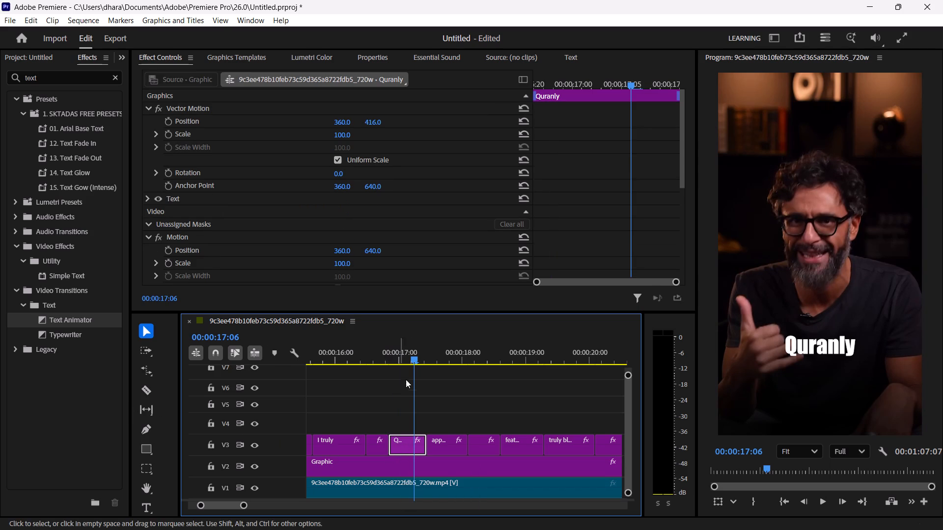
left_click(395, 358)
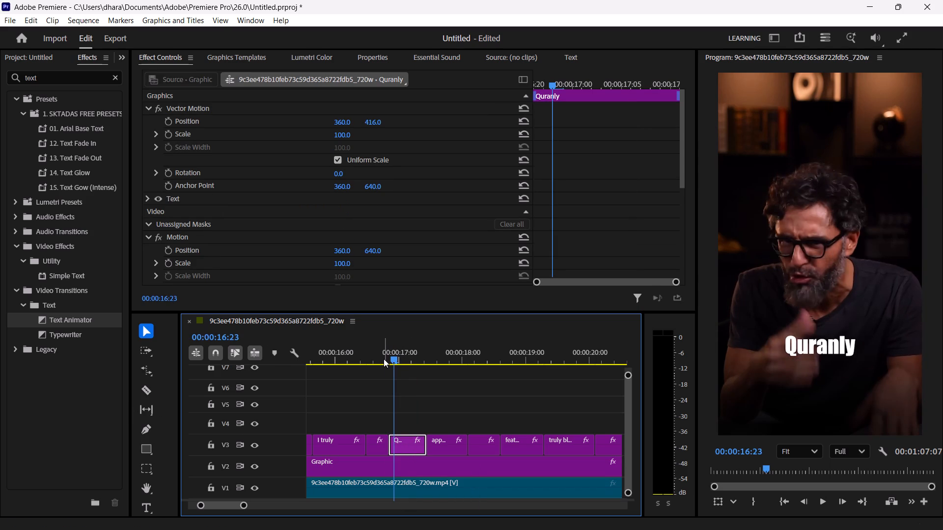
key("Left")
key("Left")
key("Left")
key("Right")
key("Right")
key("Left")
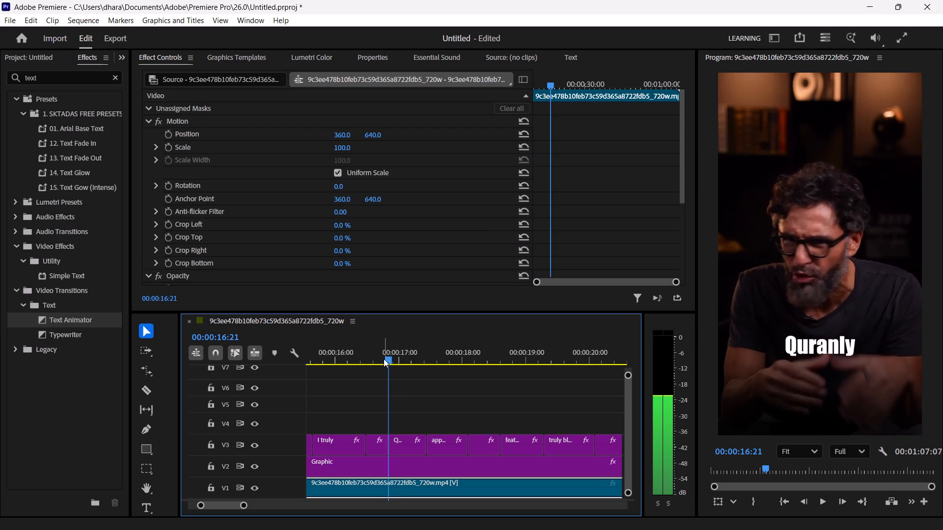
key("Left")
key("Right")
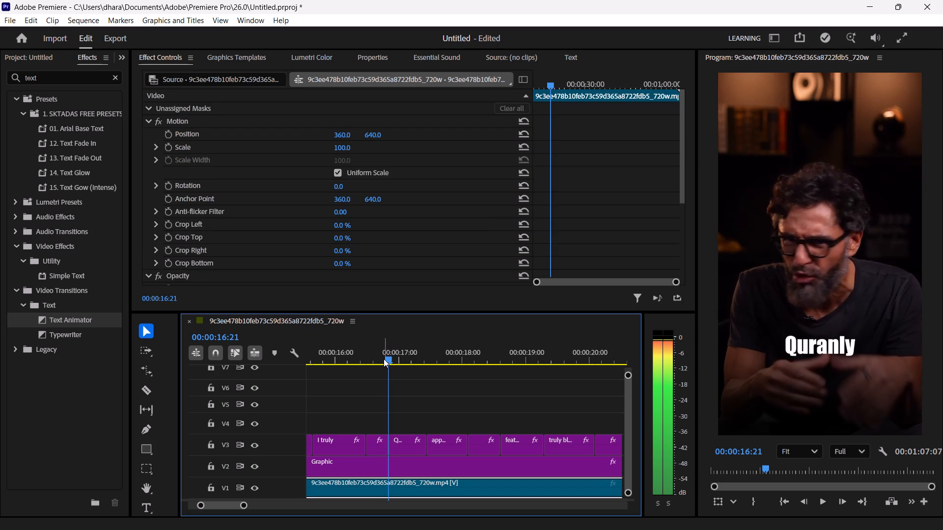
key("Right")
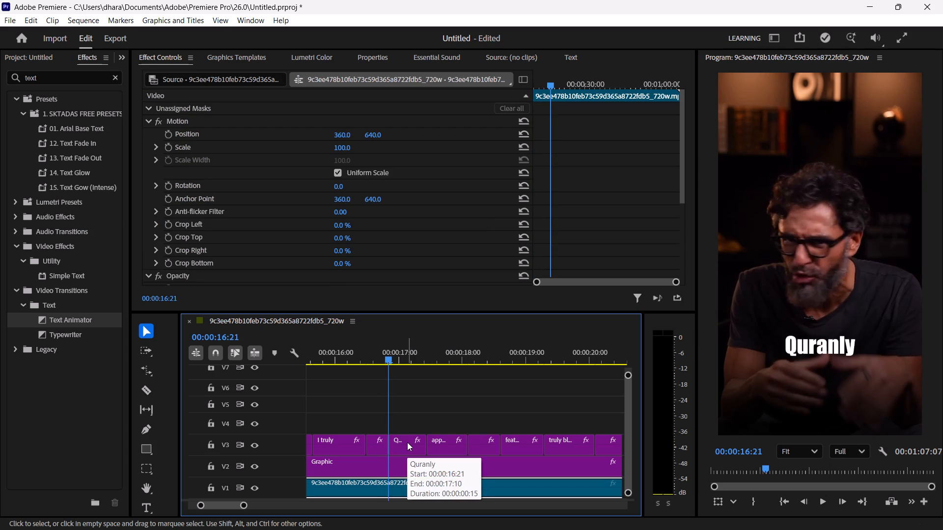
Set the "Quranly" caption's Vector Motion Scale to 158 and turn on Scale keyframing at its first frame.
left_click(415, 453)
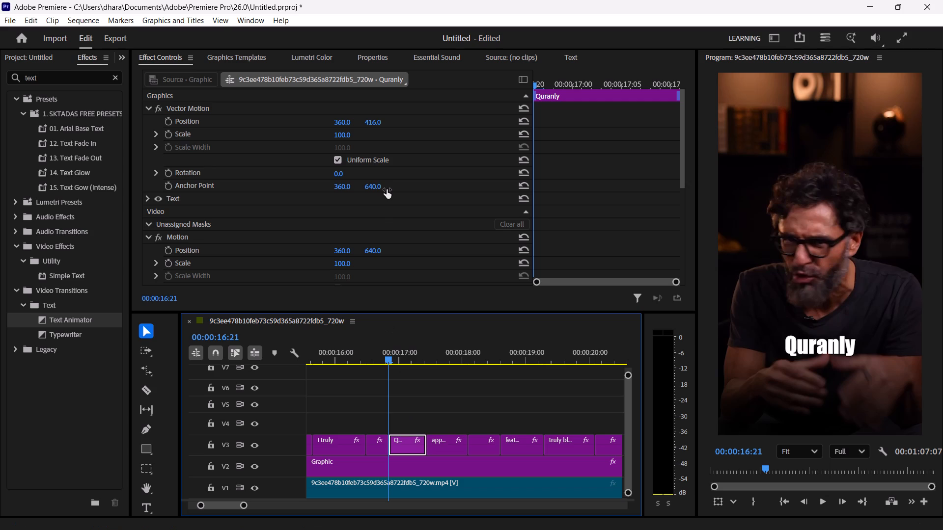
scroll(342, 178, "up", 1)
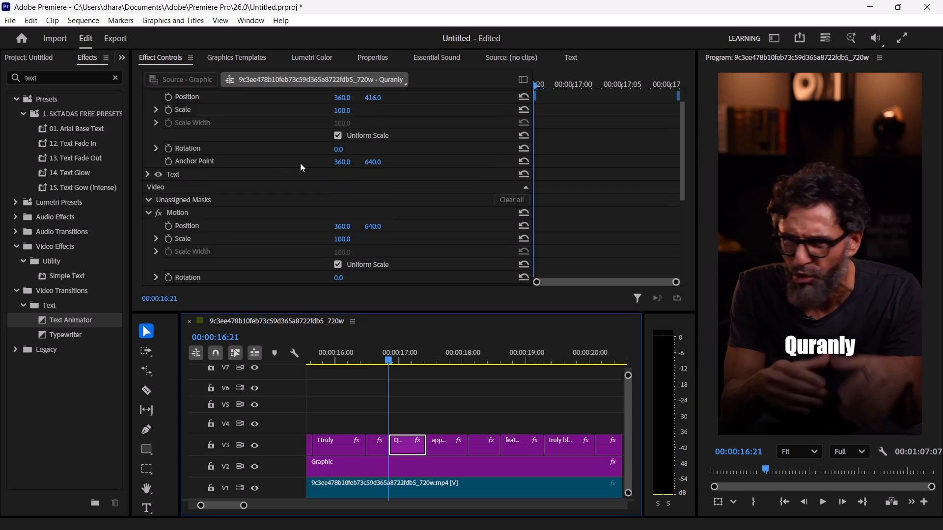
scroll(312, 151, "right", 1)
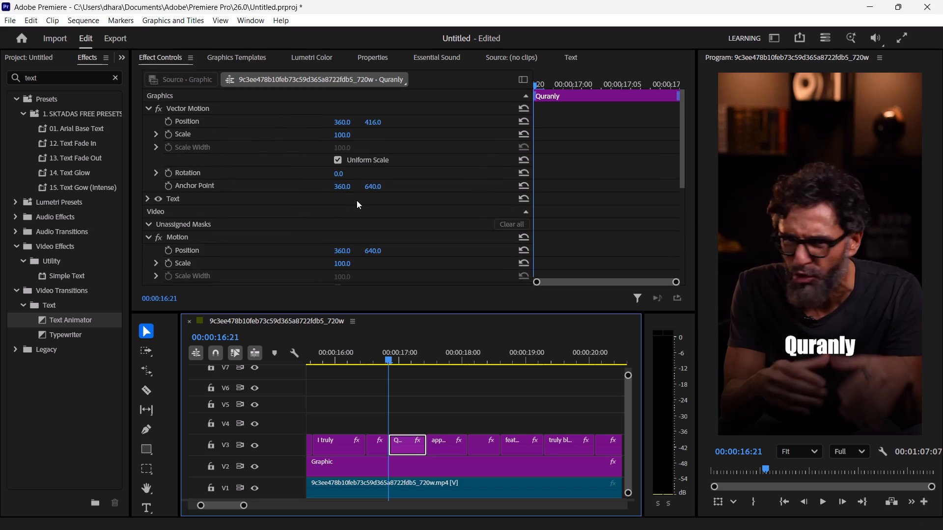
scroll(357, 200, "up", 1)
left_click_drag(341, 133, 406, 137)
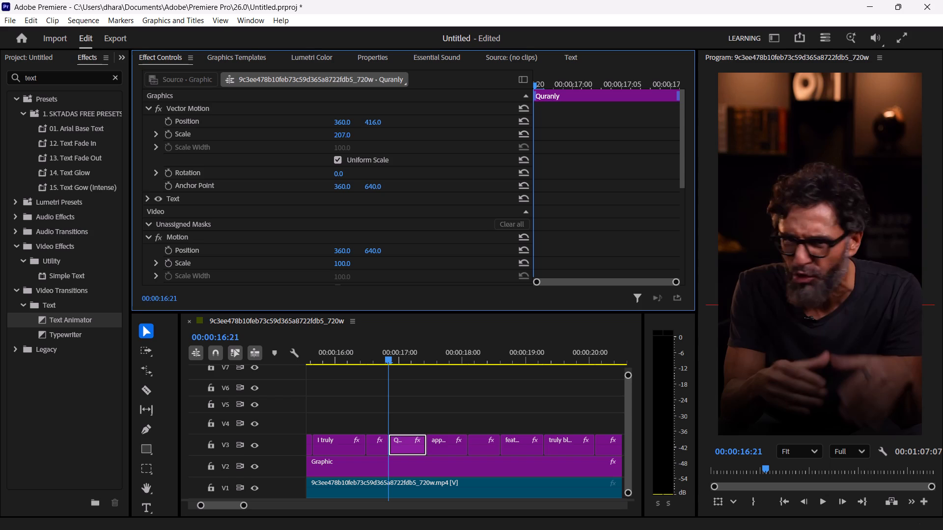
left_click_drag(406, 137, 345, 113)
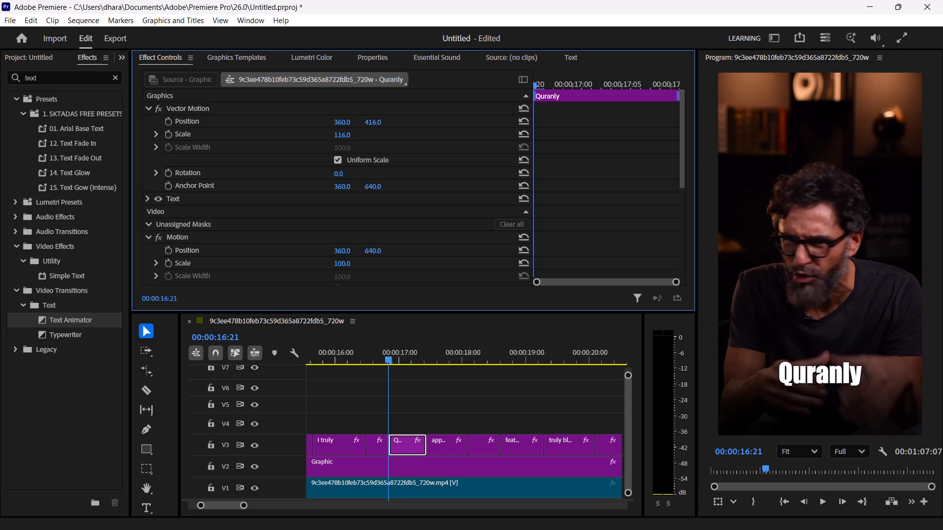
left_click_drag(345, 113, 367, 120)
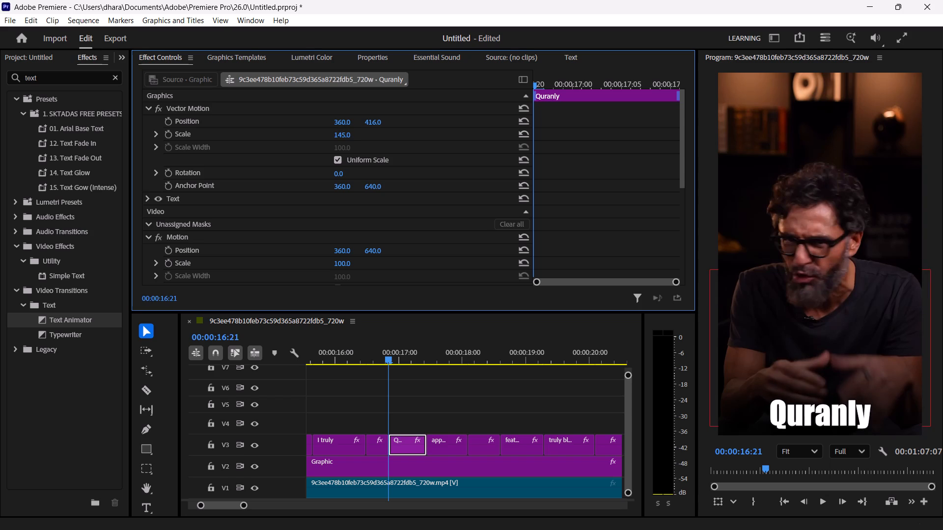
left_click_drag(367, 120, 380, 117)
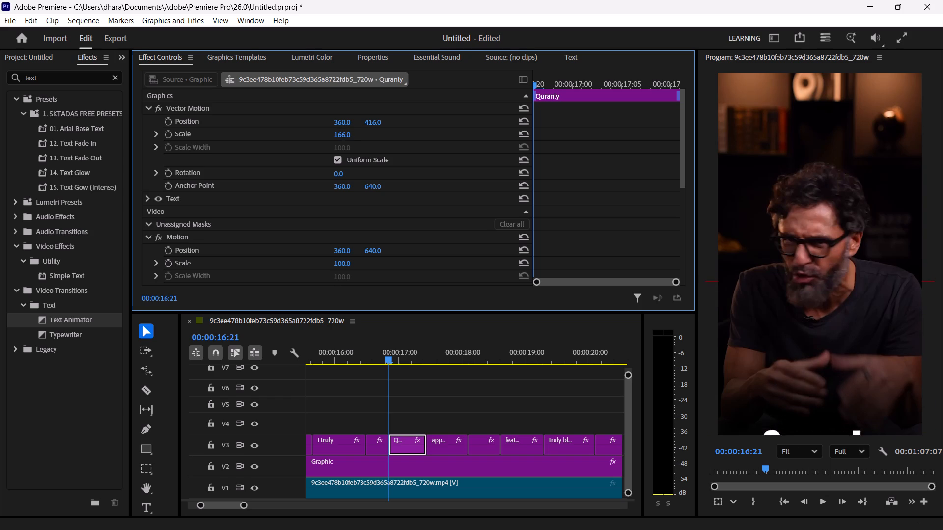
left_click_drag(380, 117, 386, 111)
left_click_drag(386, 111, 371, 125)
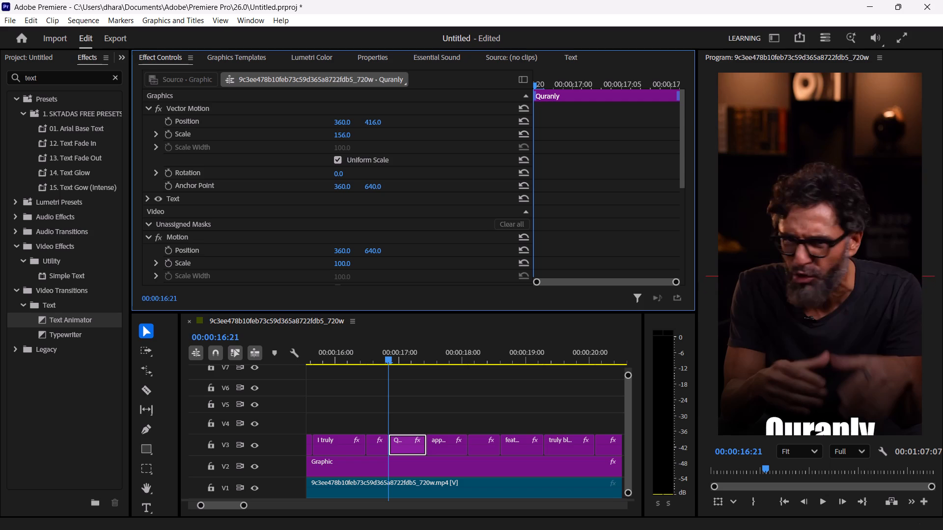
left_click_drag(371, 125, 372, 126)
left_click_drag(372, 126, 373, 126)
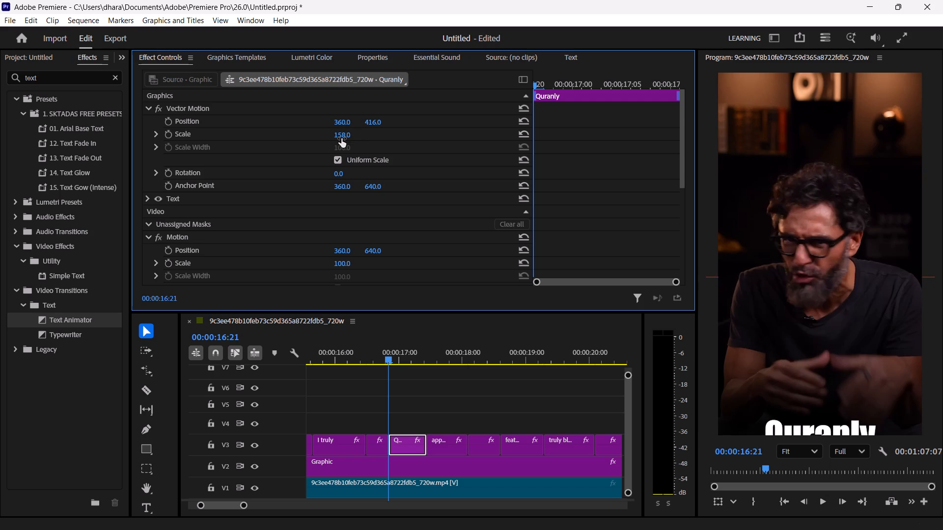
left_click(171, 135)
Add a second Vector Motion Scale keyframe of 100 to the "Quranly" caption at 00:00:17:04.
key("Right")
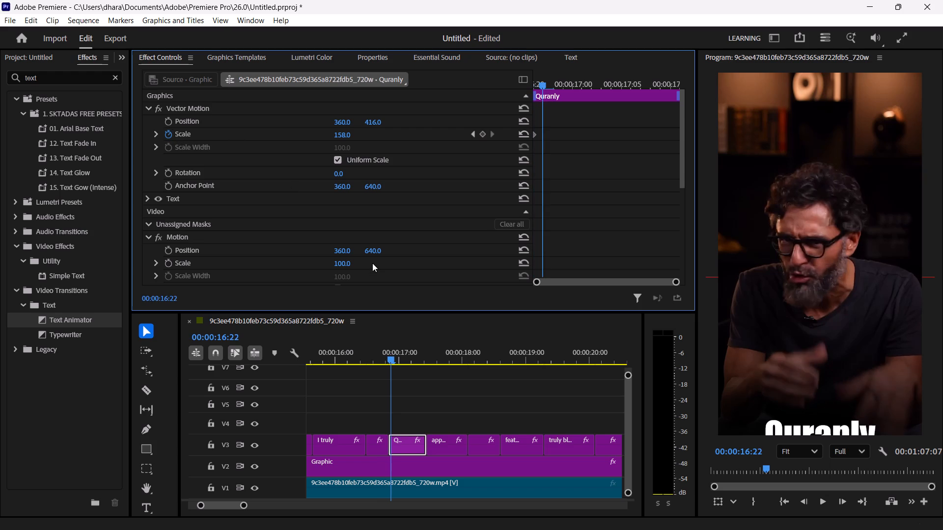
key("Right")
key("Right")
key("Right")
key("Right")
key("Right")
key("Right")
key("Right")
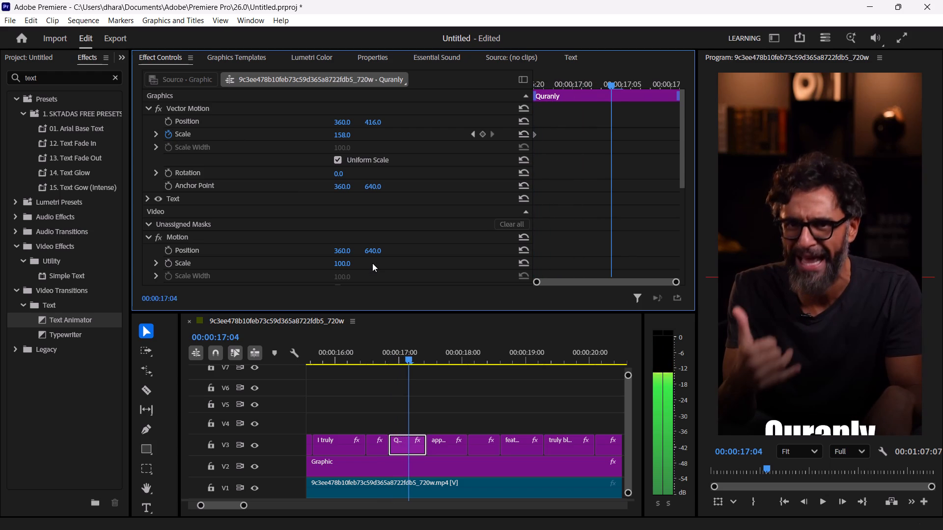
key("Right")
key("Left")
key("Left")
key("Right")
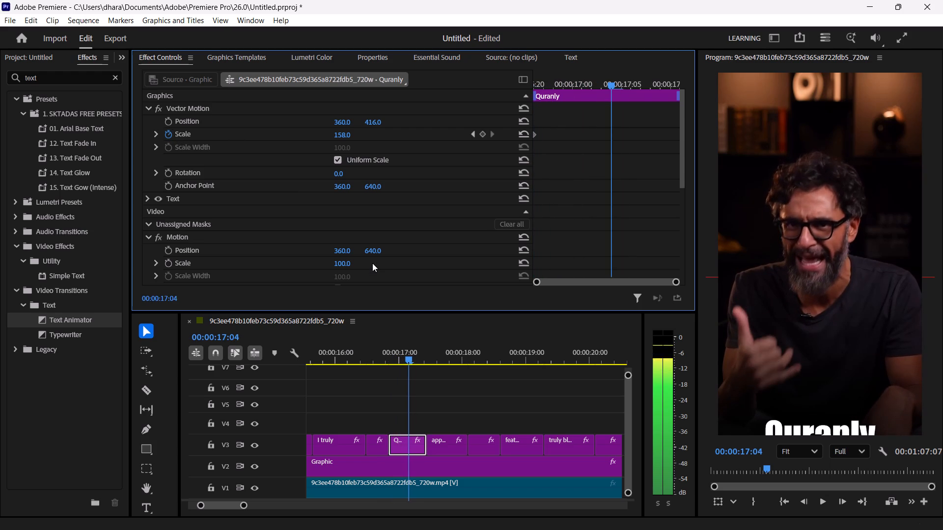
key("Left")
key("Right")
left_click(343, 133)
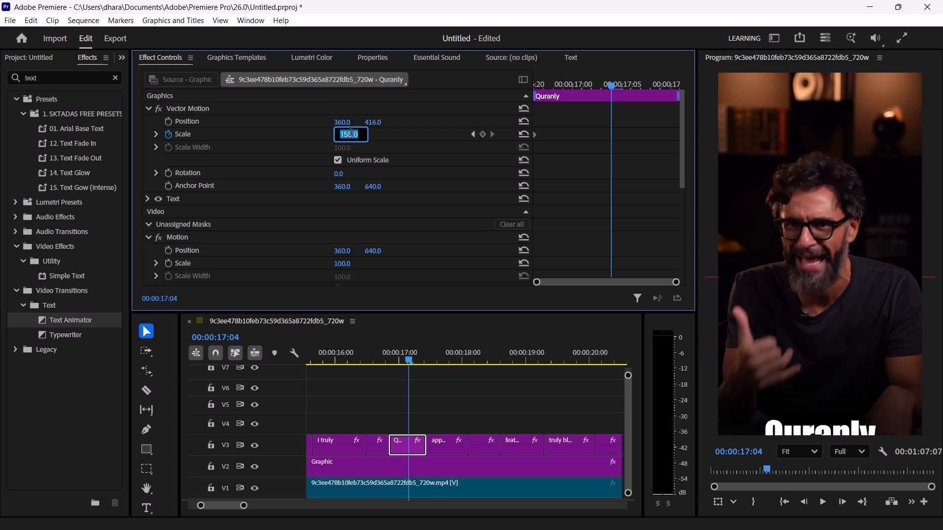
type("100")
key("Return")
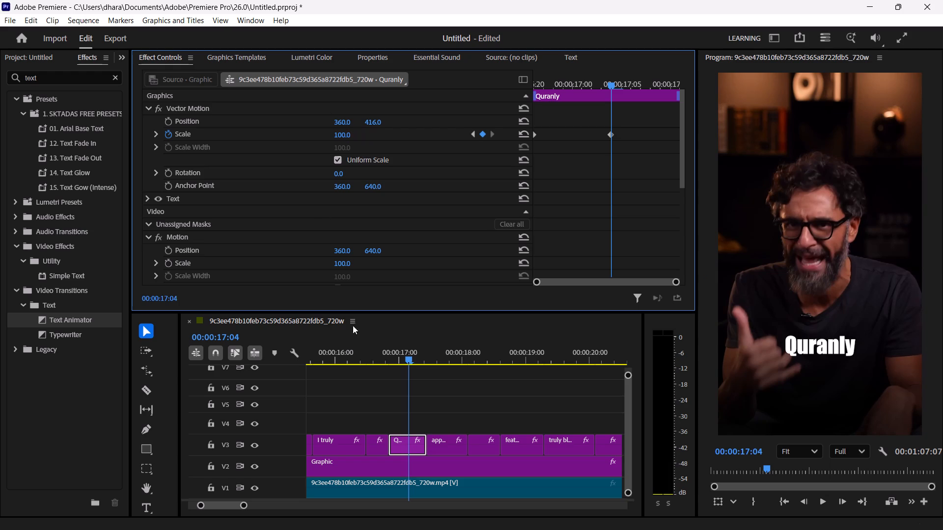
Preview the "Quranly" scale animation and apply Ease In and Ease Out to both of its Scale keyframes.
left_click(385, 359)
key("space")
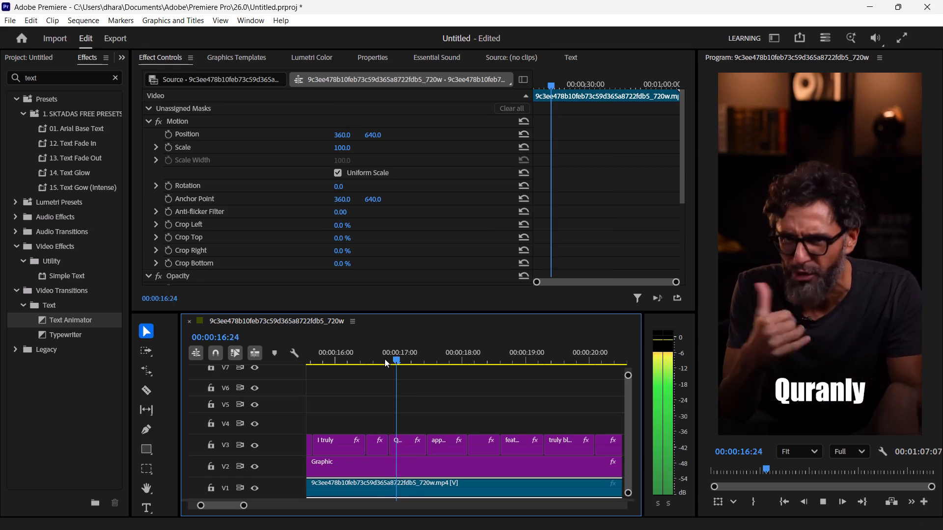
key("space")
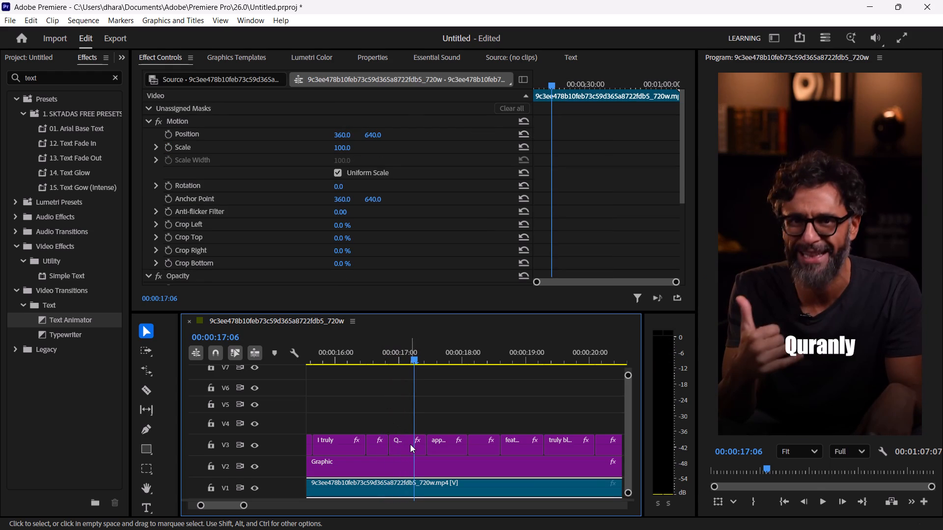
left_click(410, 444)
left_click(389, 363)
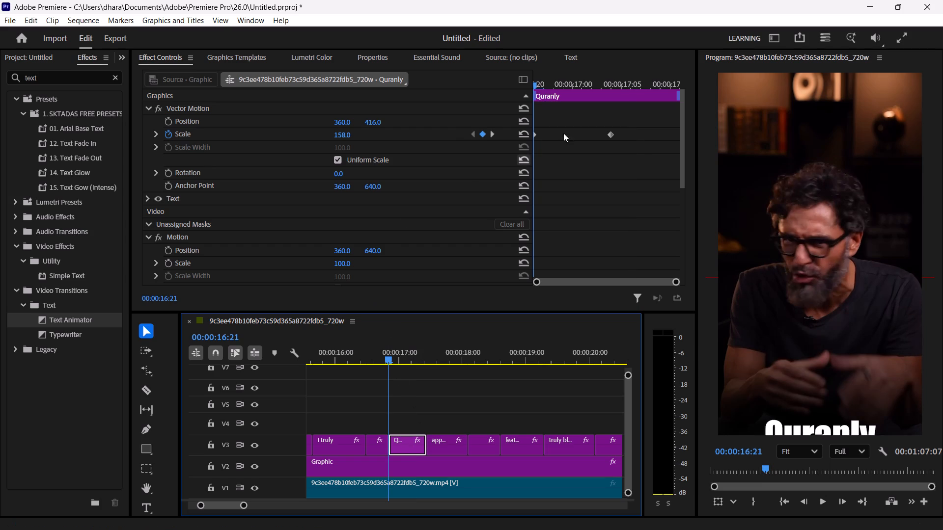
left_click_drag(642, 155, 455, 47)
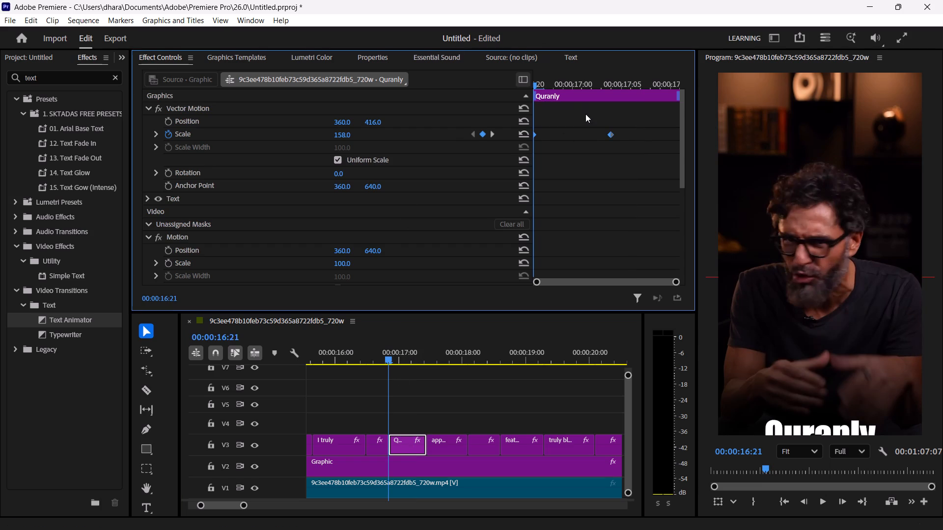
right_click(610, 132)
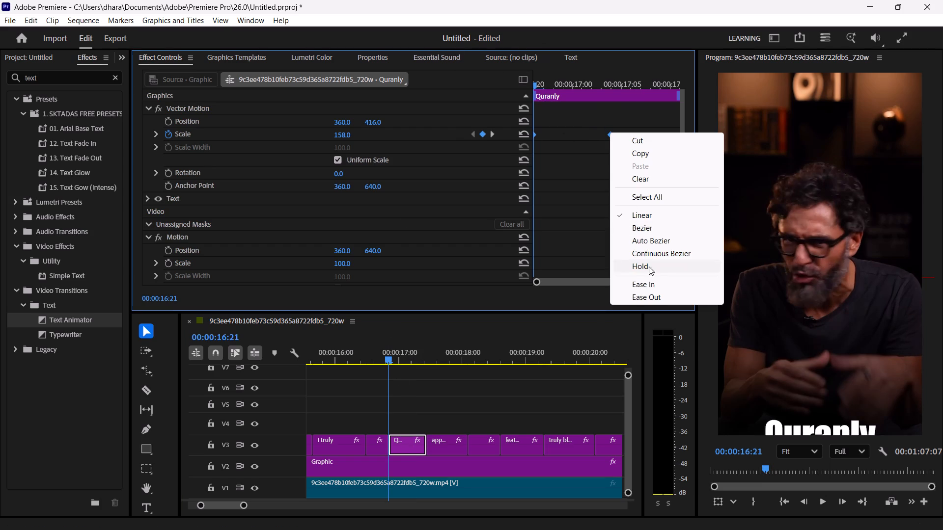
left_click(646, 284)
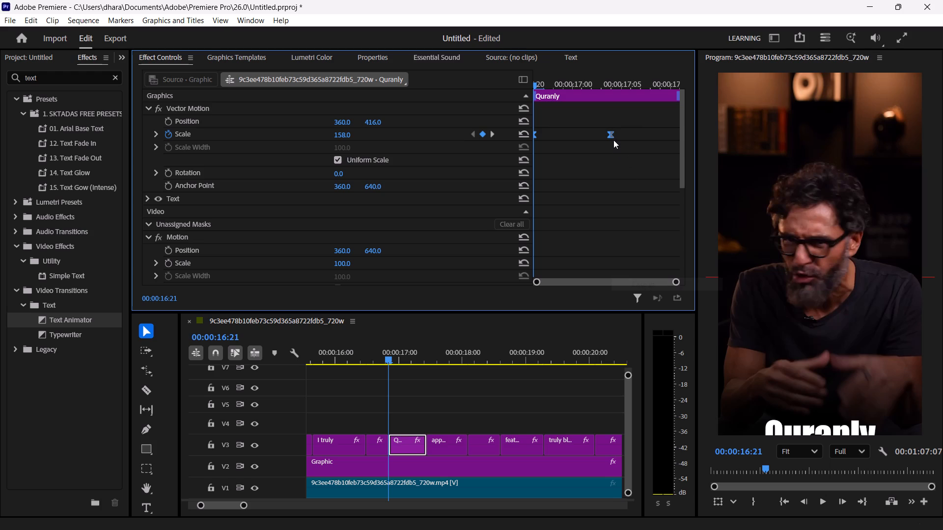
right_click(610, 136)
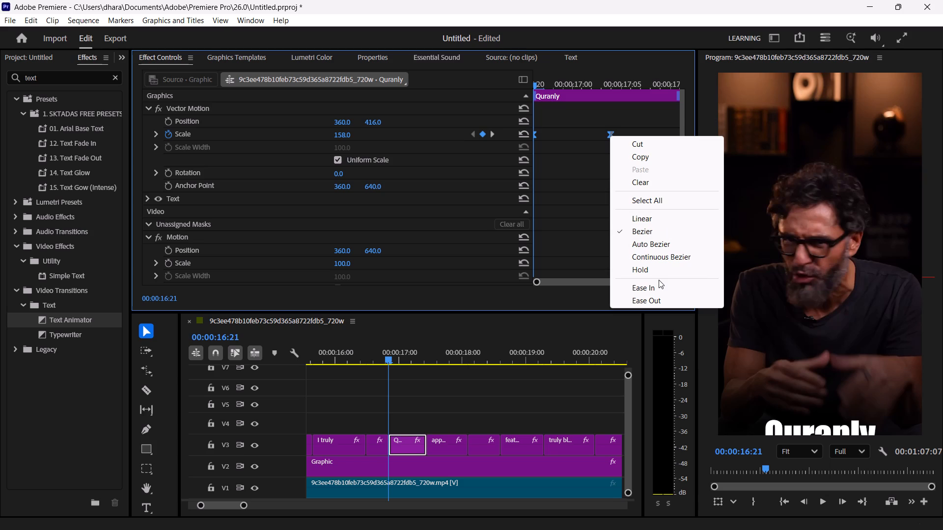
left_click(655, 296)
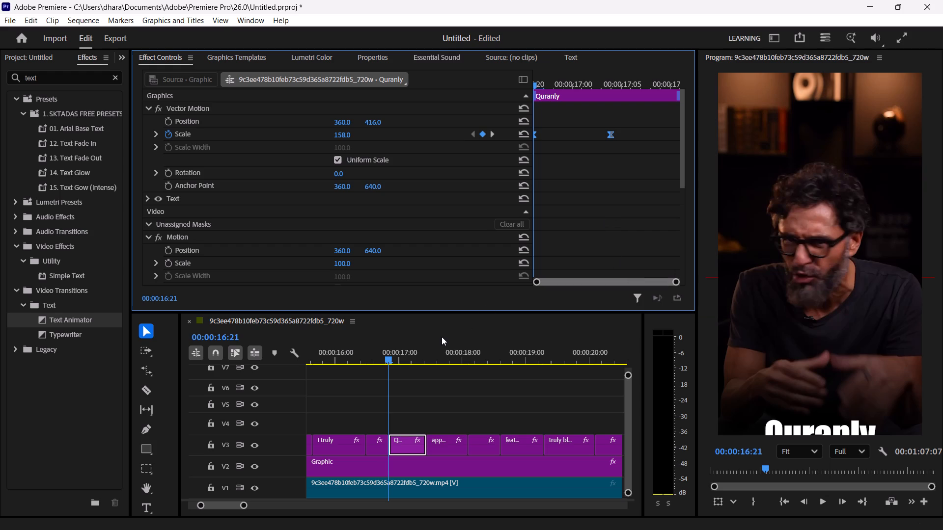
Replay the eased "Quranly" caption animation several times, the last time from the "I truly" caption through to "This".
key("space")
key("space")
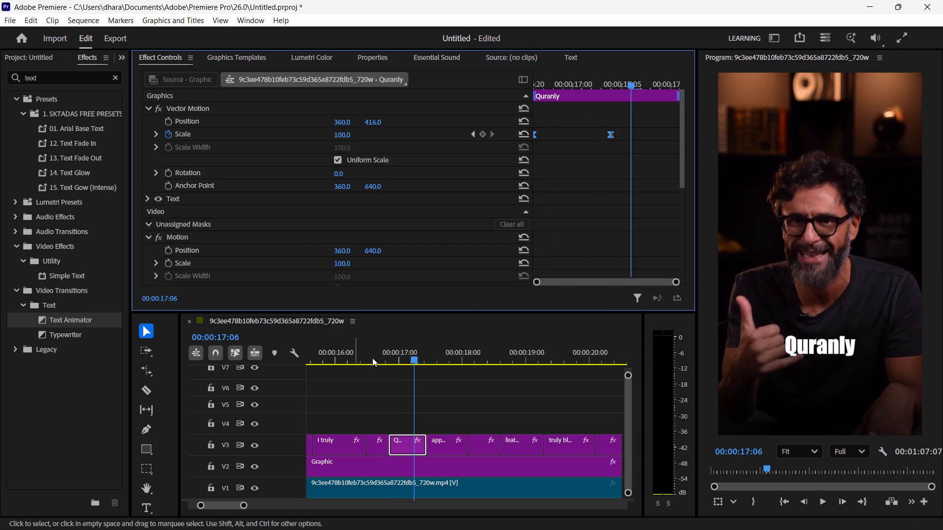
left_click(389, 349)
key("space")
key("space")
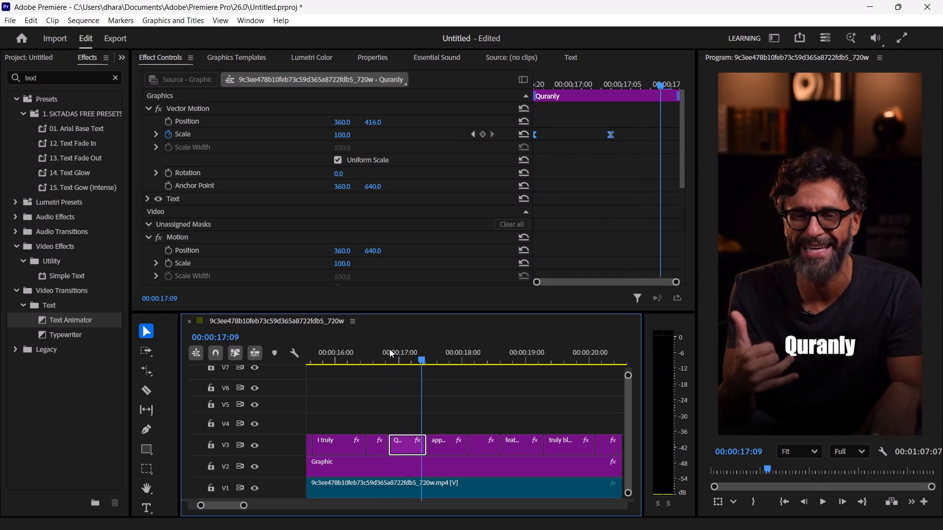
left_click(327, 341)
key("space")
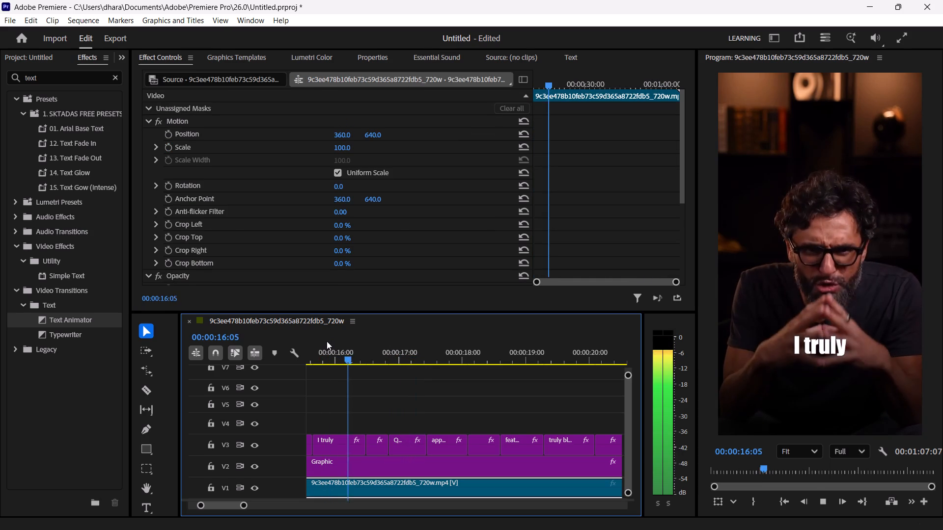
key("space")
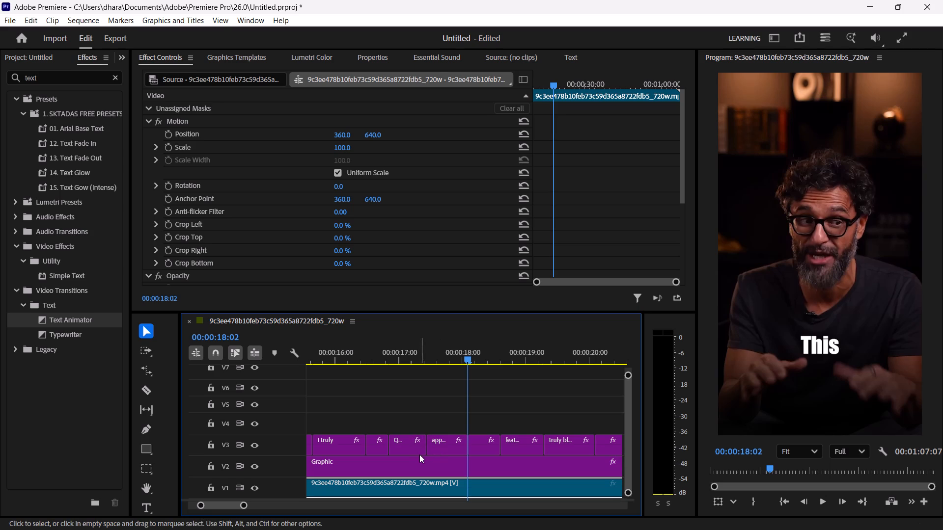
Delete the full stop at the end of the "application." caption.
left_click(438, 449)
left_click_drag(421, 351, 443, 355)
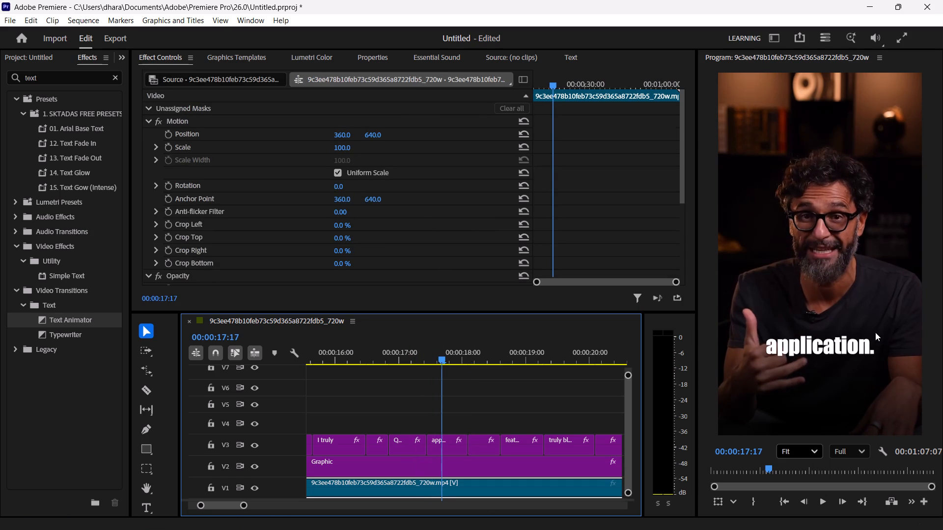
double_click(861, 345)
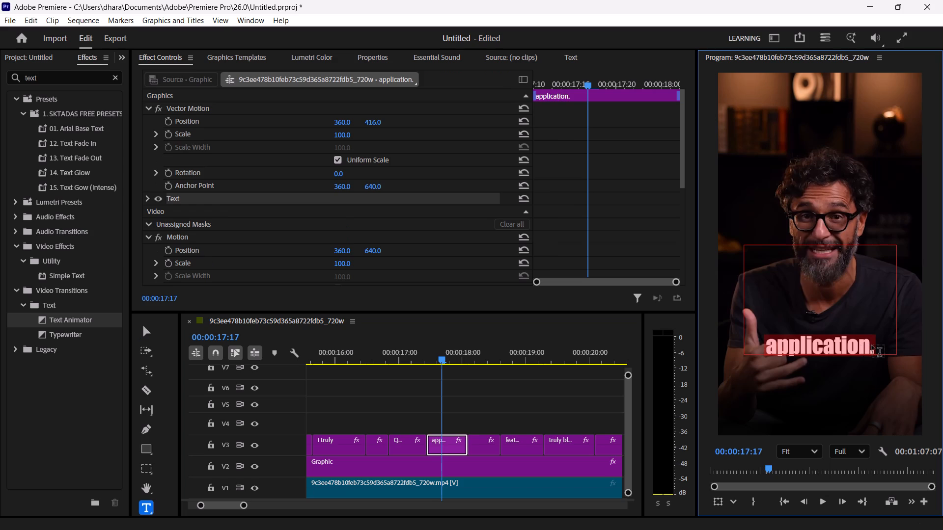
left_click(872, 345)
key("Right")
key("BackSpace")
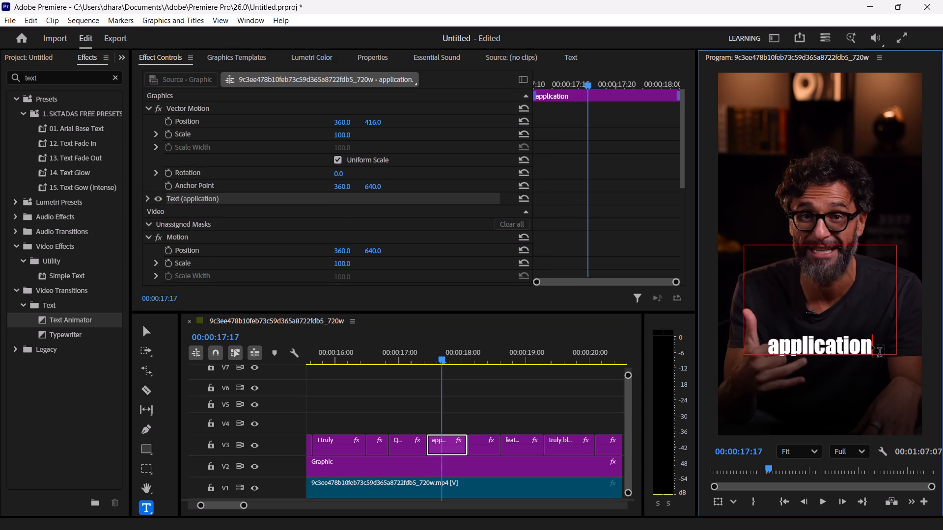
Select and copy the whole text of the "application" caption.
key("ctrl+a")
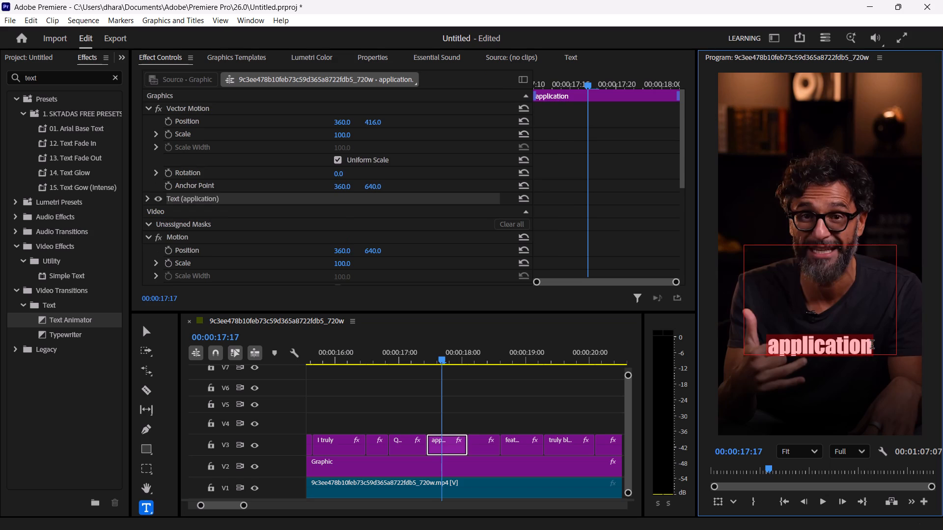
key("ctrl+c")
key("ctrl+c")
key("ctrl+c")
key("ctrl+c")
key("ctrl+c")
key("ctrl+c")
key("ctrl+c")
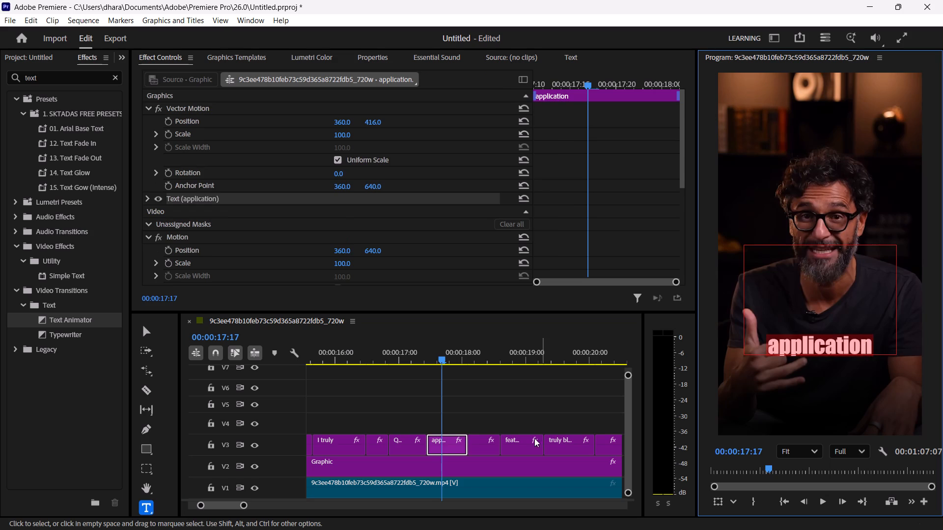
Return to the start of the sequence and play the captions through to just before the "Quranly" caption.
left_click(403, 442)
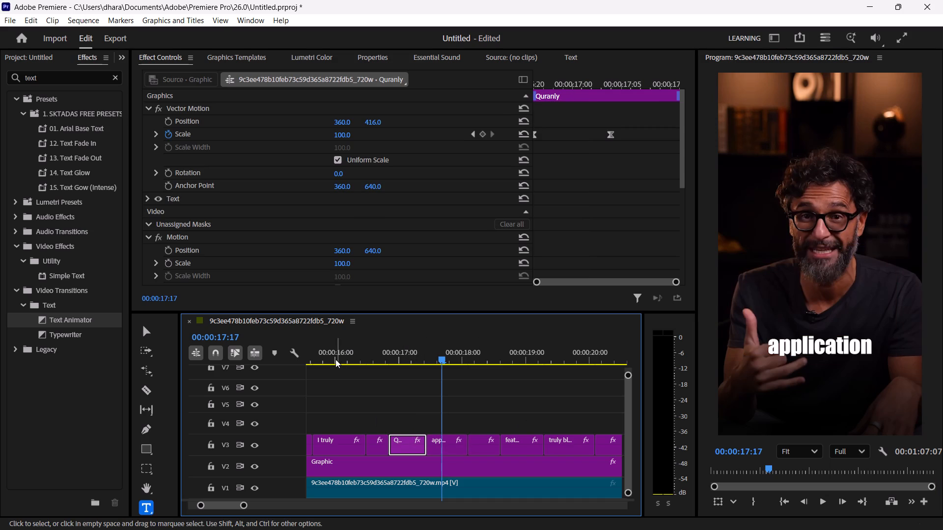
left_click_drag(441, 361, 205, 374)
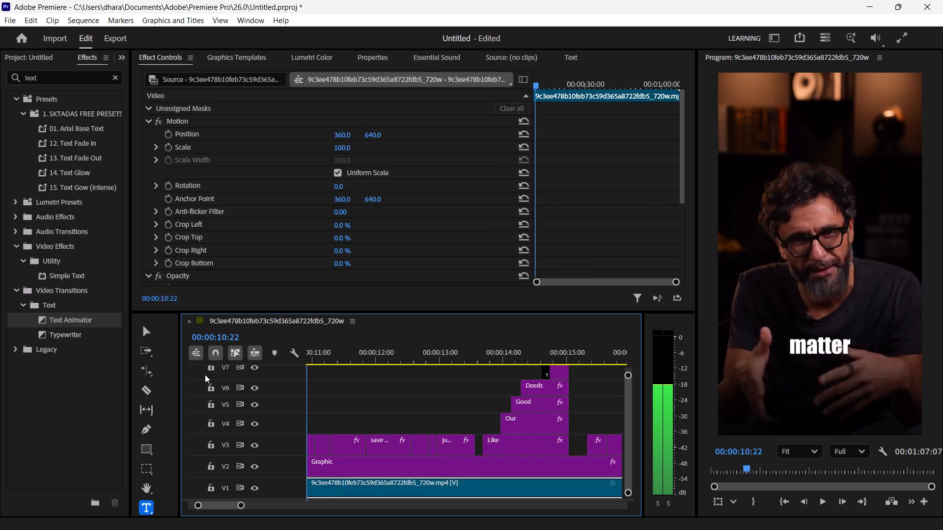
left_click_drag(205, 374, 106, 391)
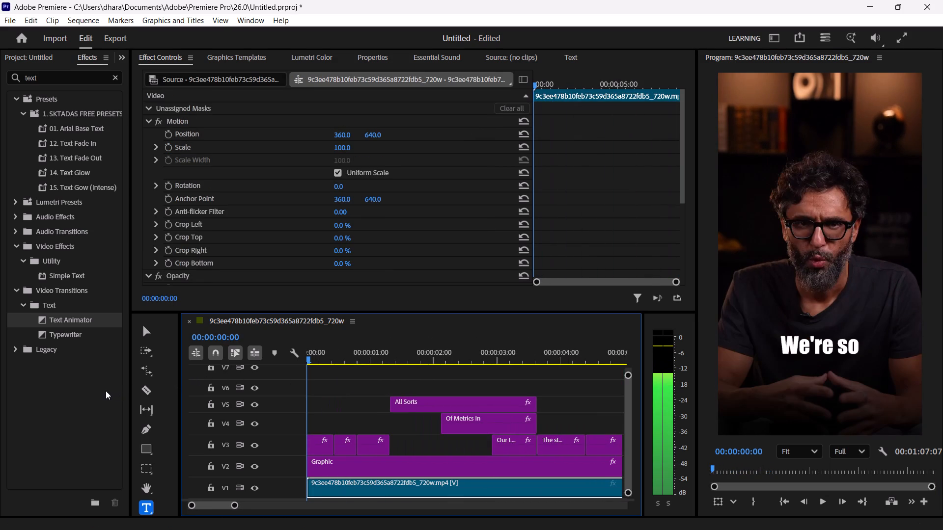
left_click_drag(106, 391, 53, 395)
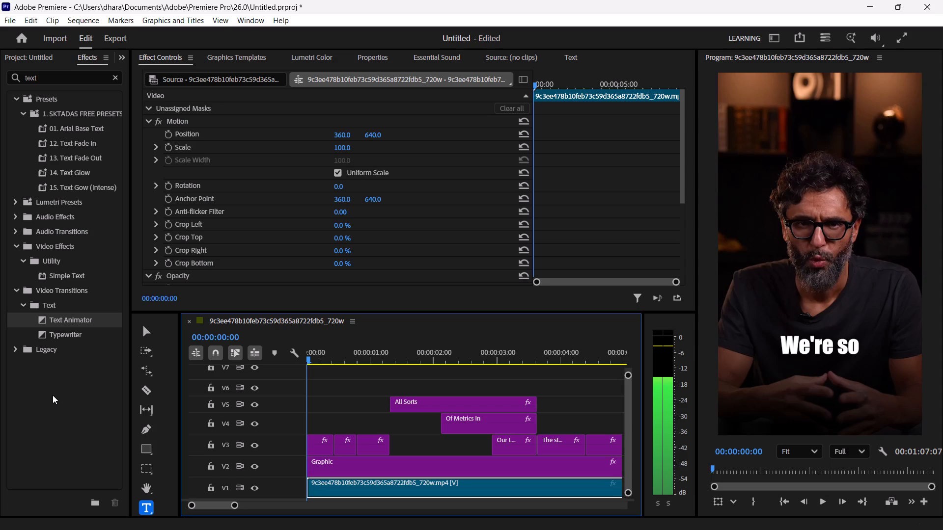
key("space")
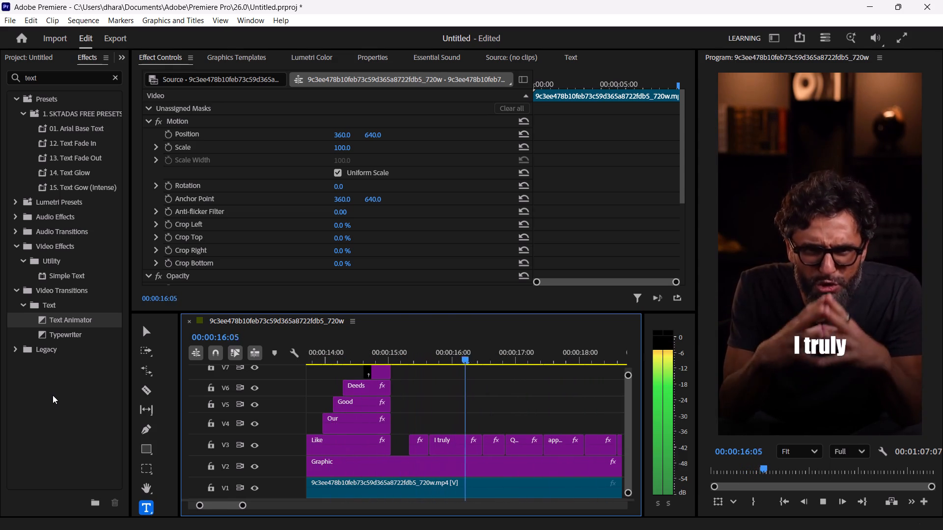
key("space")
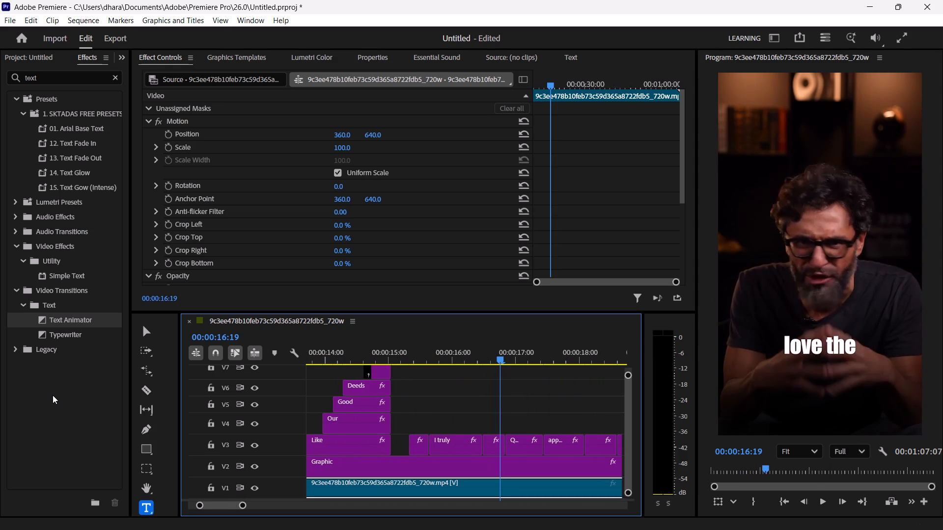
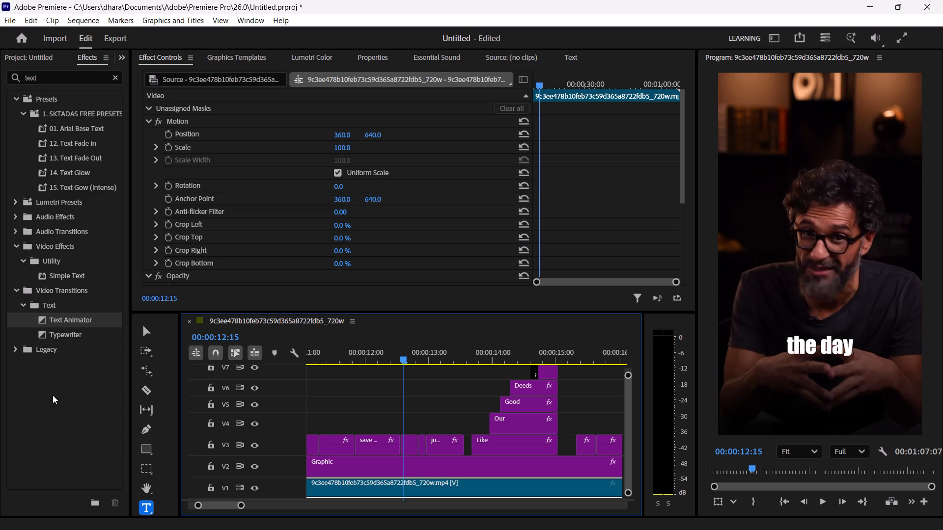
Play the sequence on from the "the day" caption through to the "my mind." caption.
key("space")
key("space")
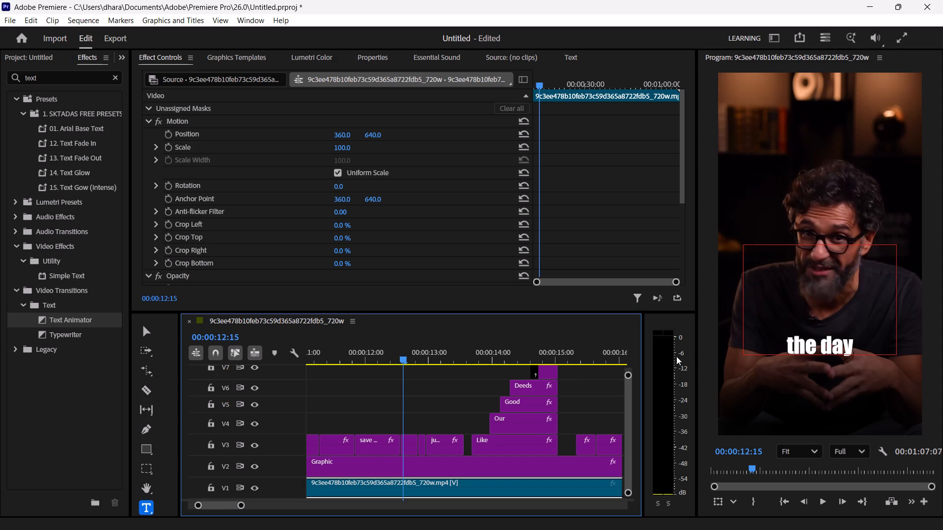
left_click(148, 328)
left_click(426, 379)
key("space")
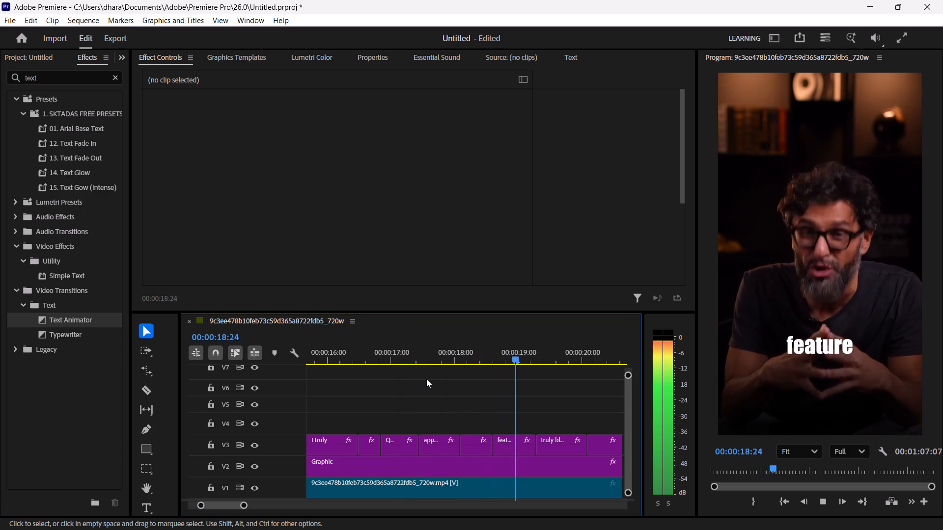
key("space")
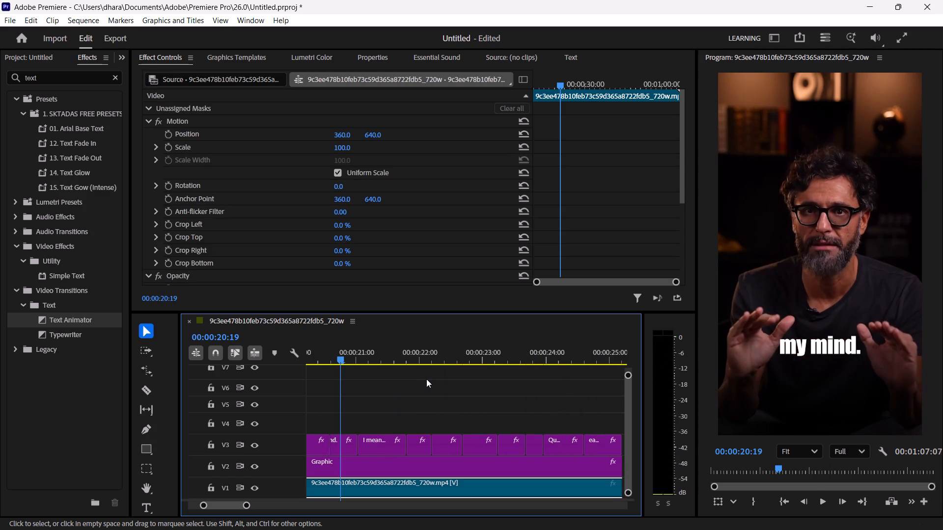
Find the frame where the word "mind" begins and split the "my mind." caption clip on V3 at 00:00:20:08.
left_click(321, 445)
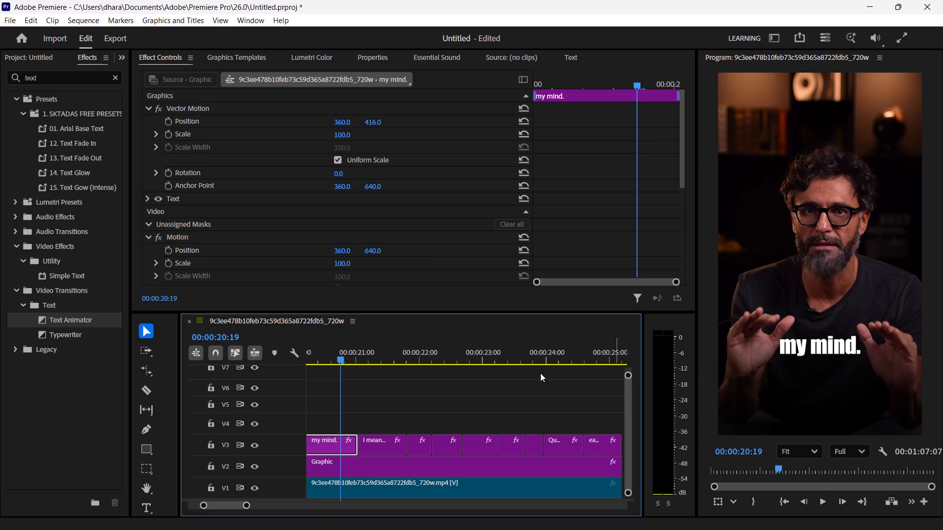
key("Left")
key("Left")
key("Left")
key("Left")
key("Left")
key("Left")
key("Left")
key("Left")
key("Left")
key("Left")
key("Left")
key("Left")
key("Left")
key("Left")
key("Left")
key("Left")
key("Left")
key("Left")
key("Left")
key("Left")
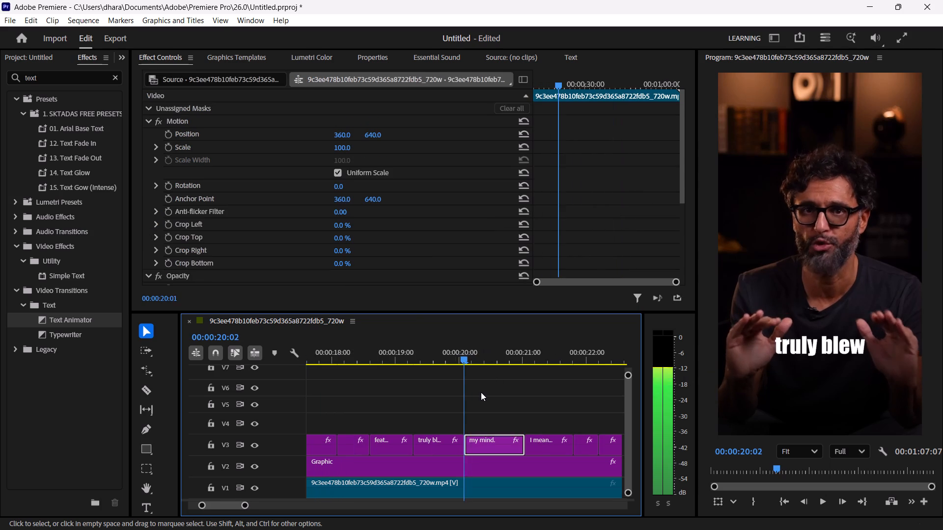
key("space")
key("space")
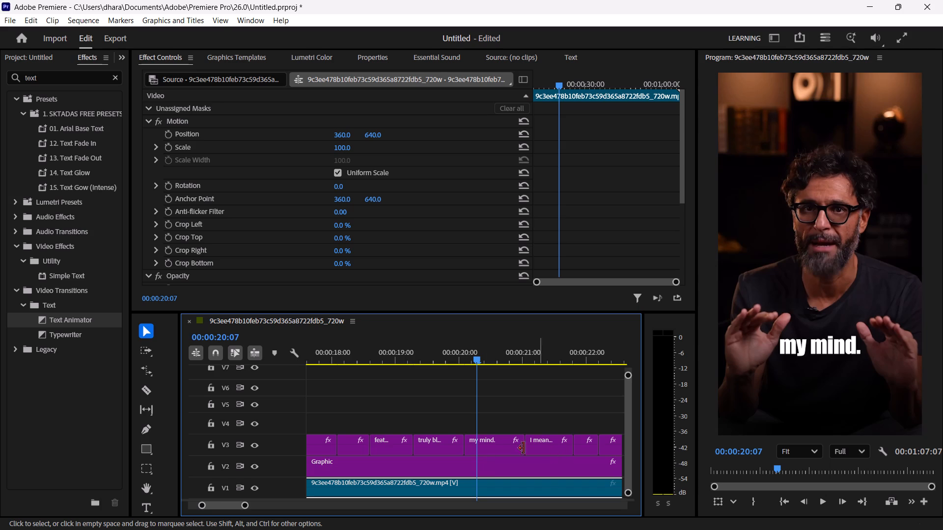
key("Right")
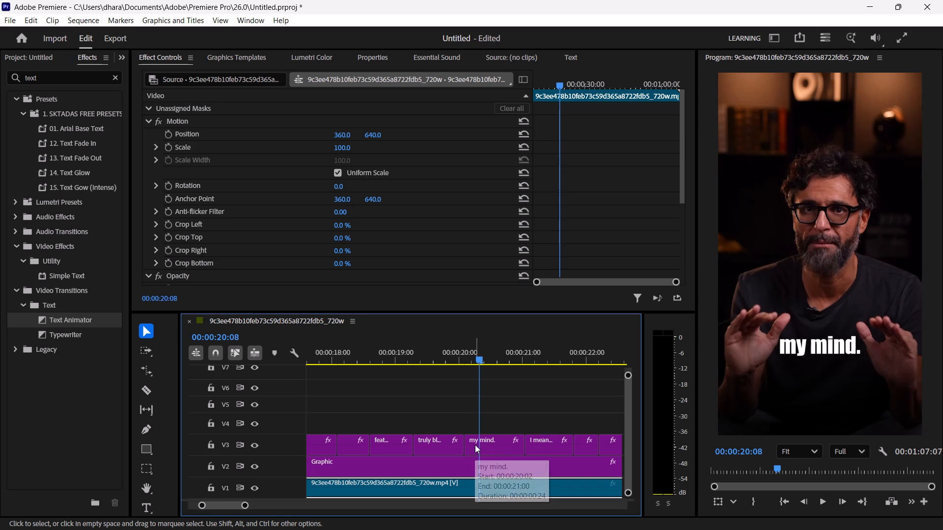
key("Left")
key("Right")
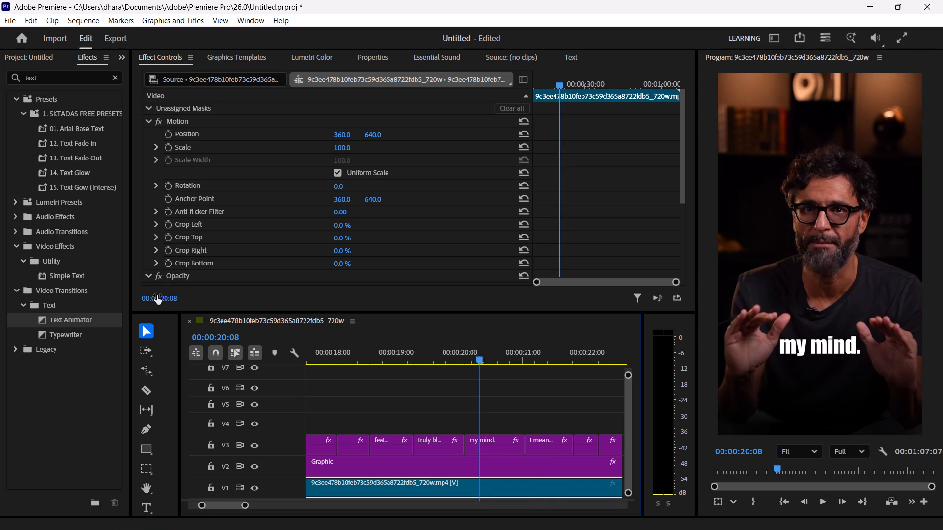
left_click(153, 392)
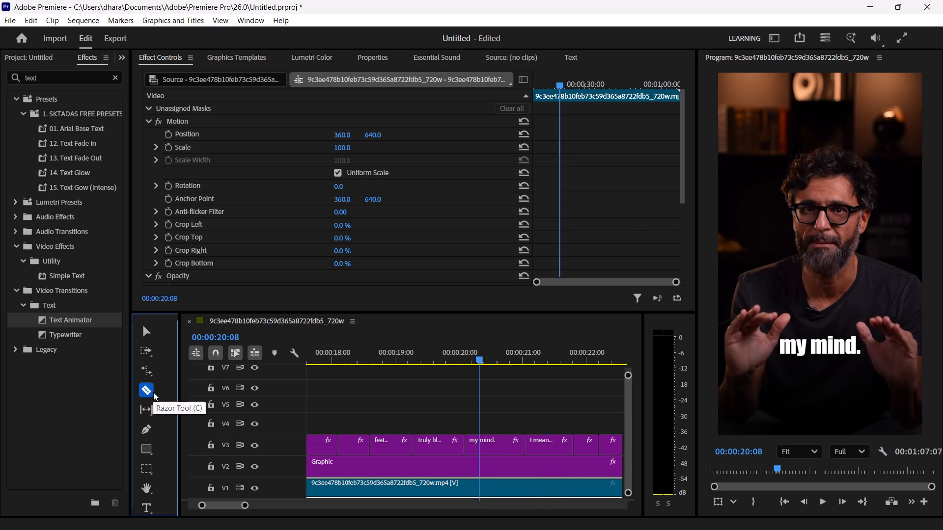
left_click(479, 442)
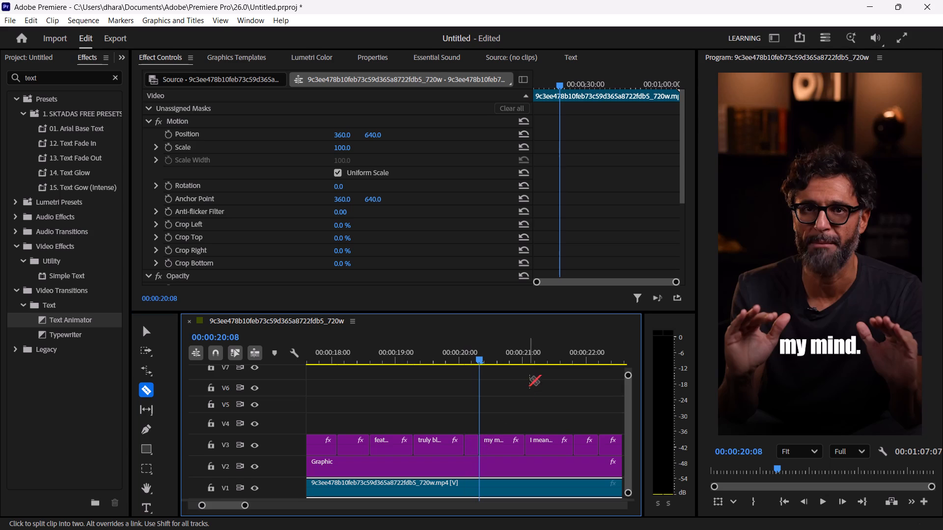
left_click(139, 334)
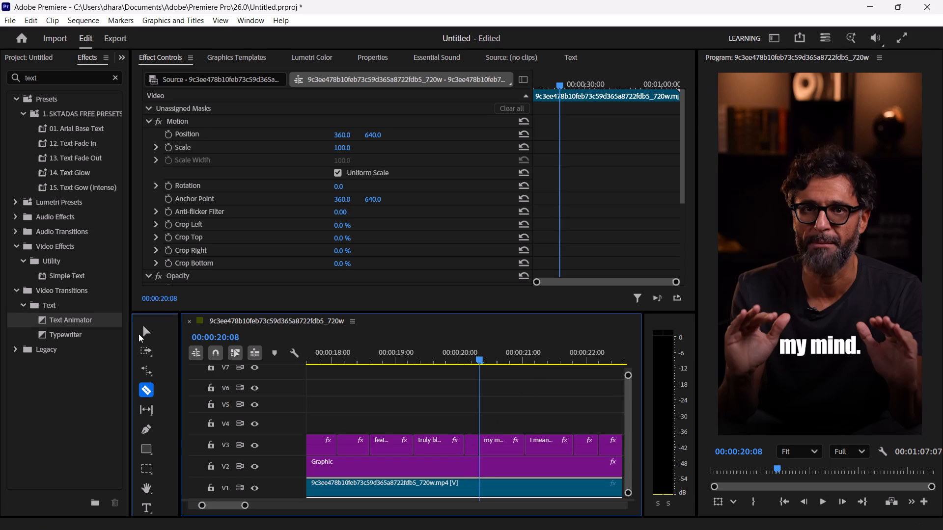
left_click(145, 333)
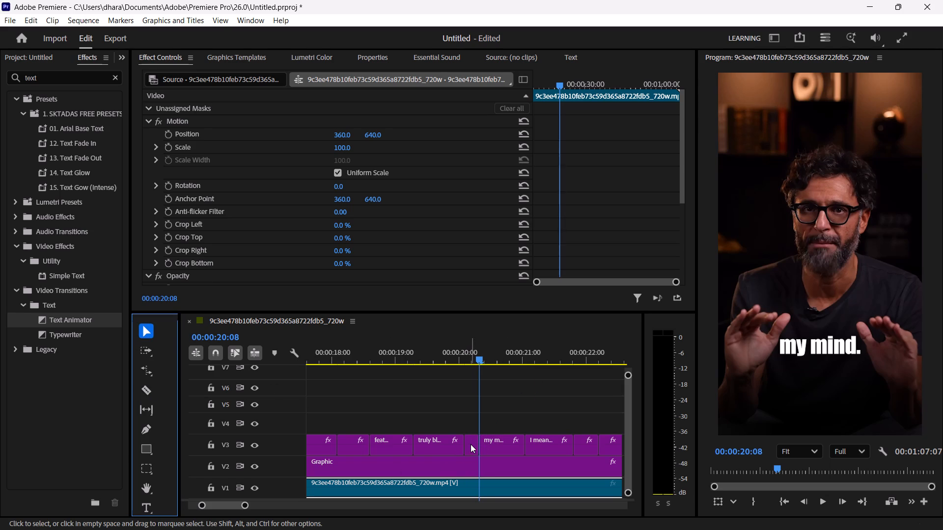
Shorten the text of the first piece of the split "my mind." caption to "my".
left_click(471, 444)
scroll(245, 174, "down", 2)
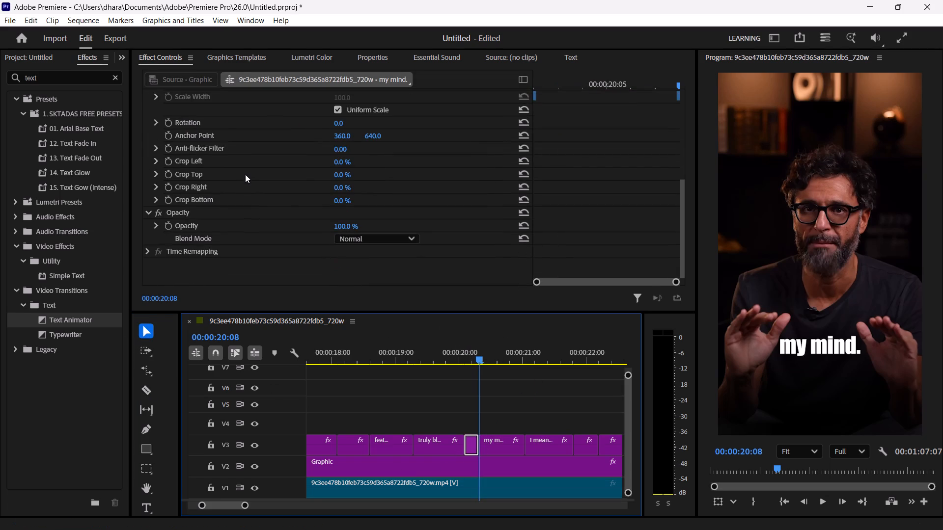
scroll(245, 174, "up", 5)
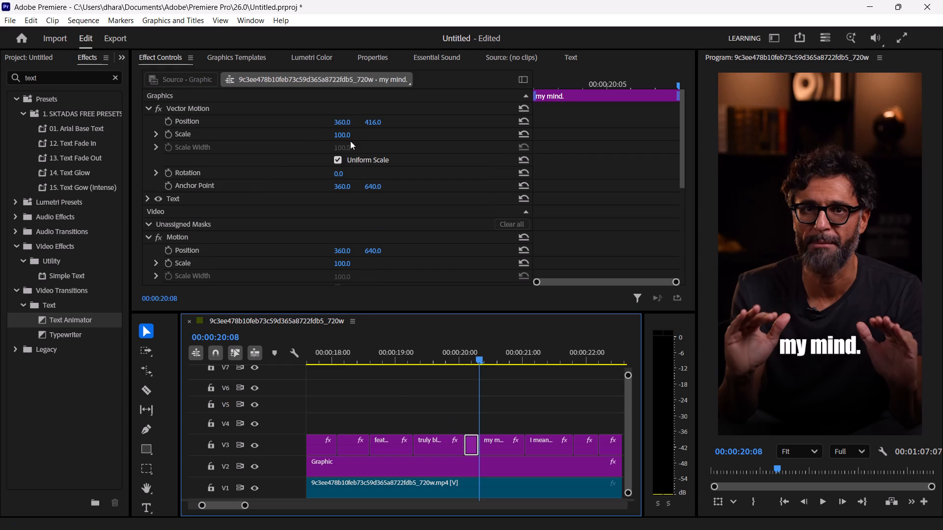
left_click(376, 56)
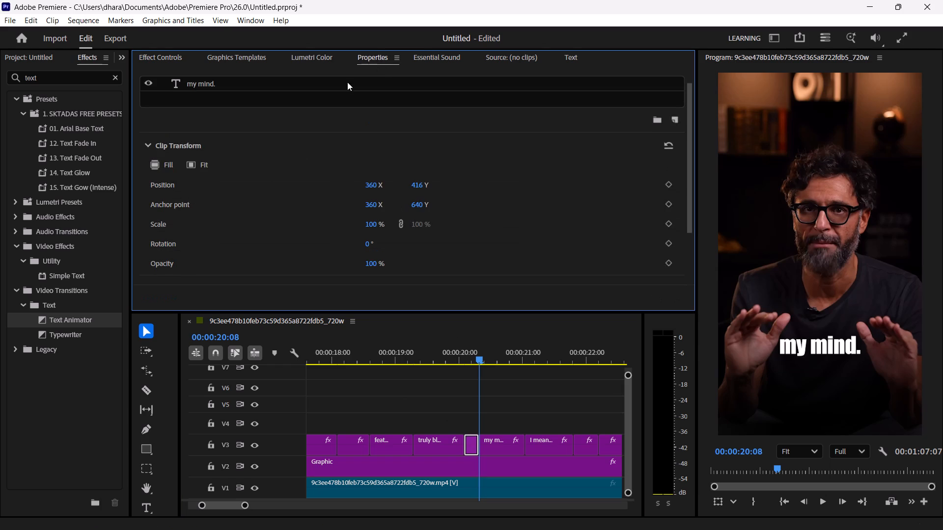
left_click(470, 446)
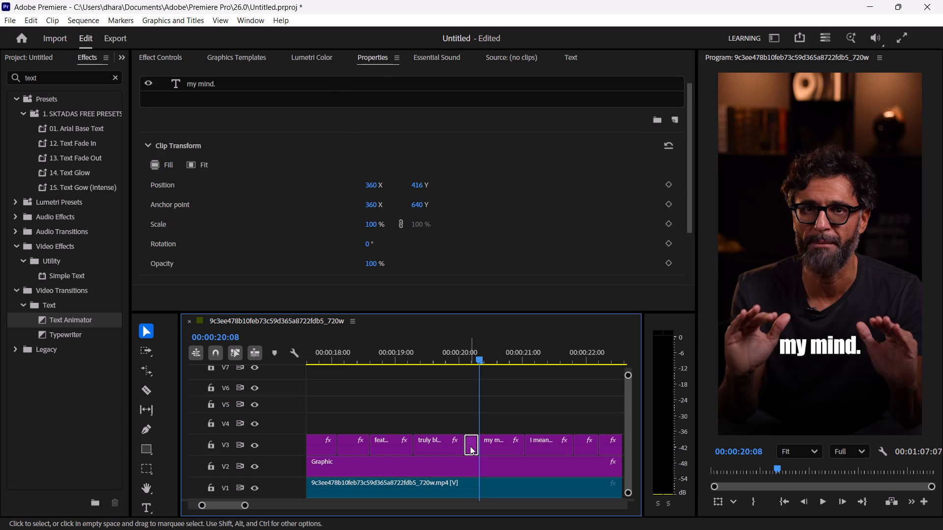
left_click(466, 355)
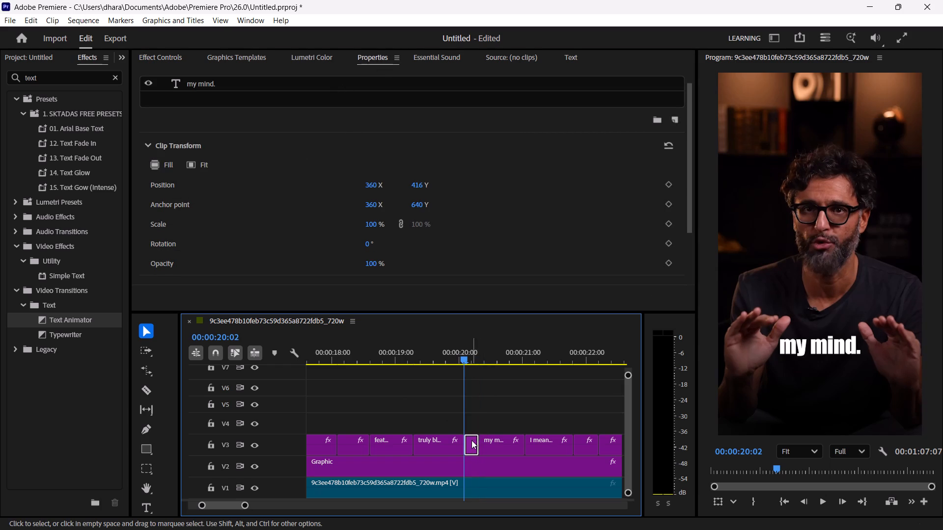
left_click(474, 412)
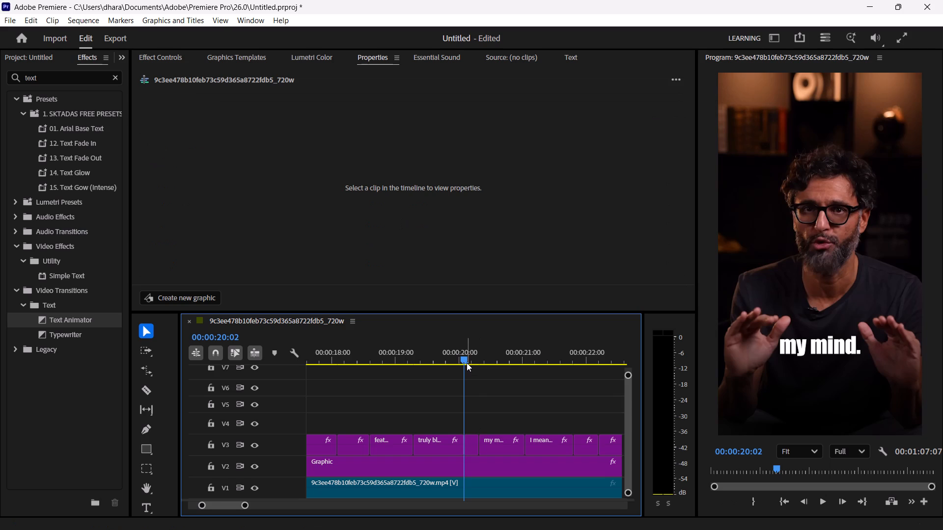
left_click_drag(465, 362, 472, 359)
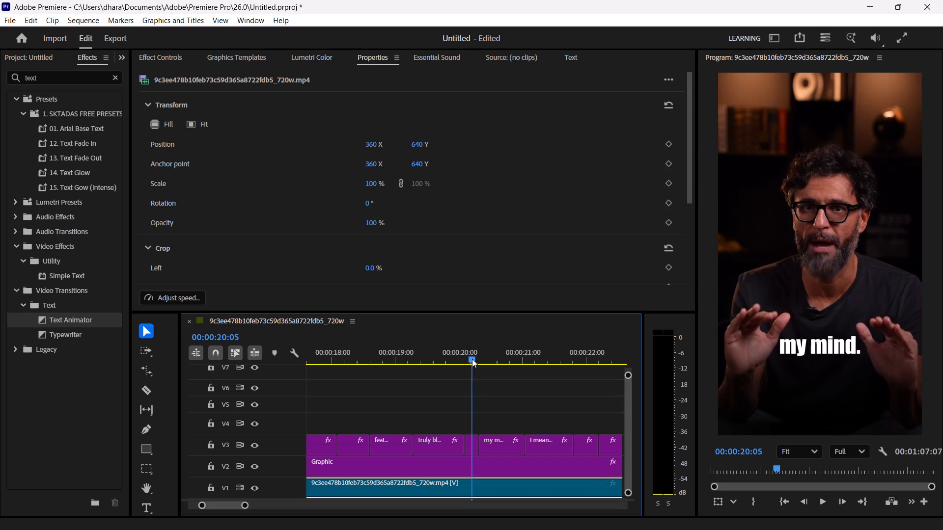
left_click_drag(472, 359, 470, 359)
left_click(471, 448)
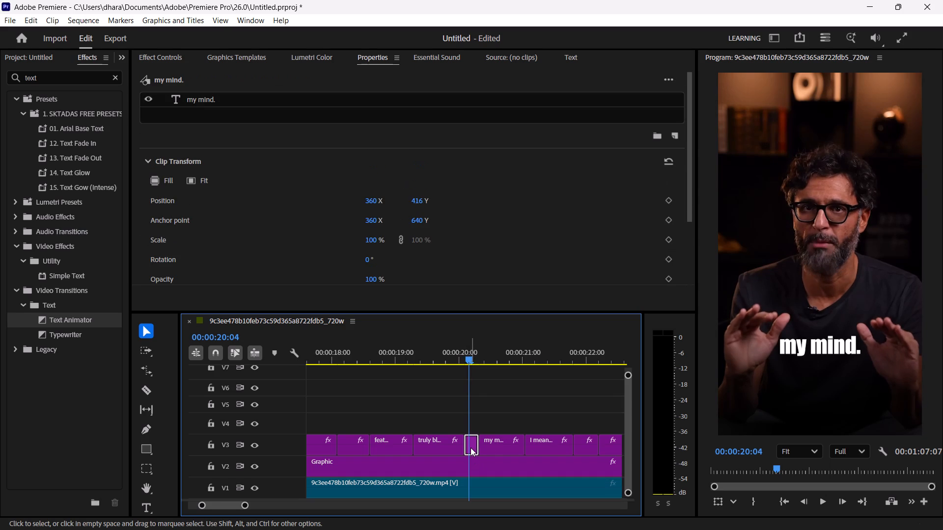
double_click(807, 341)
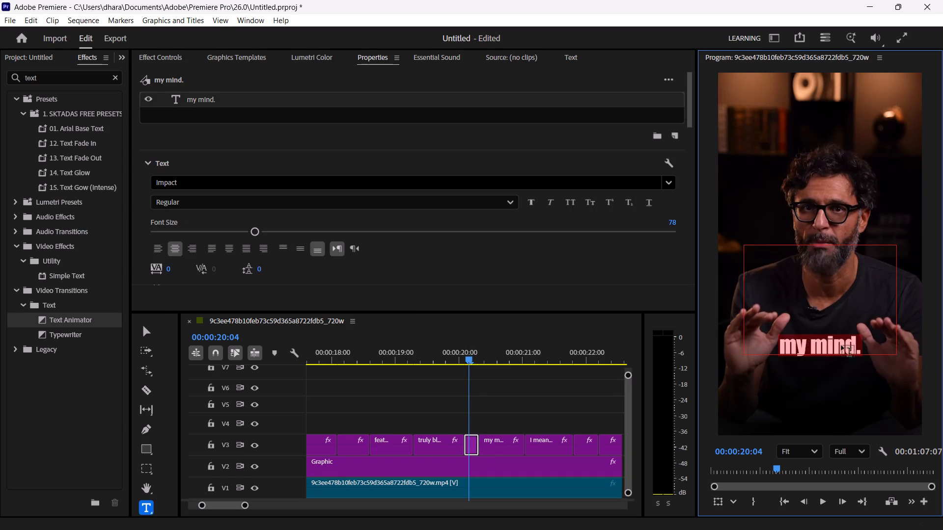
left_click(851, 346)
key("Right")
key("BackSpace")
key("BackSpace")
key("BackSpace")
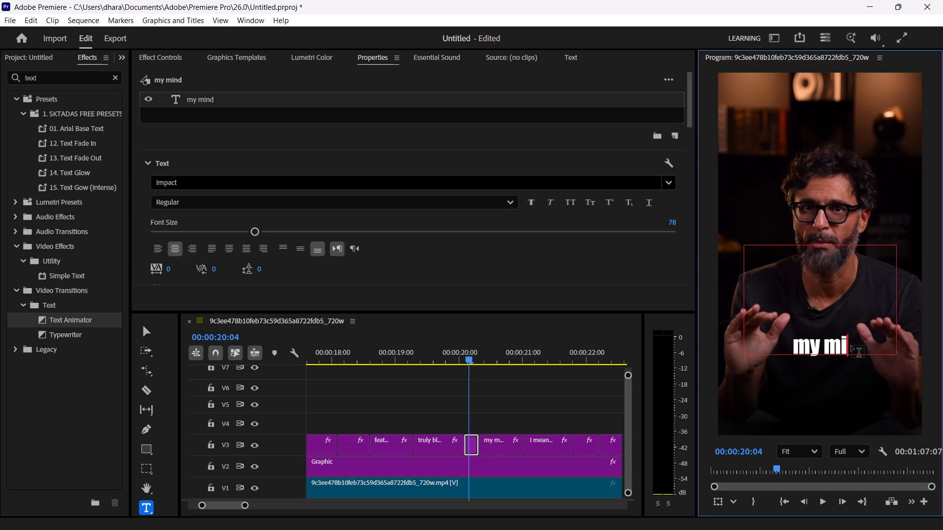
key("BackSpace")
key("BackSpace")
key("BackSpace")
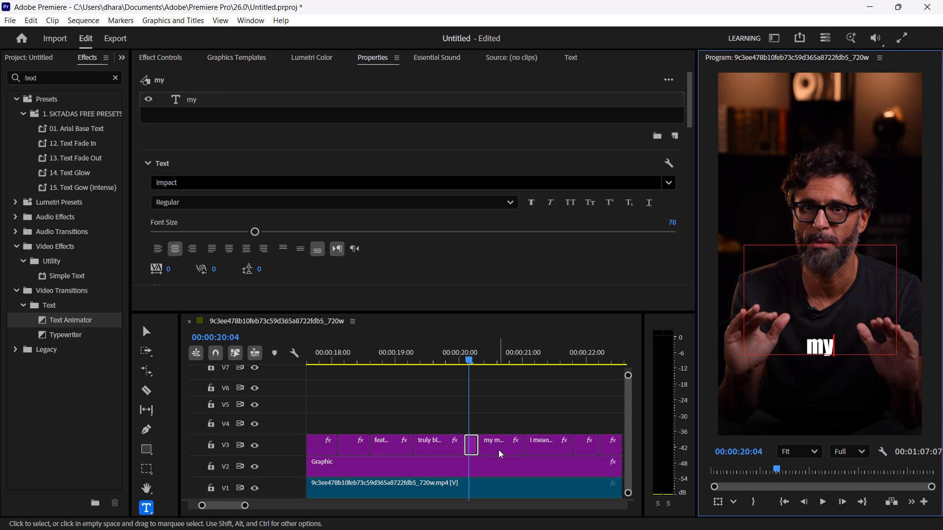
Change the text of the second piece of the split caption to "mind", without the full stop.
left_click(499, 446)
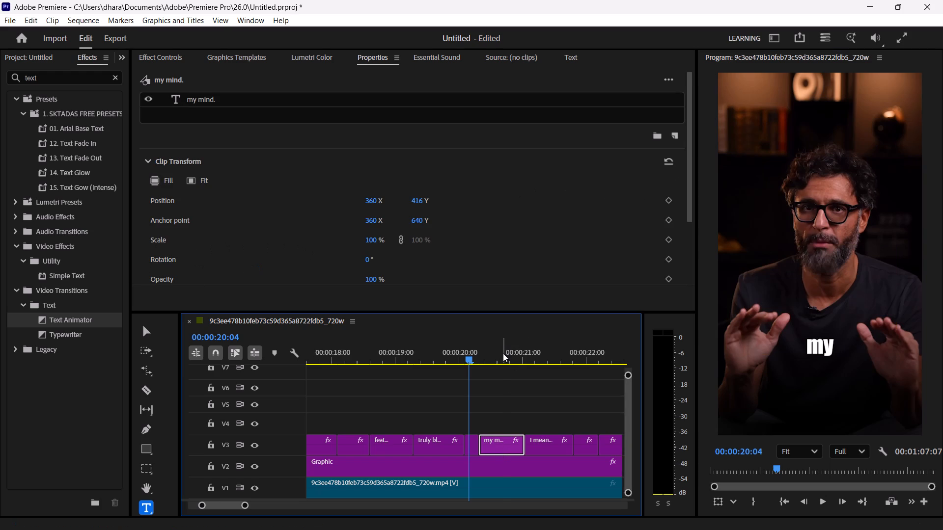
left_click(503, 353)
double_click(820, 349)
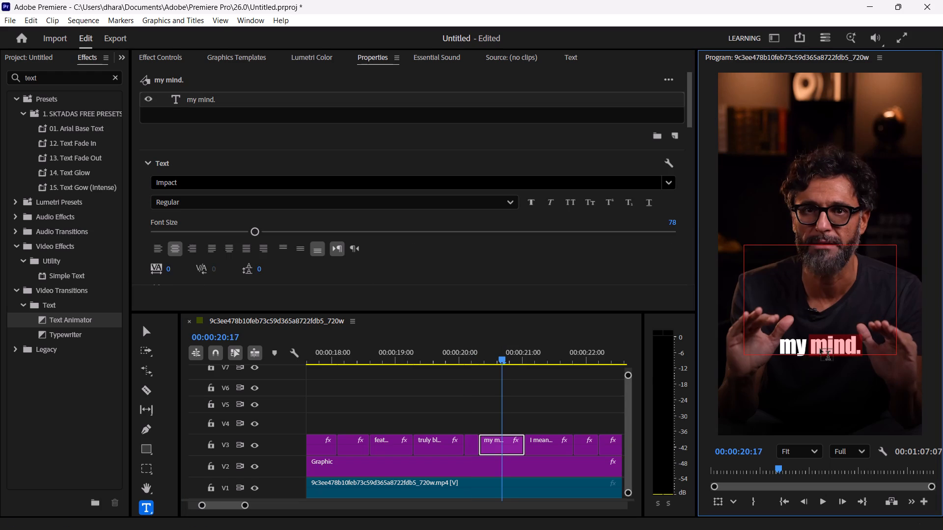
left_click(862, 341)
key("BackSpace")
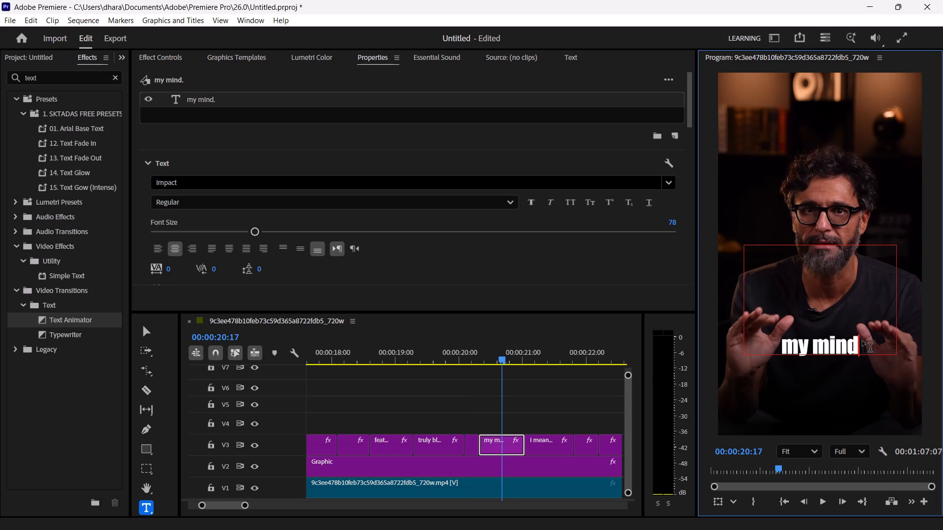
key("Left")
key("Left")
key("Left")
key("Left")
key("BackSpace")
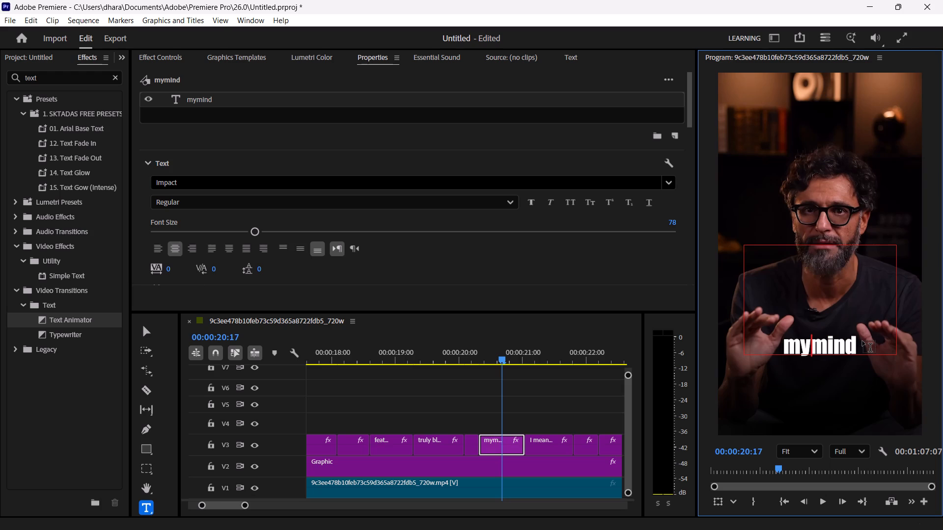
key("BackSpace")
key("BackSpace")
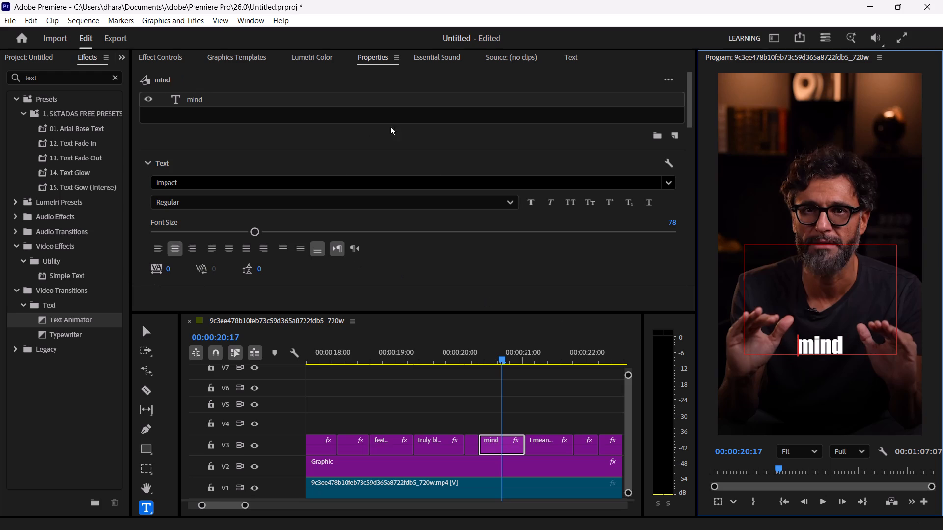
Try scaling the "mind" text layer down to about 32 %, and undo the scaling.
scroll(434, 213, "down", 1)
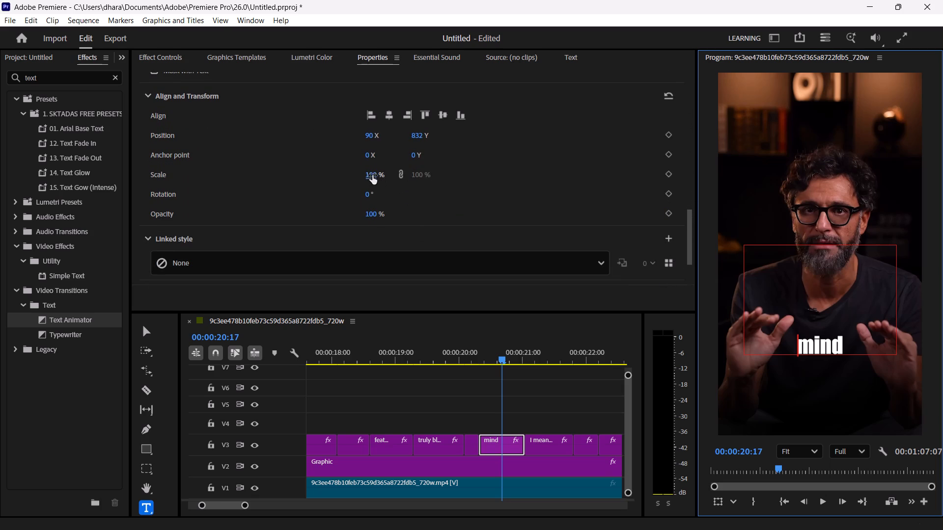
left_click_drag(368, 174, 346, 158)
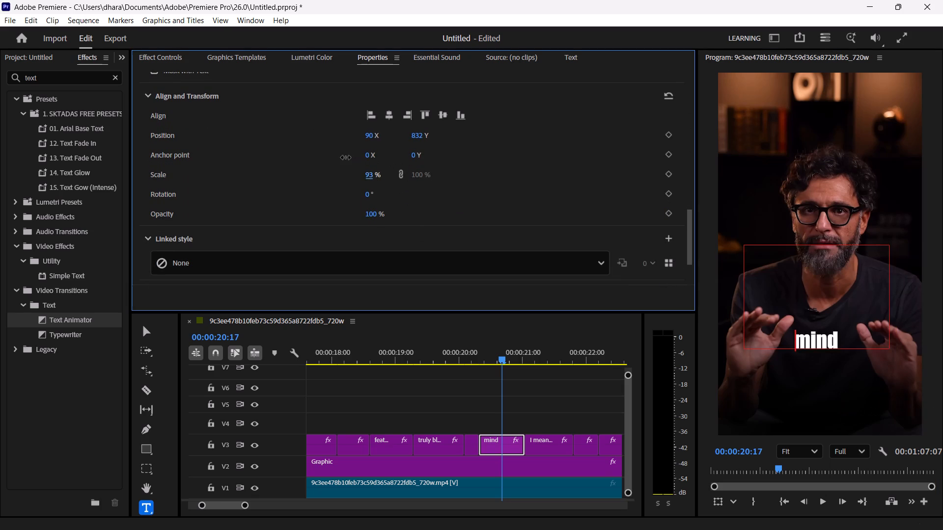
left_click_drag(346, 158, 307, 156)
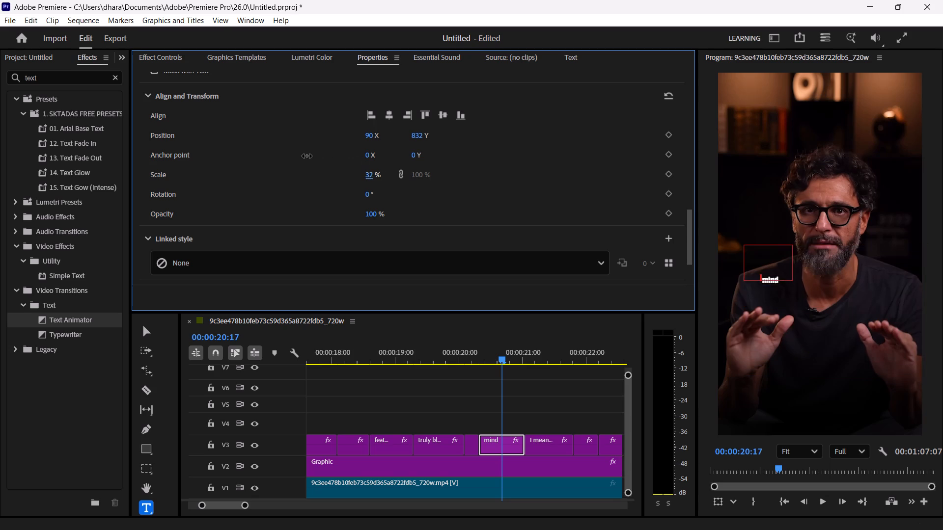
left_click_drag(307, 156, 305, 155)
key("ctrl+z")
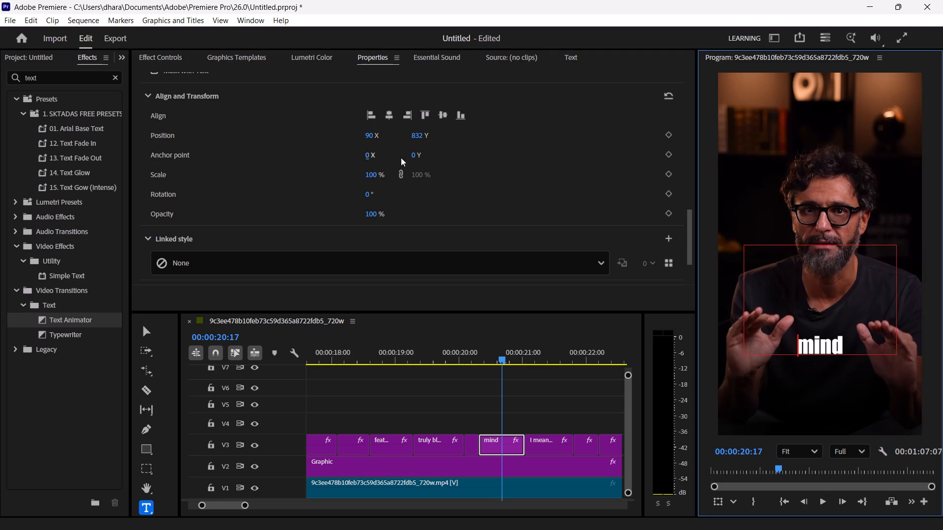
Open the effect settings and place the playhead on the first frame of the "mind" caption, 00:00:20:08.
left_click(256, 62)
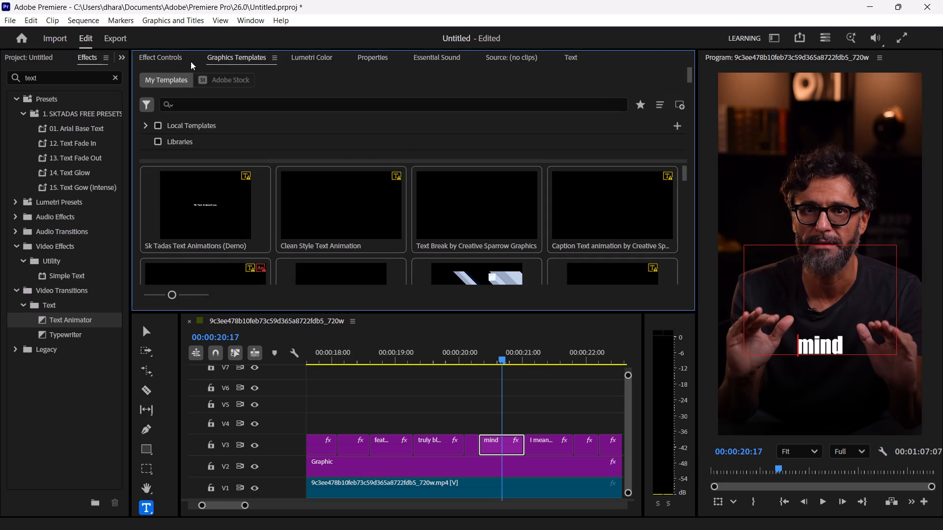
left_click(183, 61)
scroll(297, 155, "down", 1)
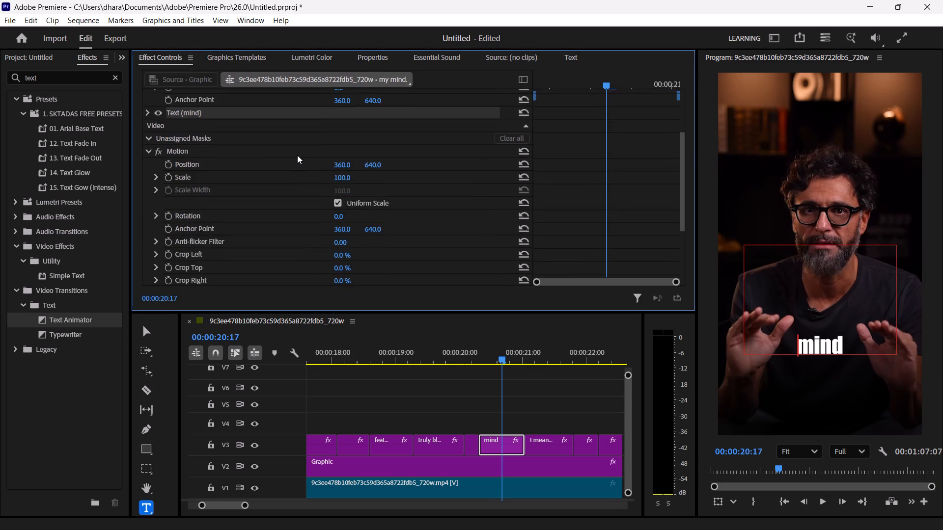
scroll(297, 155, "down", 1)
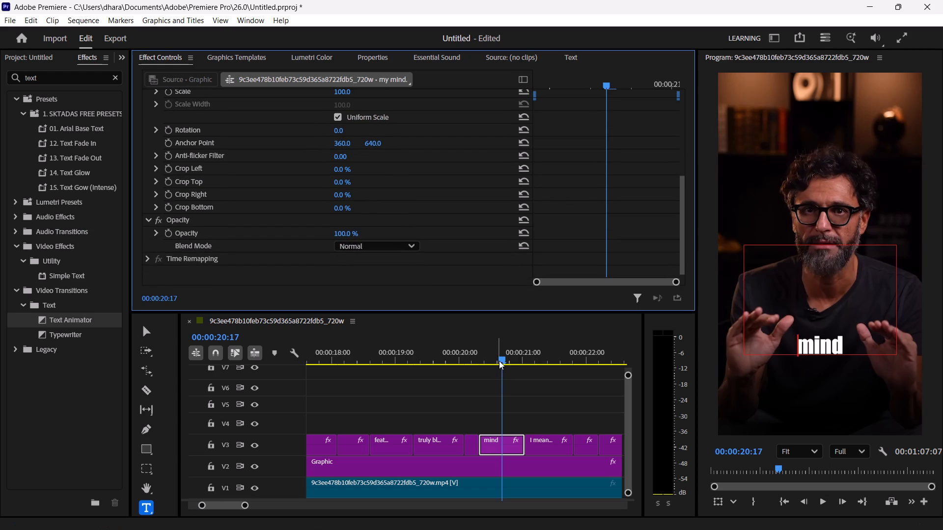
left_click_drag(501, 359, 477, 360)
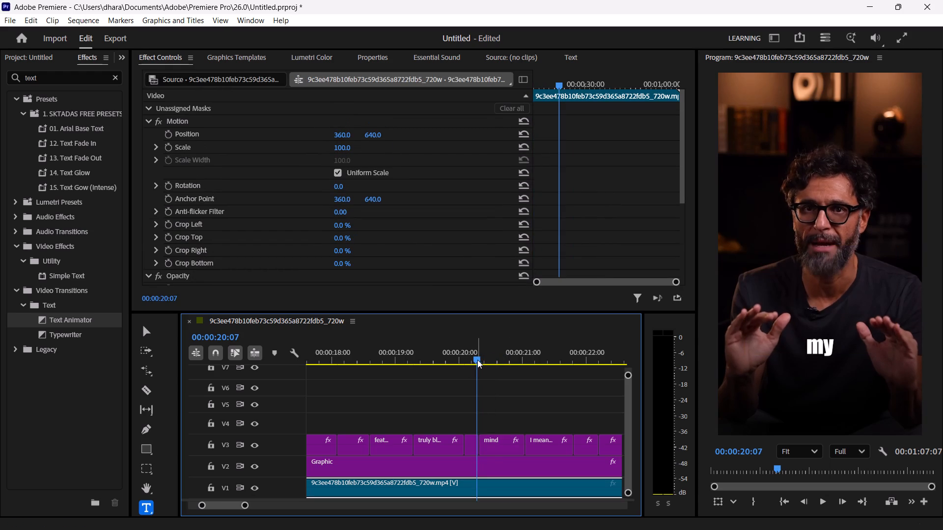
key("Right")
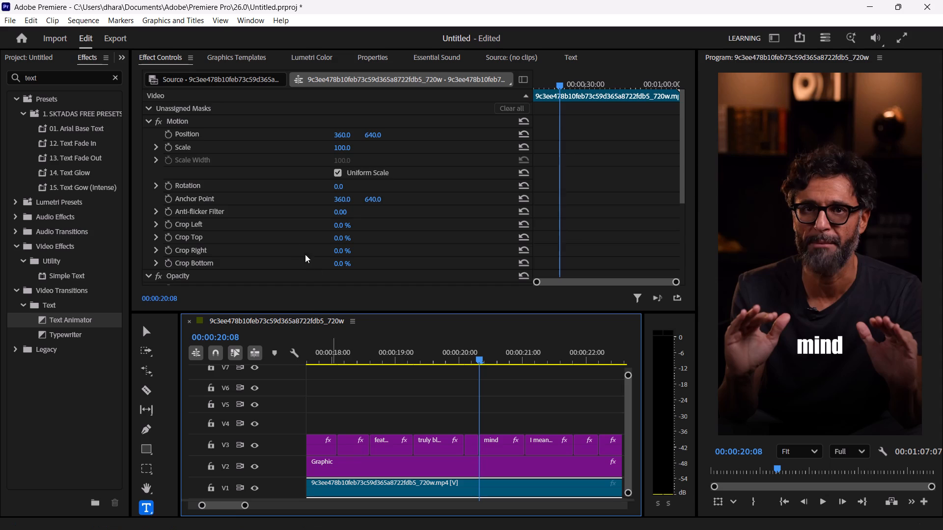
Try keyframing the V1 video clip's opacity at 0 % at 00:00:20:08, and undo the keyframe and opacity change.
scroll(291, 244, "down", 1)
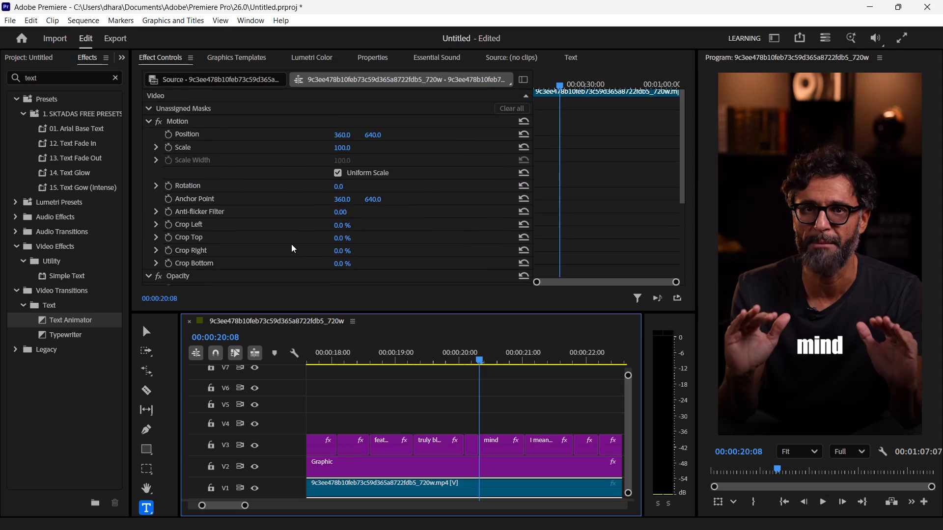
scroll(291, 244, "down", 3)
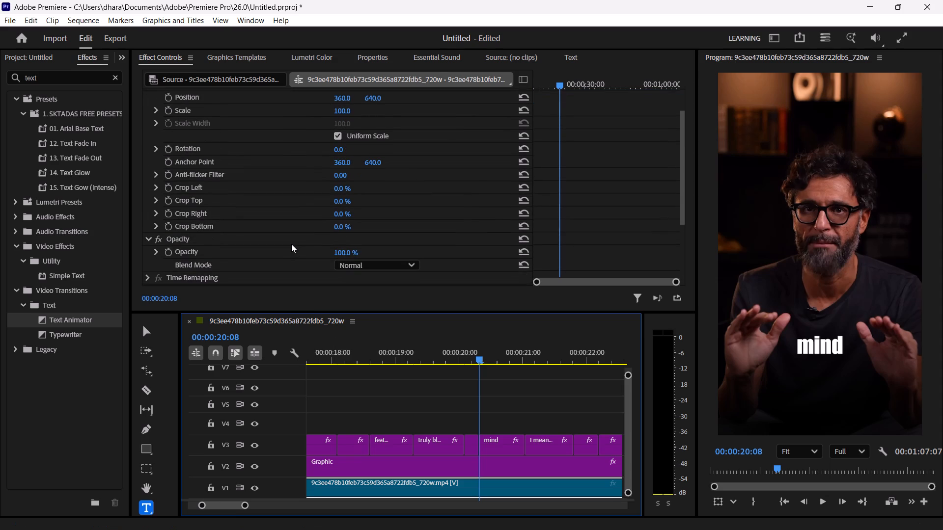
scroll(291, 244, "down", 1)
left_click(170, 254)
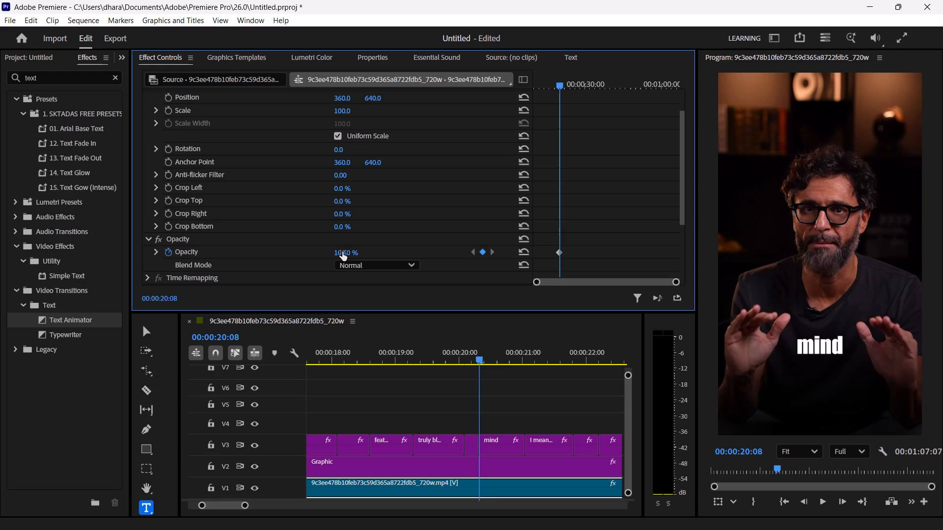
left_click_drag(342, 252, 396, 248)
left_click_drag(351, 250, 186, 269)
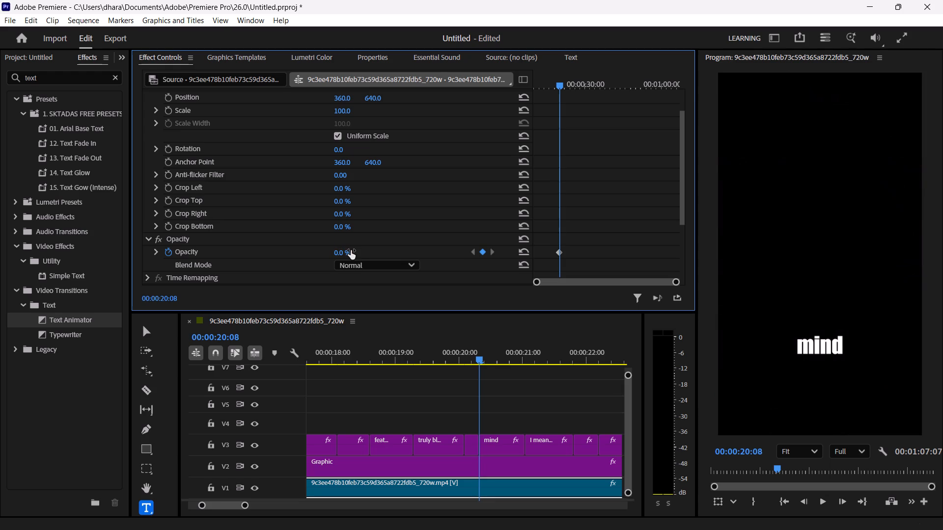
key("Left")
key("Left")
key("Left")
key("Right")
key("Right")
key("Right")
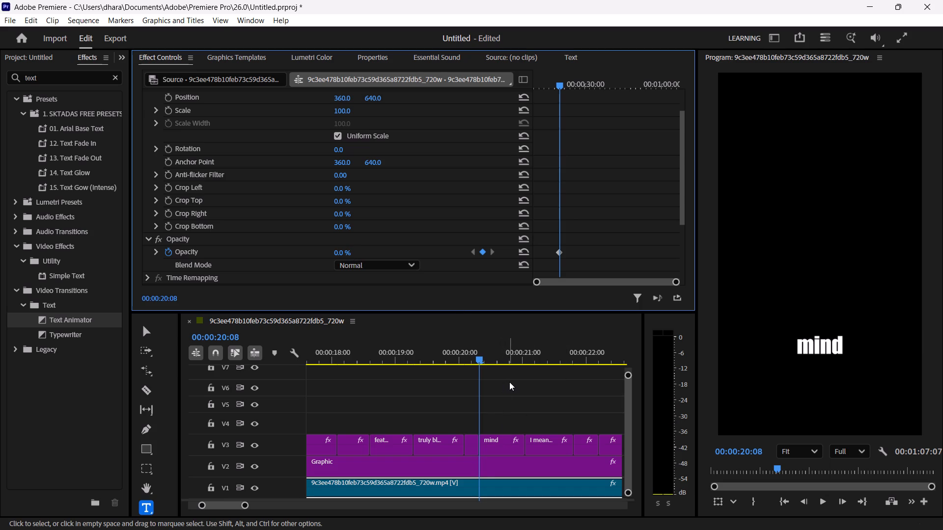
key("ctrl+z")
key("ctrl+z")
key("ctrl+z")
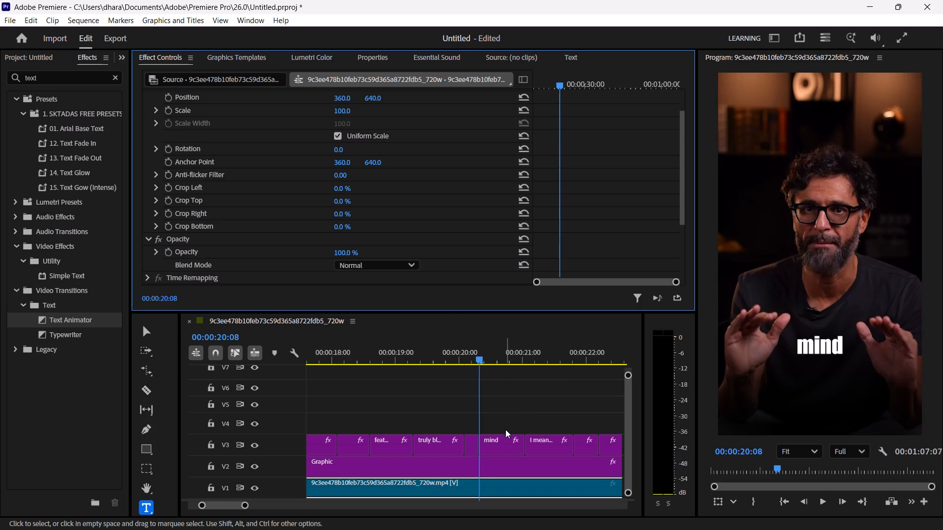
Set the "mind" caption clip's opacity to 0 % and start its opacity keyframes at 00:00:20:08.
left_click(497, 446)
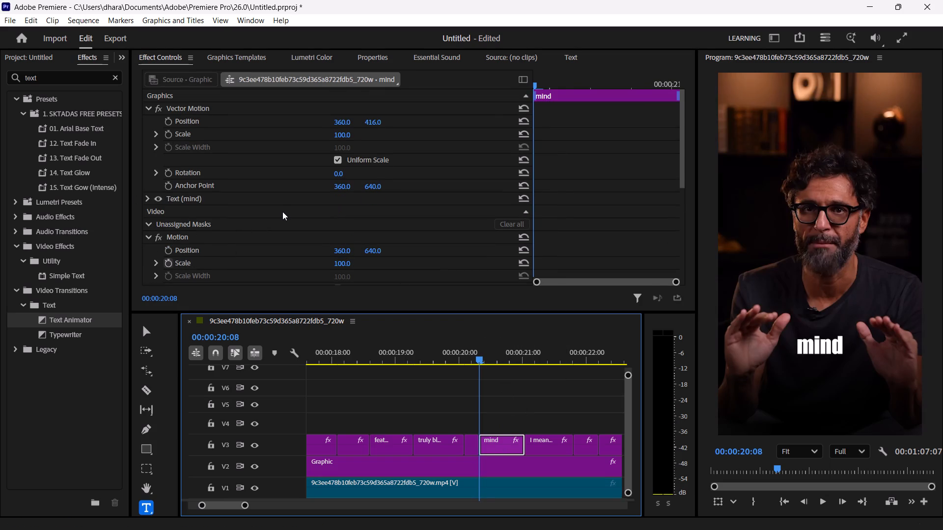
key("Left")
key("Right")
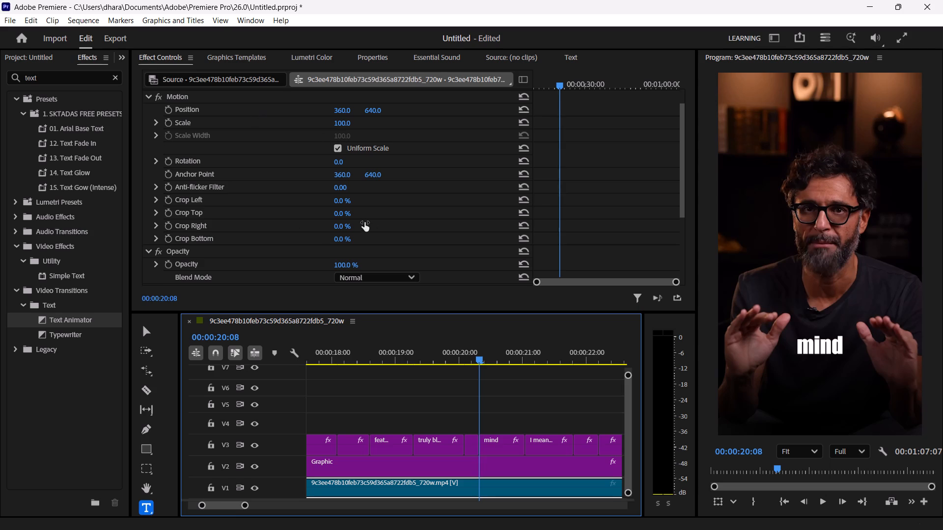
left_click(500, 447)
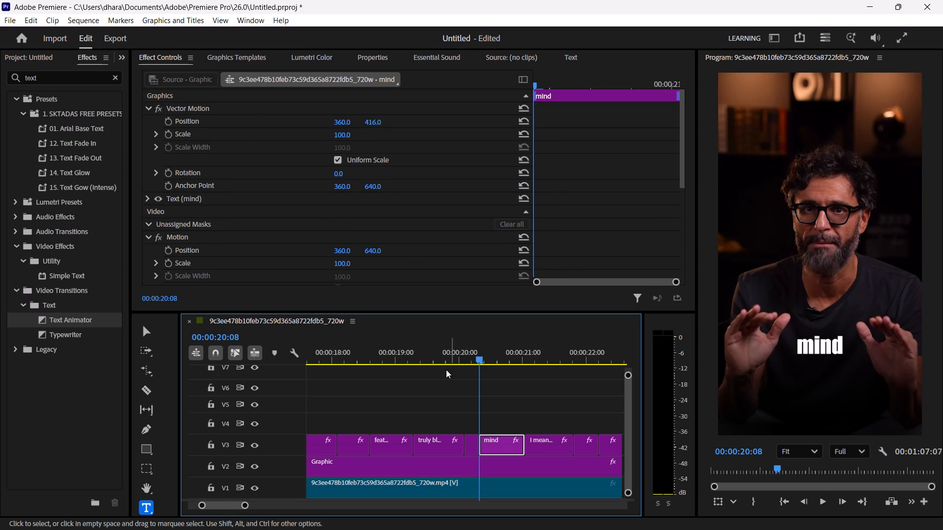
scroll(367, 228, "down", 1)
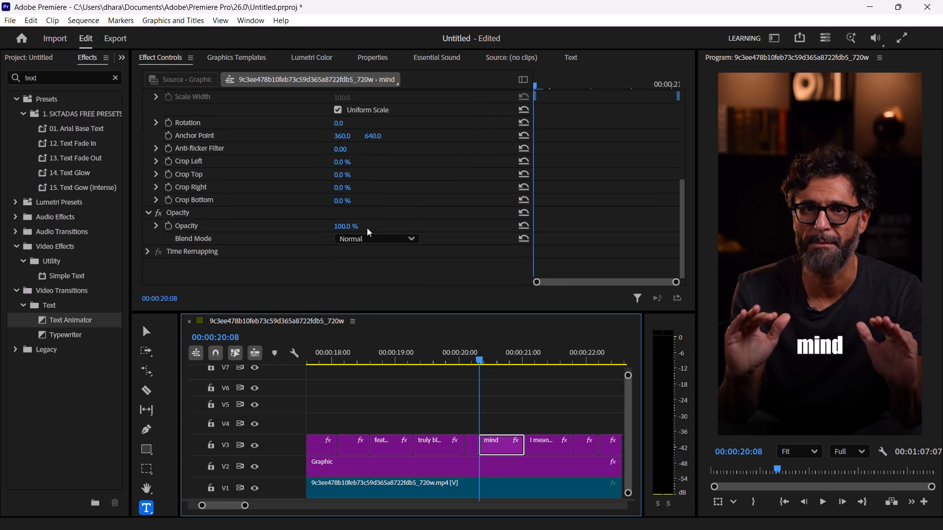
scroll(367, 228, "down", 1)
left_click_drag(340, 226, 357, 224)
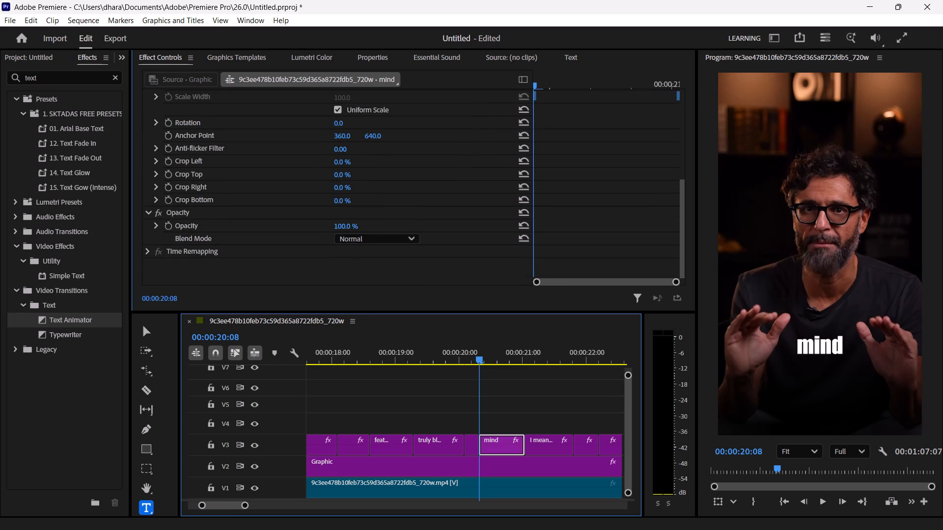
left_click_drag(357, 224, 172, 248)
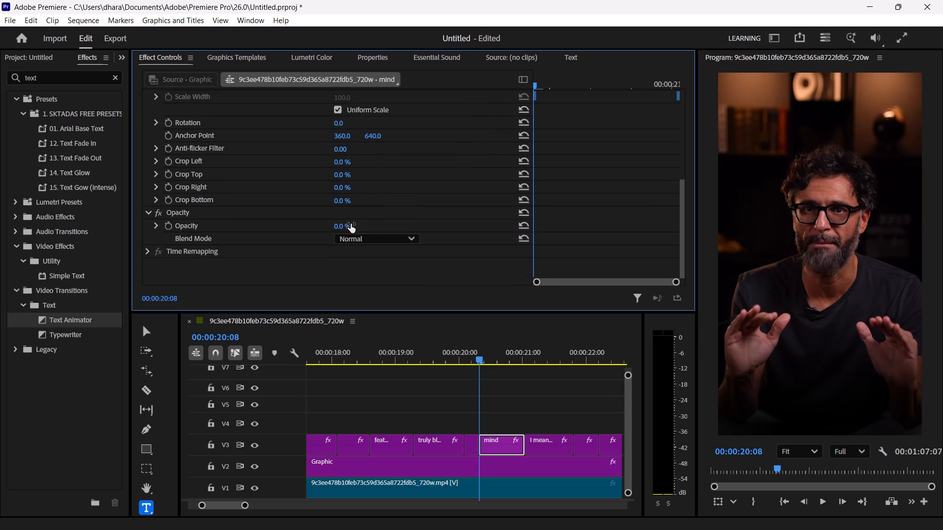
left_click(171, 225)
Add a second opacity keyframe of 100 % to the "mind" clip at 00:00:20:16.
key("Right")
key("Right")
key("Right")
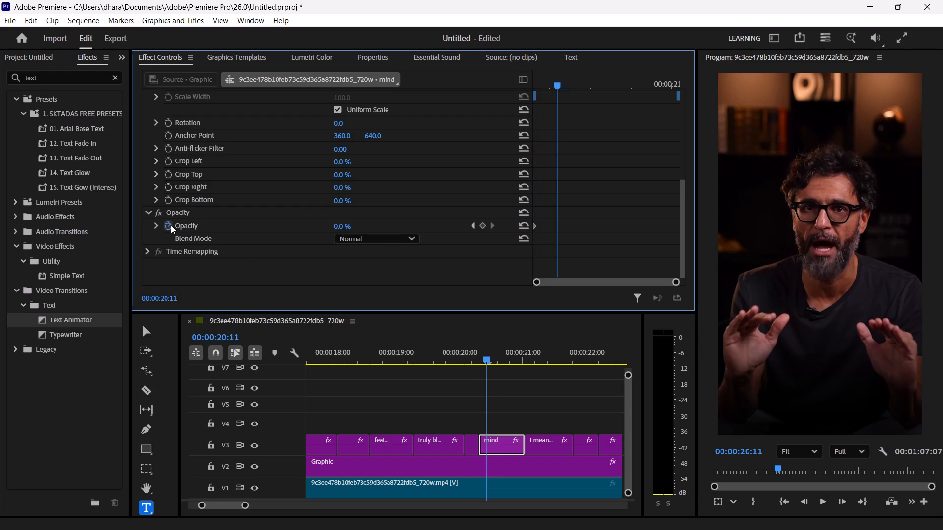
key("Right")
key("Right")
key("Right")
key("Right")
key("Right")
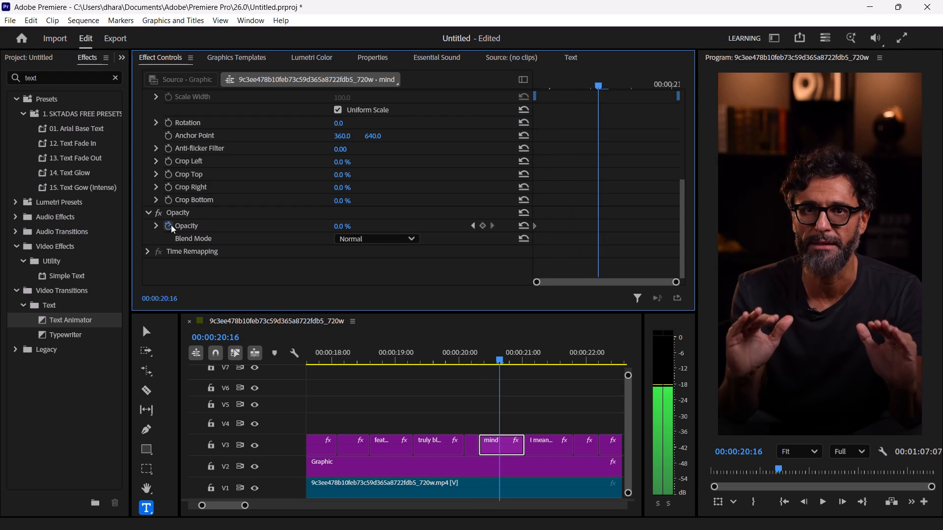
left_click_drag(338, 225, 504, 210)
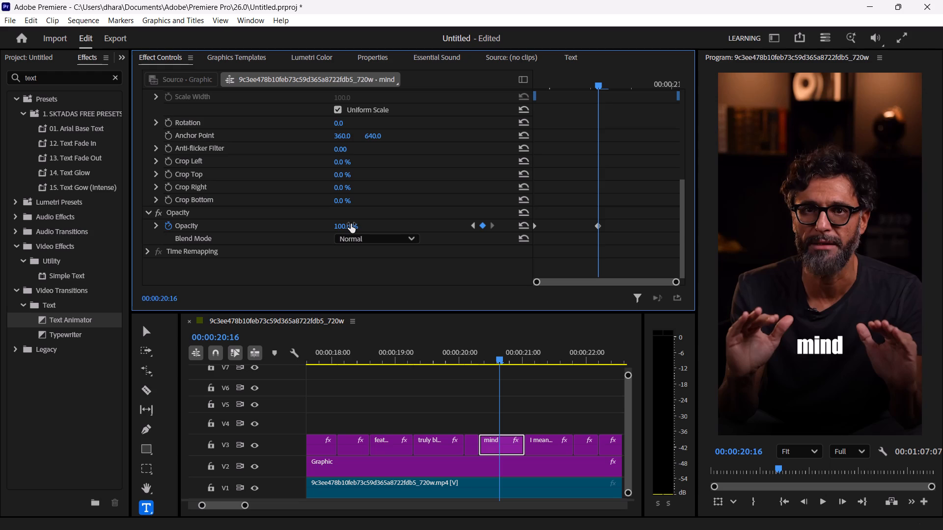
Play back the opacity fade-in of the "mind" caption from just before the clip.
left_click(472, 357)
key("space")
key("space")
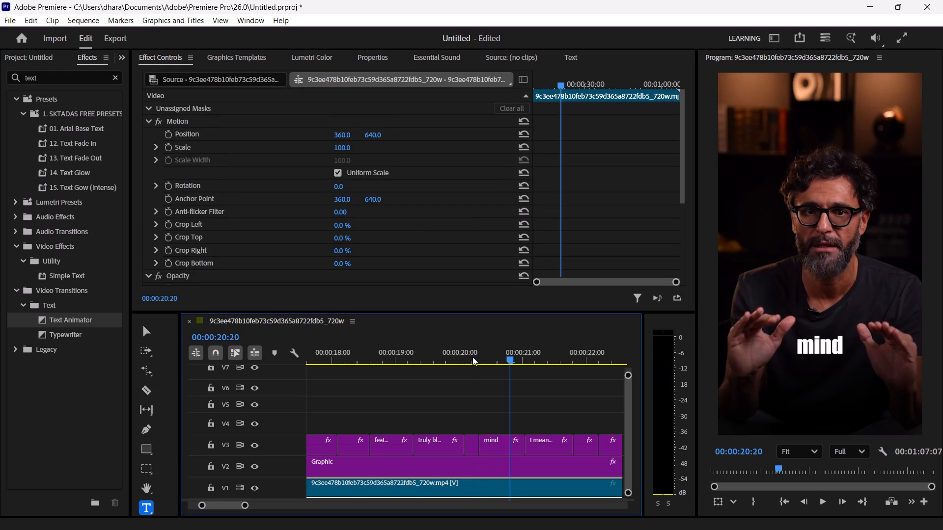
Apply Ease In and Ease Out to both opacity keyframes of the "mind" caption clip.
left_click(483, 360)
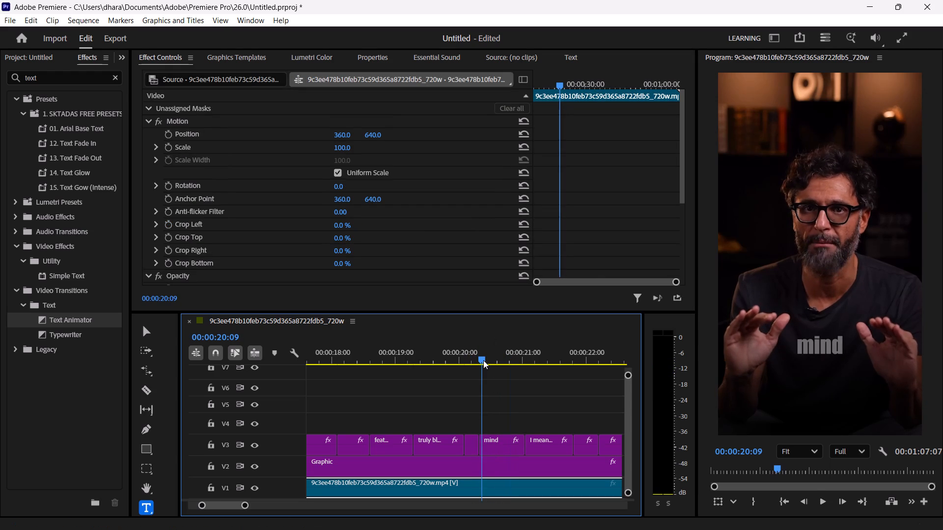
left_click(499, 442)
scroll(599, 244, "down", 2)
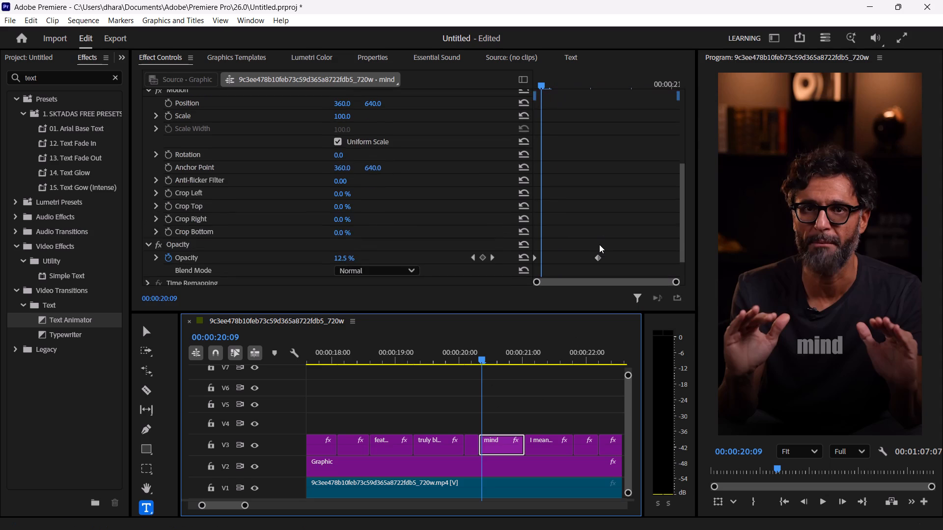
scroll(599, 244, "down", 1)
left_click_drag(634, 237, 416, 214)
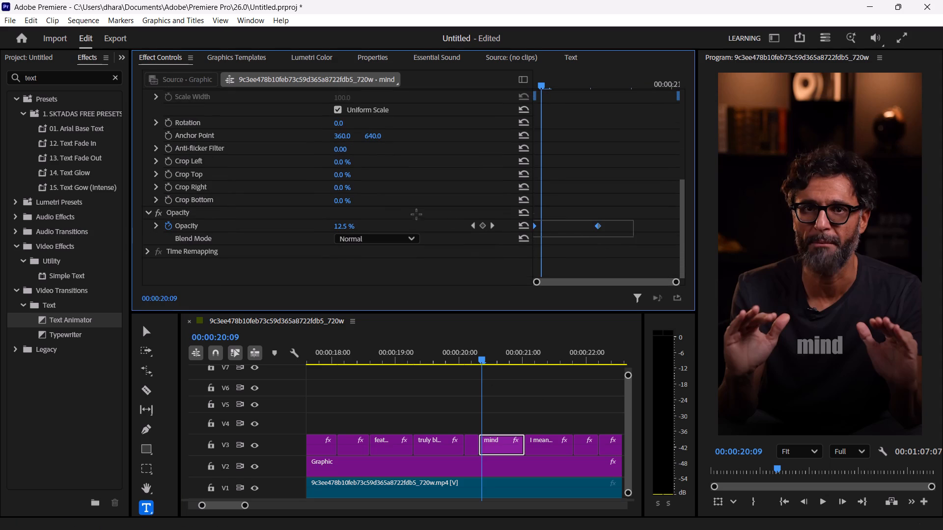
left_click_drag(416, 214, 409, 212)
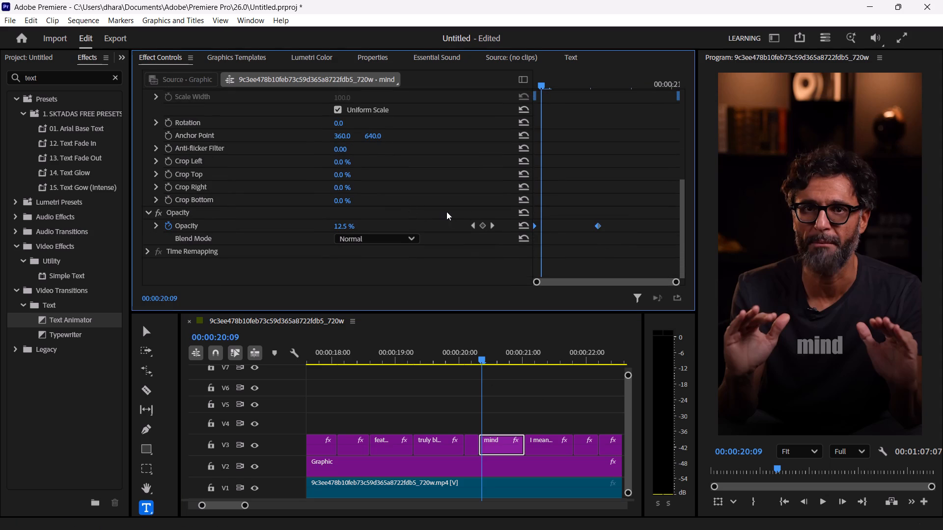
right_click(596, 223)
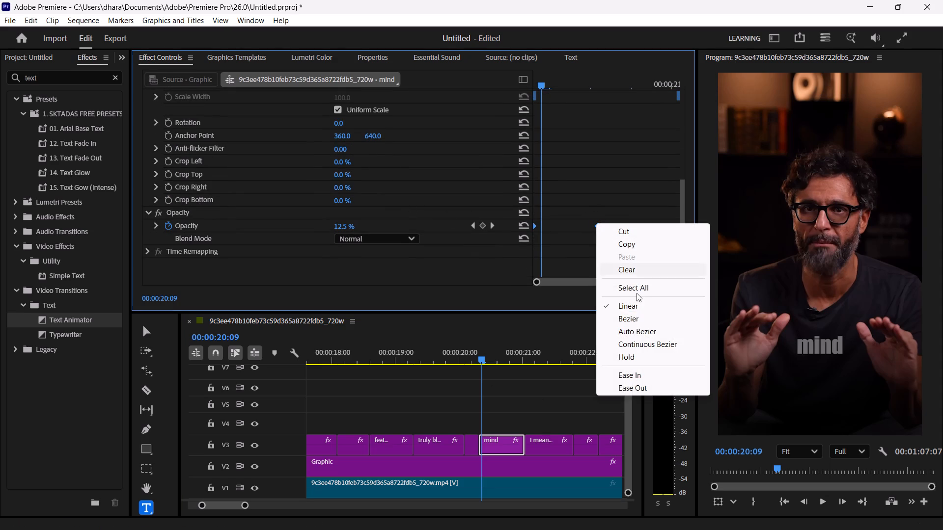
left_click(629, 371)
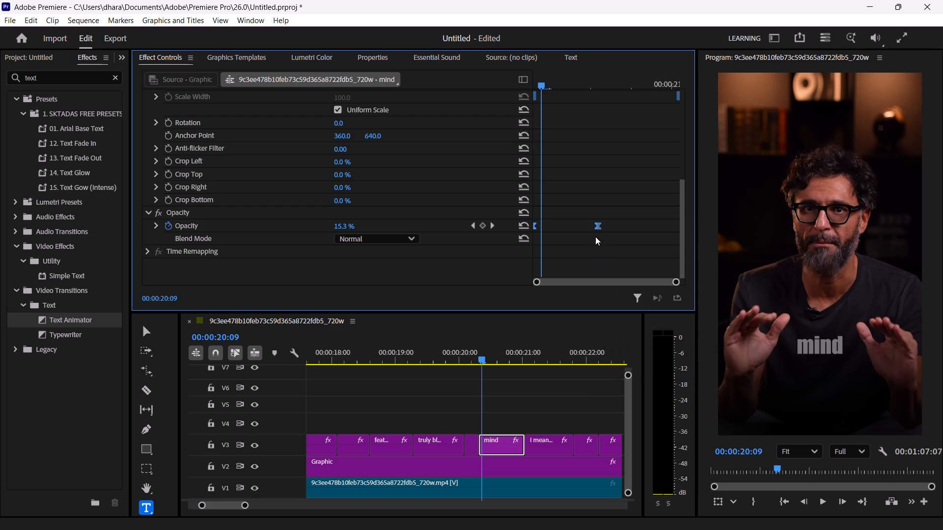
right_click(599, 226)
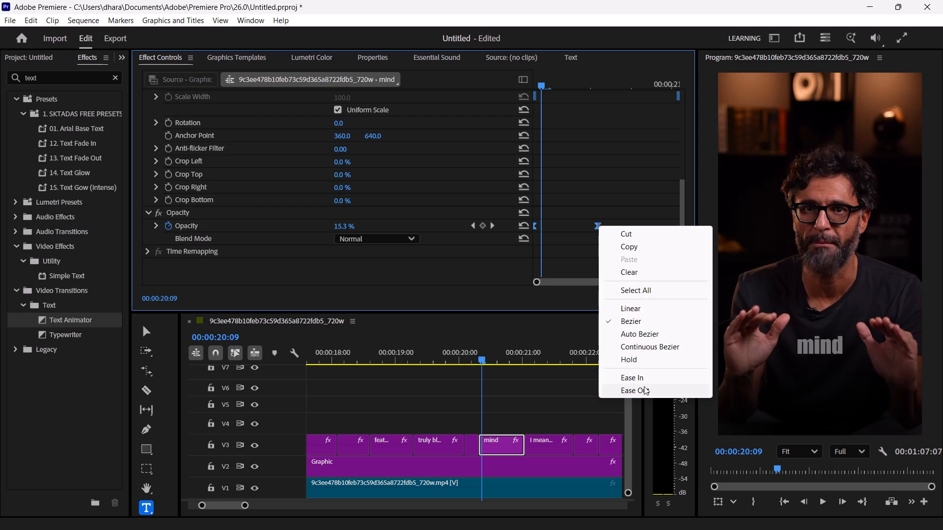
left_click(644, 391)
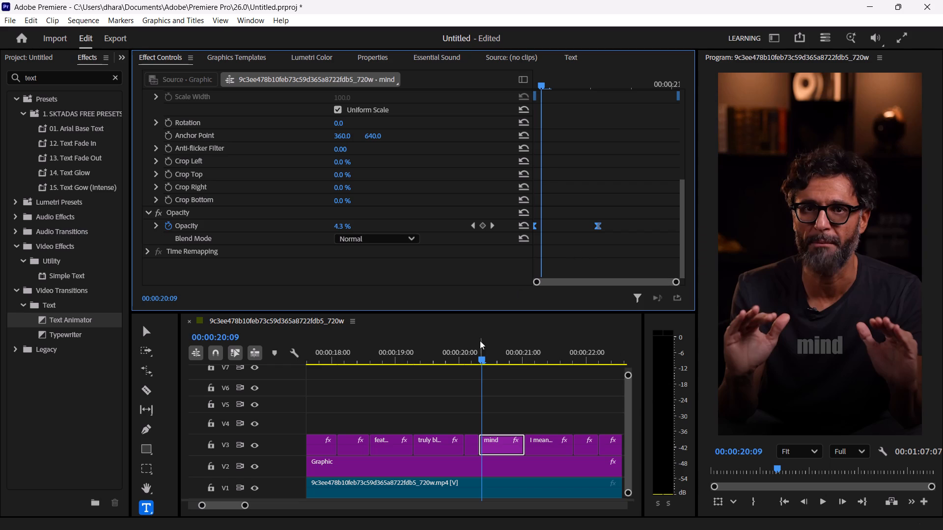
Play back the eased fade-in of "mind" and return the playhead to 00:00:20:09.
left_click(454, 353)
key("space")
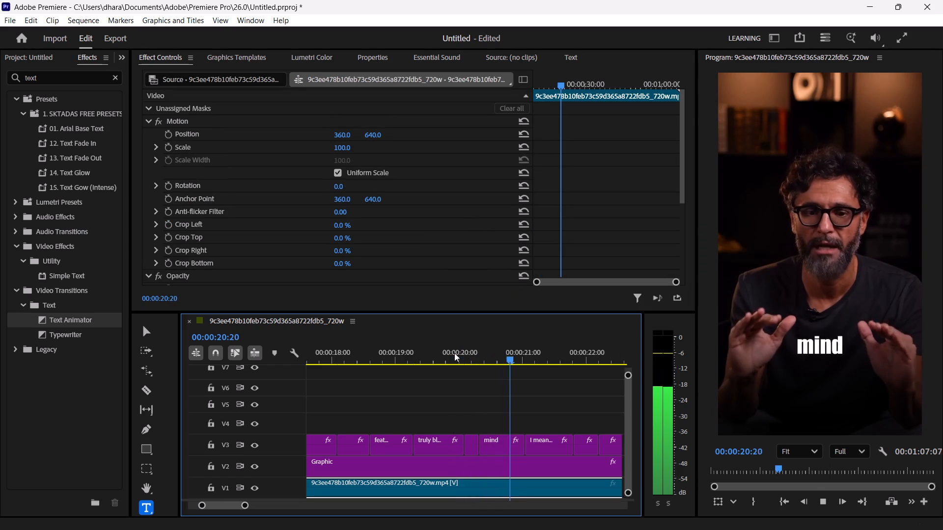
key("space")
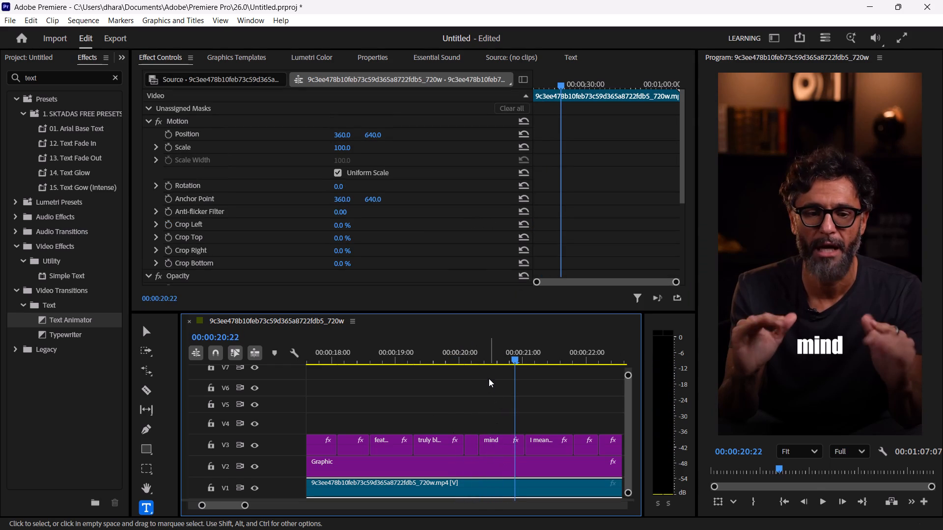
left_click(486, 358)
left_click(484, 355)
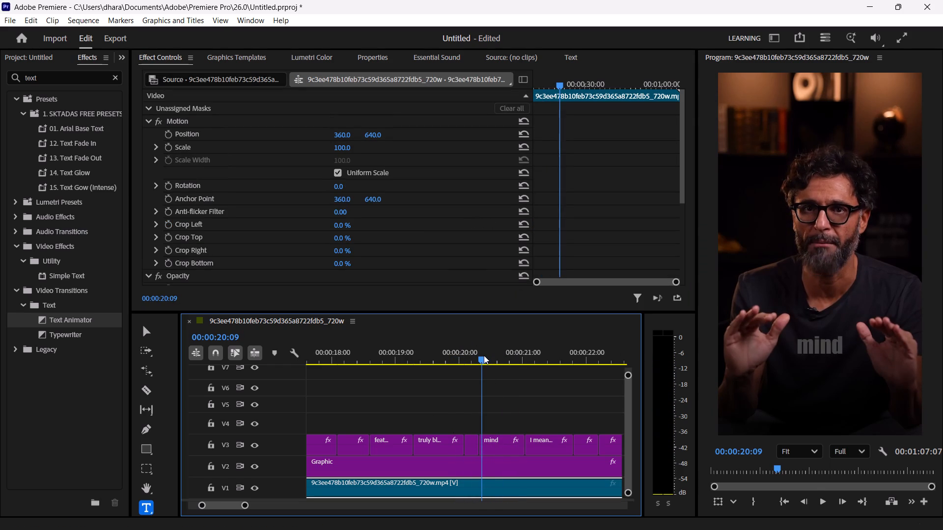
Expand the "mind" clip's Opacity graph and lengthen the second keyframe's incoming handle, keeping it nearly flat for a softer finish.
left_click_drag(478, 354, 479, 354)
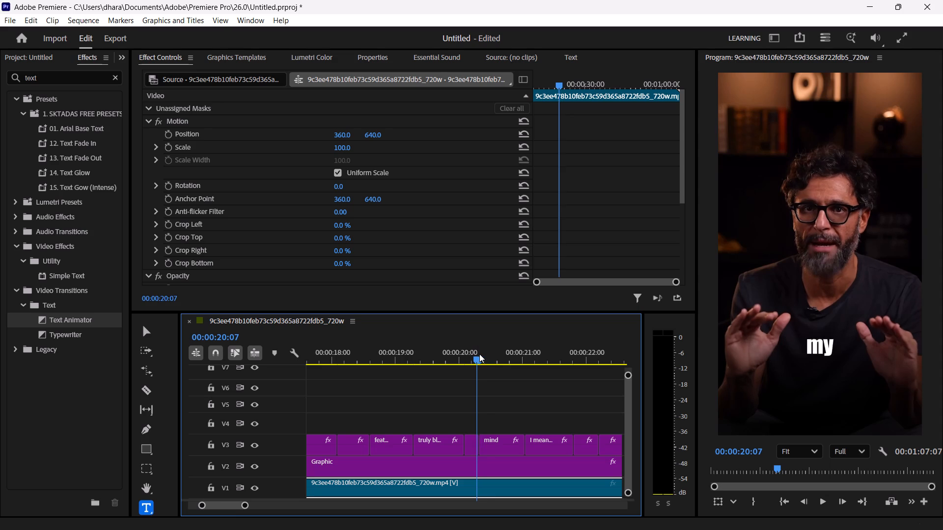
left_click_drag(479, 354, 484, 352)
scroll(568, 226, "down", 1)
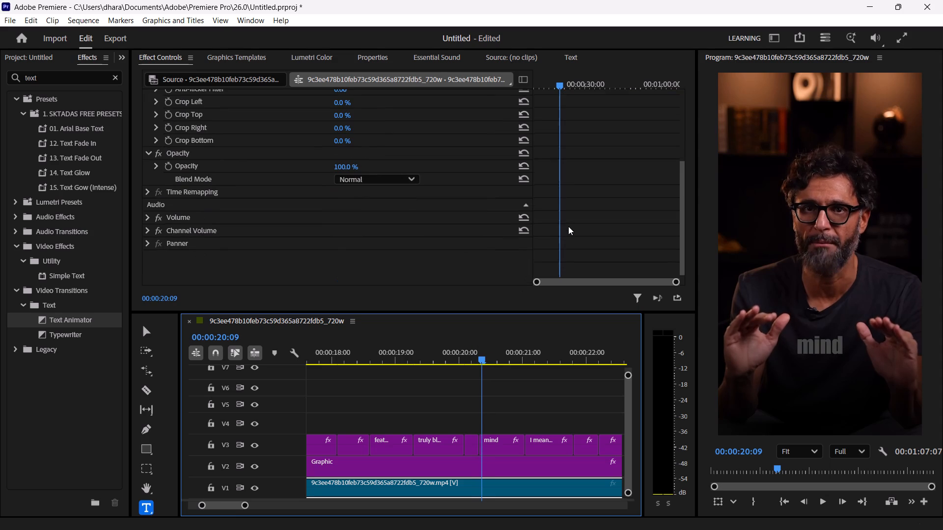
scroll(568, 226, "down", 2)
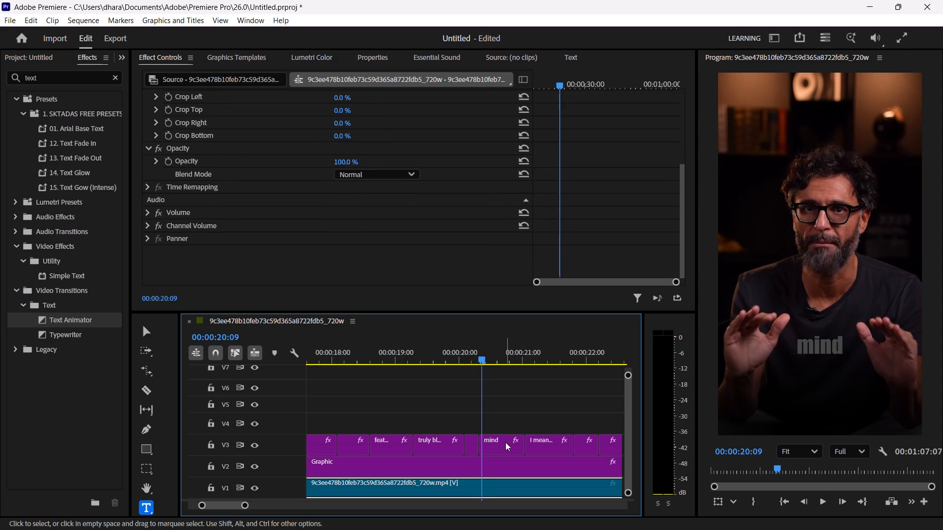
left_click(505, 442)
scroll(568, 141, "down", 2)
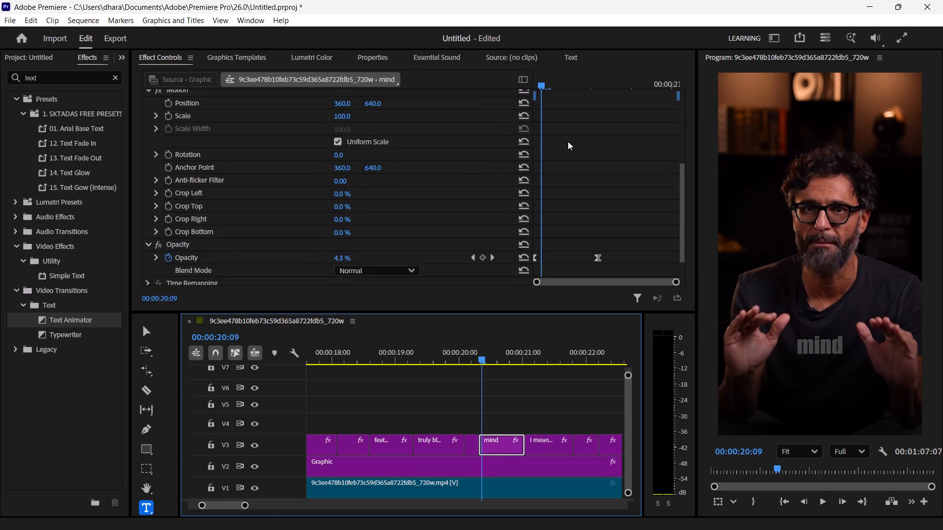
scroll(568, 141, "down", 1)
left_click(158, 226)
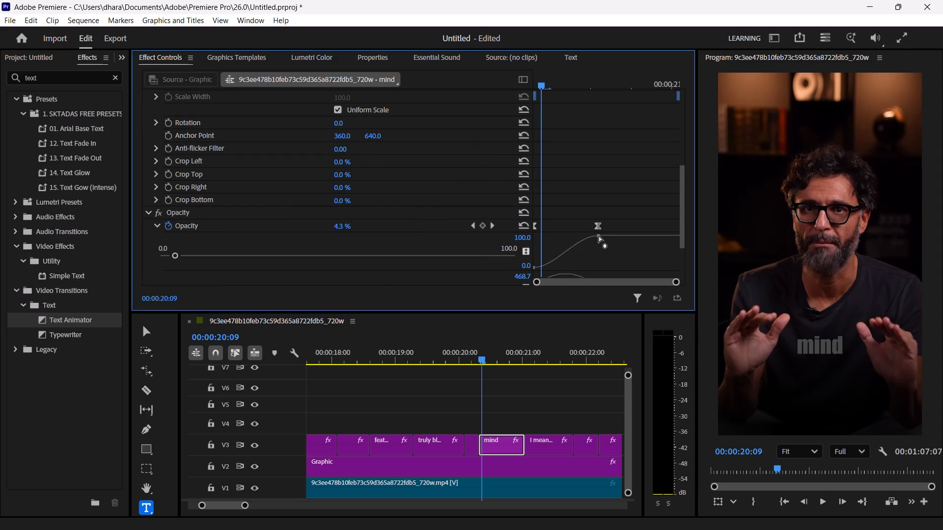
left_click_drag(599, 236, 552, 224)
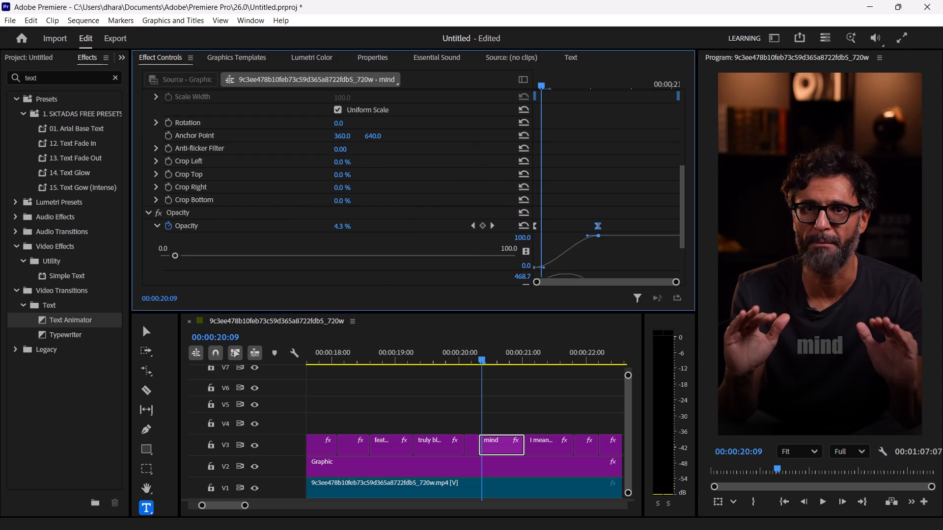
left_click_drag(552, 224, 531, 218)
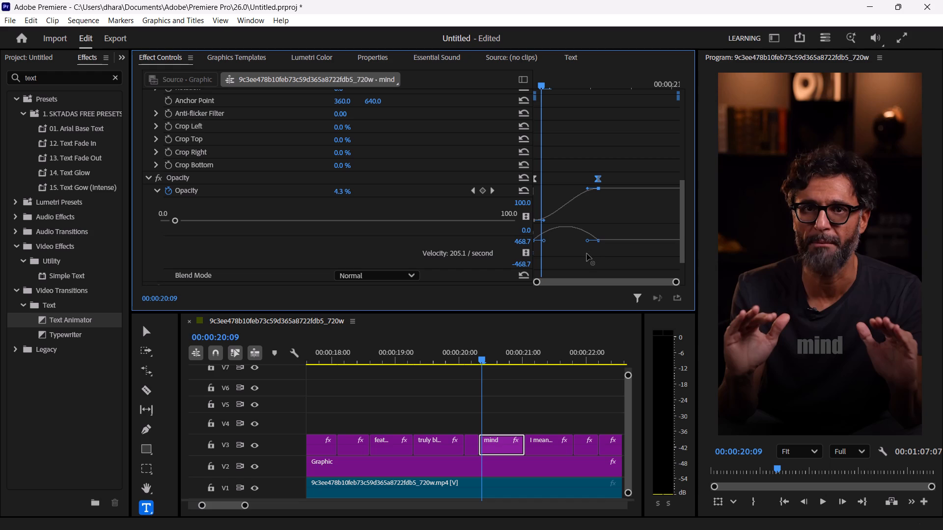
left_click_drag(587, 254, 583, 238)
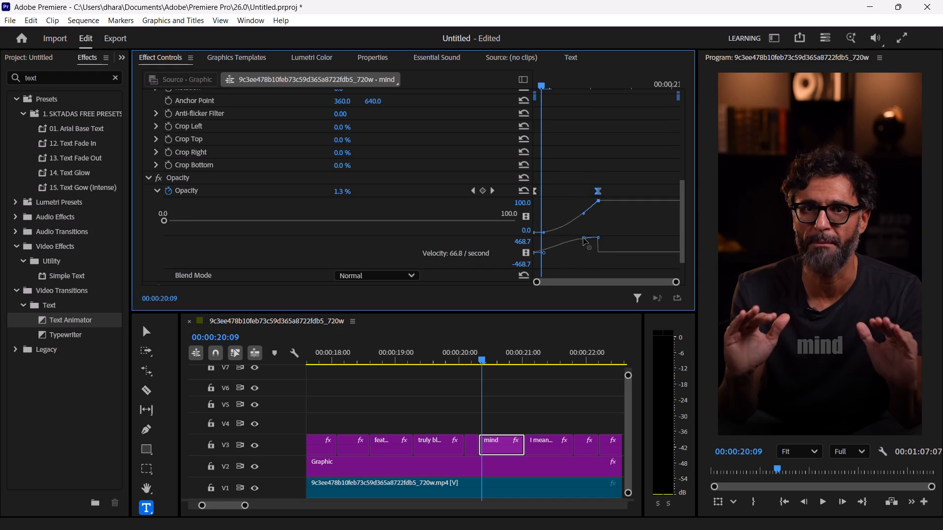
left_click_drag(583, 238, 577, 251)
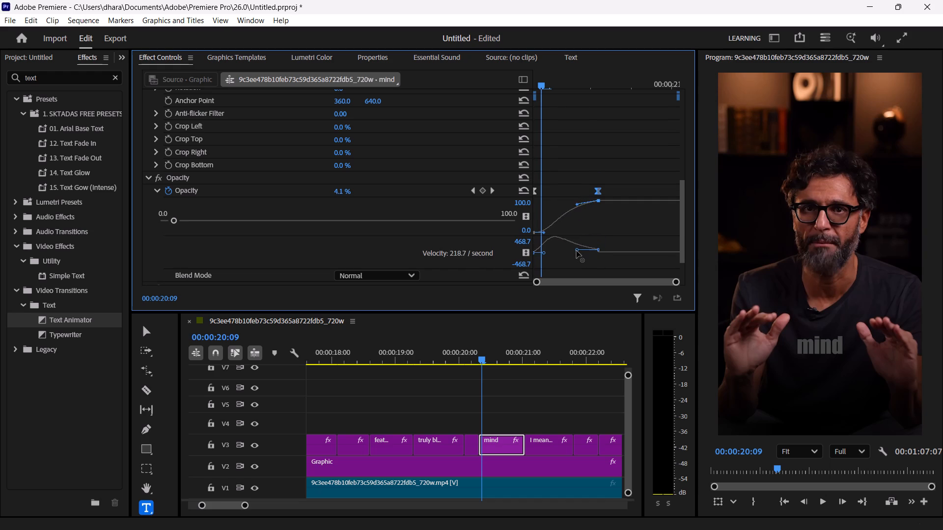
left_click_drag(577, 251, 576, 254)
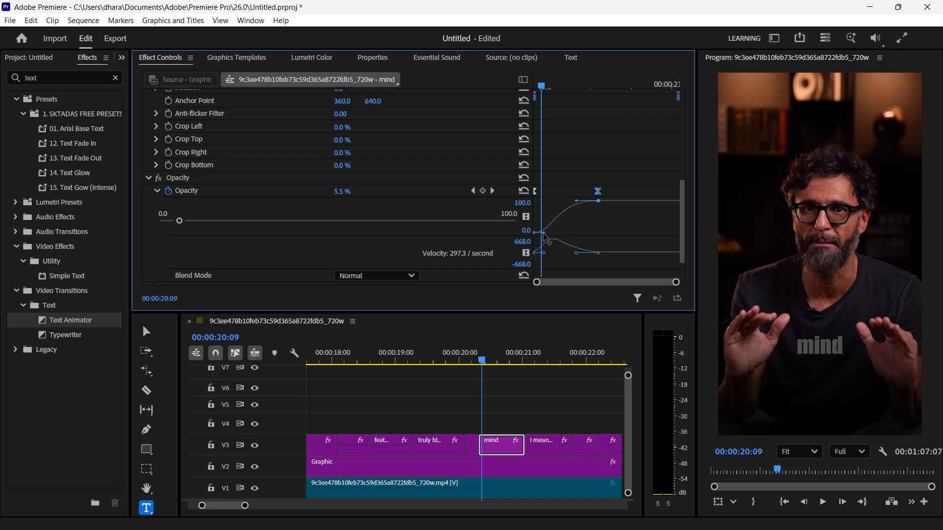
Lengthen the first opacity keyframe's outgoing handle so the fade-in starts slowly and rises steeply mid-curve.
left_click_drag(544, 234, 561, 236)
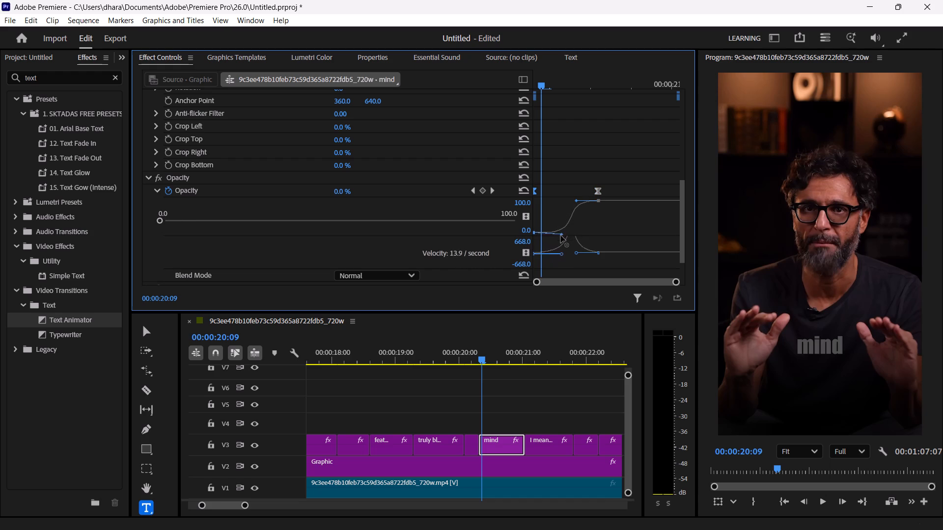
left_click_drag(561, 236, 558, 239)
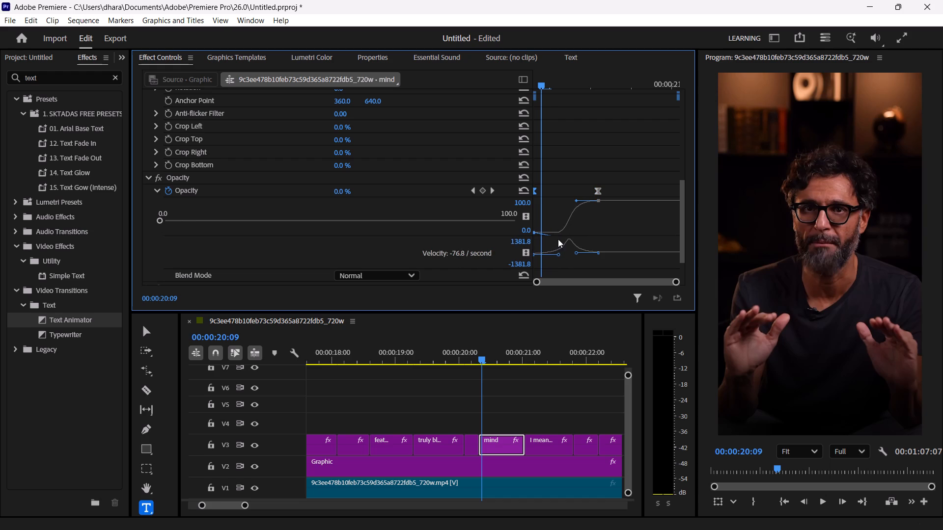
Play back the reshaped opacity fade-in of the "mind" caption, replaying it from 00:00:20:07.
left_click(426, 343)
key("space")
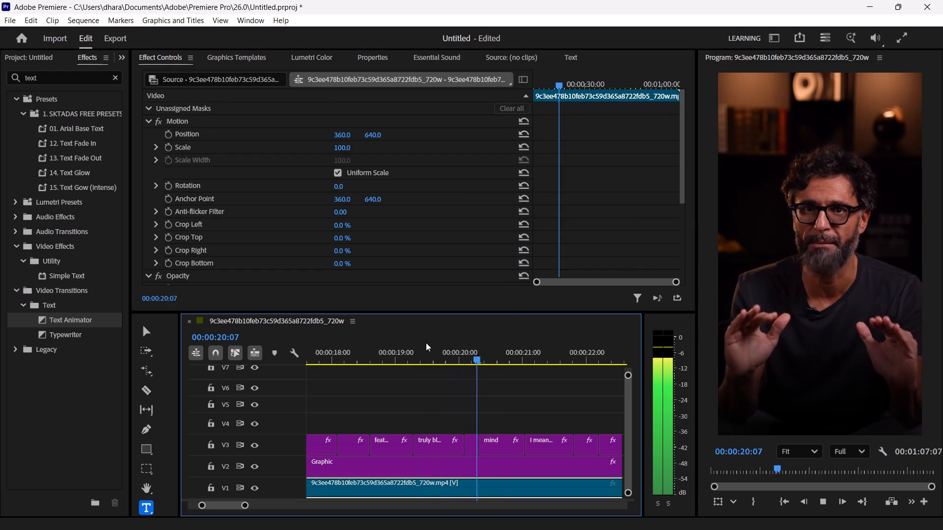
key("space")
key("space")
key("space")
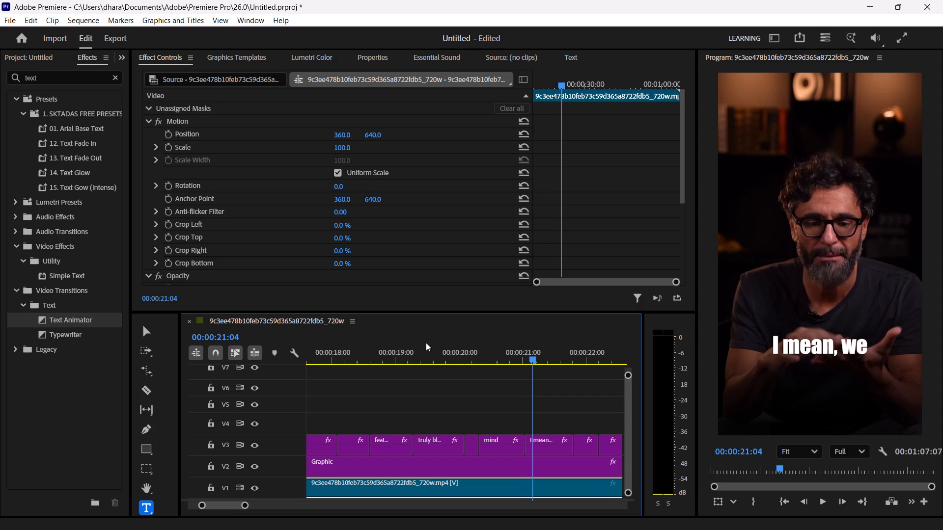
left_click(479, 349)
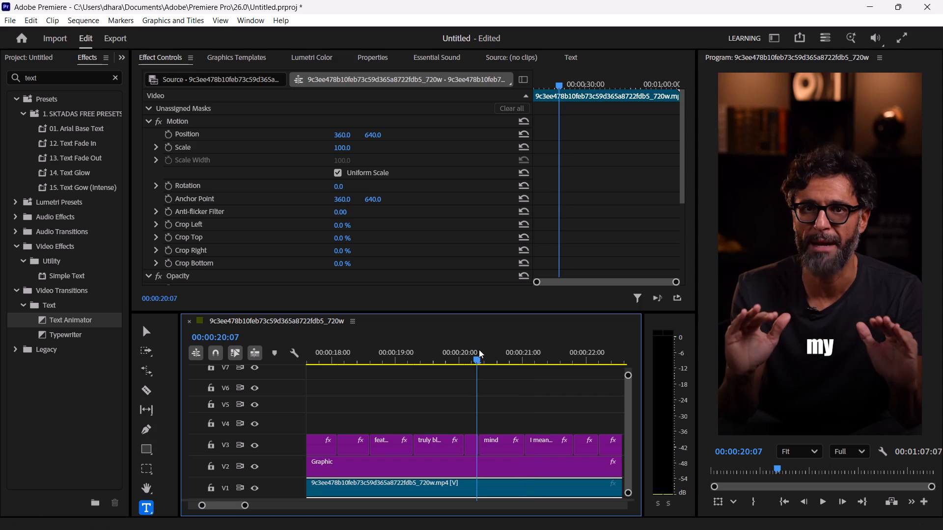
key("space")
key("space")
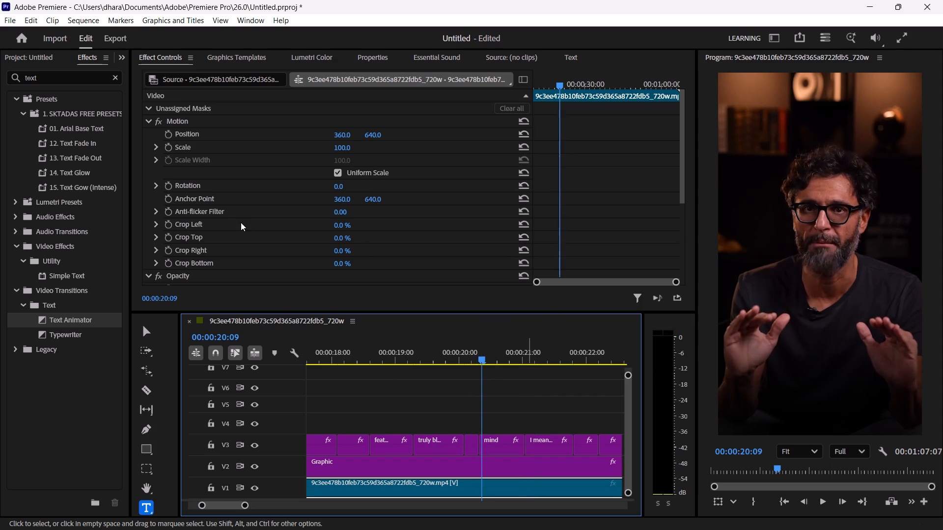
Select the "mind" caption clip, move the playhead to its first frame at 00:00:20:08, and bring up its effect settings.
scroll(241, 222, "down", 1)
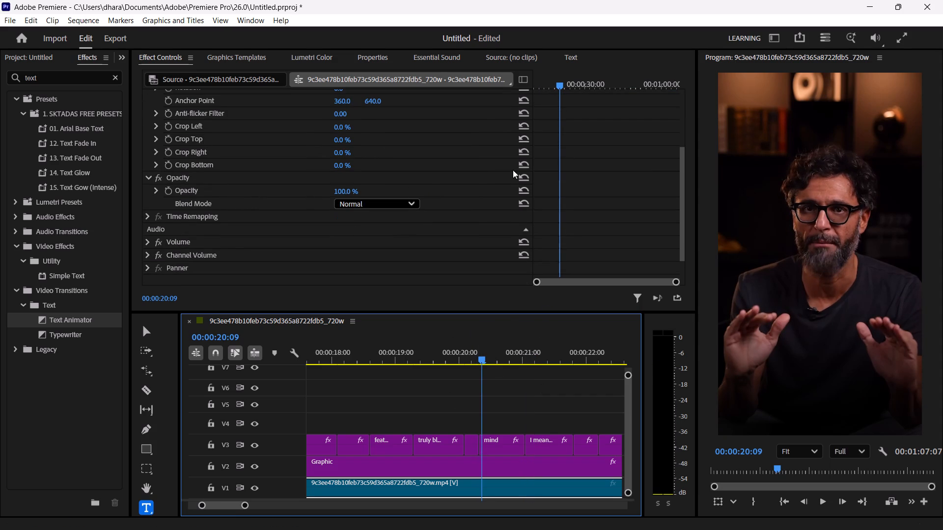
left_click(489, 437)
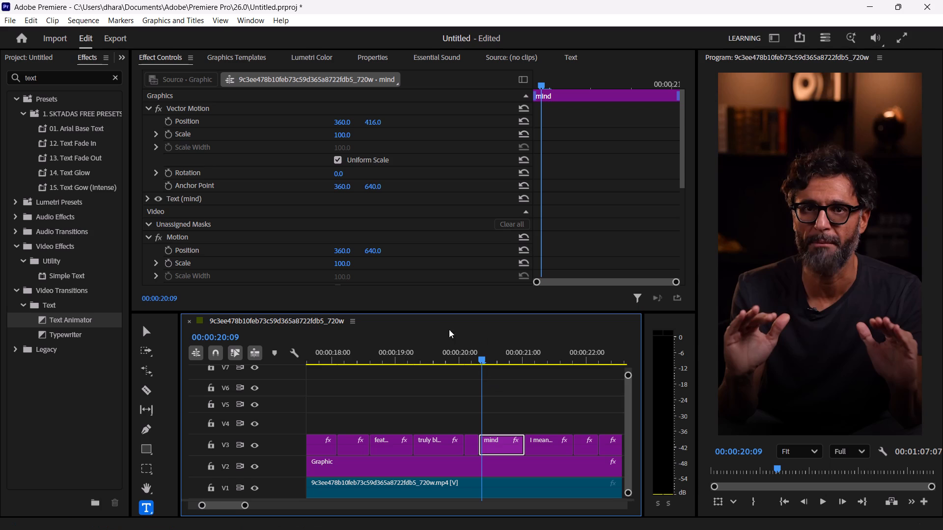
key("Left")
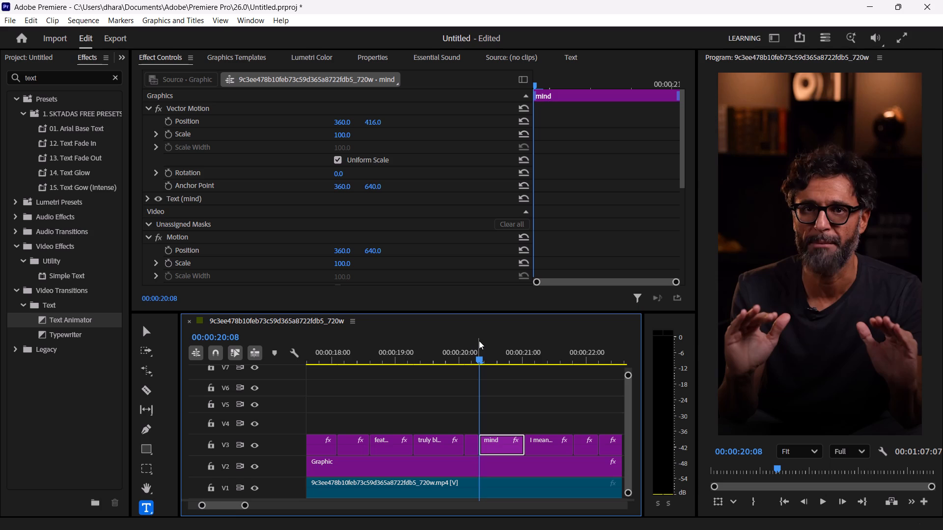
scroll(408, 240, "down", 1)
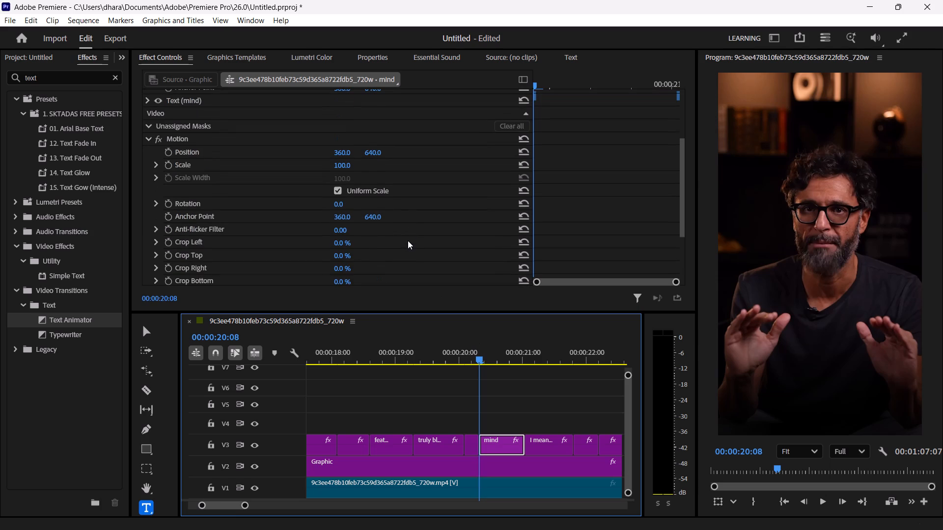
scroll(408, 240, "down", 1)
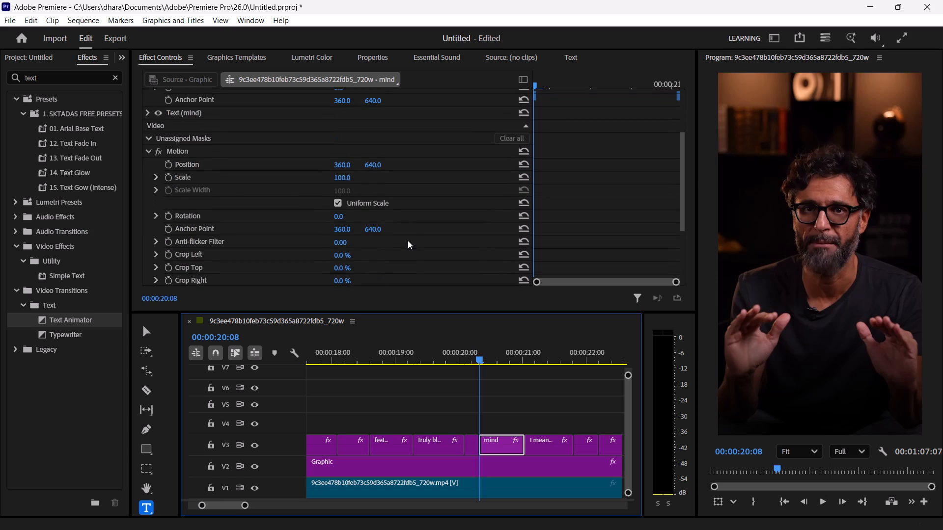
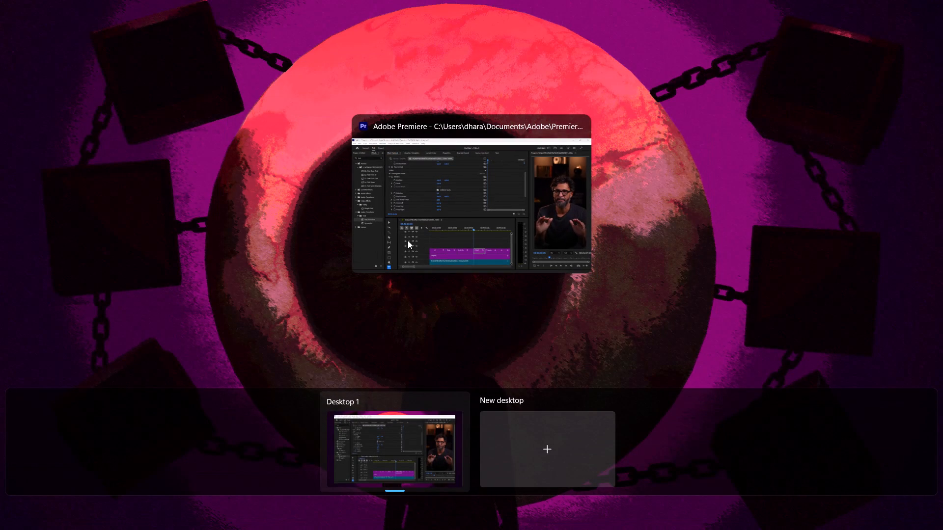
Switch to Chrome, open a new browser window with the first profile, and enter the web search text "odnar".
left_click(489, 181)
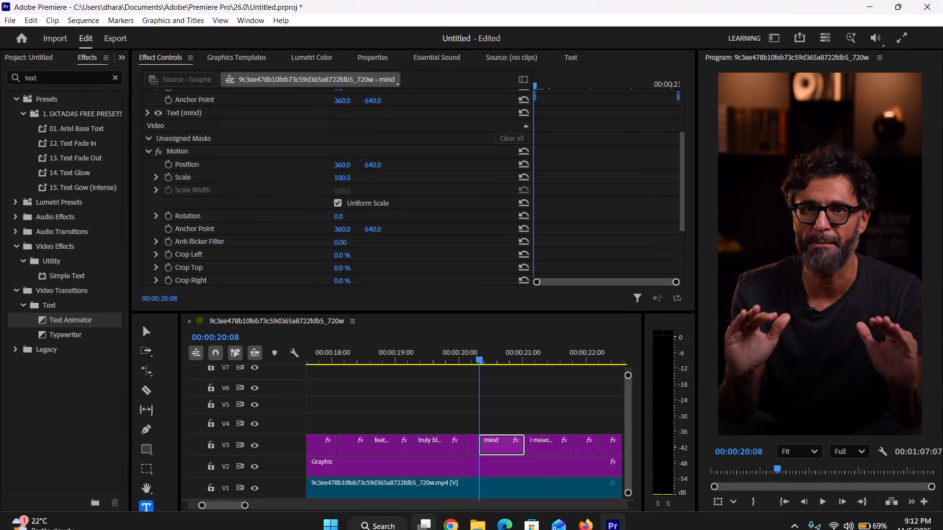
left_click(459, 524)
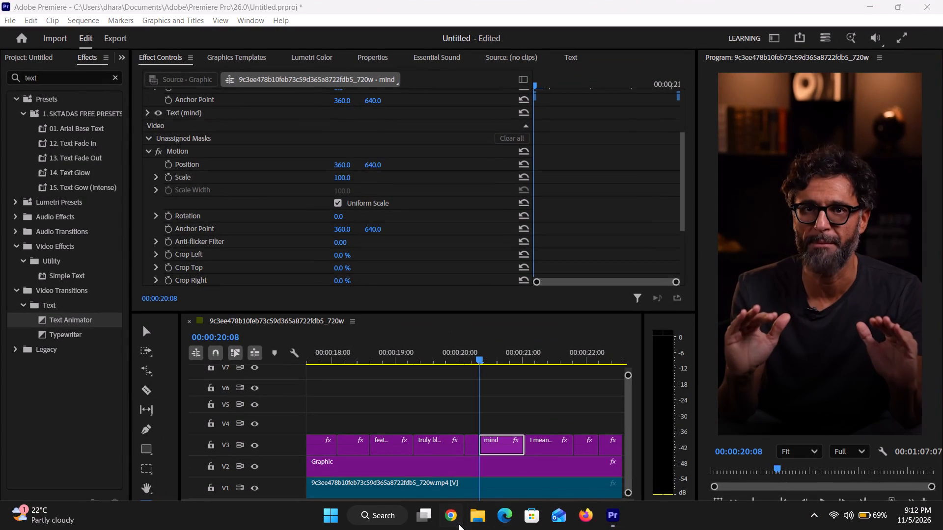
left_click(314, 255)
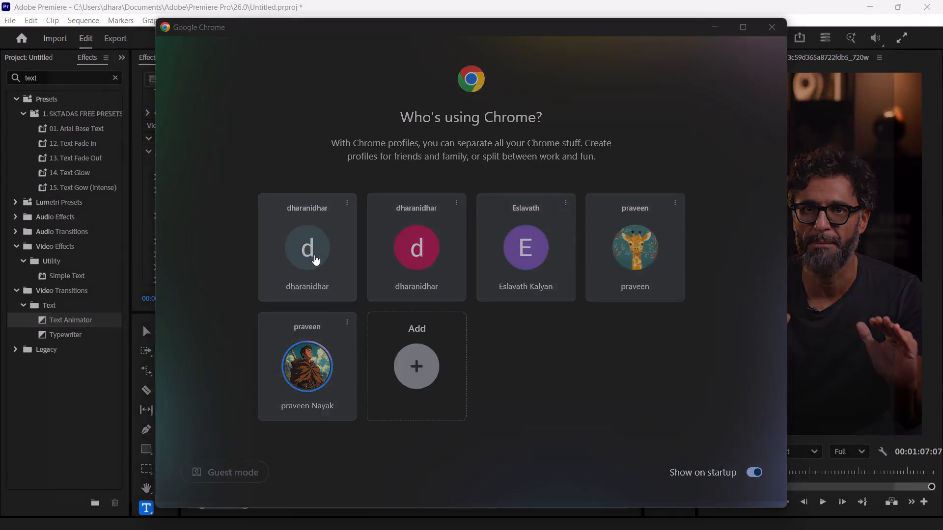
type("od")
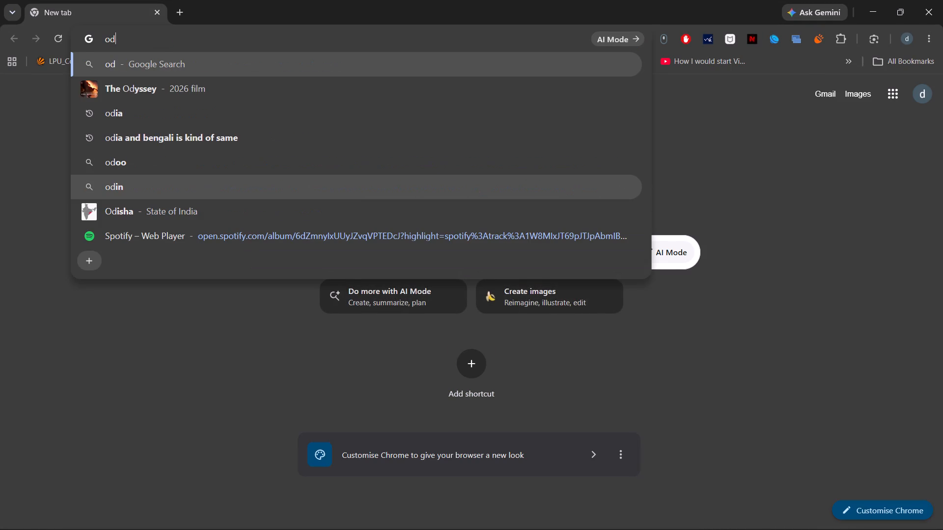
type("nar")
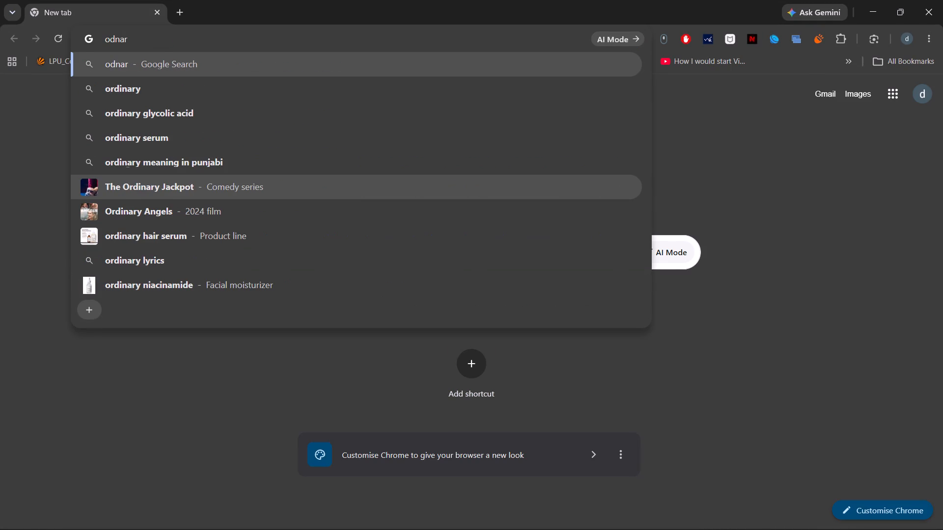
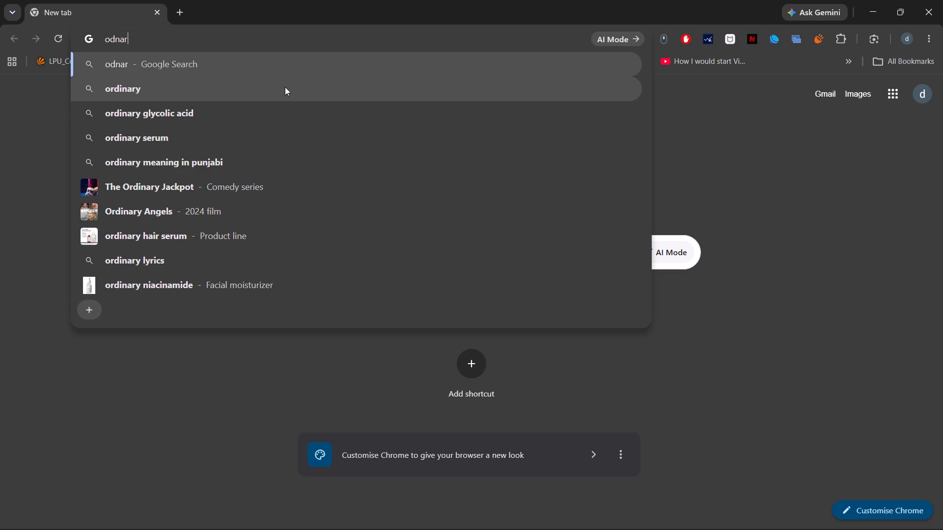
Close the Chrome window without running the search and return to Premiere.
left_click(806, 0)
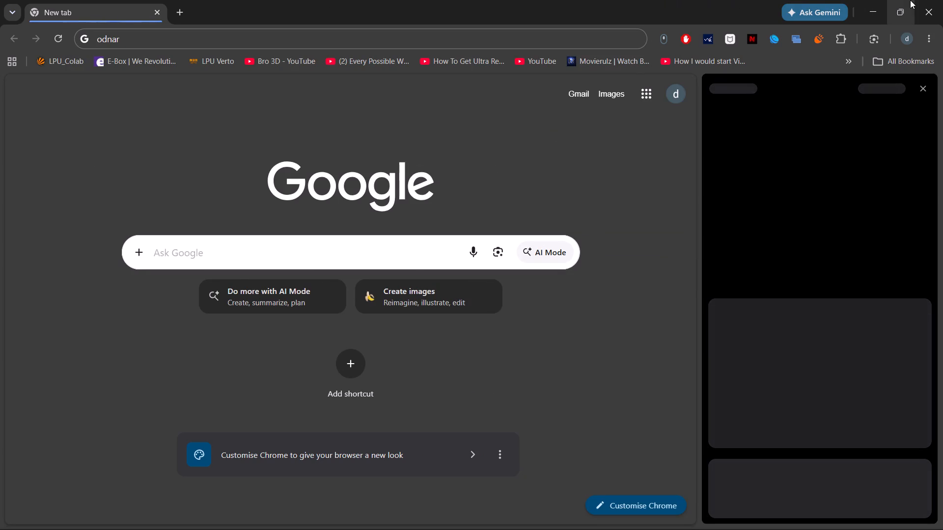
left_click(919, 0)
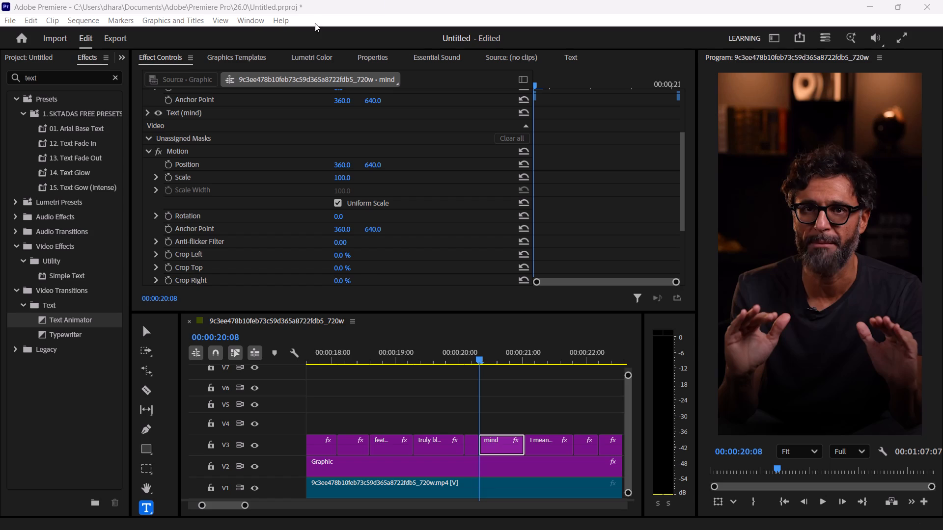
Play back the captions around "truly blew my mind" several times to review the "mind" caption's fade-in.
left_click(467, 359)
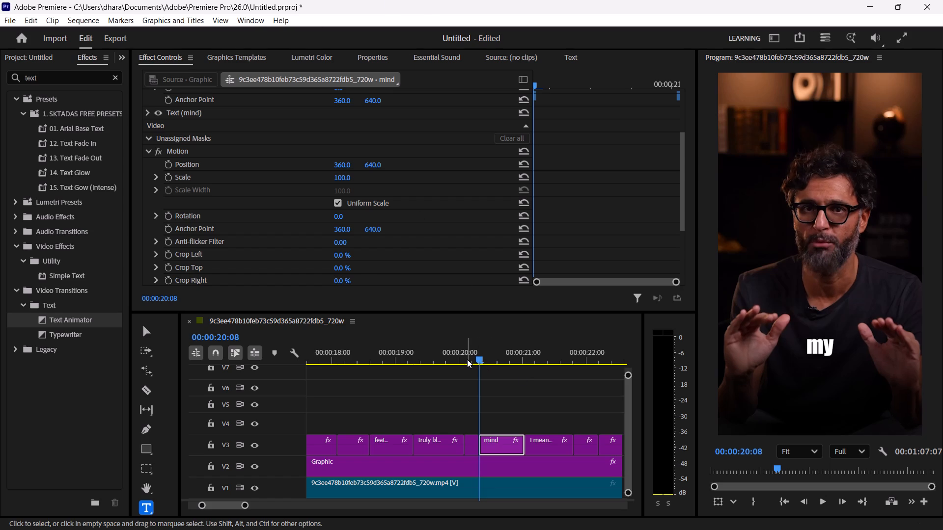
key("space")
key("space")
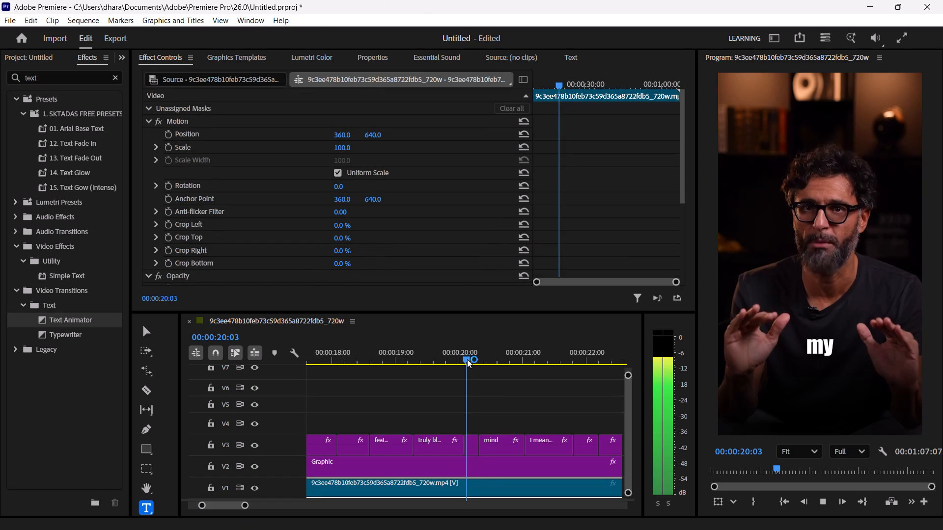
key("space")
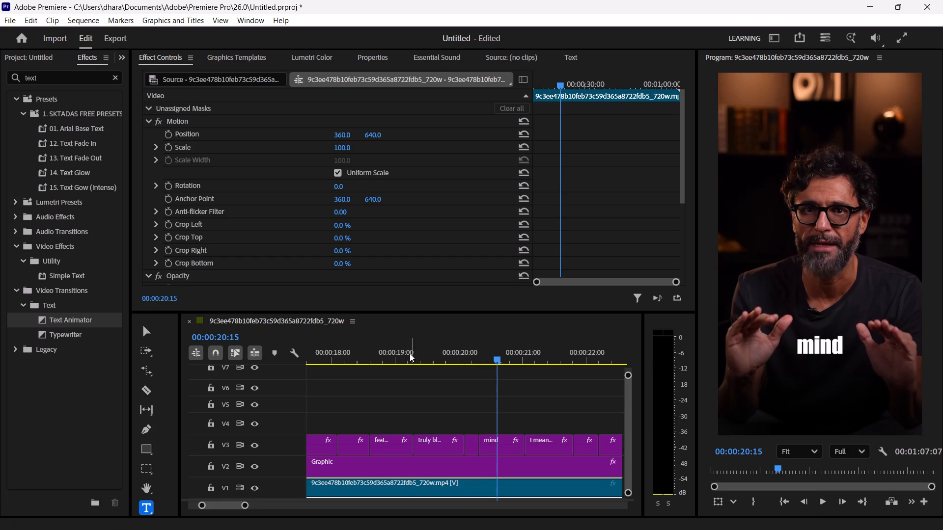
left_click(410, 353)
key("space")
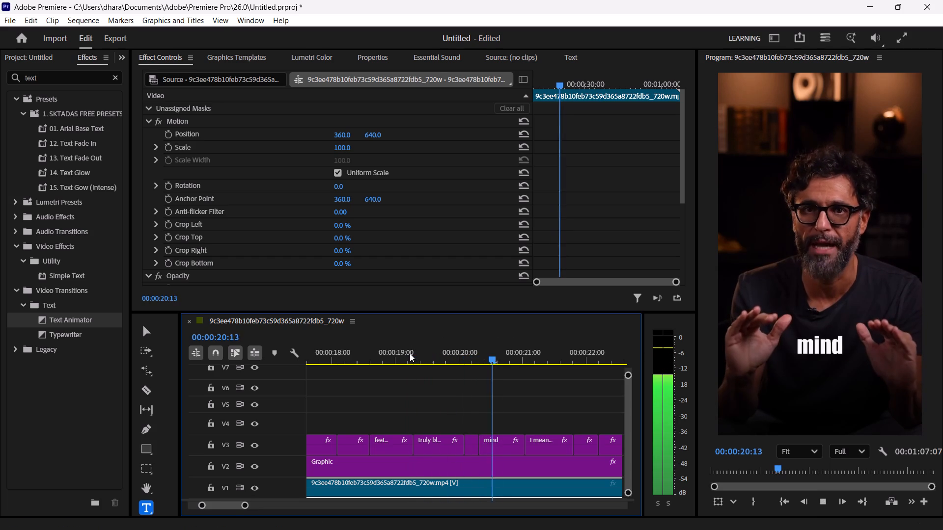
key("space")
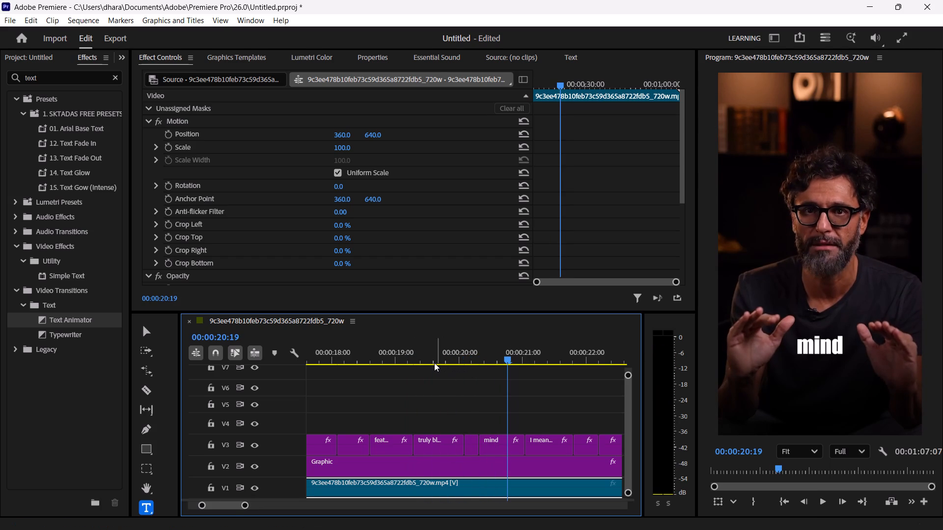
left_click(434, 363)
key("space")
key("space")
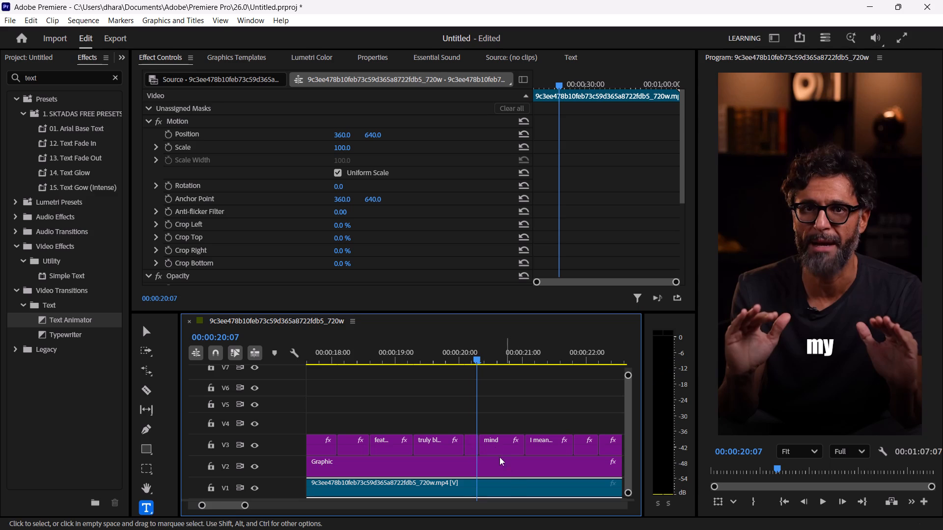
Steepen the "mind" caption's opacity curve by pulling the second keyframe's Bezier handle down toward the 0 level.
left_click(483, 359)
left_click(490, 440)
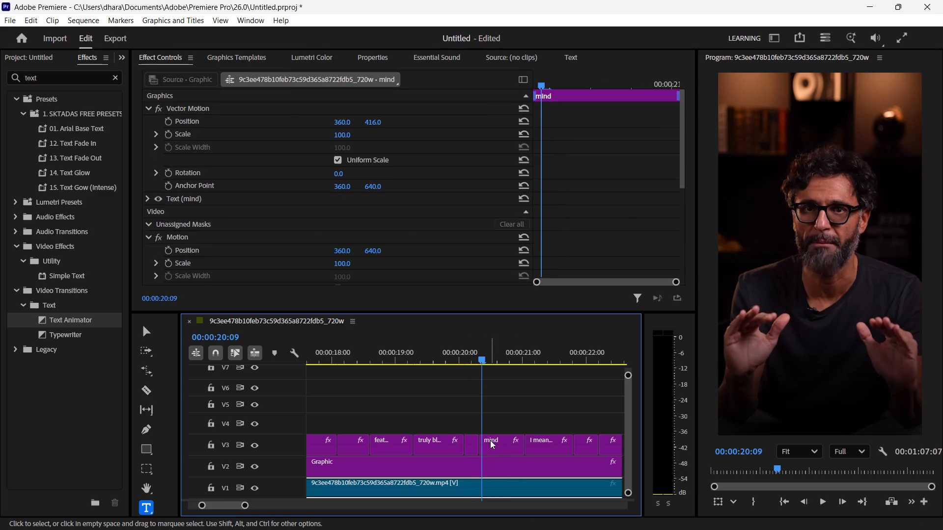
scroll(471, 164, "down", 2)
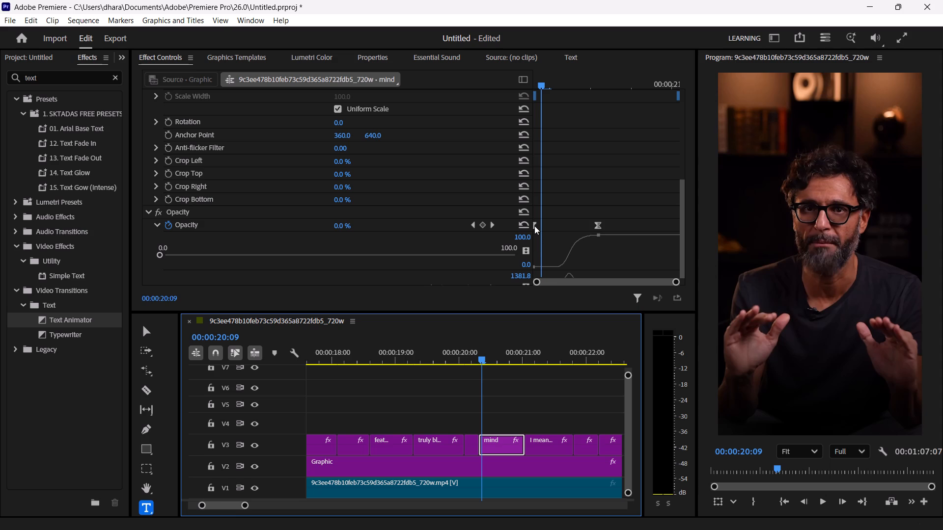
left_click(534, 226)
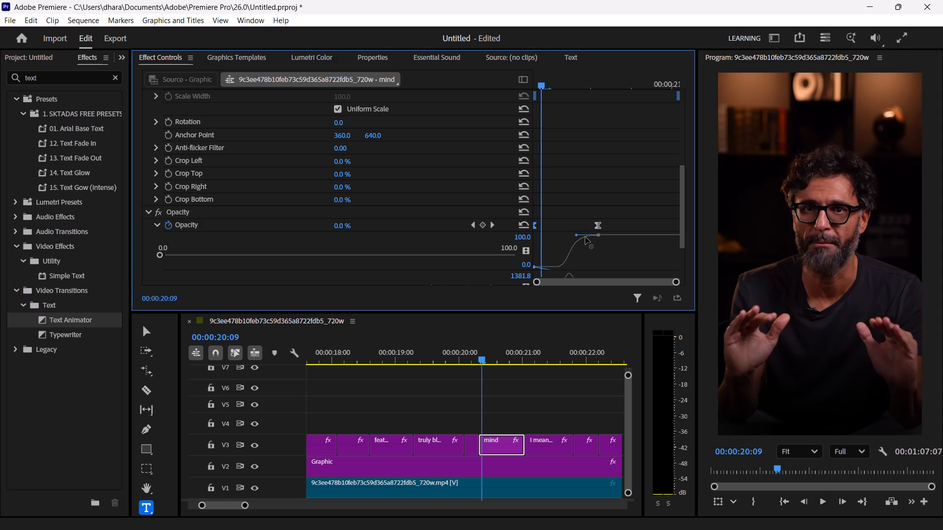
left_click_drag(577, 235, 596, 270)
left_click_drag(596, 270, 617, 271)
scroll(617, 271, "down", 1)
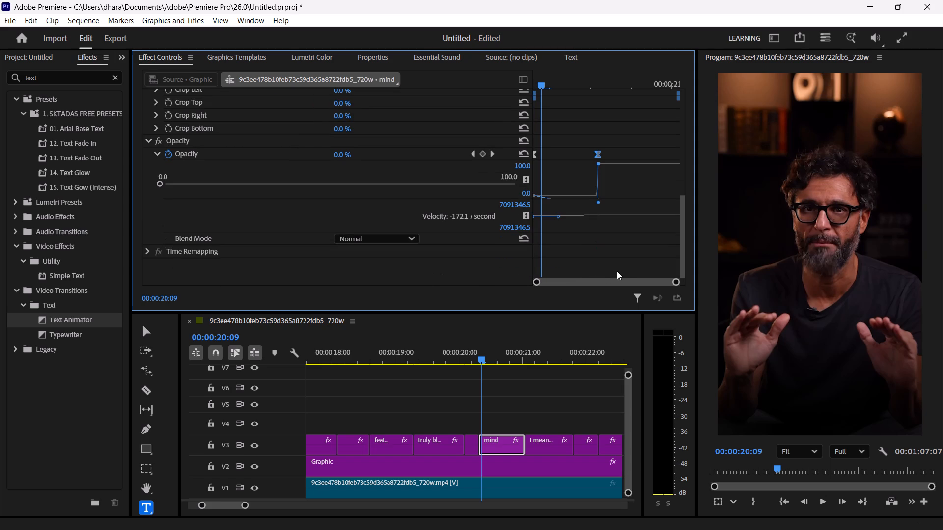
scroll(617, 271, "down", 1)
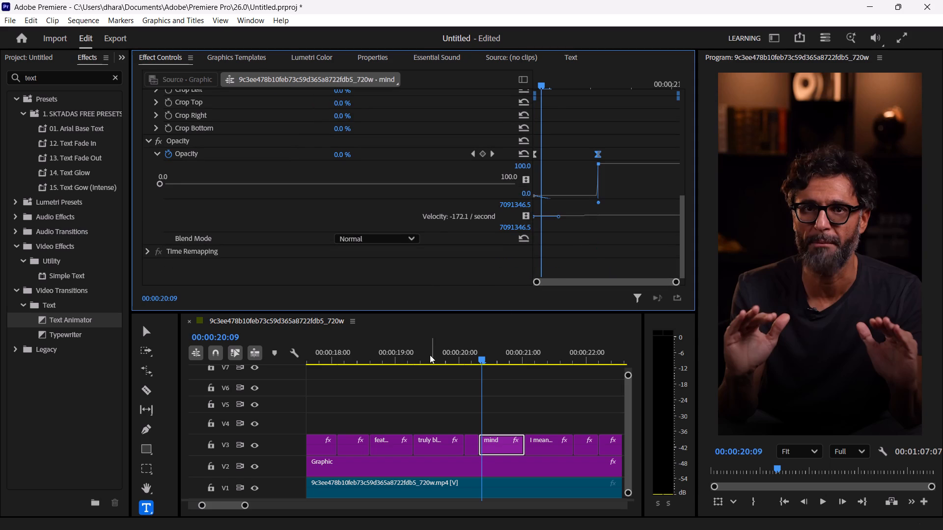
Play back the "truly blew my mind" section to check the steeper opacity change.
left_click(430, 355)
key("space")
key("space")
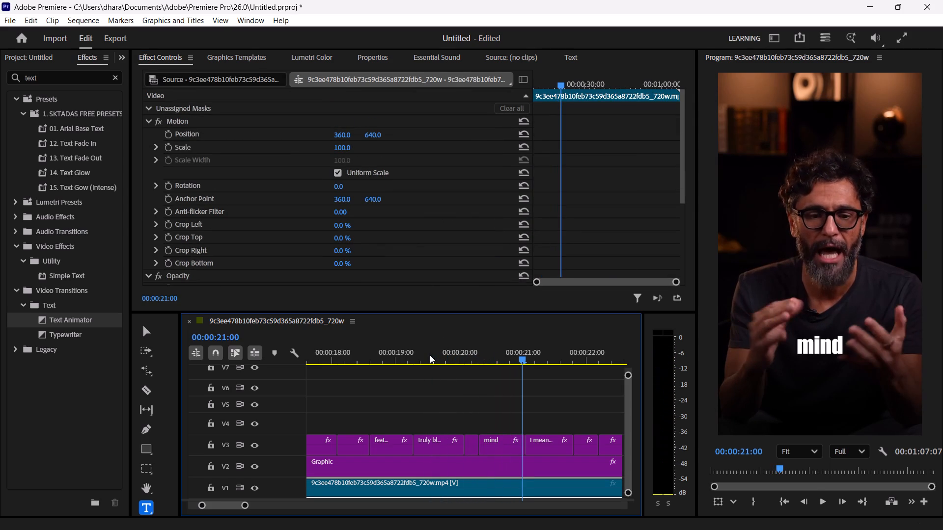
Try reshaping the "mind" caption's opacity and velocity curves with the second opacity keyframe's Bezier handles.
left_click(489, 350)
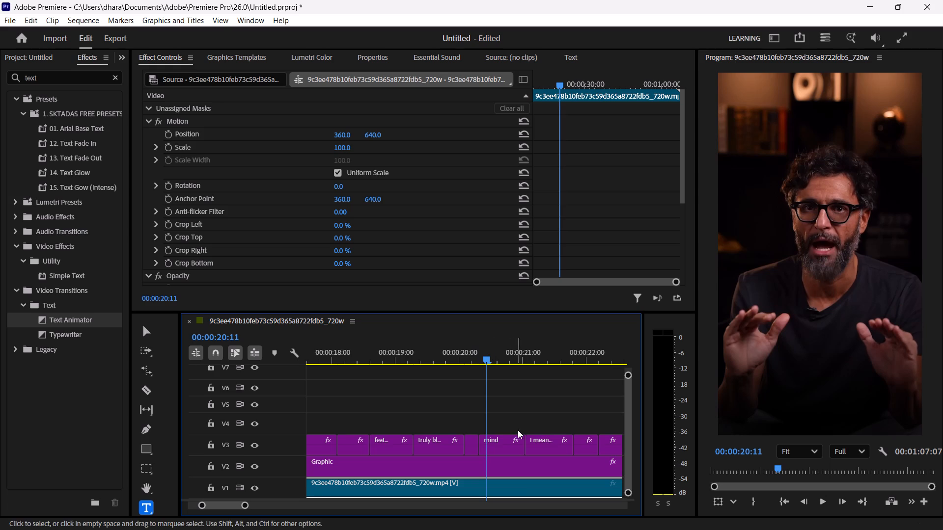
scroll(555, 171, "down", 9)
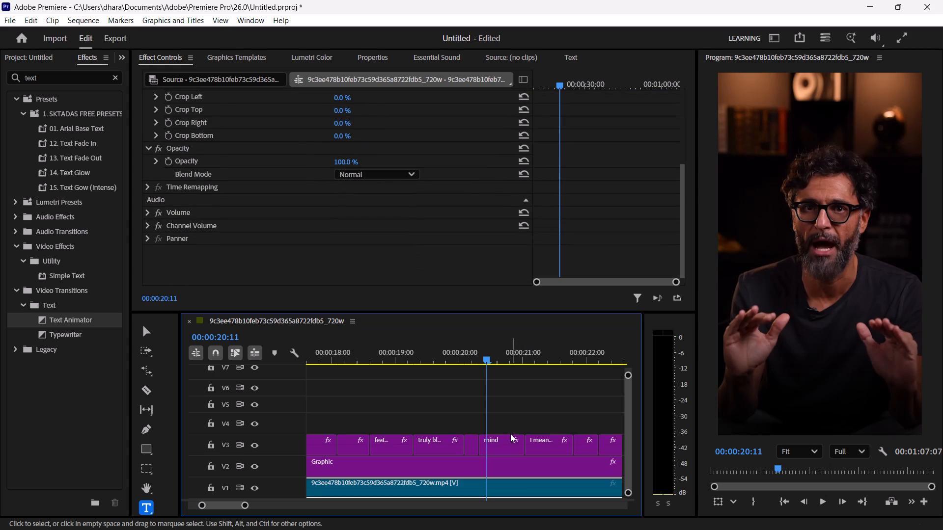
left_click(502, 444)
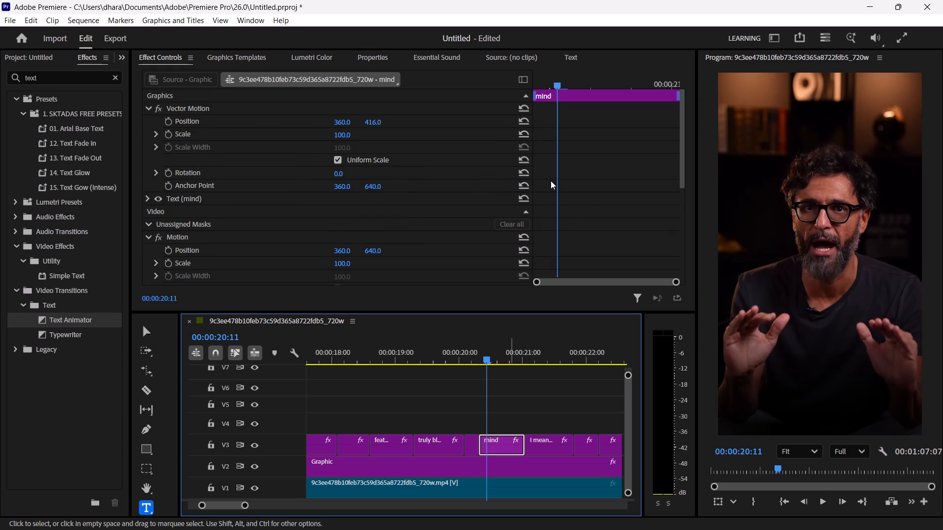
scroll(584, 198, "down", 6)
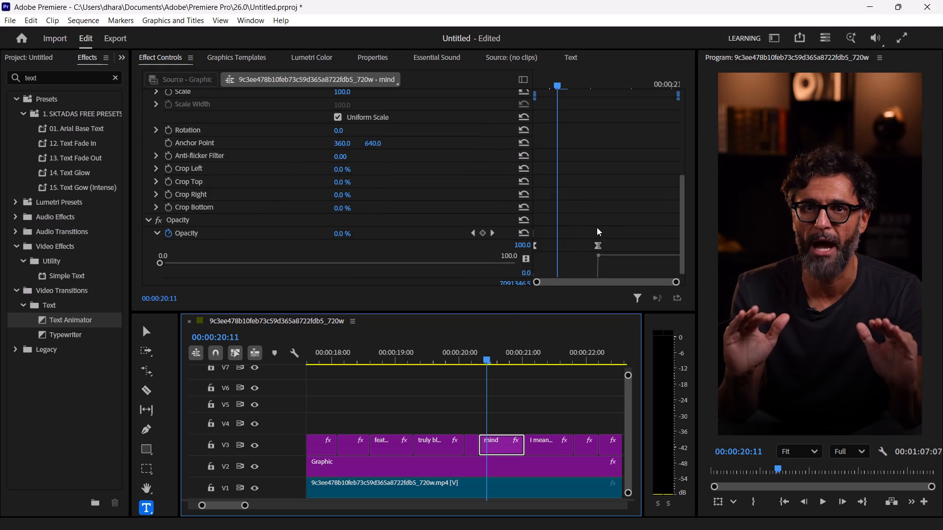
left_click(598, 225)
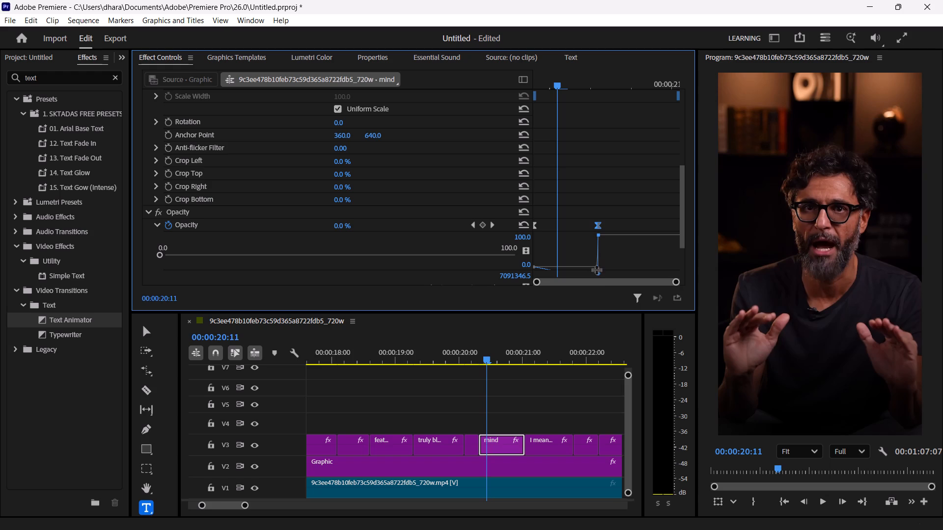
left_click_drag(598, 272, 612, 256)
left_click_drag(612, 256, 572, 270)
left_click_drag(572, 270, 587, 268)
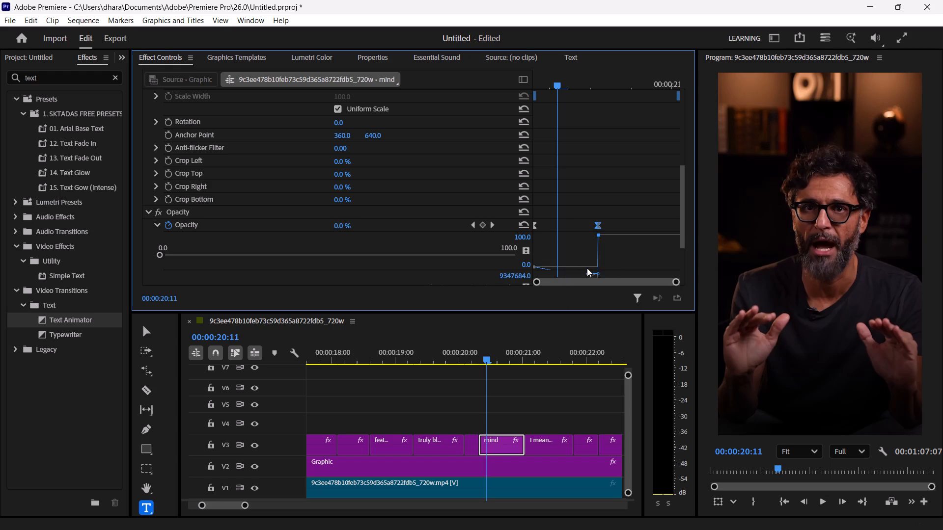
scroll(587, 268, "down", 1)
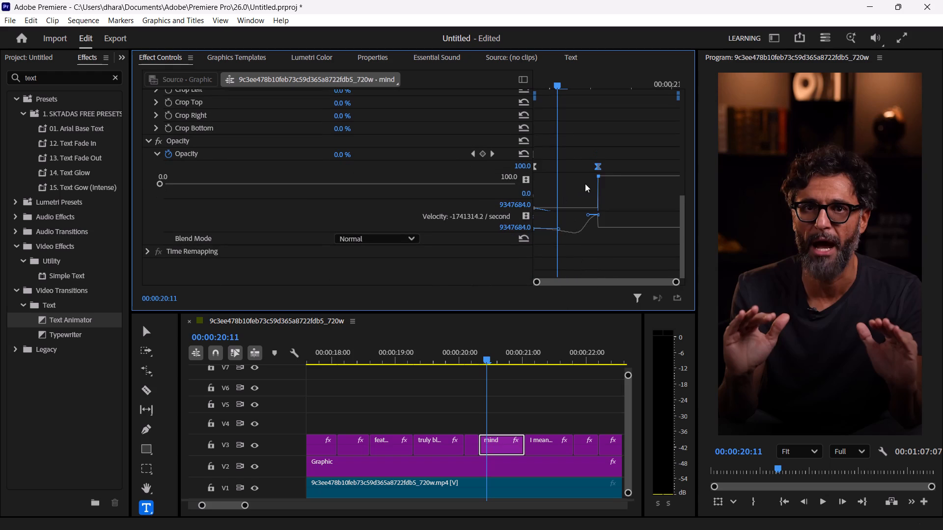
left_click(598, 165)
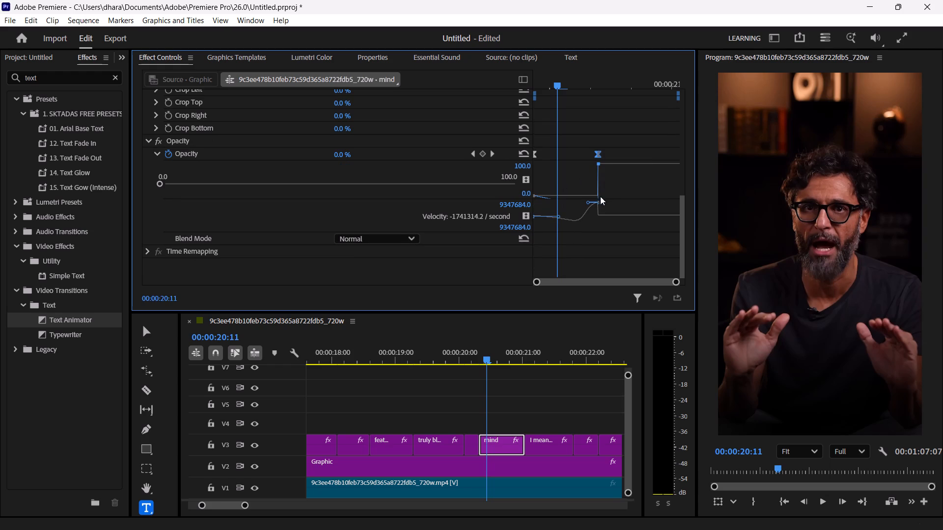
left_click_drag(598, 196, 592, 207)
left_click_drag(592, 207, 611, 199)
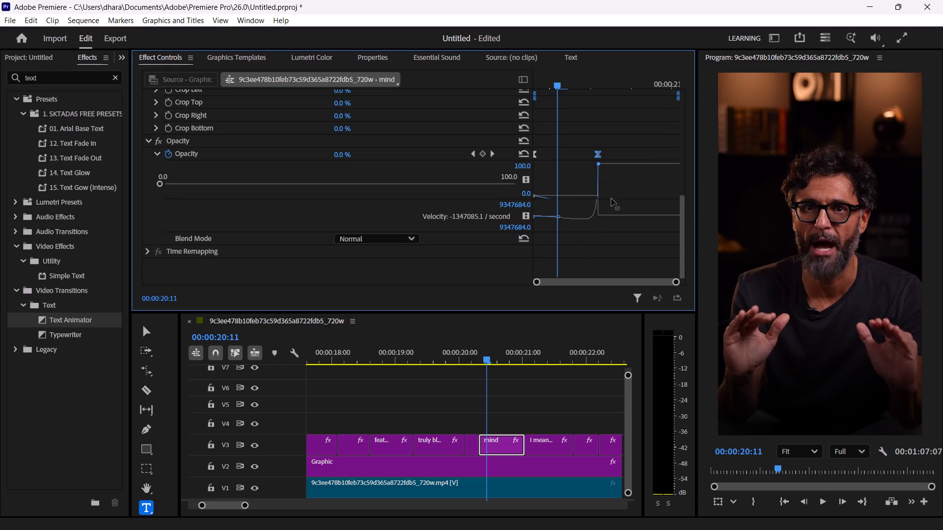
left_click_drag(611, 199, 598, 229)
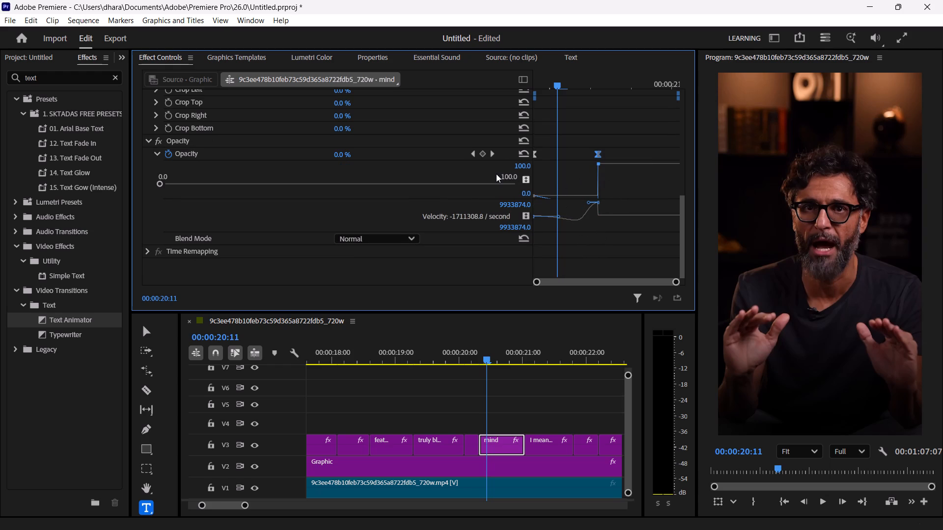
Set both opacity keyframes of the "mind" caption to Auto Bezier interpolation.
left_click_drag(621, 177, 601, 167)
left_click_drag(601, 167, 510, 146)
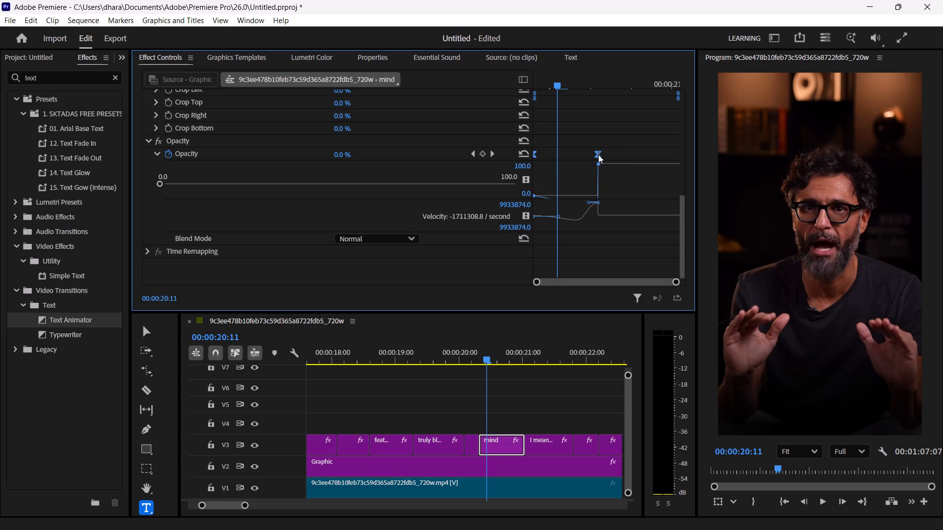
right_click(598, 155)
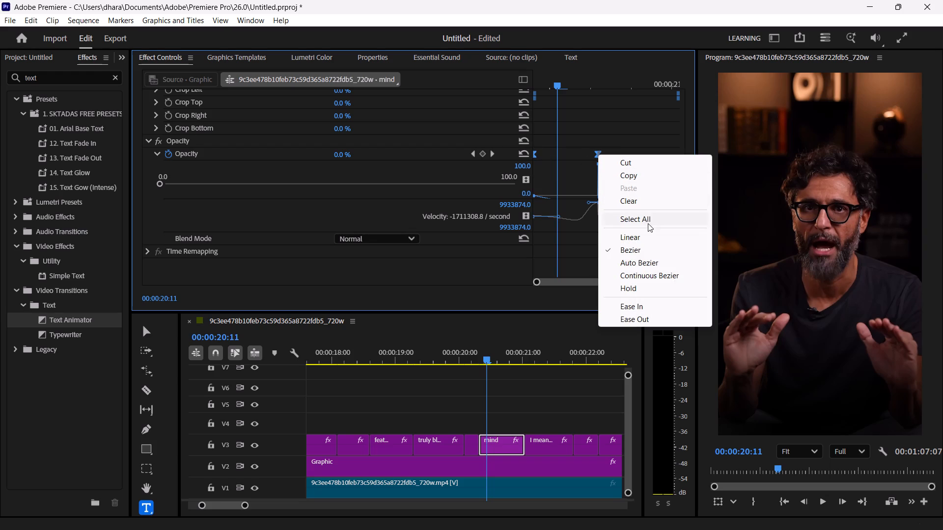
left_click(643, 262)
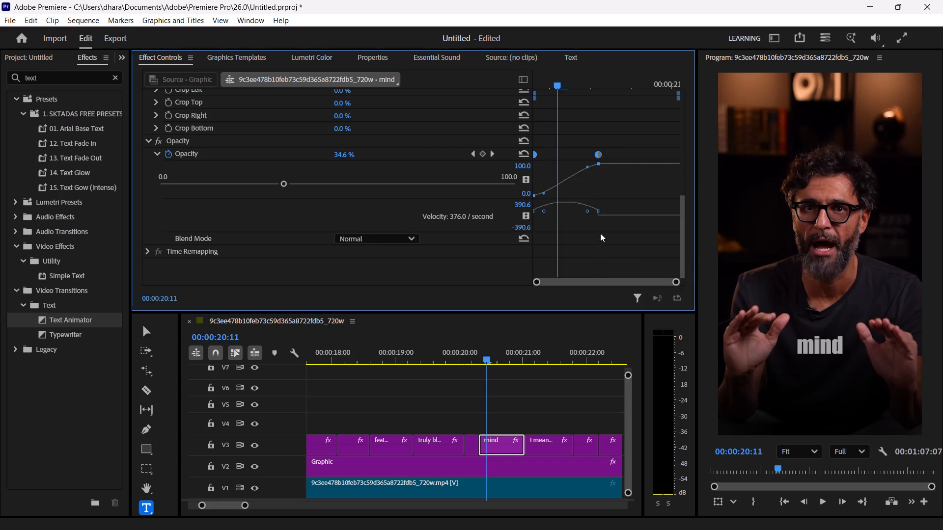
Play back the "truly blew my mind" section to review the "mind" caption's Auto Bezier fade-in.
left_click(445, 356)
key("space")
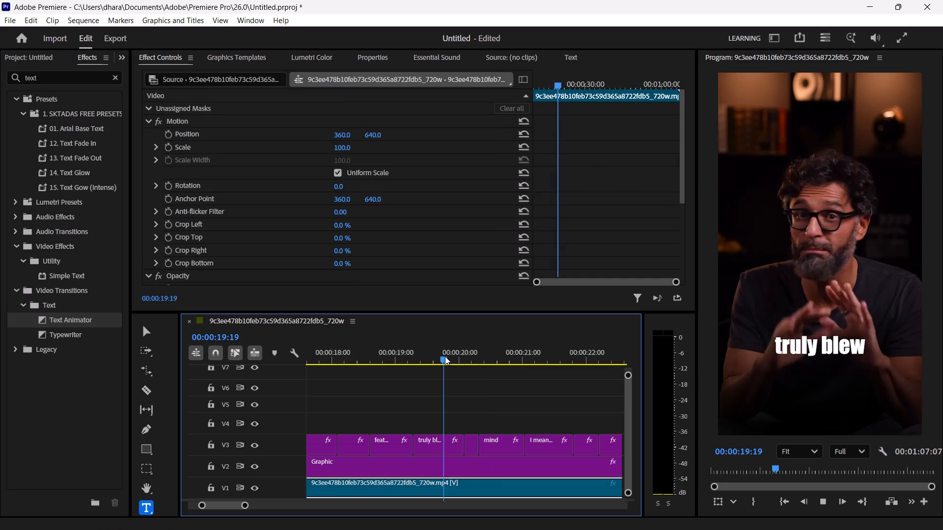
key("space")
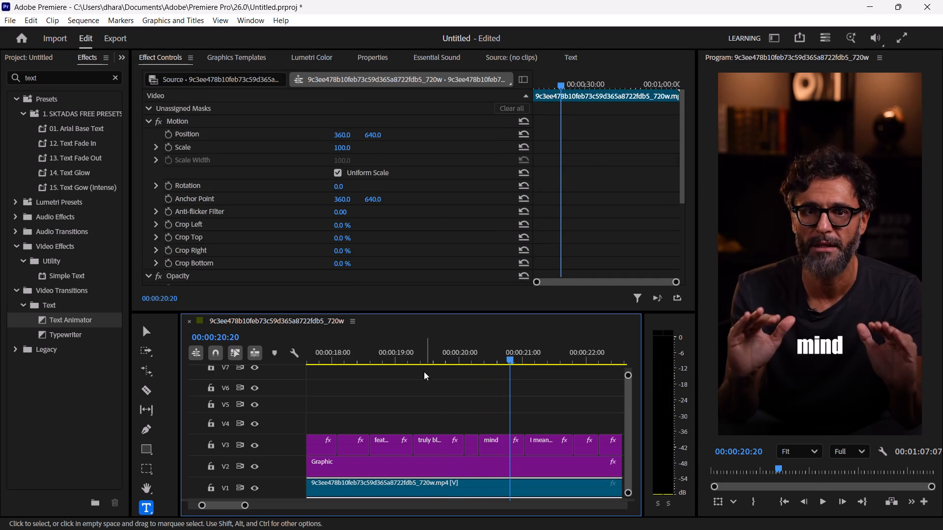
left_click(432, 353)
key("space")
key("space")
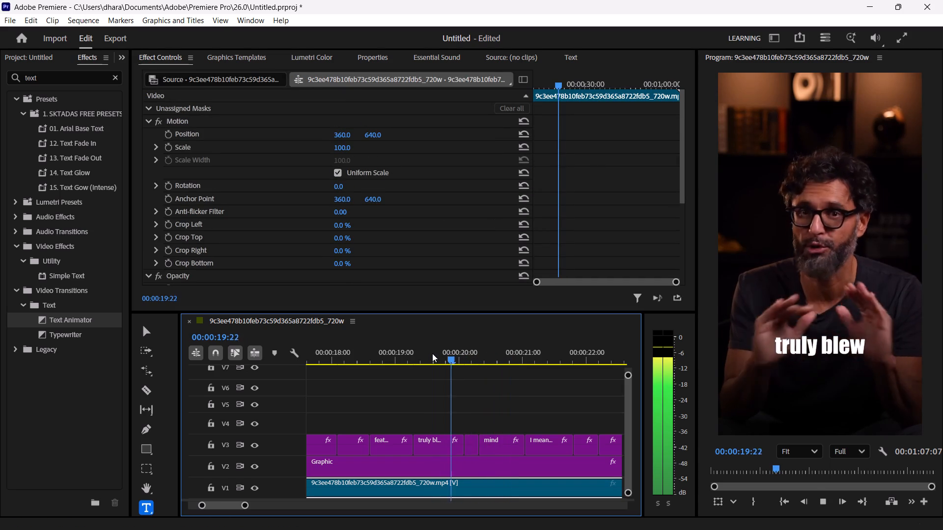
Play back the captions from "truly blew" through "one good" to review their animation.
key("space")
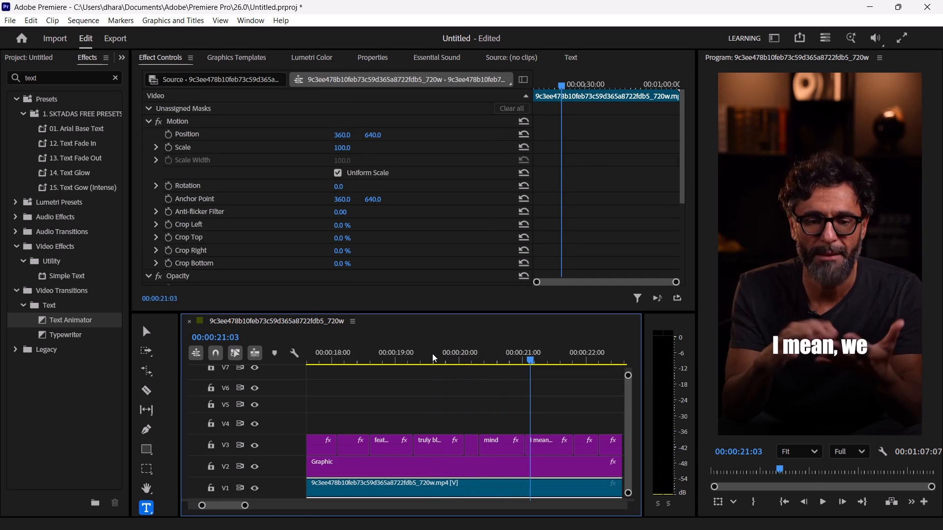
key("space")
key("space")
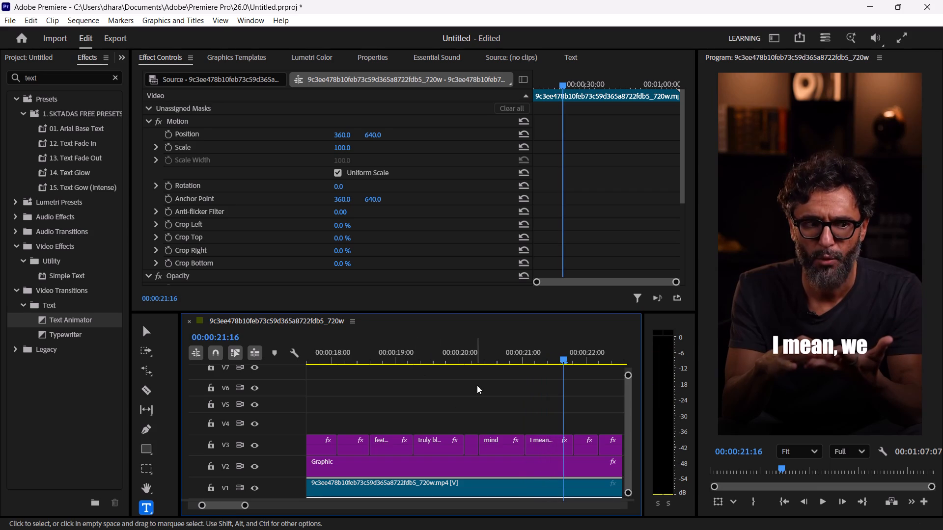
left_click(495, 355)
left_click(463, 355)
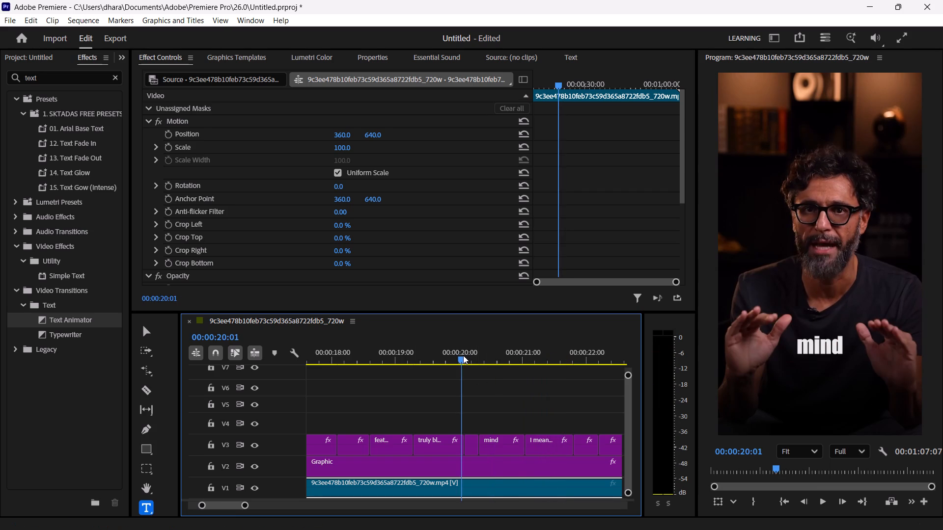
key("space")
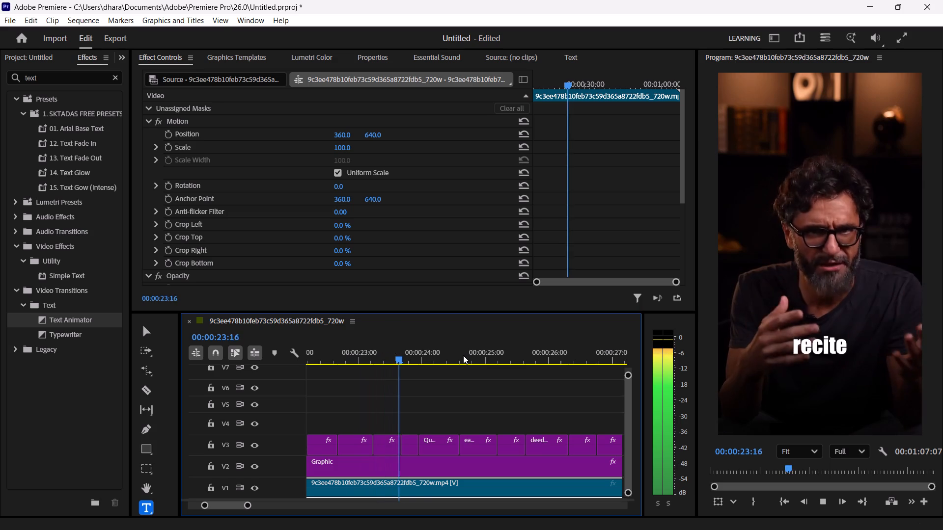
key("space")
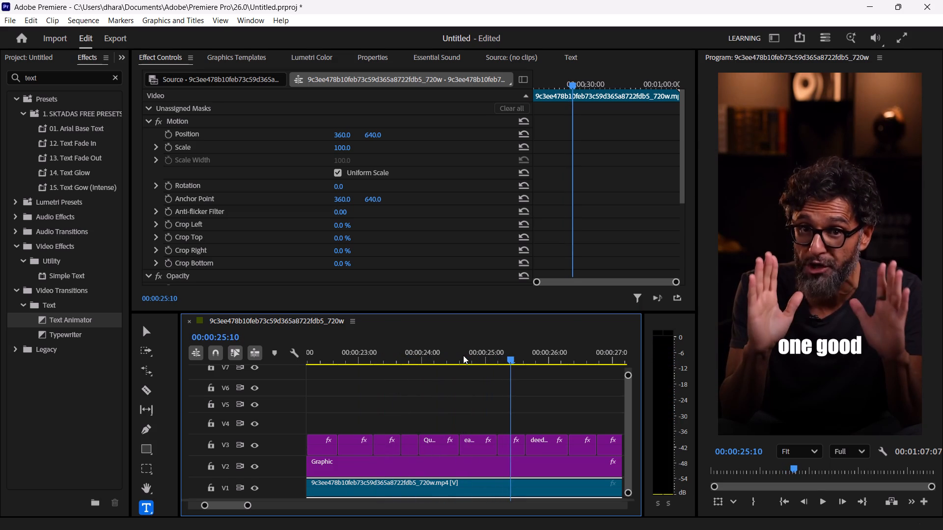
Play back the "recite from the Quran" section to check its caption timing.
left_click(371, 344)
key("space")
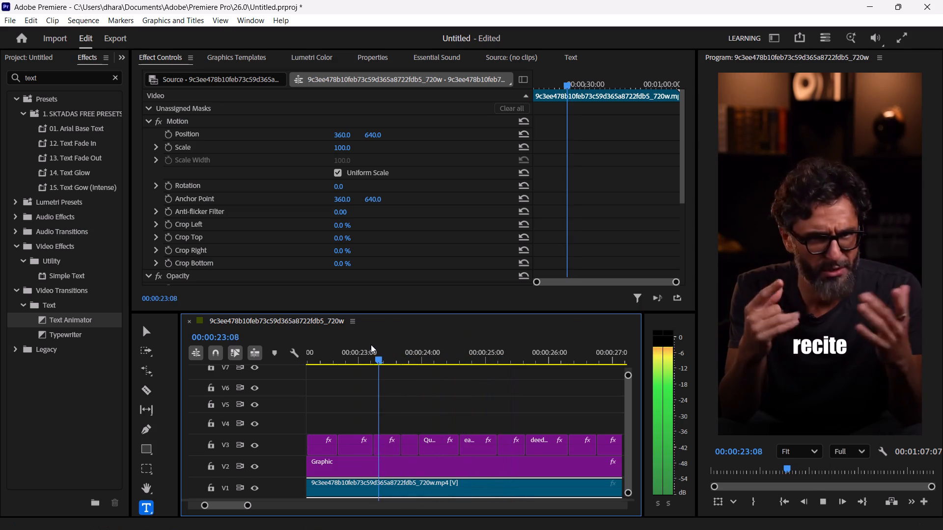
key("space")
key("space")
key("space")
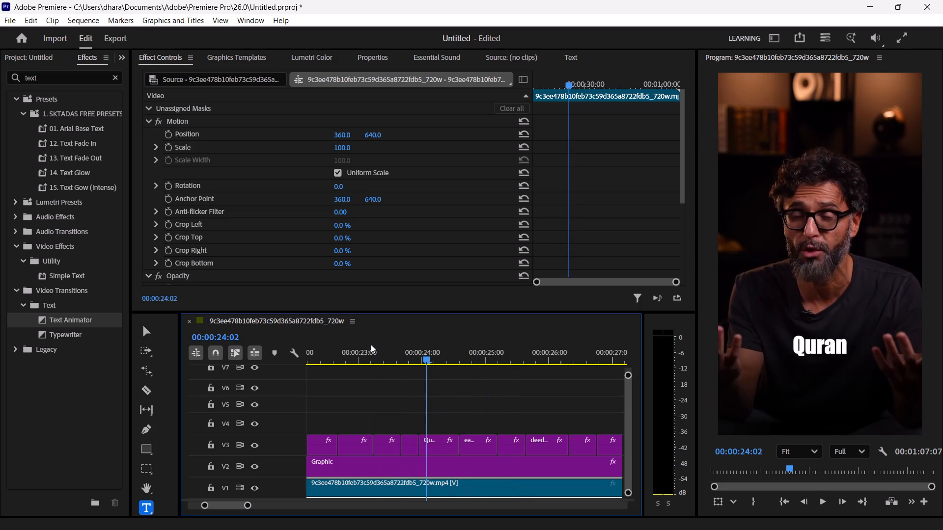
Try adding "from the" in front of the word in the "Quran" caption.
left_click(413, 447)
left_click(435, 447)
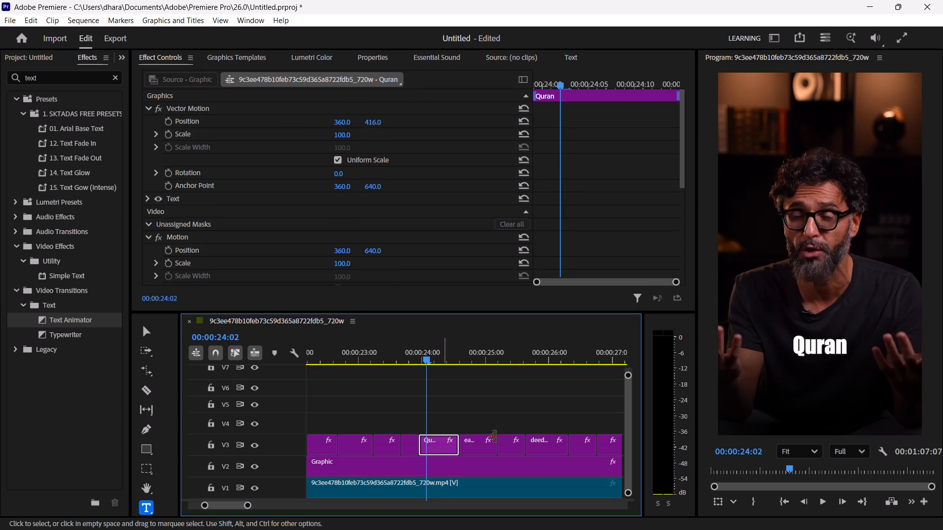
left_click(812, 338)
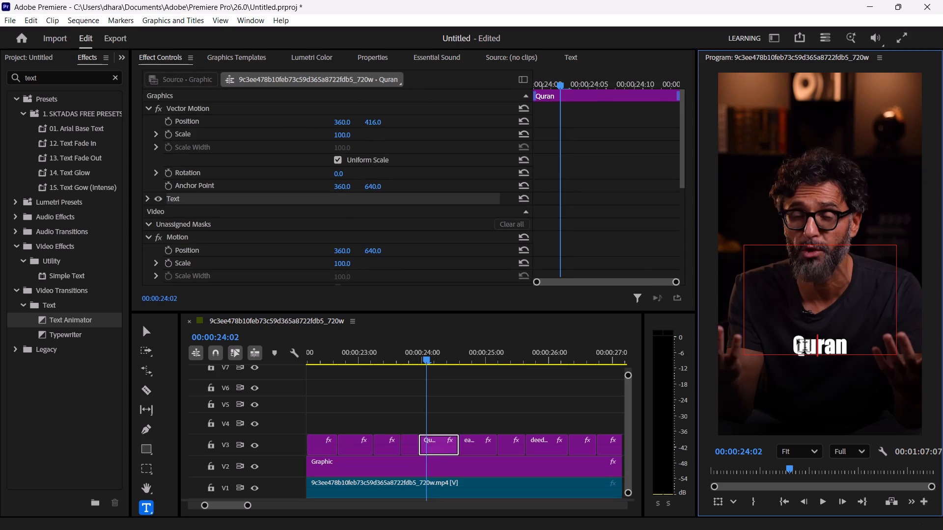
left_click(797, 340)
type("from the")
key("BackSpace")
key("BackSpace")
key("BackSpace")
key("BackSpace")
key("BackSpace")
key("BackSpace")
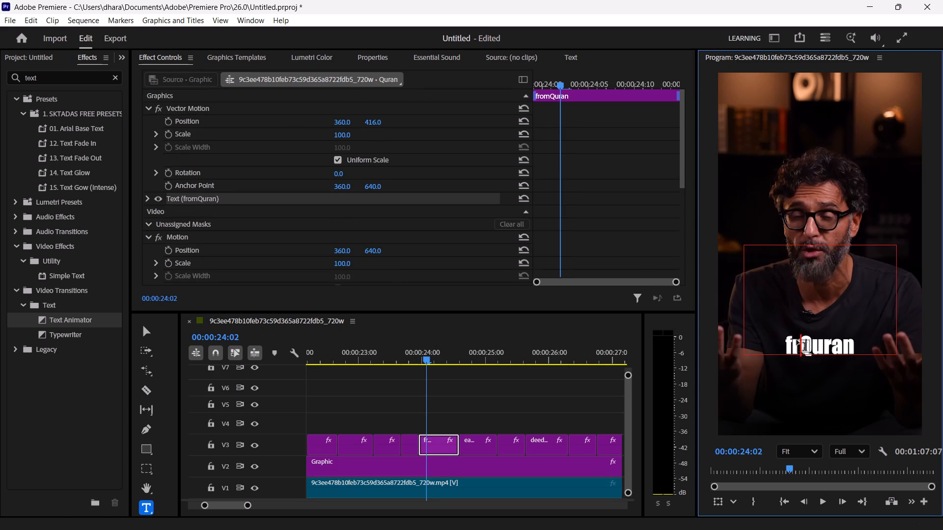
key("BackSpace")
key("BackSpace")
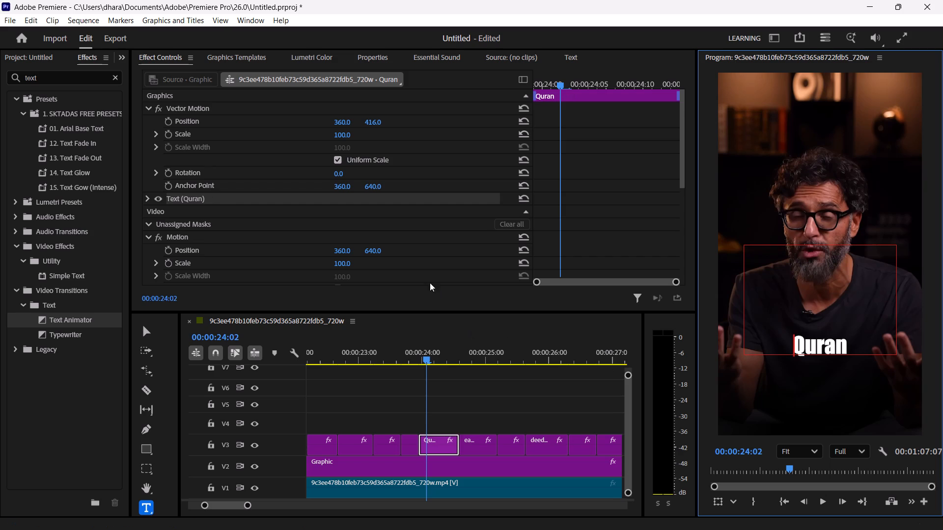
Add a new horizontal text layer to the "Quran" caption graphic.
left_click(376, 64)
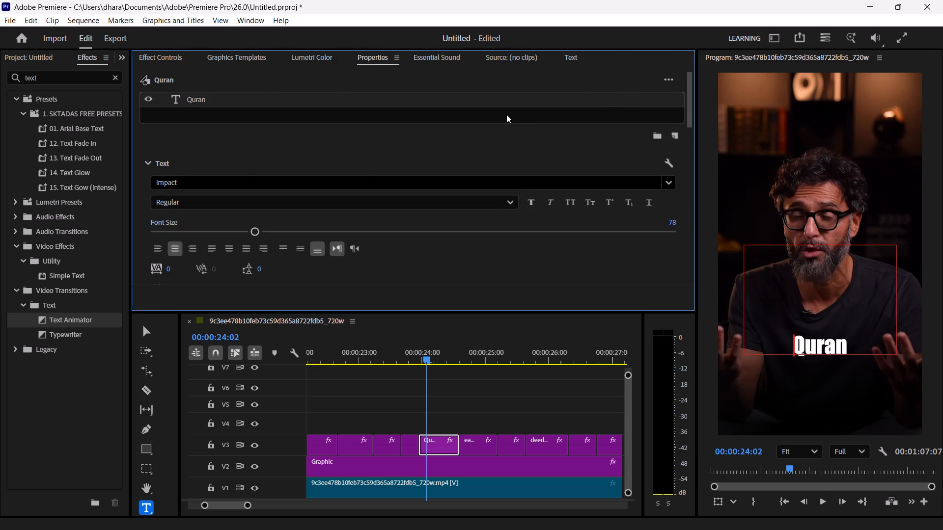
right_click(436, 117)
left_click(393, 123)
left_click(490, 111)
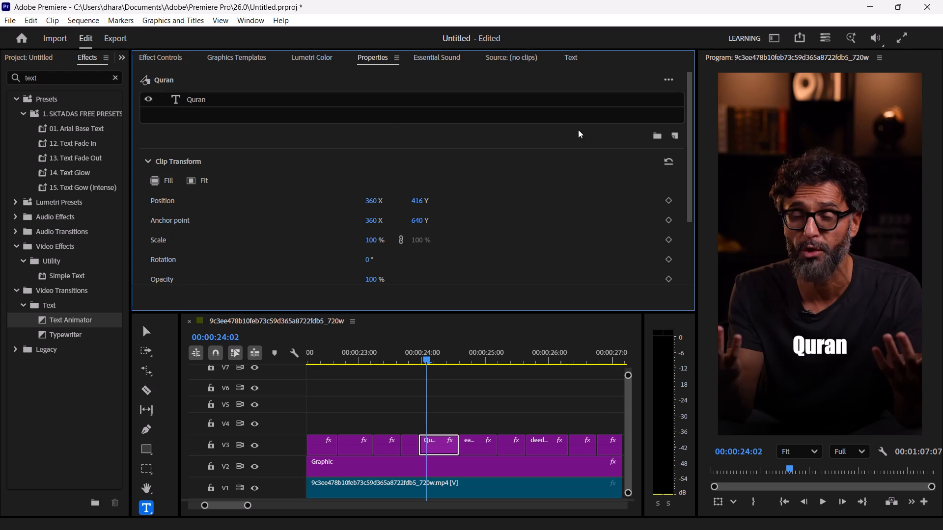
left_click(673, 133)
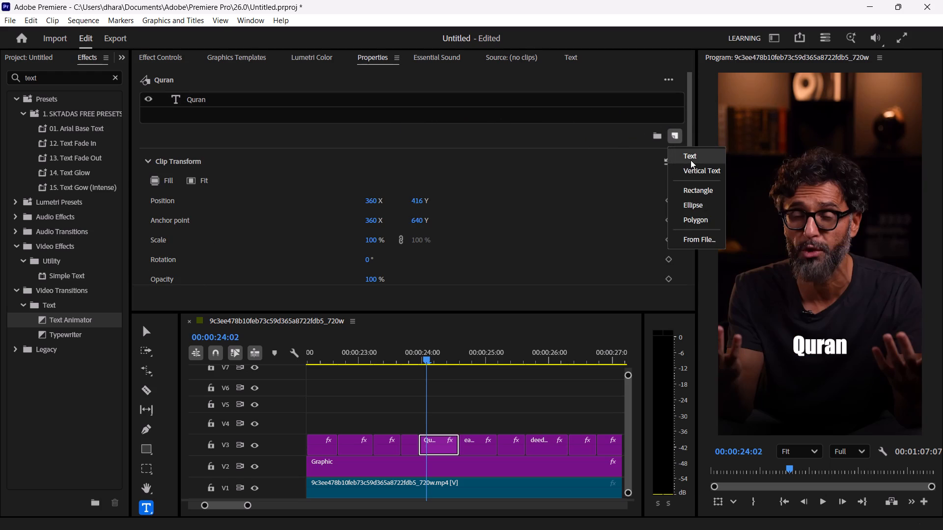
left_click(691, 160)
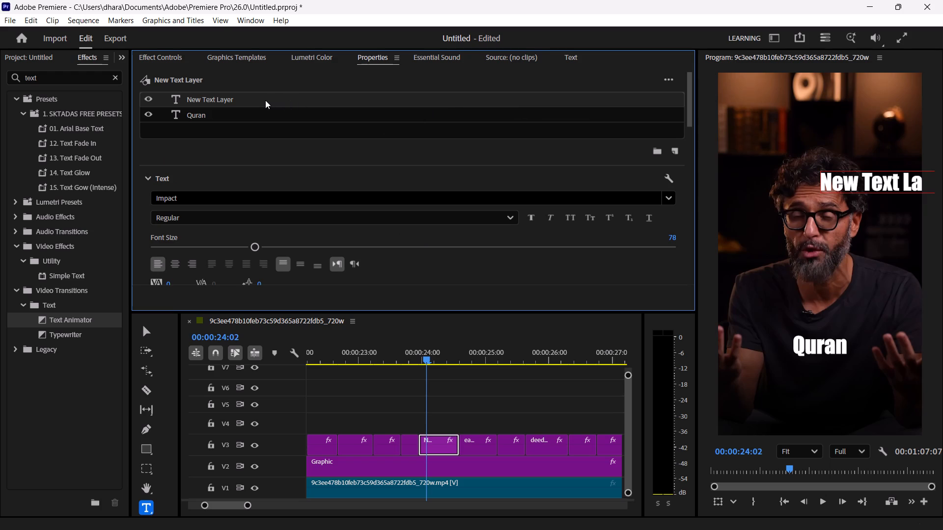
Replace the new text layer's placeholder wording with "From The".
scroll(413, 443, "up", 2, "alt")
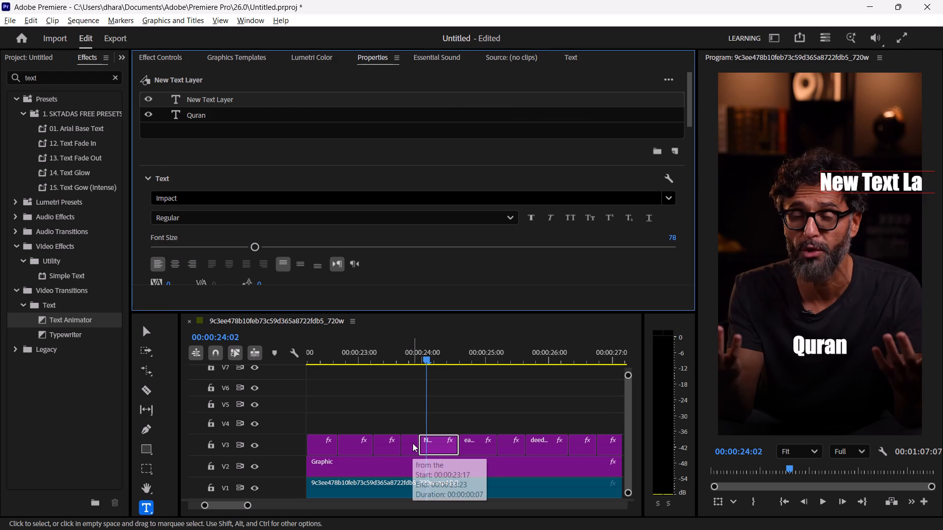
scroll(413, 443, "up", 4, "alt")
scroll(413, 443, "up", 15, "ctrl+alt")
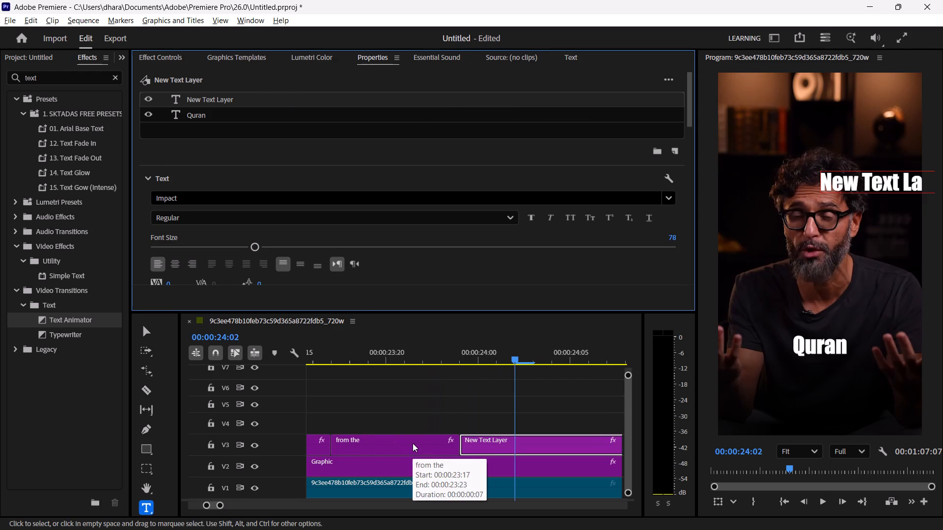
left_click(911, 182)
key("BackSpace")
key("BackSpace")
key("BackSpace")
key("BackSpace")
key("BackSpace")
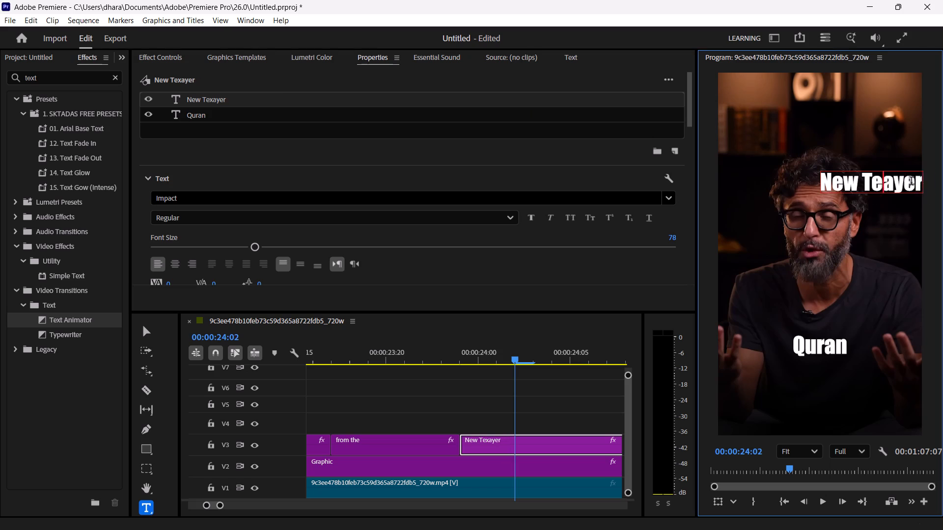
key("BackSpace")
key("BackSpace")
key("Delete")
key("Delete")
key("Delete")
key("Delete")
key("BackSpace")
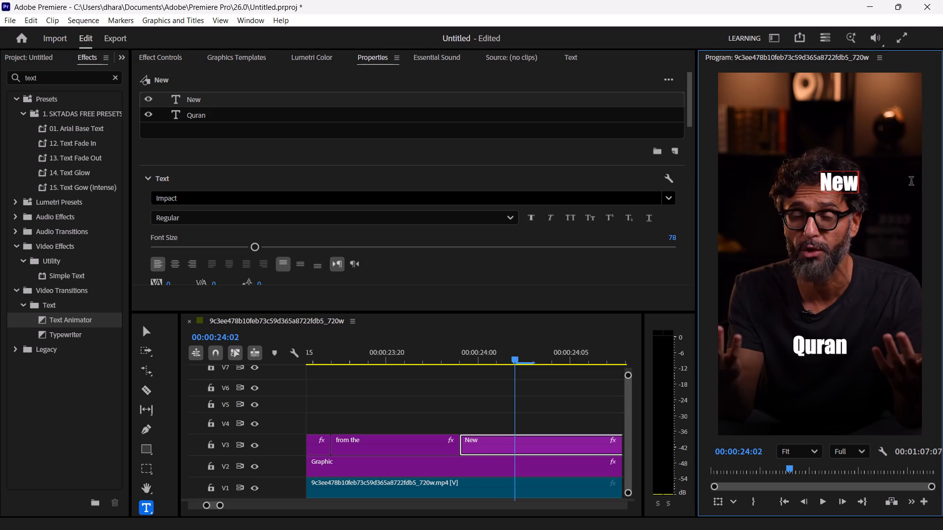
key("BackSpace")
key("BackSpace")
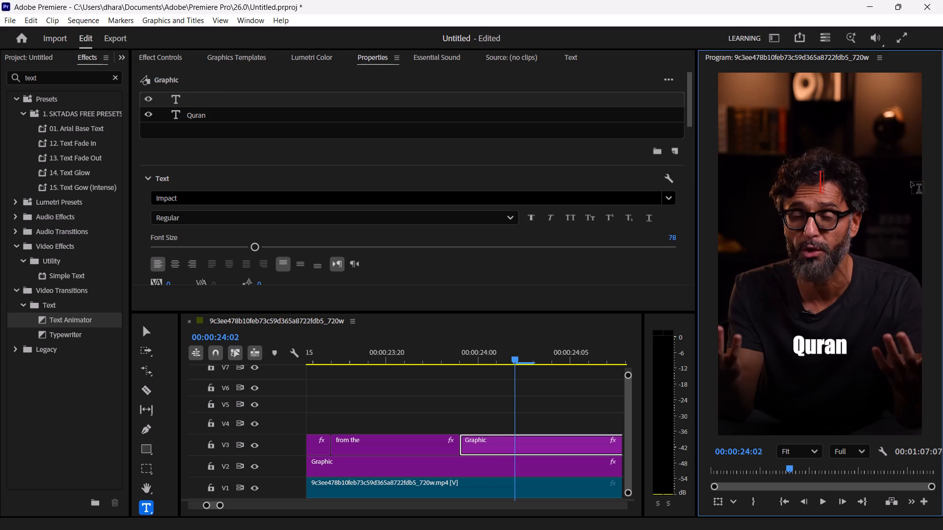
type("fR")
key("BackSpace")
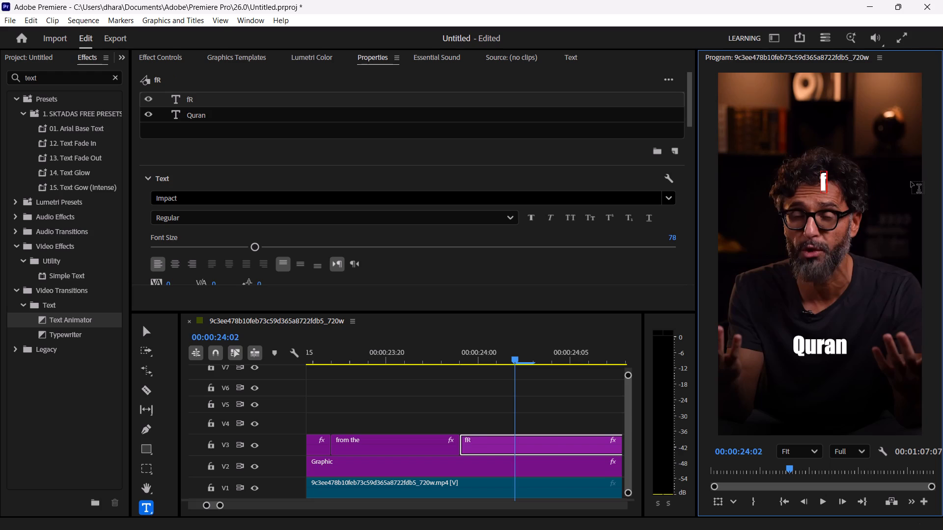
key("BackSpace")
type("Fr")
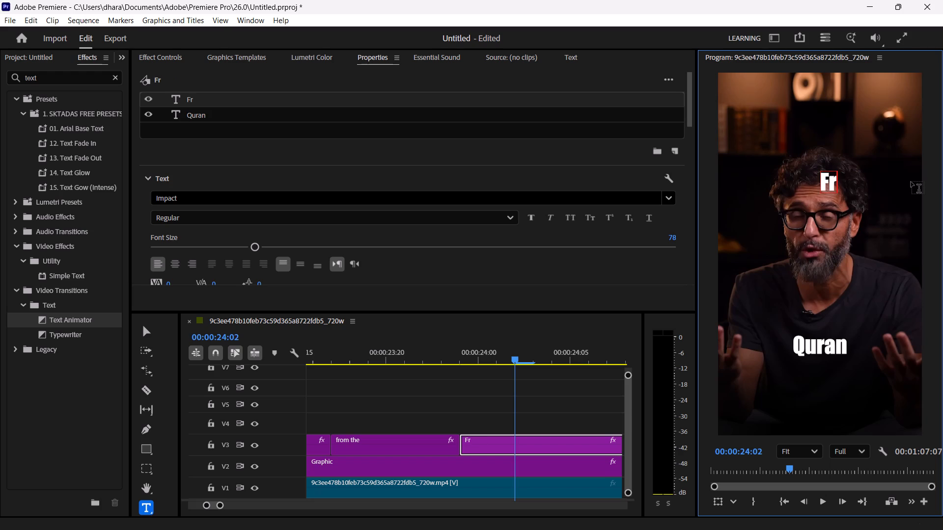
type("om the")
key("space")
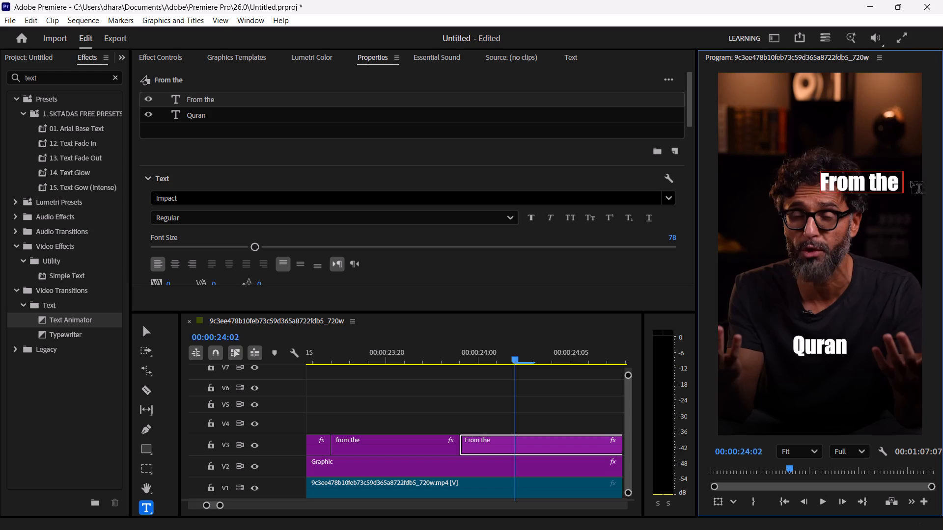
key("BackSpace")
key("BackSpace")
key("BackSpace")
key("BackSpace")
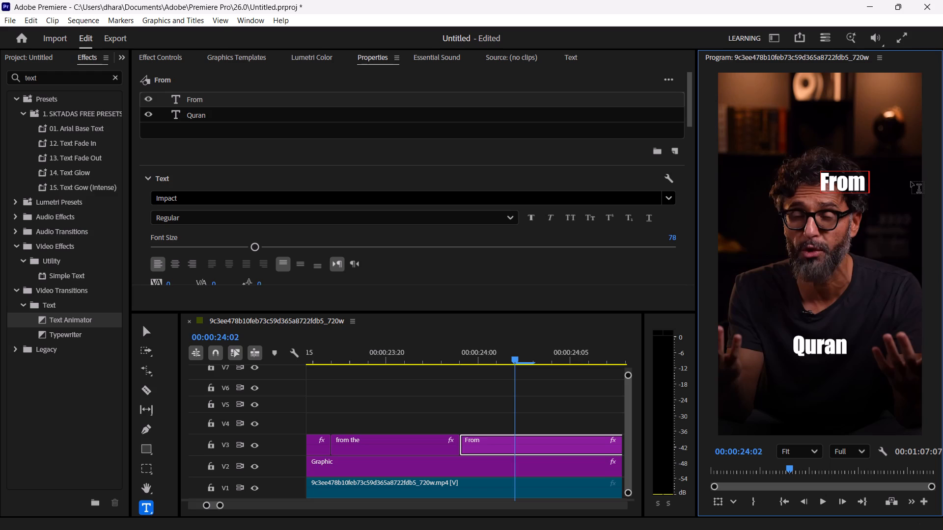
type("The")
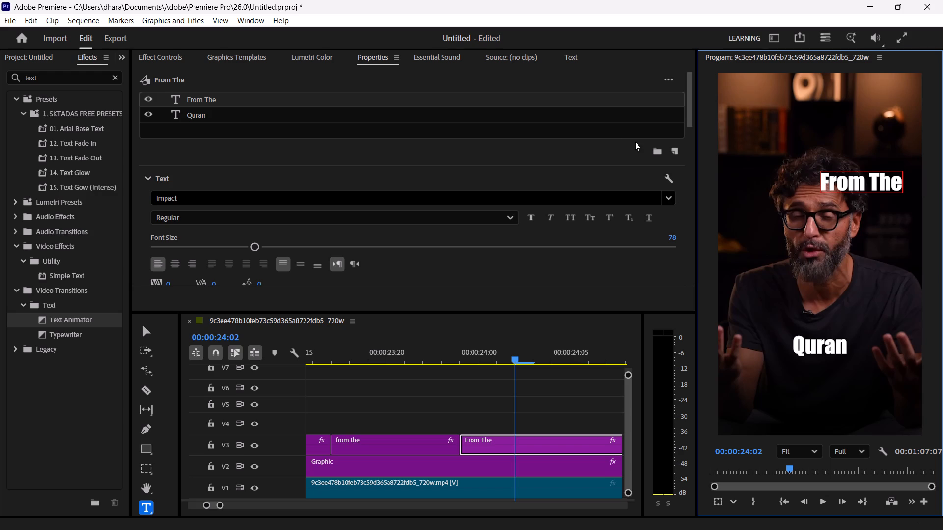
Set the "From The" text layer's font size to 50.
left_click(146, 329)
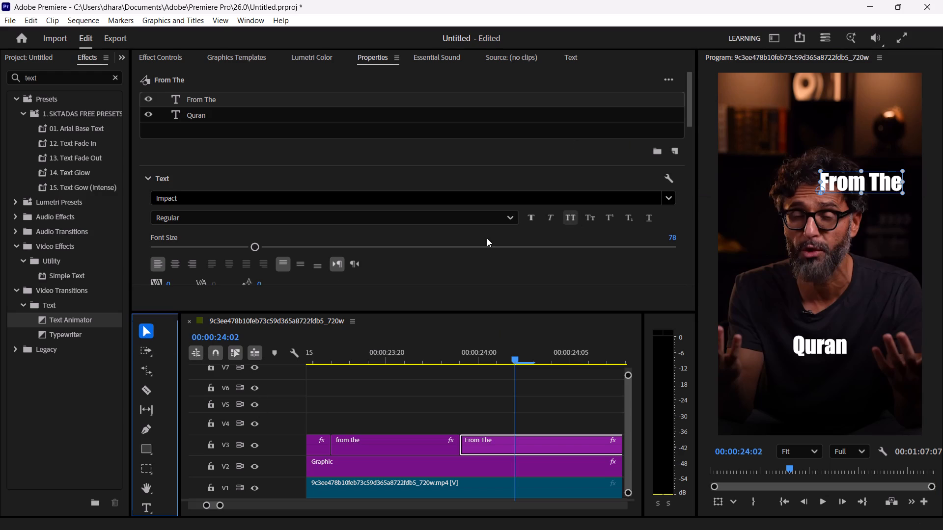
scroll(347, 187, "down", 1)
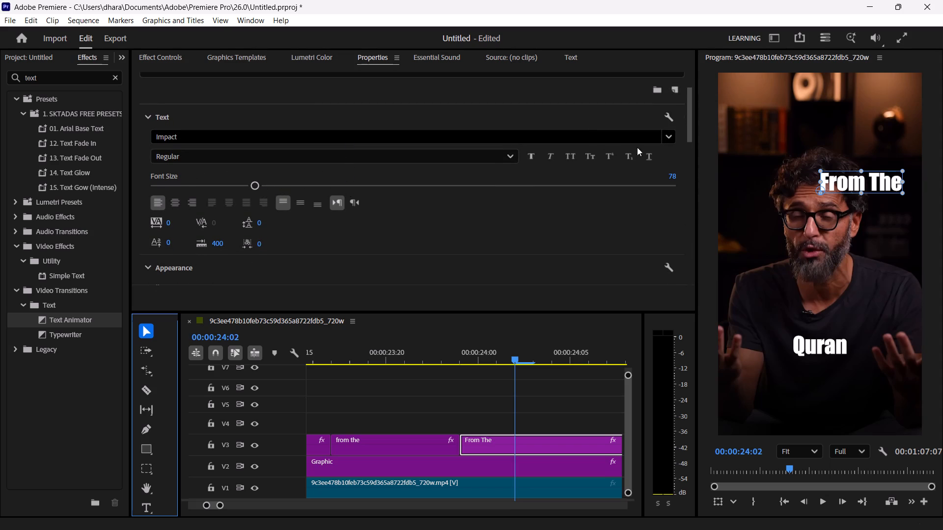
left_click(669, 176)
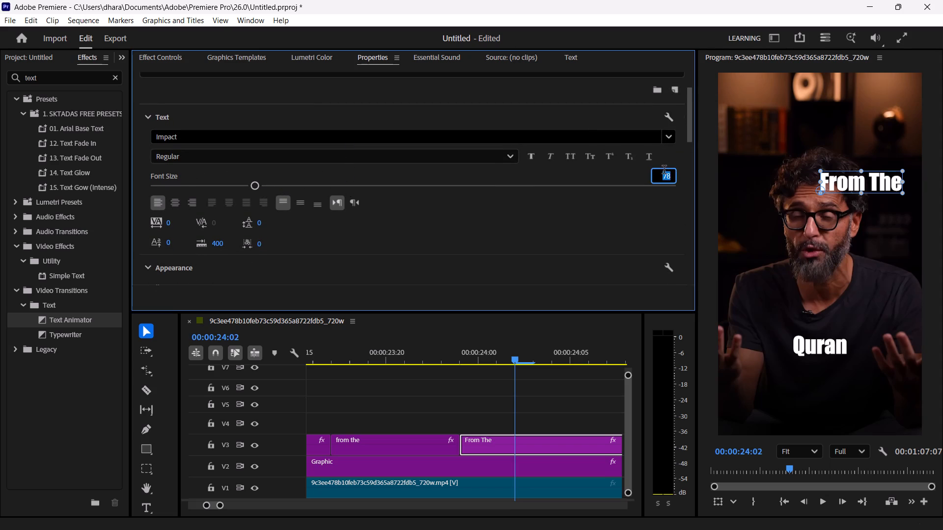
type("50")
key("Return")
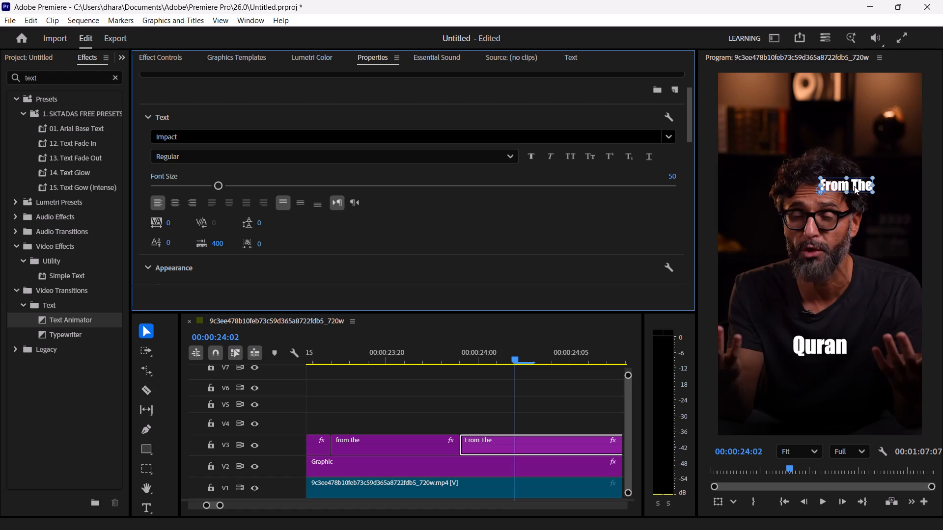
Show the guides over the video preview for positioning the caption text.
key("ctrl+semicolon")
key("ctrl+semicolon")
left_click(749, 254)
left_click(744, 224)
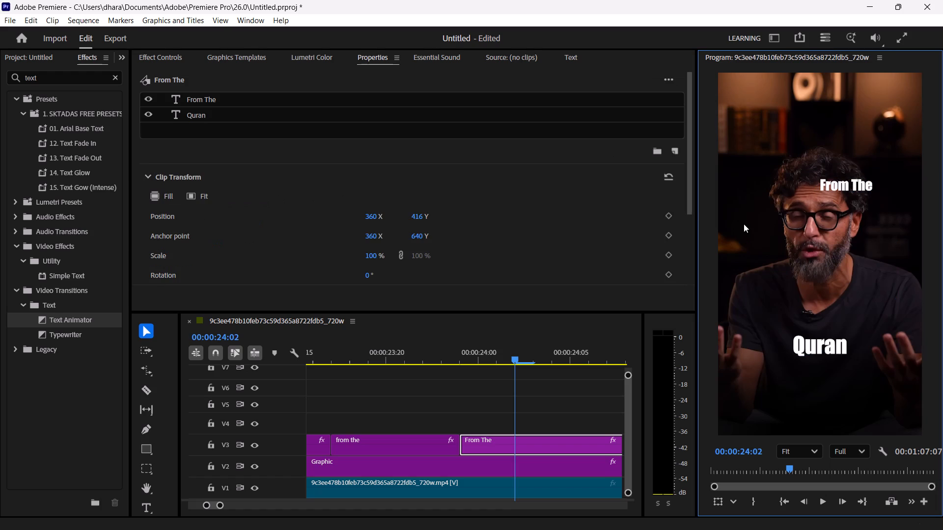
key("ctrl+semicolon")
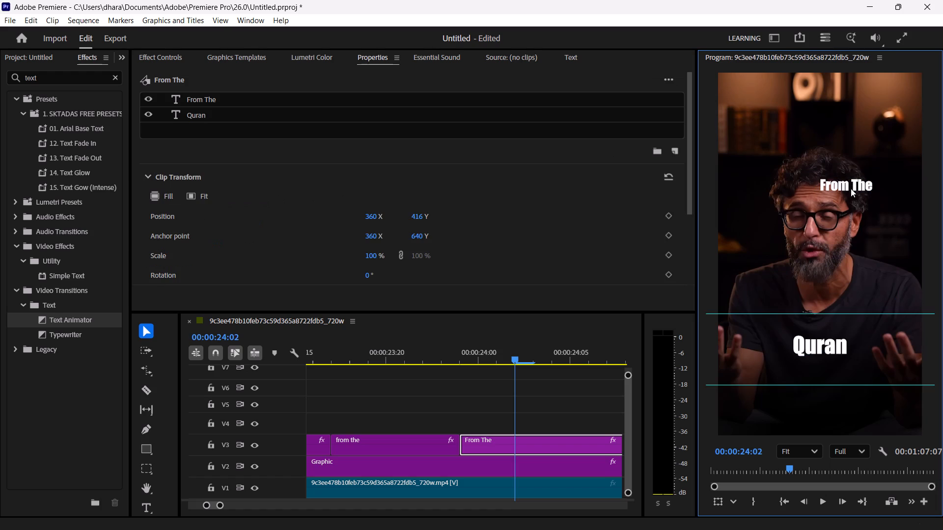
Move the "From The" text above and to the left of "Quran", just under the upper guide.
left_click(848, 185)
left_click(848, 185)
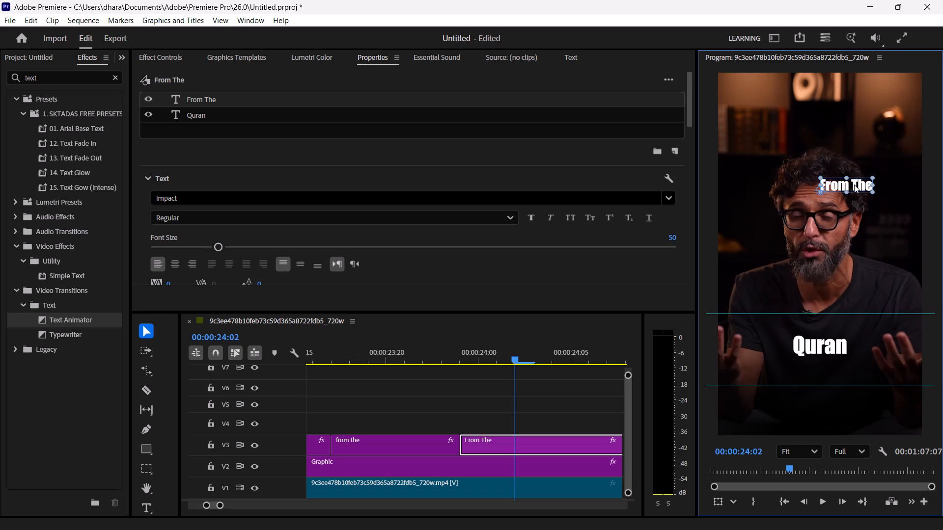
left_click_drag(855, 184, 769, 318)
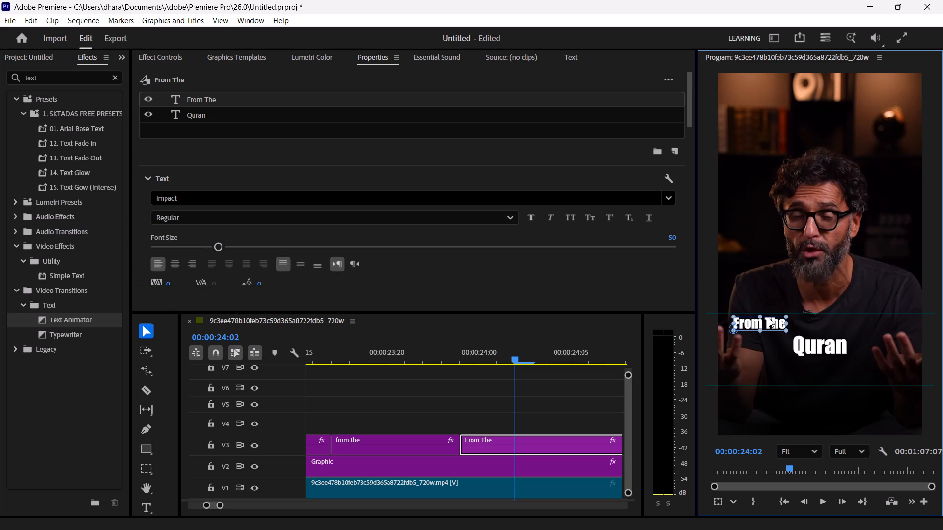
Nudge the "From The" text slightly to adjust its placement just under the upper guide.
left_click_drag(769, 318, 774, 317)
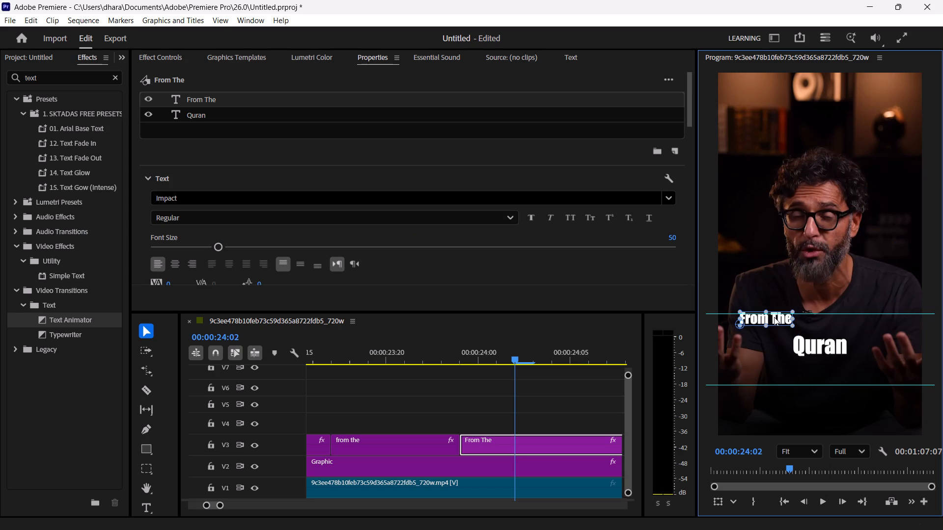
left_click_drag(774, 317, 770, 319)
Set the "Quran" text's font size to 100 and lower it slightly between the two guides.
left_click(820, 340)
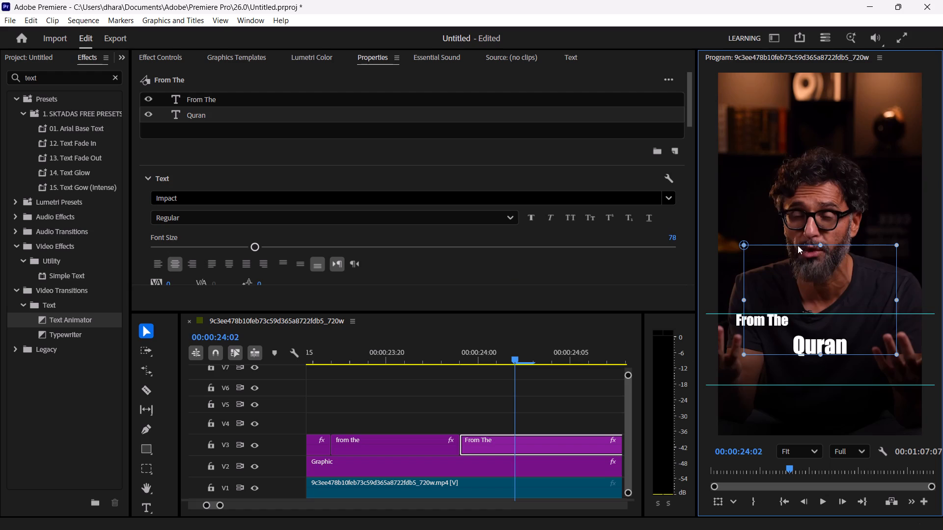
left_click(669, 236)
type("100")
key("Return")
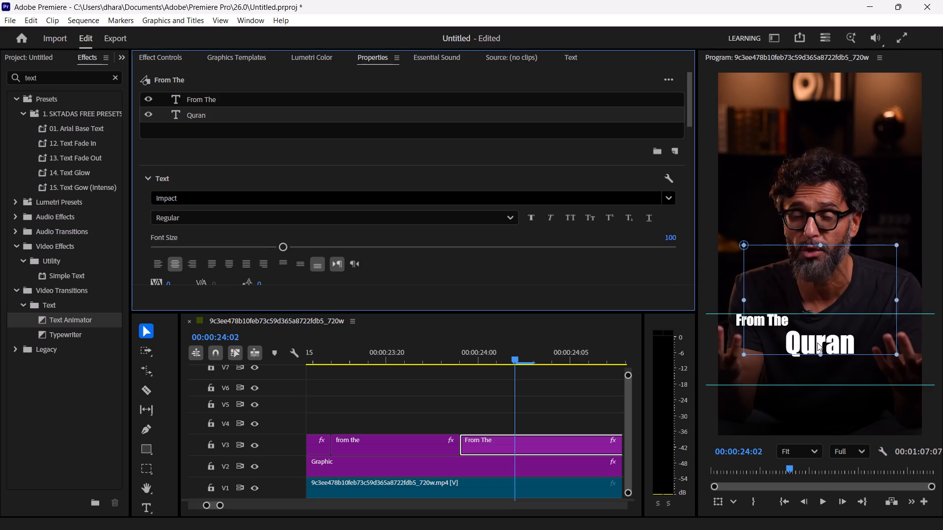
left_click_drag(817, 343, 819, 353)
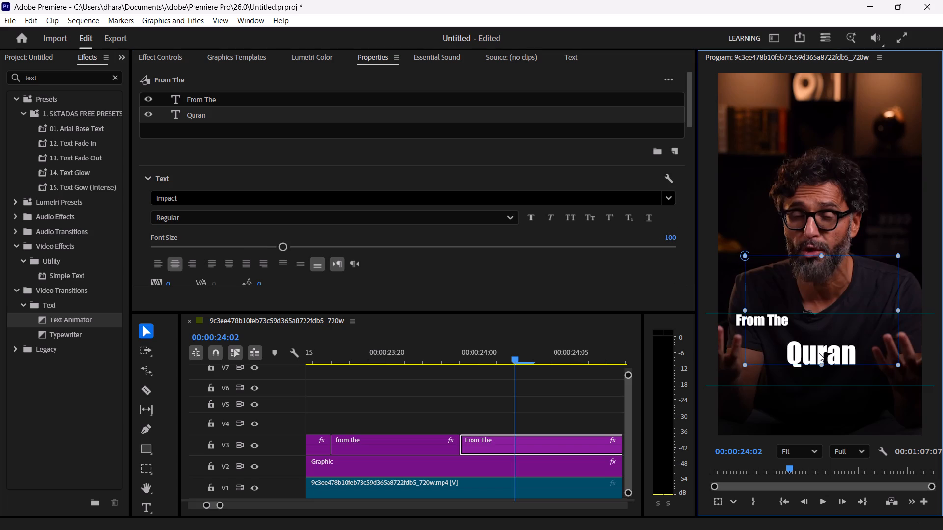
Move the "From The" text down and right so it sits just above the start of "Quran".
left_click(777, 324)
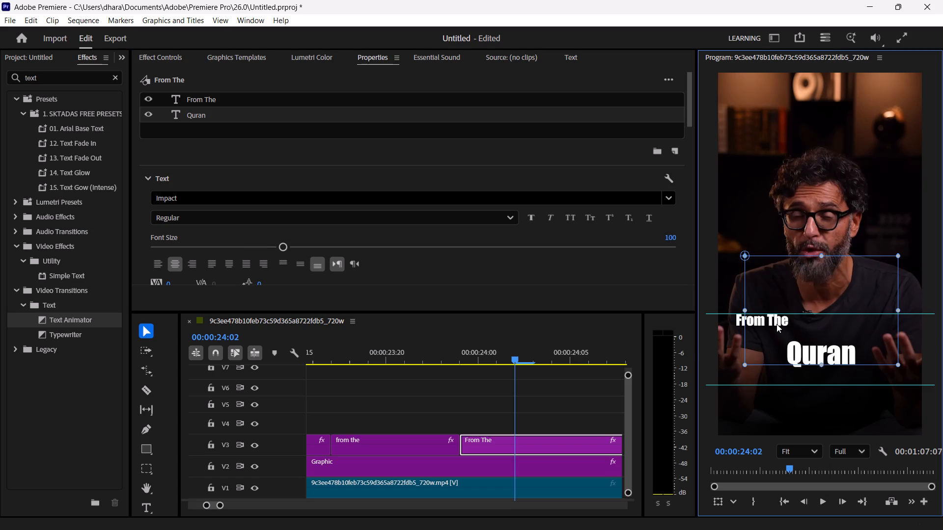
left_click(777, 324)
left_click(760, 318)
left_click(738, 319)
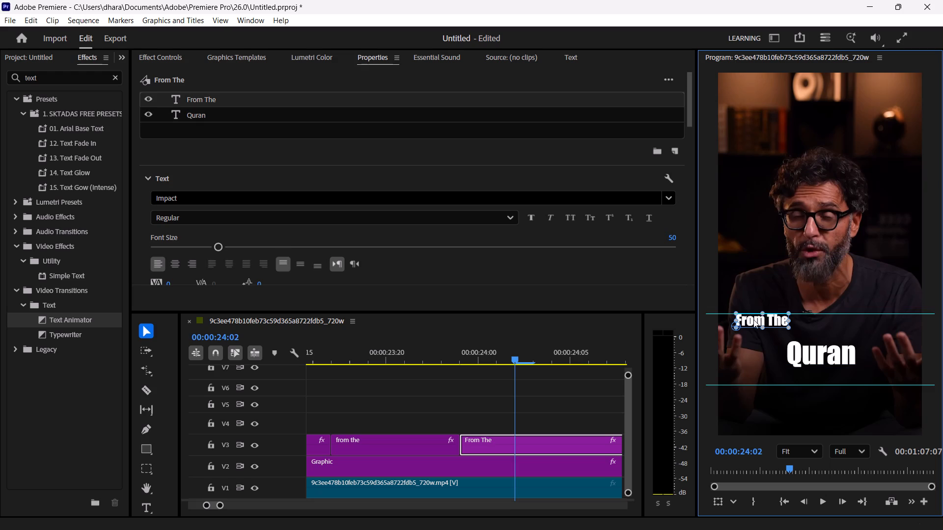
left_click_drag(769, 319, 790, 336)
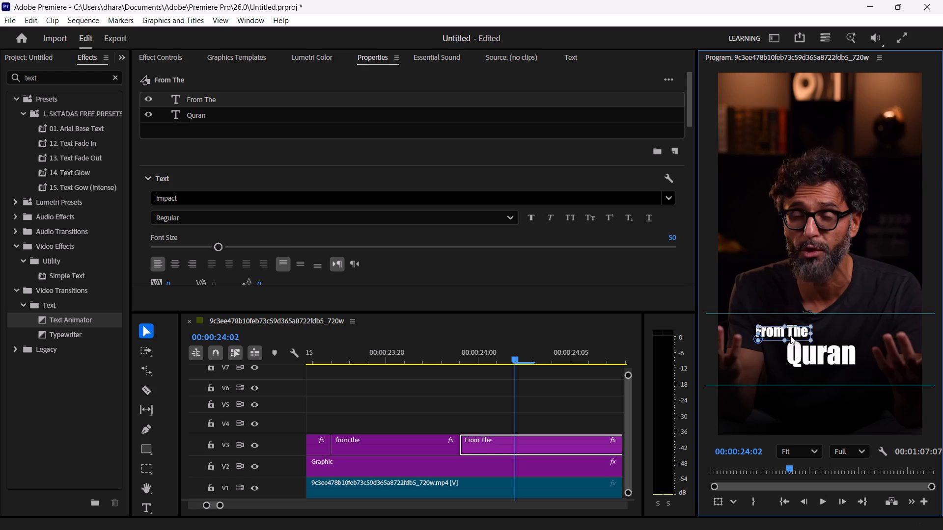
left_click_drag(790, 336, 779, 333)
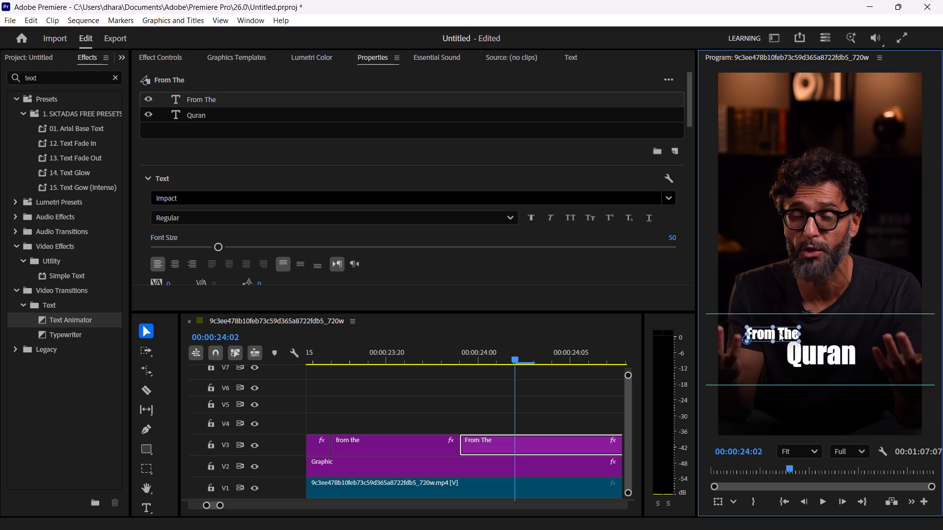
left_click_drag(779, 333, 785, 332)
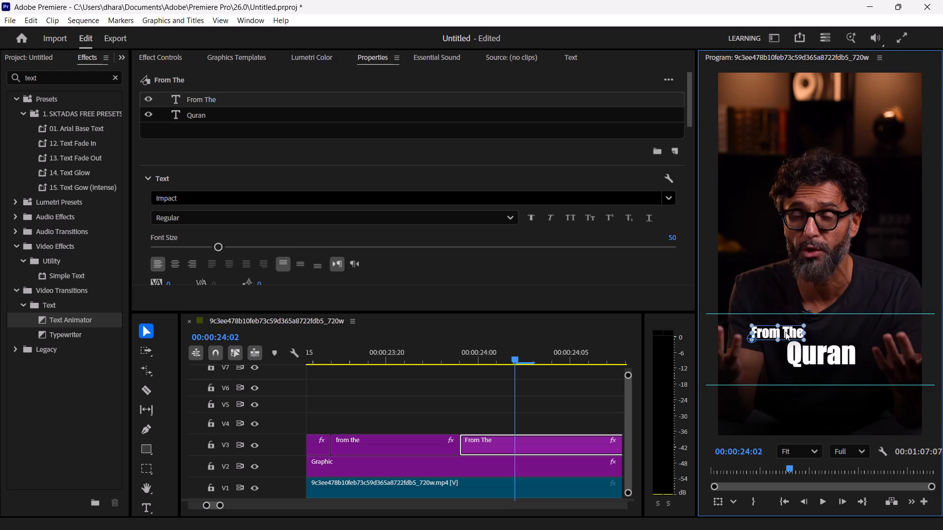
left_click_drag(785, 332, 787, 332)
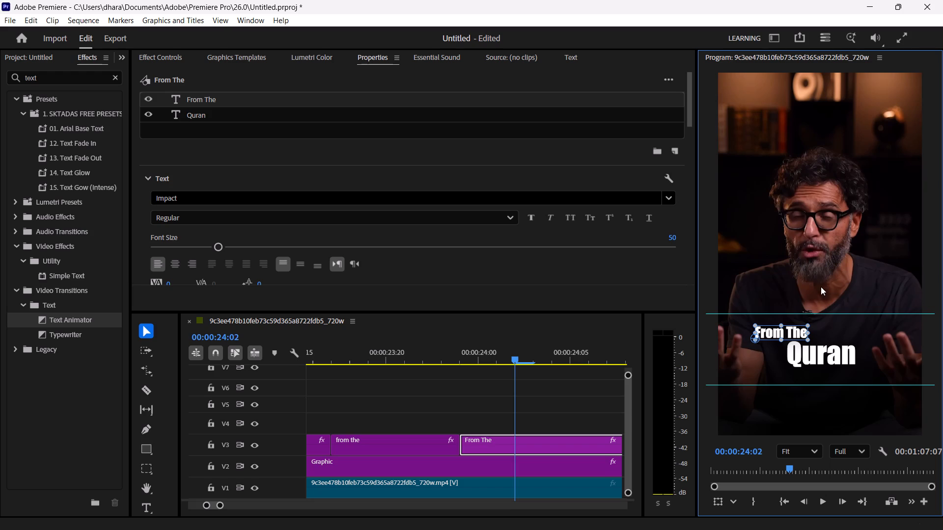
left_click(819, 228)
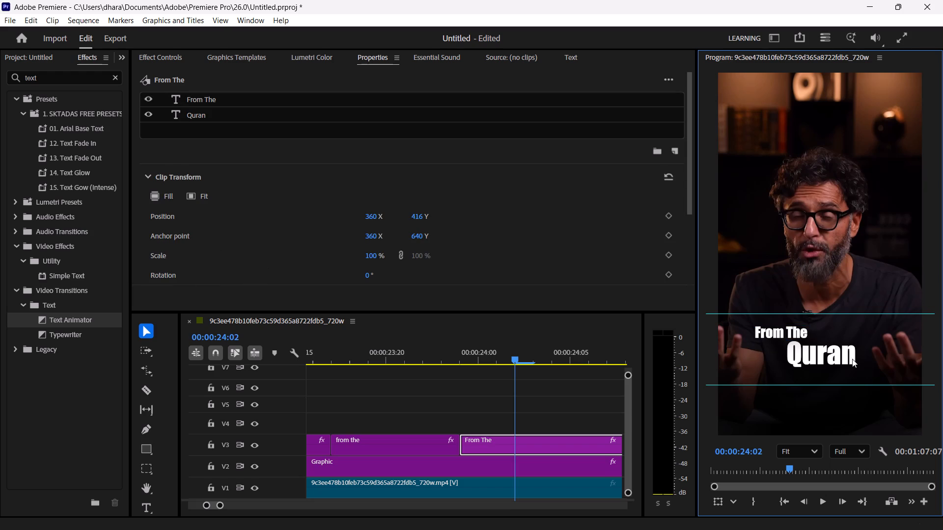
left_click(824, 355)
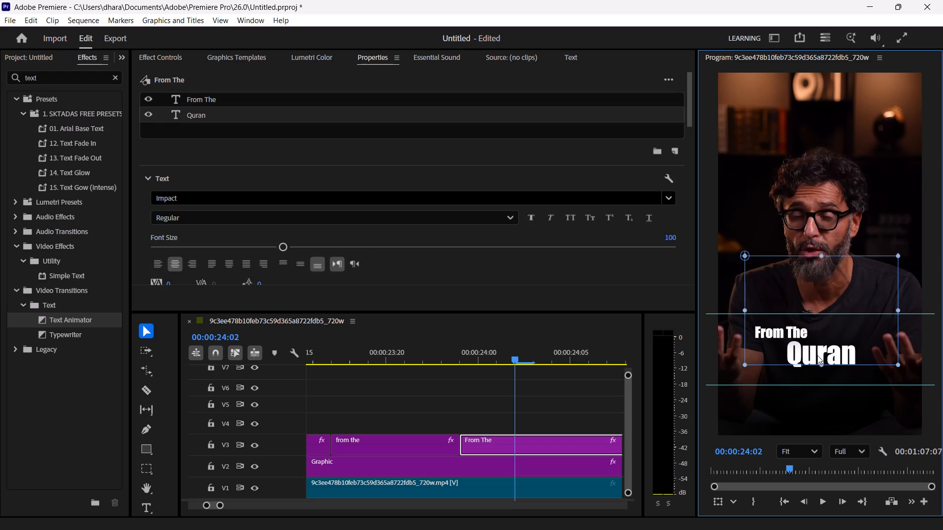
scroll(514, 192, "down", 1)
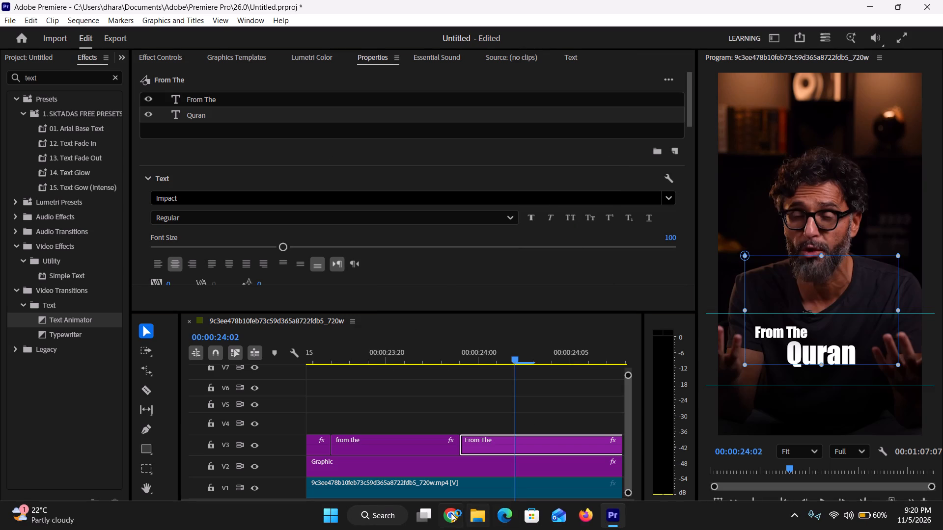
Switch to Chrome and search Google for "quran text colour can be represted with".
left_click(448, 515)
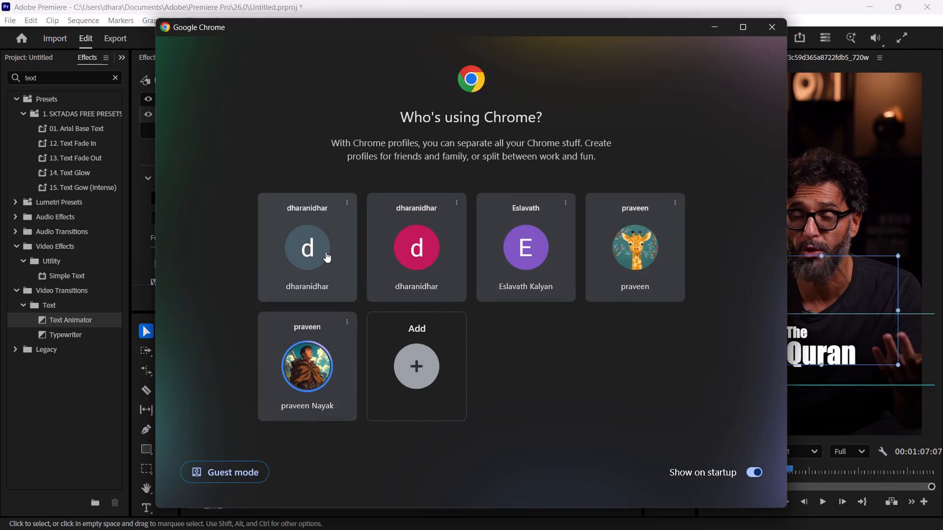
left_click(326, 252)
type("quran")
key("space")
type("text clo")
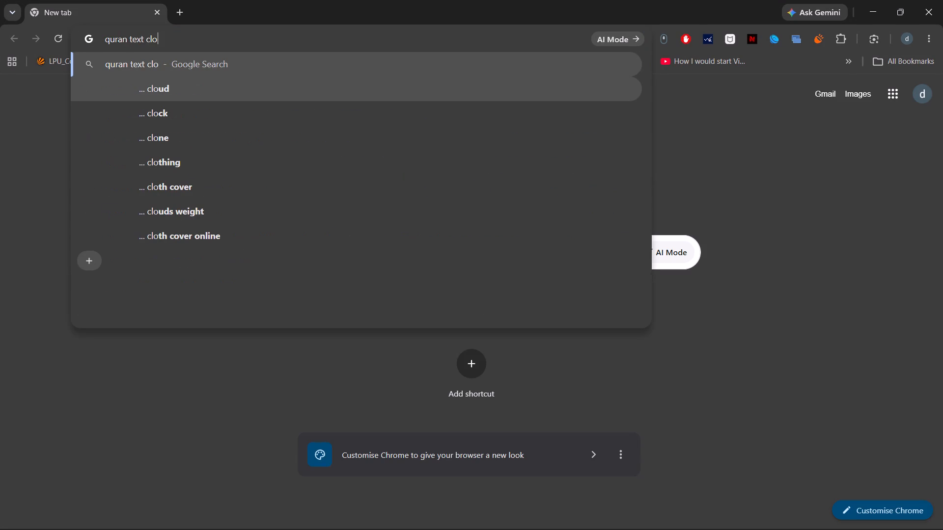
key("BackSpace")
key("BackSpace")
type("olour can be")
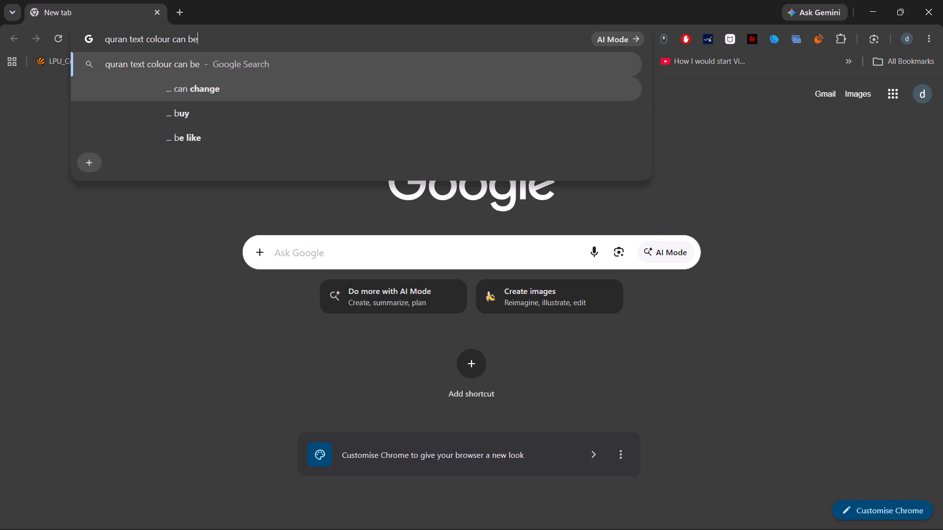
key("space")
type("represted with")
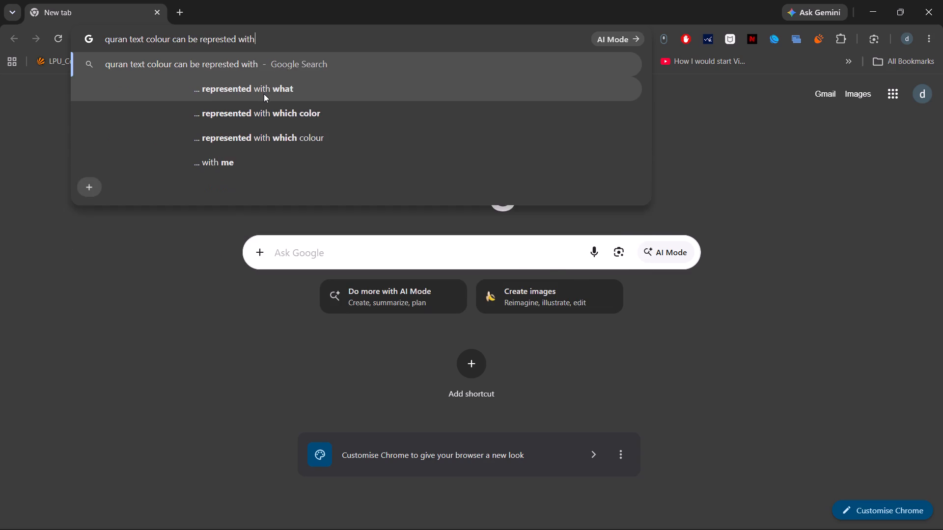
key("Return")
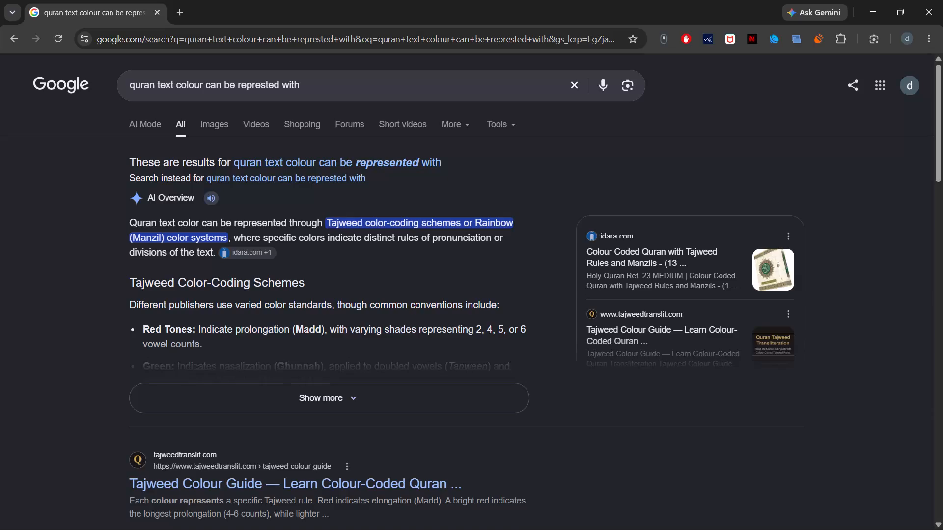
Browse the image results for colours associated with the Quran, and return to Premiere.
left_click(219, 120)
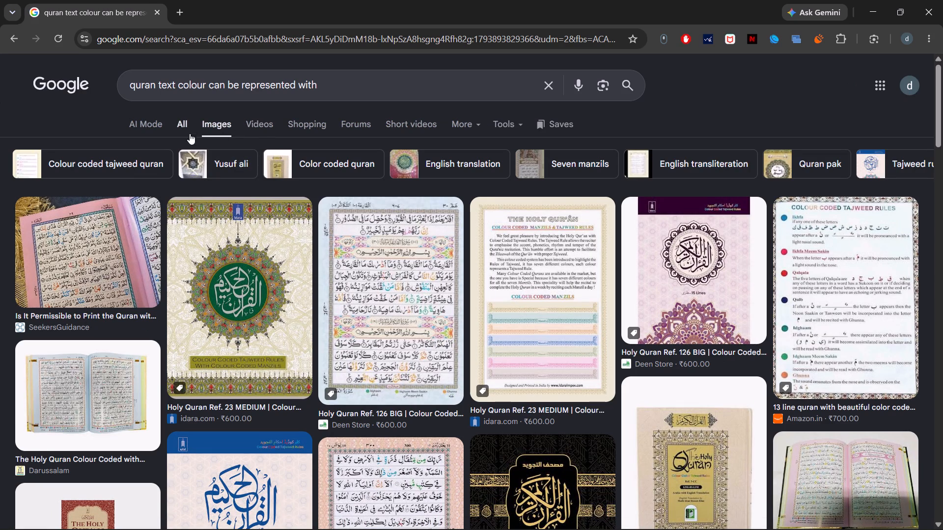
scroll(231, 187, "down", 1)
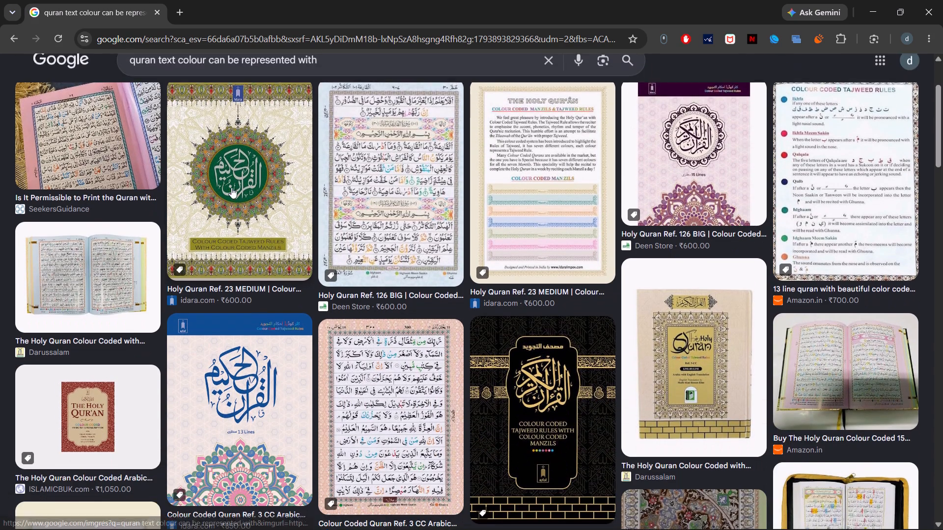
scroll(231, 187, "down", 2)
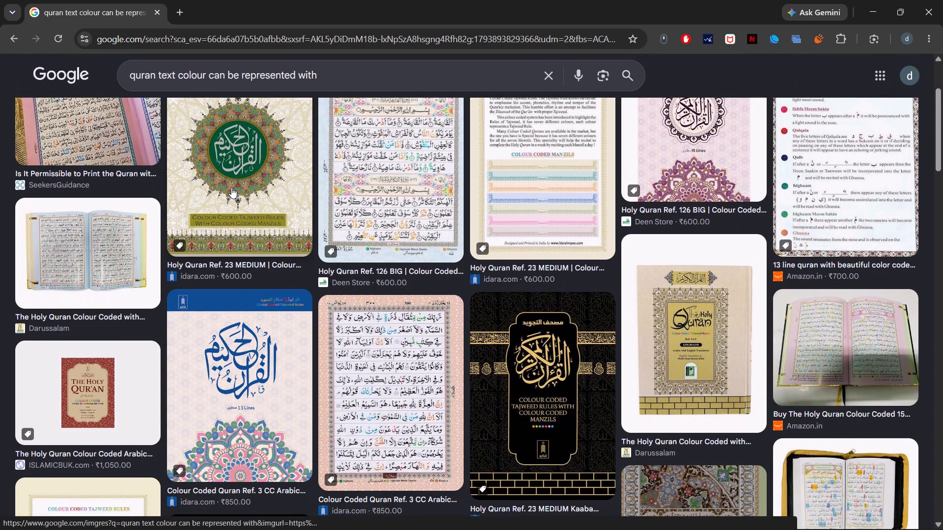
scroll(231, 187, "down", 7)
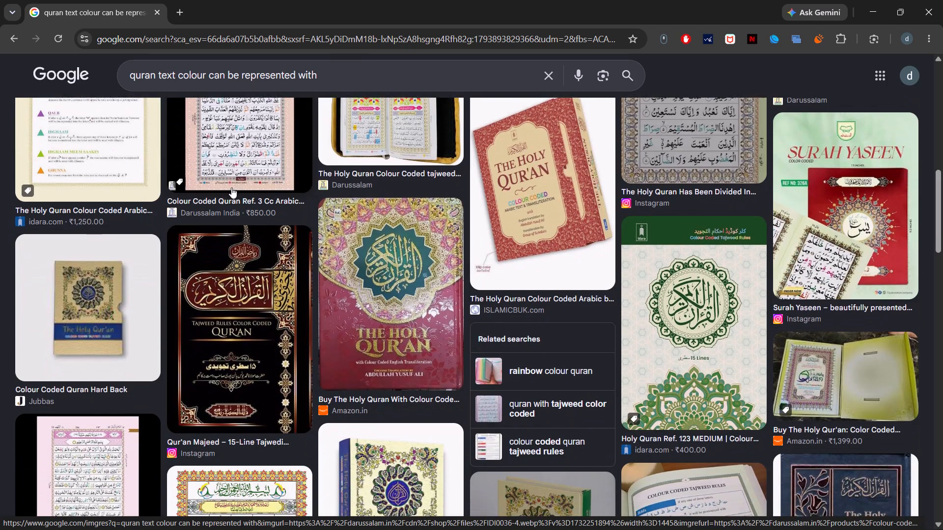
scroll(231, 187, "down", 2)
left_click(942, 0)
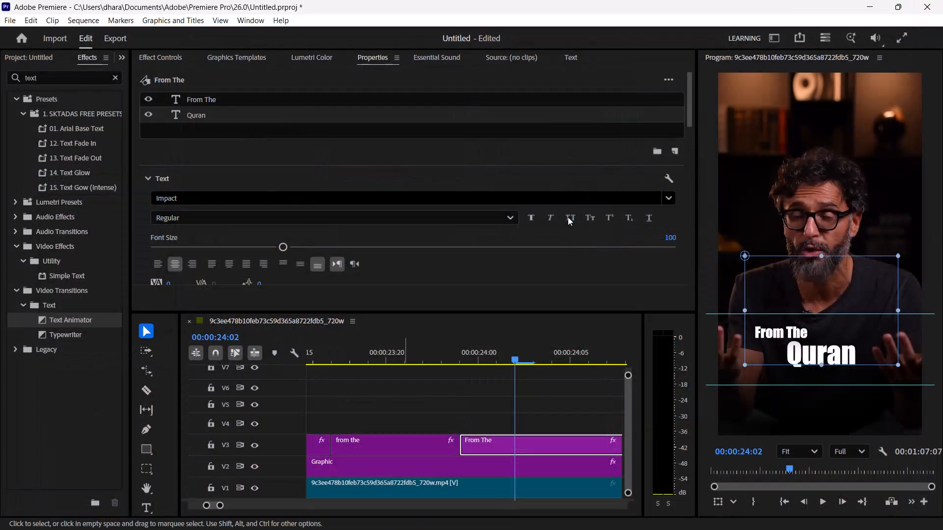
Bring up the fill settings of the "Quran" text layer.
left_click(804, 354)
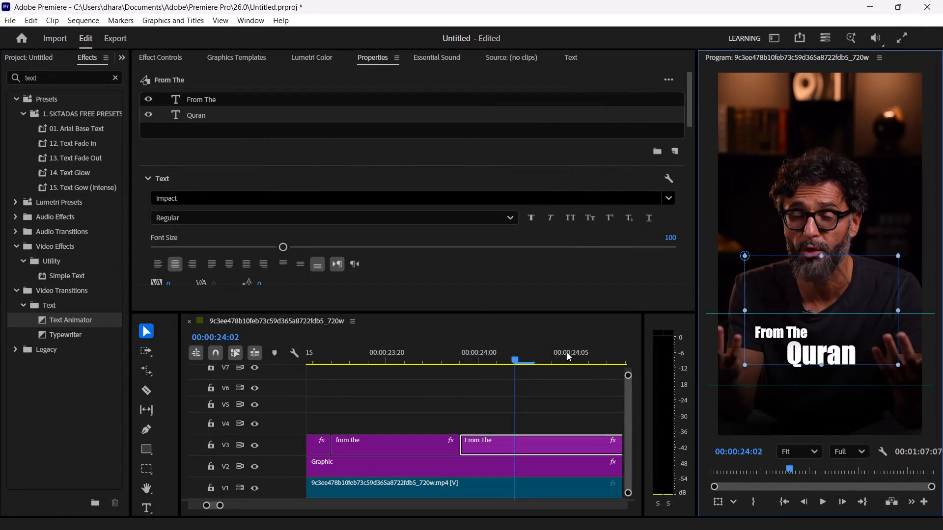
scroll(449, 269, "down", 3)
scroll(449, 269, "up", 1)
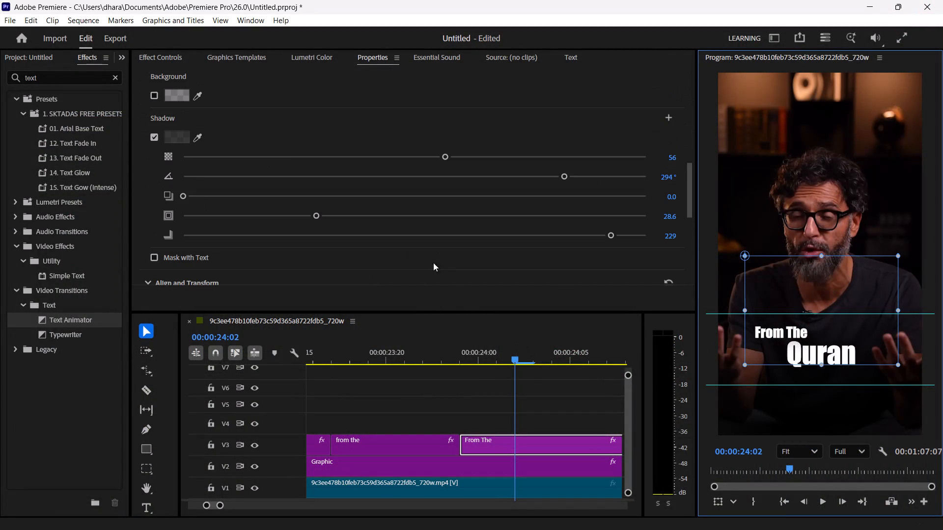
scroll(412, 259, "up", 1)
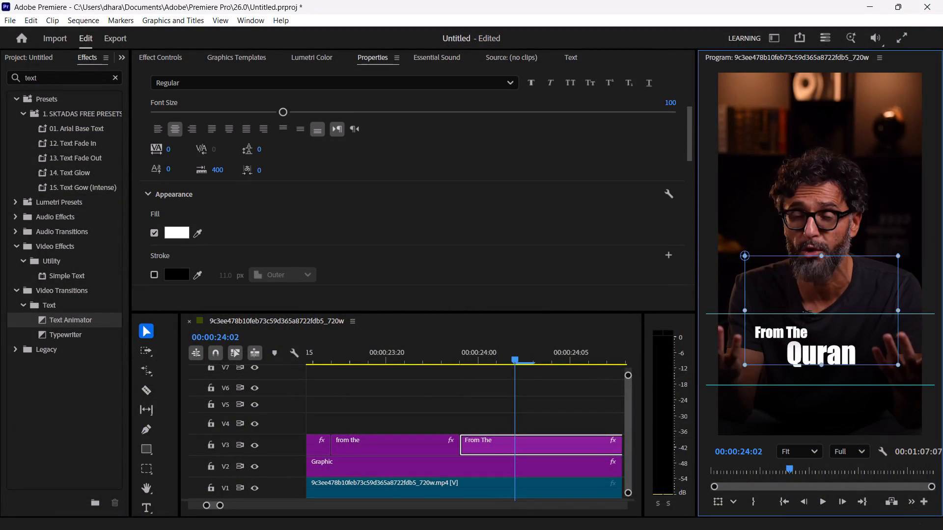
Switch to Chrome, restore the closed Quran colour search and examine the full AI Overview of colour meanings in the web results.
left_click(455, 521)
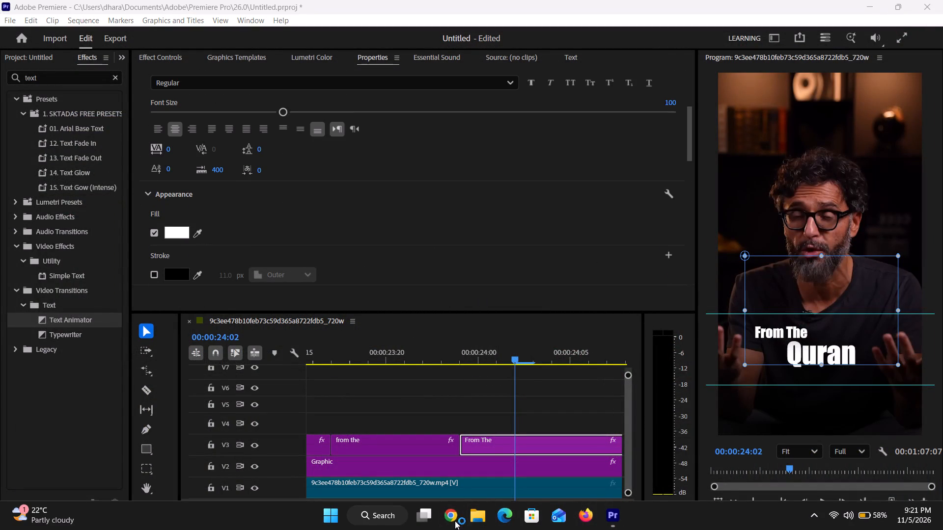
left_click(304, 264)
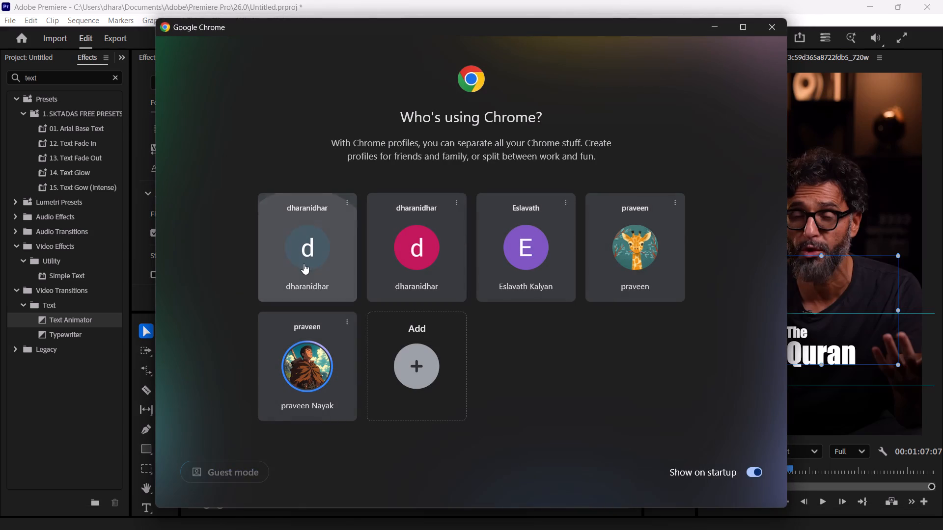
key("ctrl+shift+t")
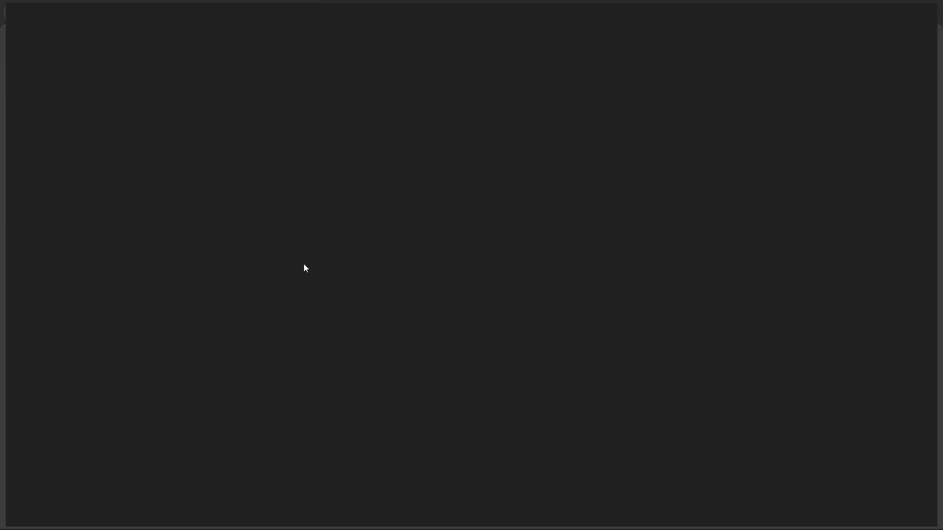
scroll(210, 210, "up", 11)
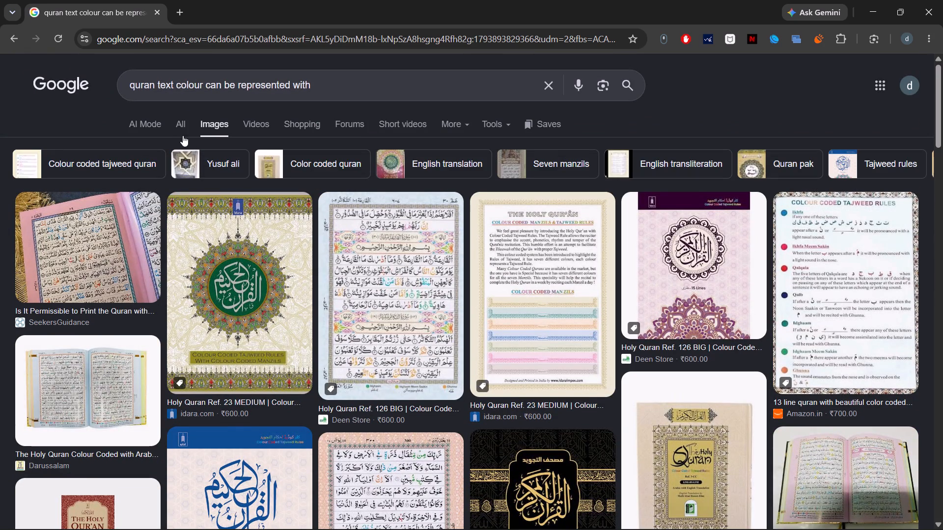
left_click(181, 131)
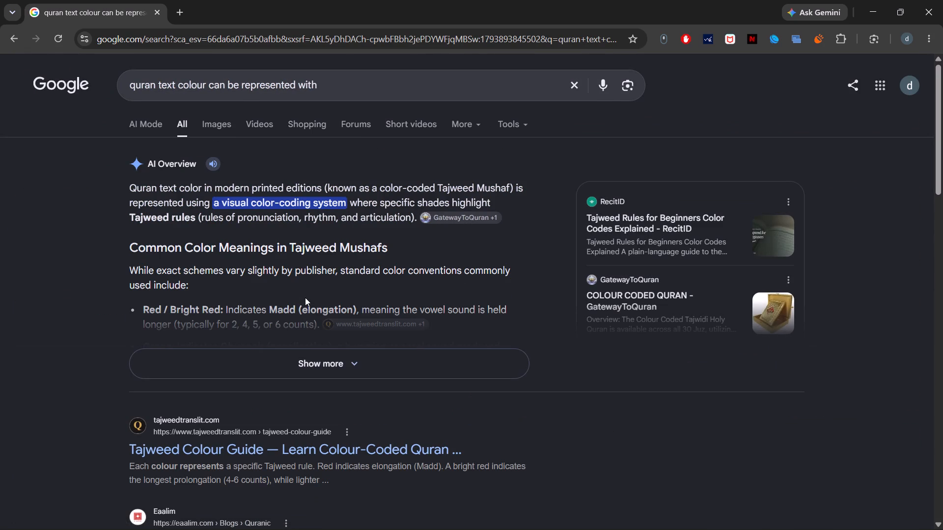
scroll(305, 297, "down", 1)
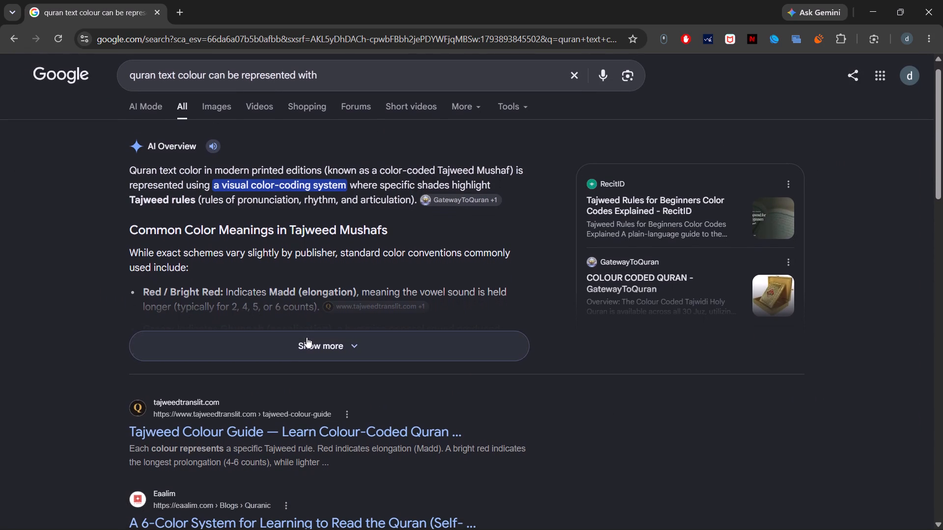
left_click(306, 337)
scroll(306, 337, "down", 6)
scroll(306, 337, "up", 4)
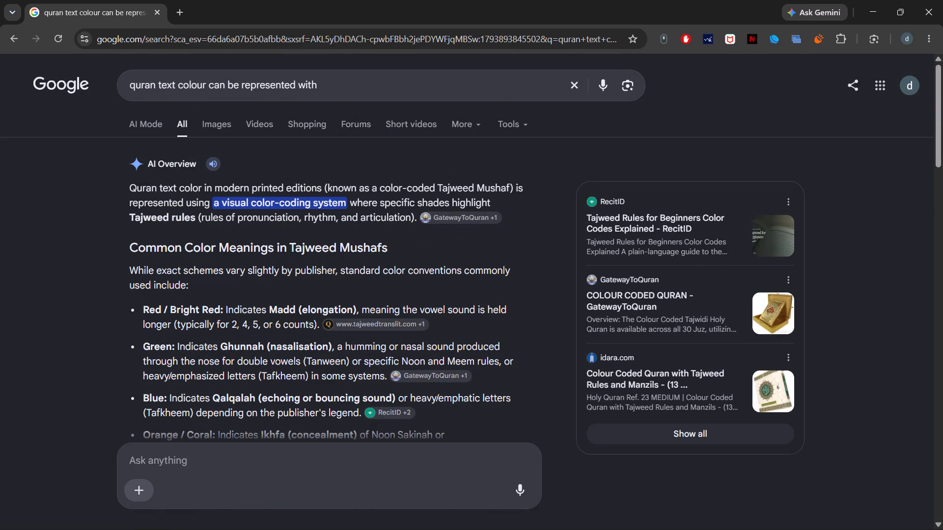
Replace the Google query with "tajweed color" and run the search.
left_click_drag(384, 81, 153, 88)
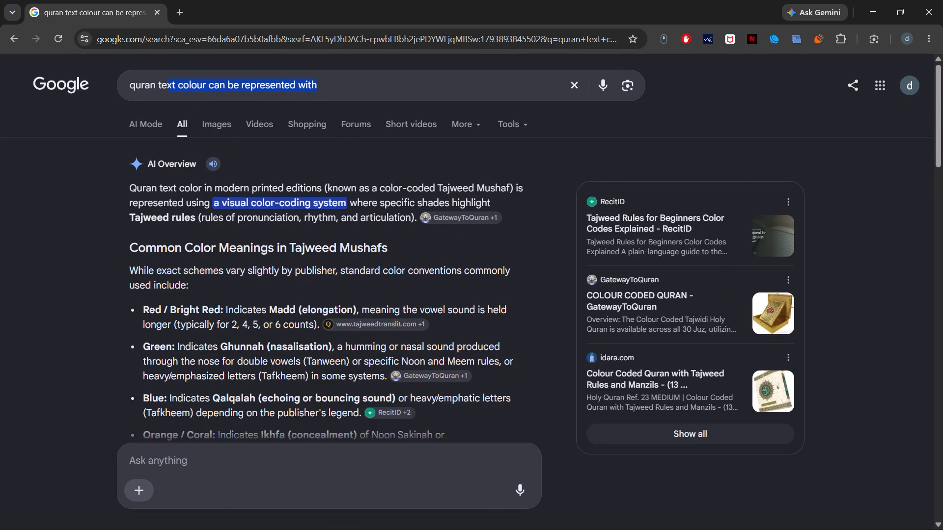
left_click_drag(153, 88, 40, 99)
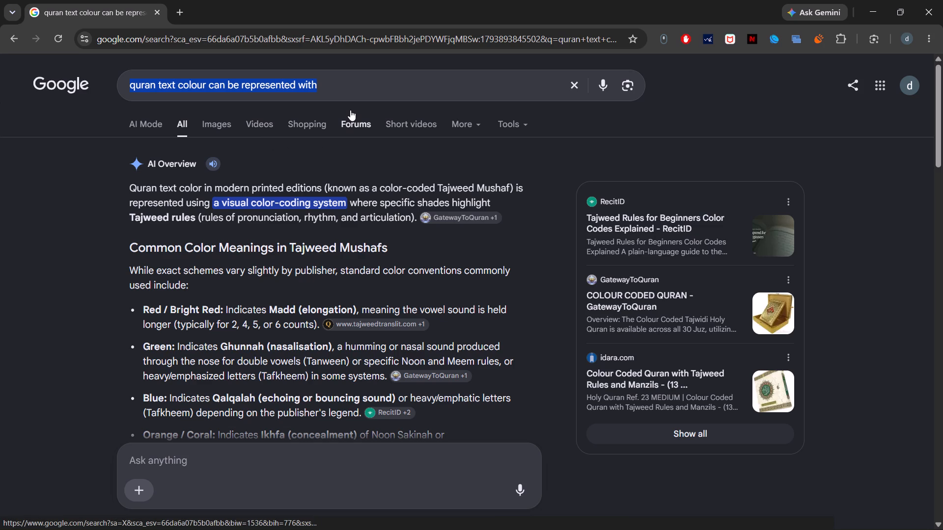
type("taj")
key("Down")
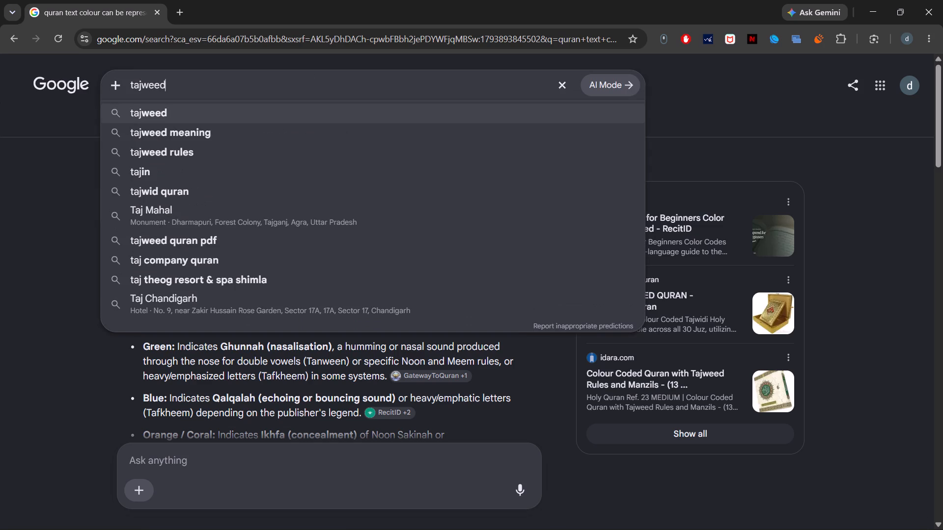
left_click(61, 227)
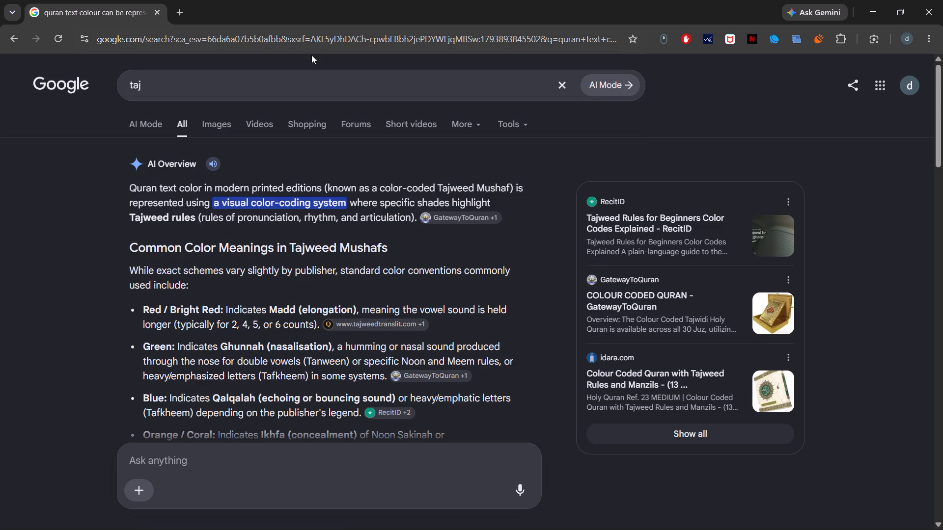
left_click(291, 72)
type("weed color")
key("Return")
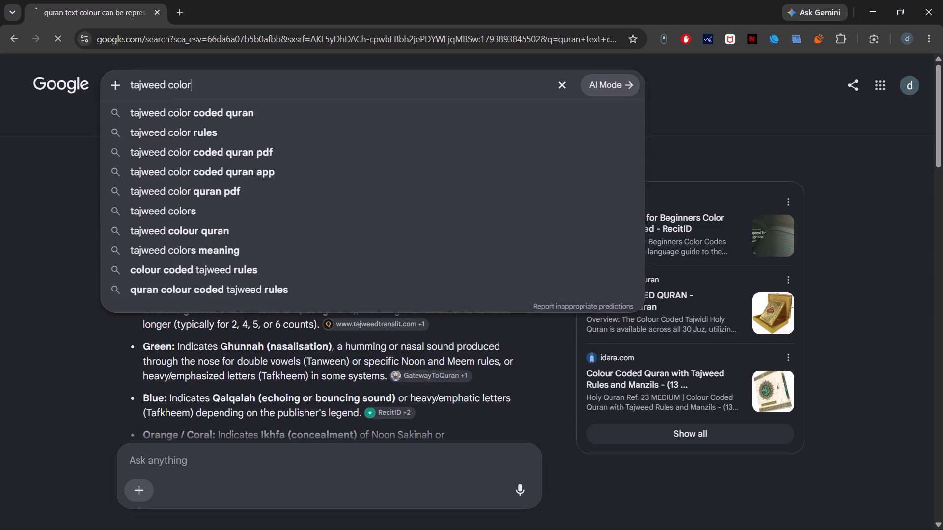
Browse the image results for "tajweed color" to examine the colours used in colour-coded Qurans.
left_click(206, 122)
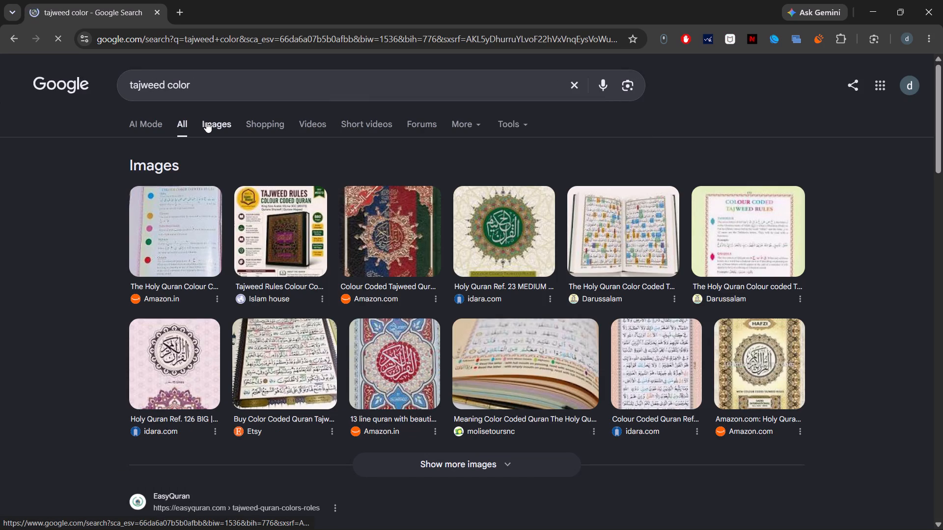
scroll(241, 267, "down", 2)
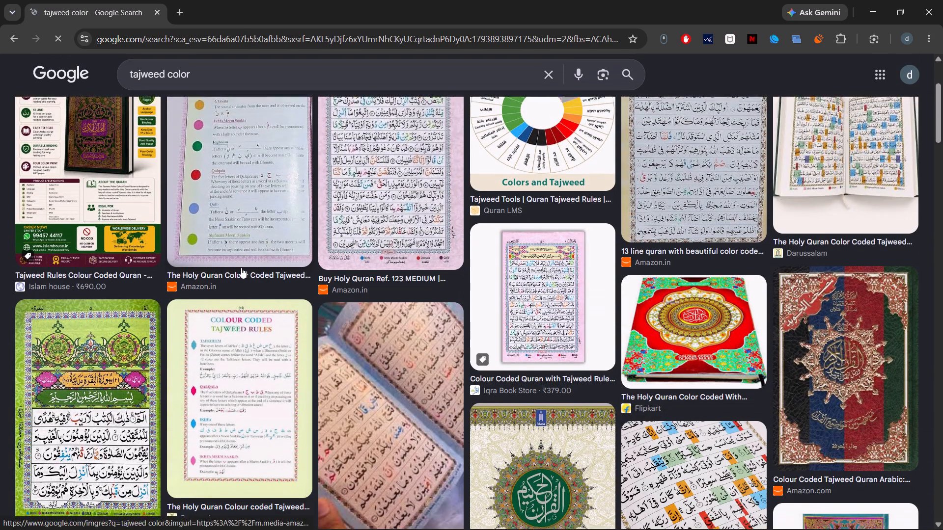
scroll(241, 267, "down", 7)
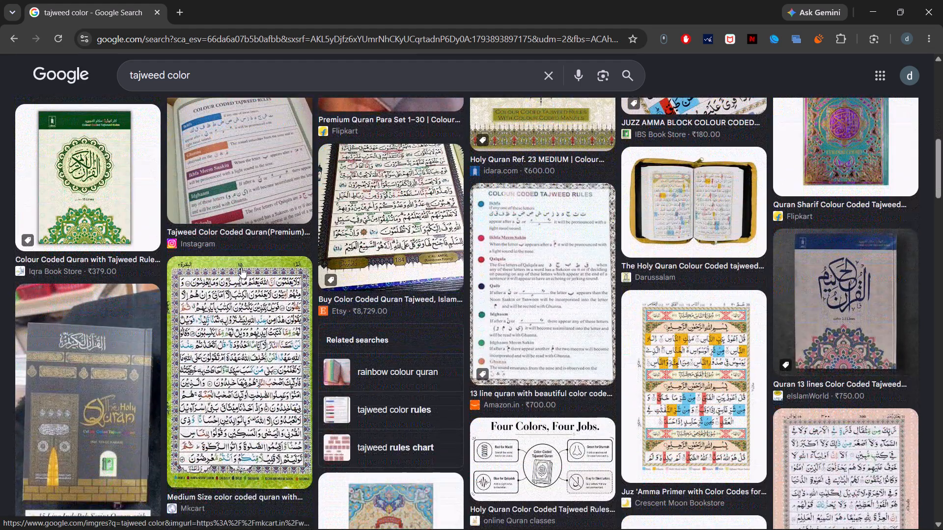
scroll(241, 267, "down", 7)
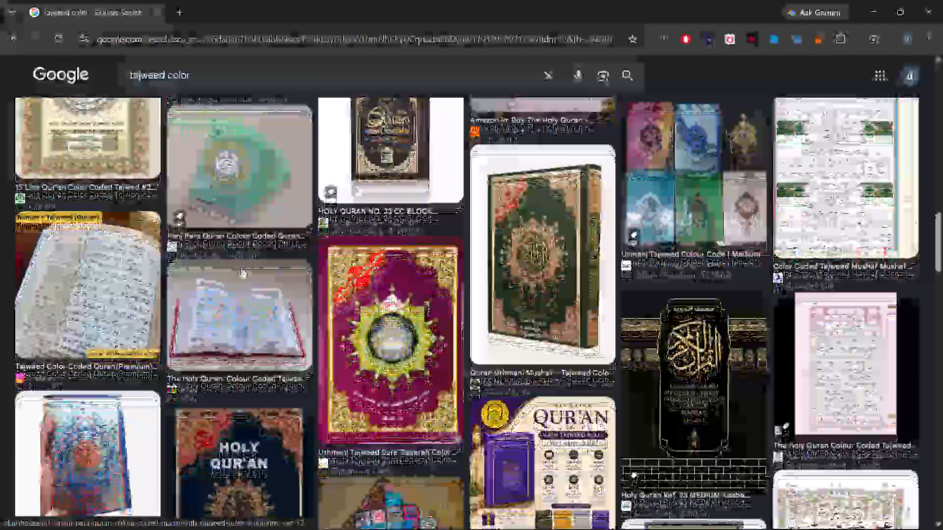
scroll(241, 267, "down", 4)
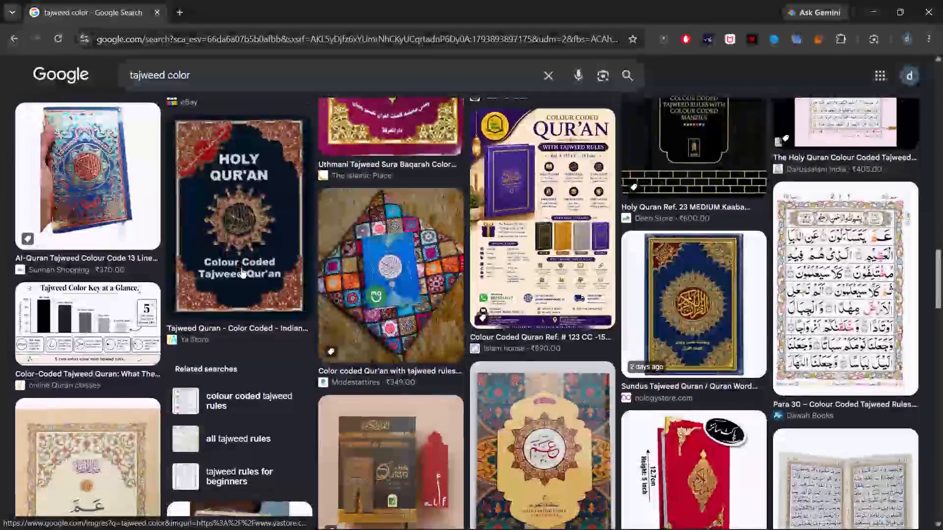
scroll(241, 267, "down", 4)
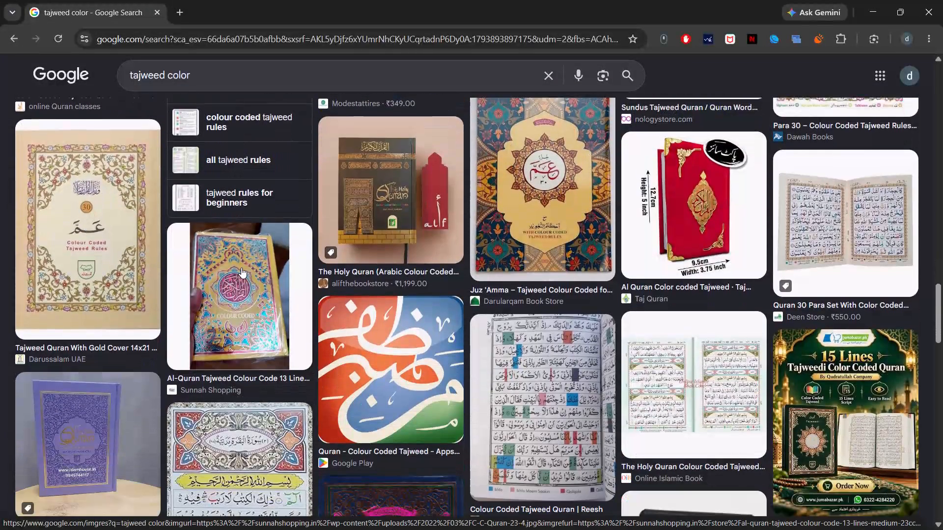
scroll(241, 267, "down", 4)
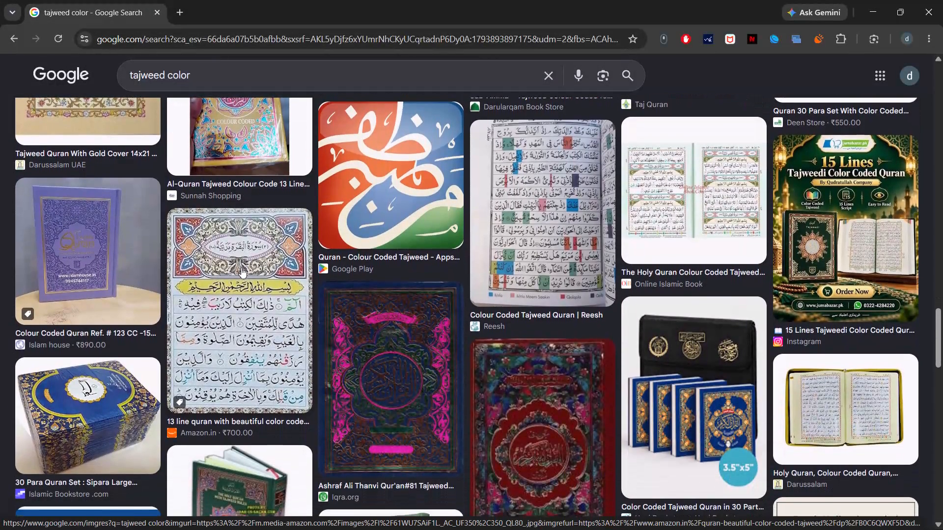
scroll(241, 267, "down", 2)
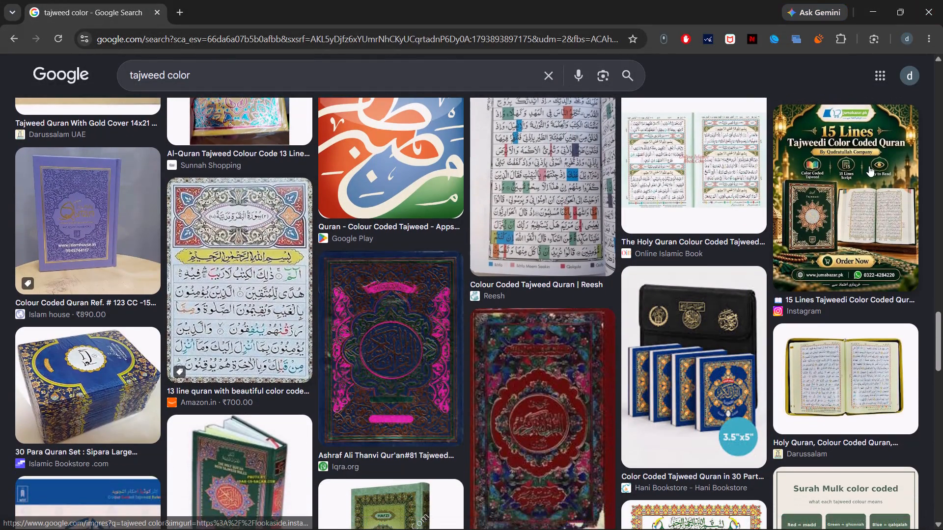
scroll(869, 166, "up", 1)
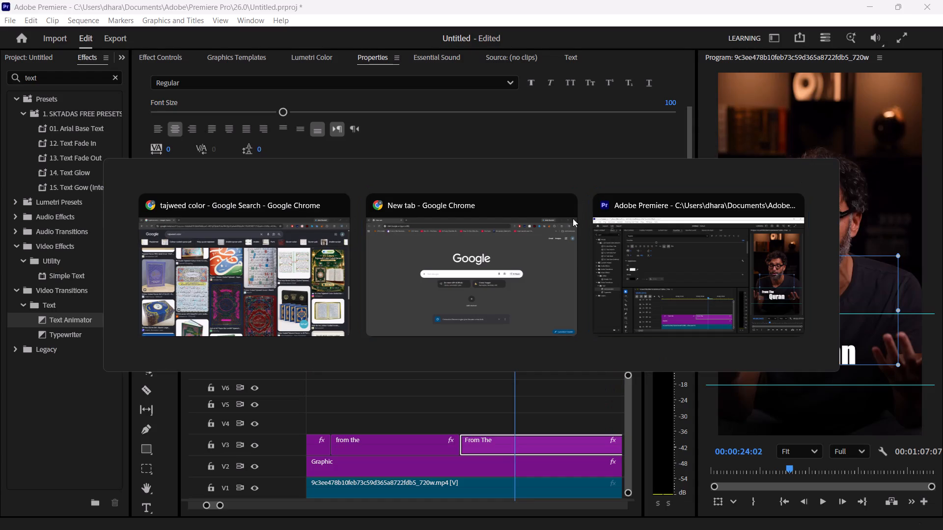
In Premiere, fill the "Quran" text with the skin tone sampled from the speaker's forehead using the fill eyedropper.
left_click_drag(197, 231, 280, 311)
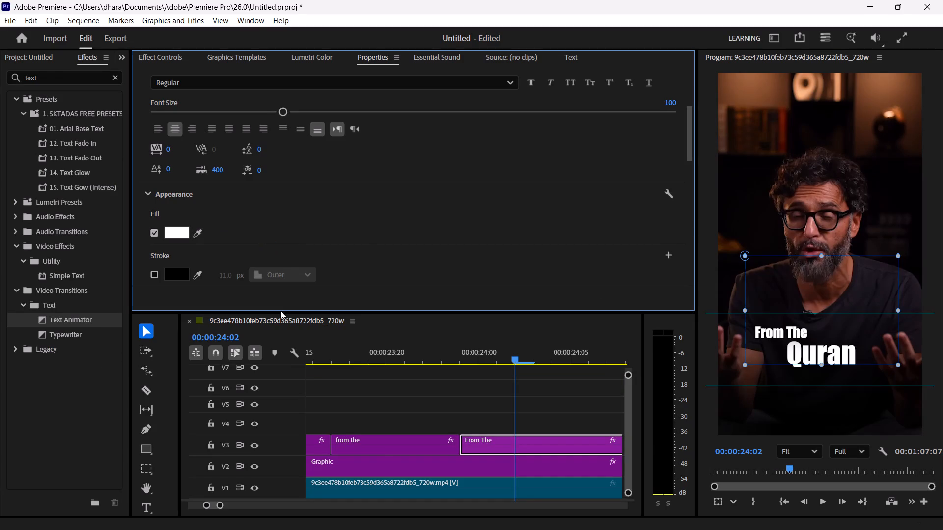
left_click_drag(280, 311, 252, 303)
scroll(380, 450, "up", 1)
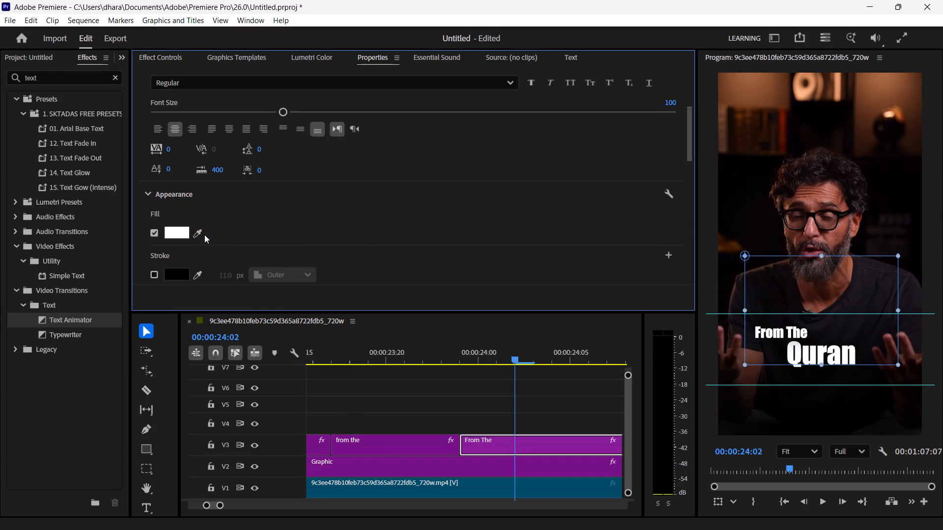
left_click(197, 235)
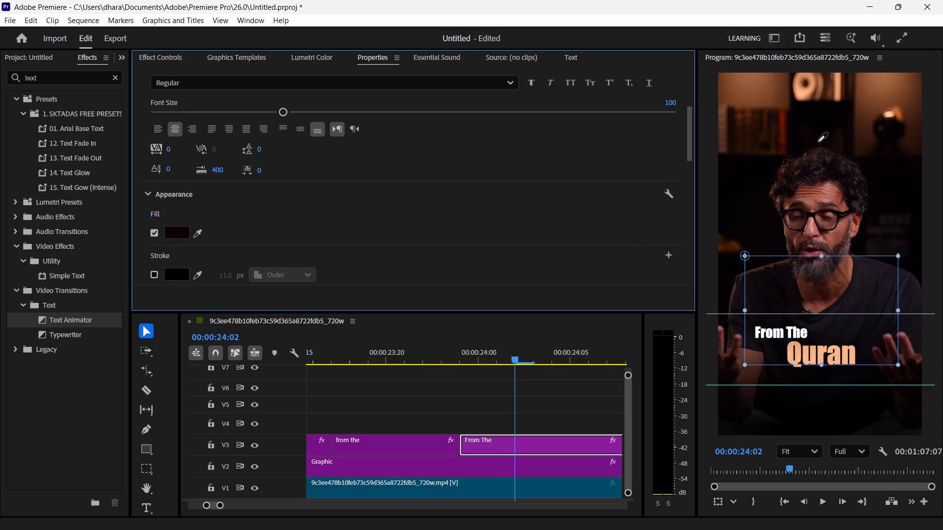
left_click(832, 196)
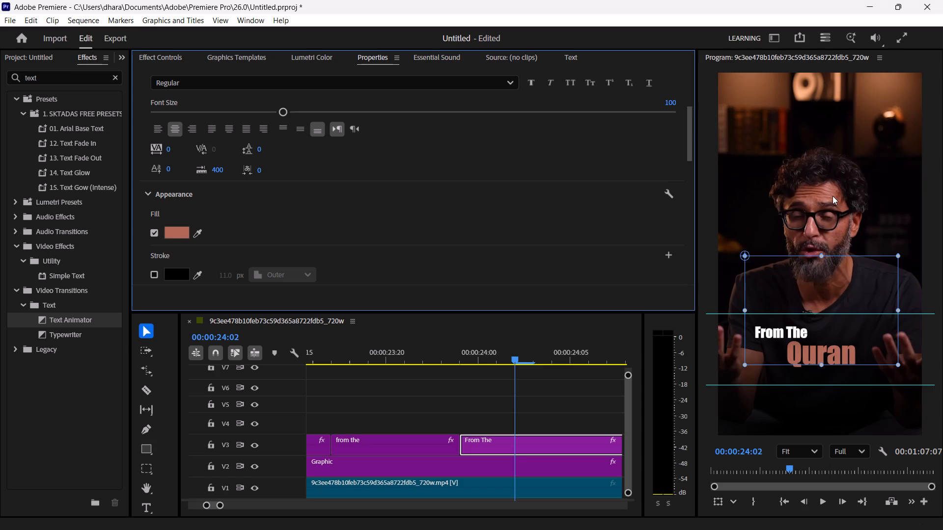
Start sampling another fill colour for the "Quran" text with the eyedropper.
left_click(199, 235)
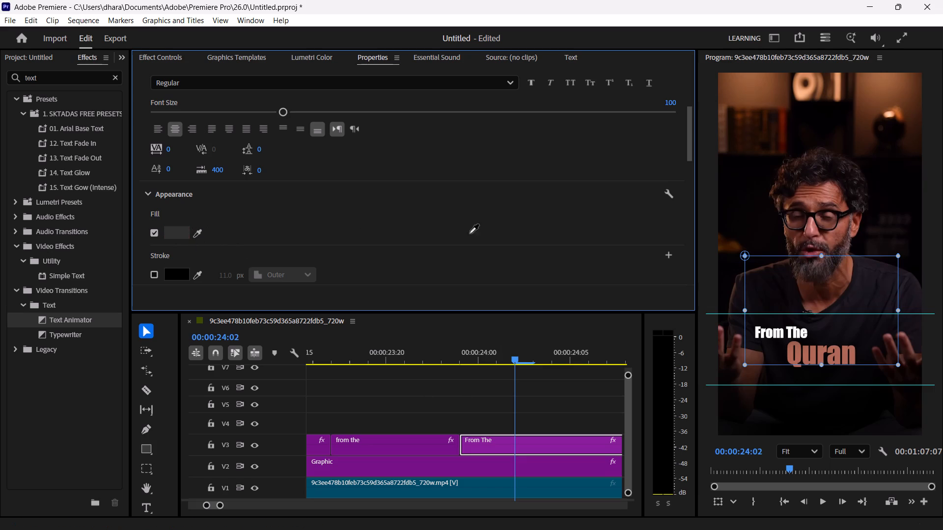
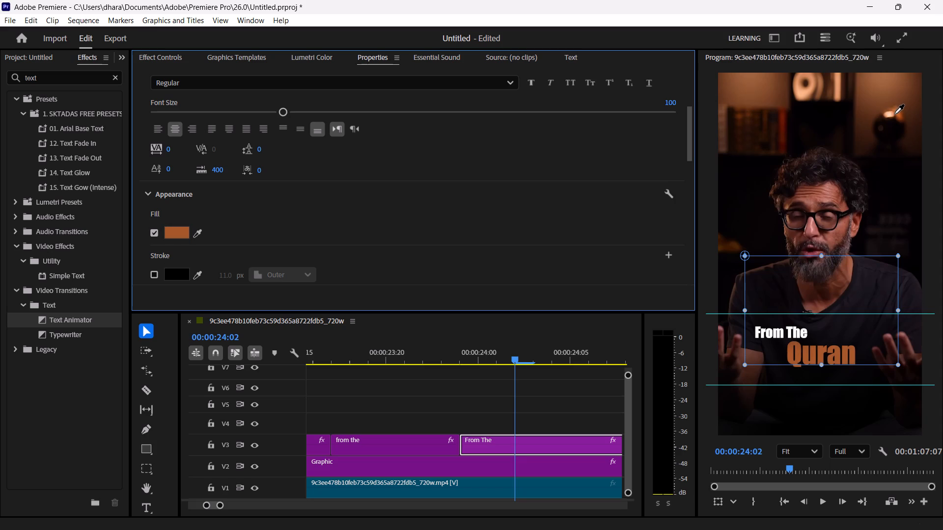
Fill the "Quran" text with the orange-brown tone sampled from the glowing round object on the background shelf.
left_click(895, 114)
Delete the separate "from the" caption clip preceding the "From The" clip on V3.
left_click(409, 444)
left_click(516, 430)
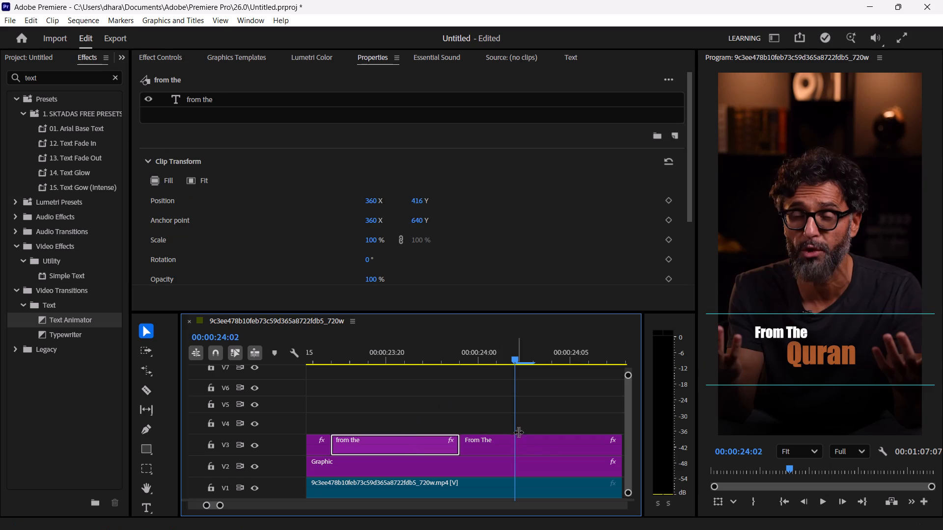
left_click_drag(546, 455, 548, 450)
left_click(548, 450)
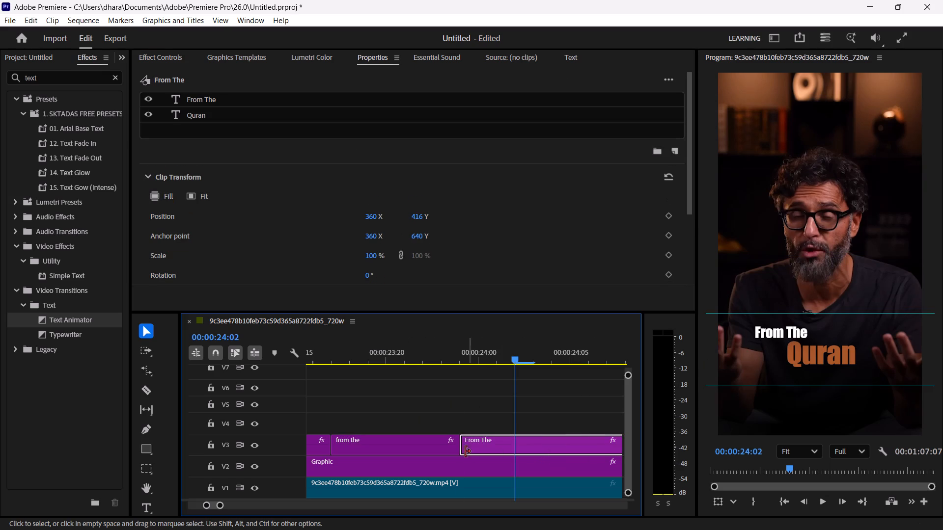
left_click(434, 444)
key("Delete")
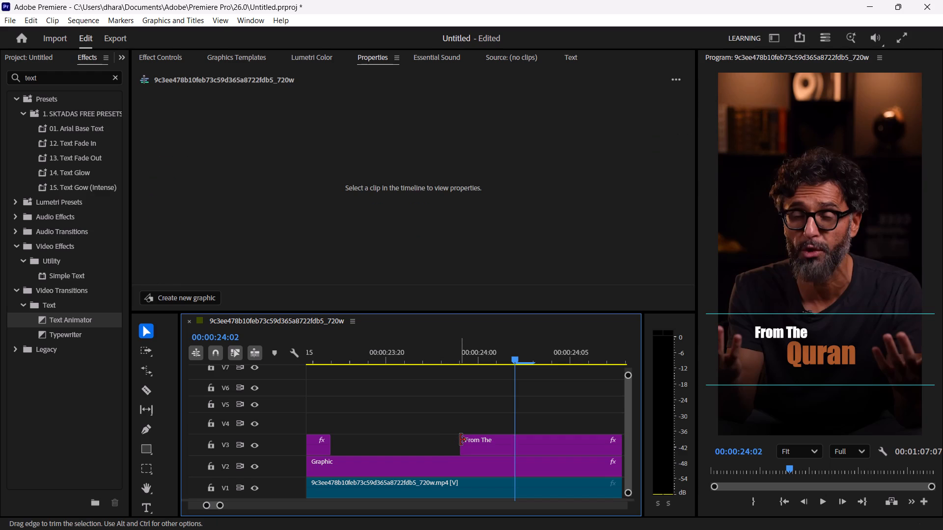
Extend the start of the V3 "From The" clip back 7 frames to meet the end of the "recite" clip.
left_click_drag(460, 440, 338, 437)
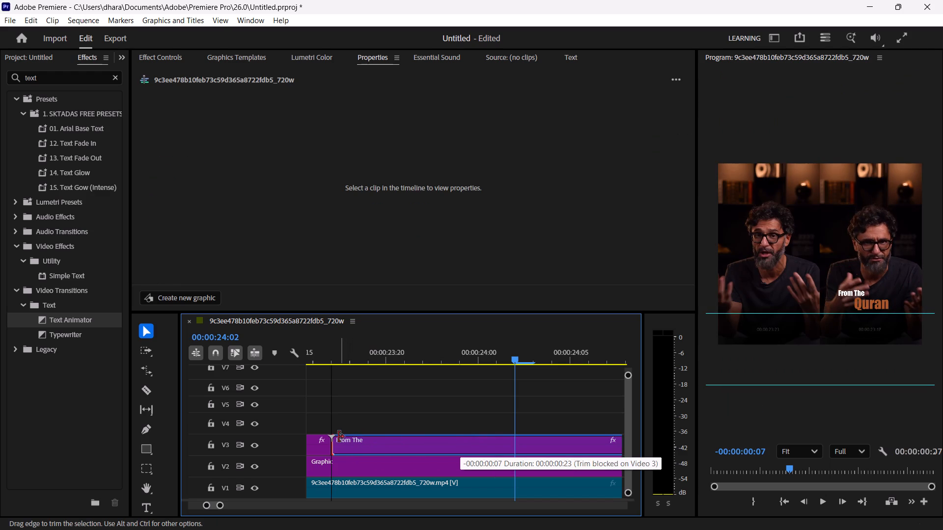
left_click_drag(338, 437, 338, 437)
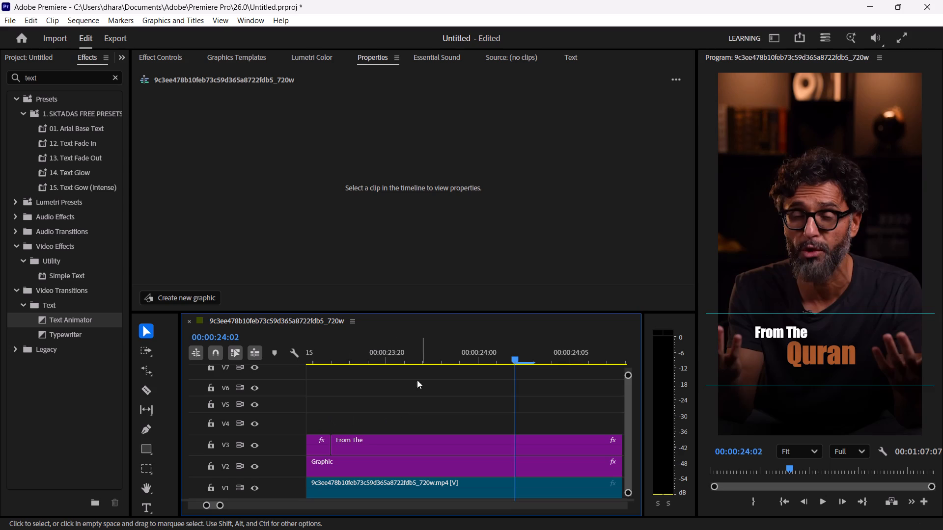
Play the section around the "recite" to "From The Quran" transition repeatedly to check the caption timing against the speech.
left_click(347, 357)
left_click_drag(333, 358, 317, 357)
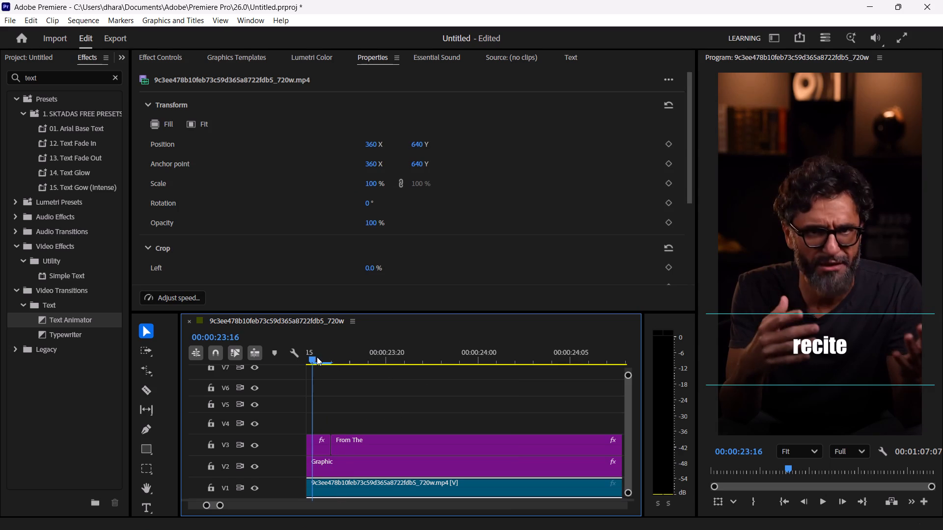
left_click_drag(317, 357, 314, 357)
key("space")
key("space")
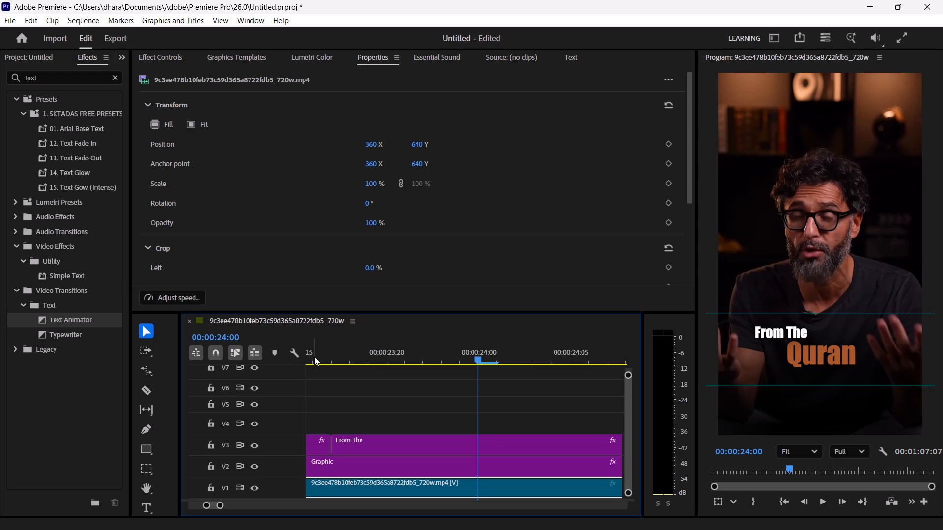
left_click(322, 354)
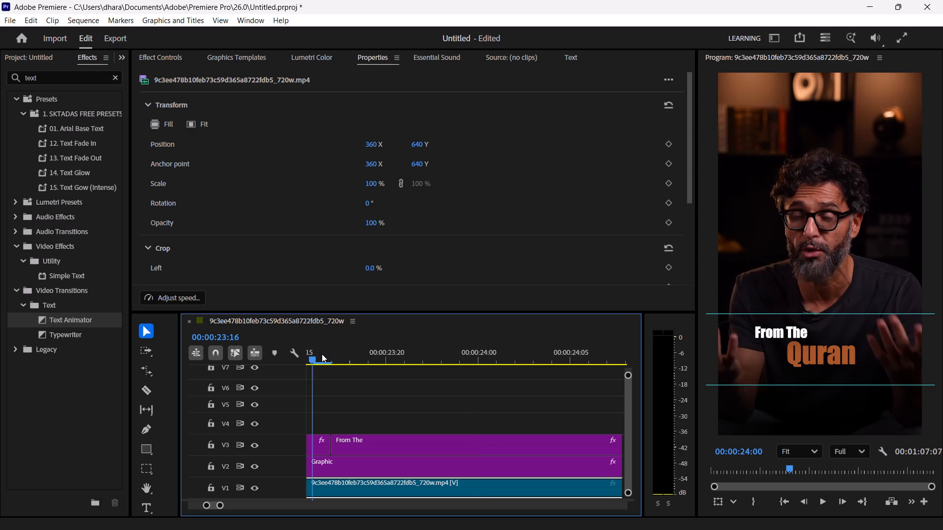
key("space")
key("space")
left_click_drag(316, 347, 274, 352)
key("space")
key("space")
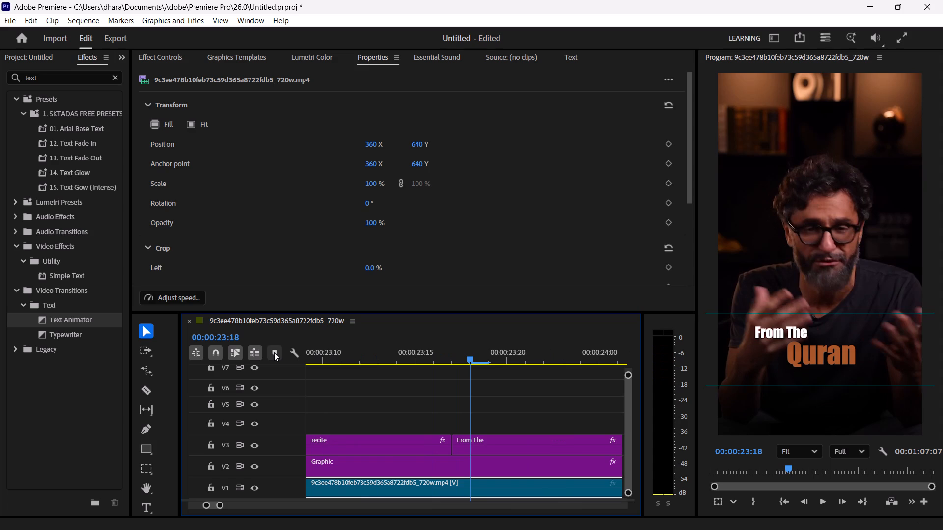
key("space")
key("space")
key("space")
key("space")
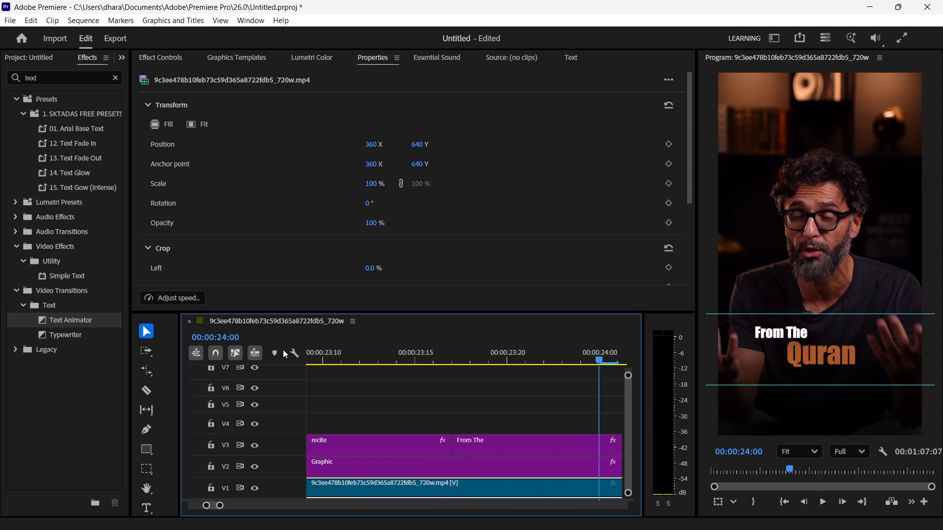
key("space")
key("space")
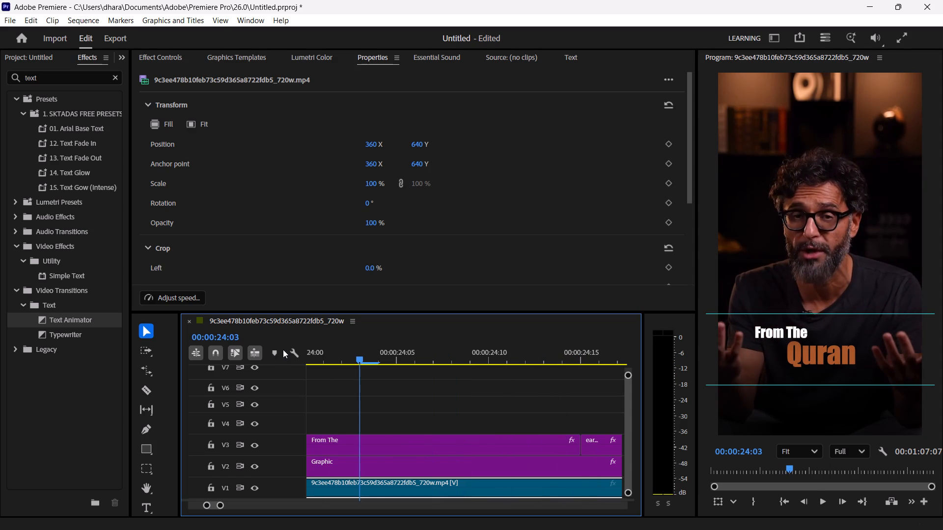
Duplicate the V3 "From The" clip onto V4 and V5, aligned directly above the original.
left_click(423, 448)
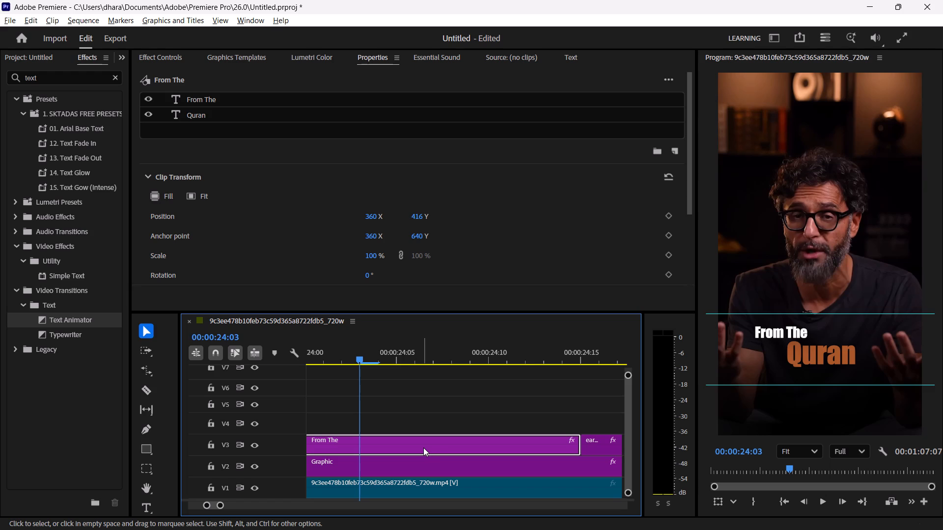
left_click_drag(423, 448, 426, 426, "alt")
left_click_drag(426, 426, 427, 421, "alt")
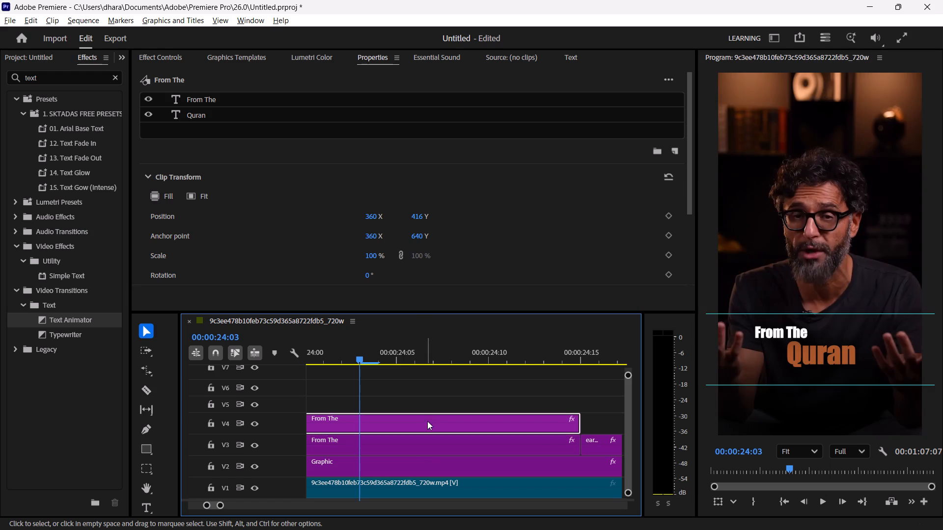
left_click_drag(427, 421, 428, 406, "alt")
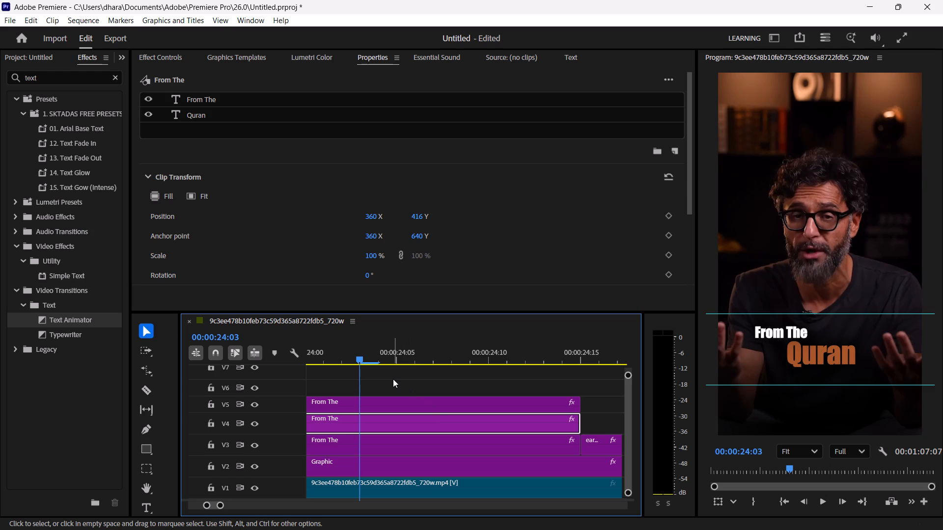
Play the "From The Quran" passage in short bursts to examine when each word is spoken.
left_click_drag(360, 361, 312, 355)
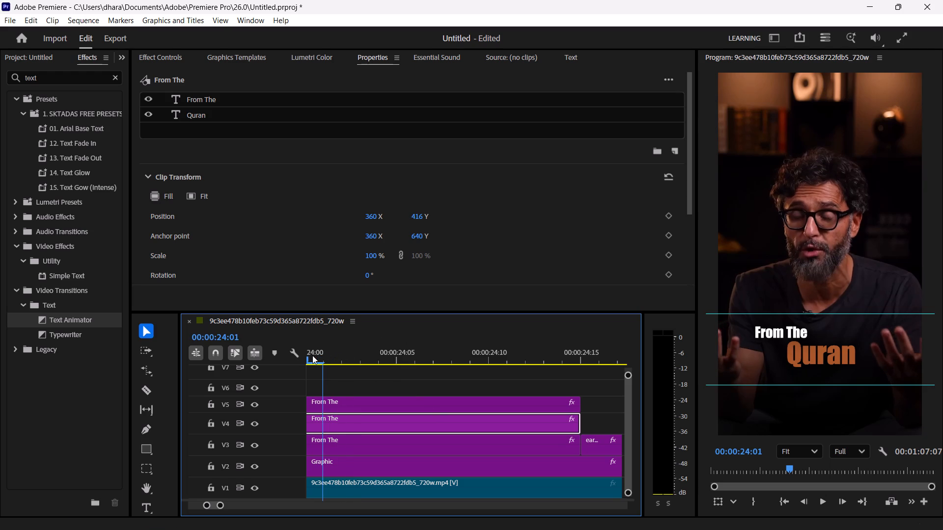
left_click_drag(312, 355, 280, 359)
key("space")
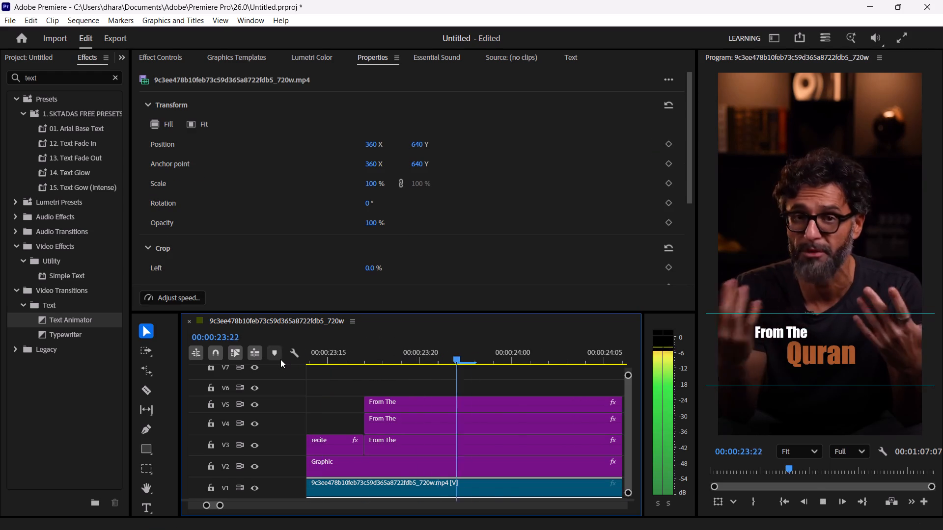
key("space")
key("space")
key("space")
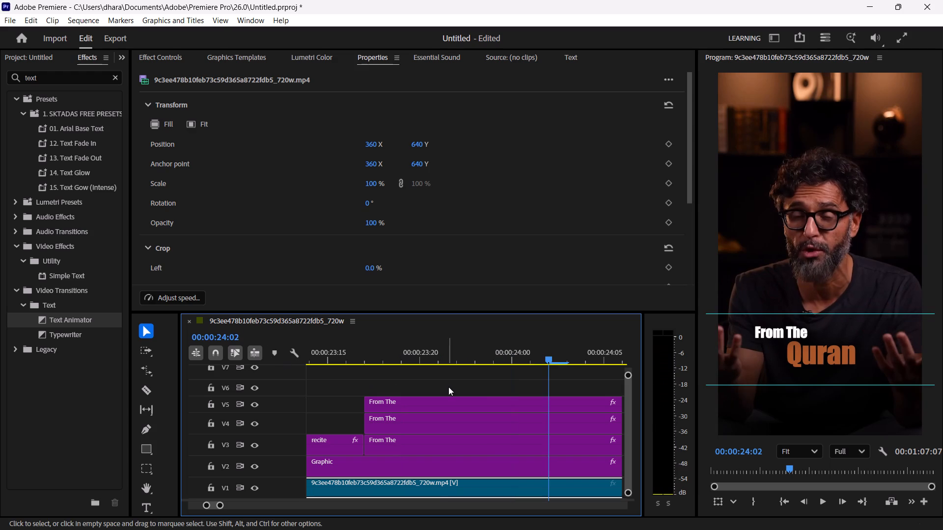
left_click(361, 352)
key("space")
key("space")
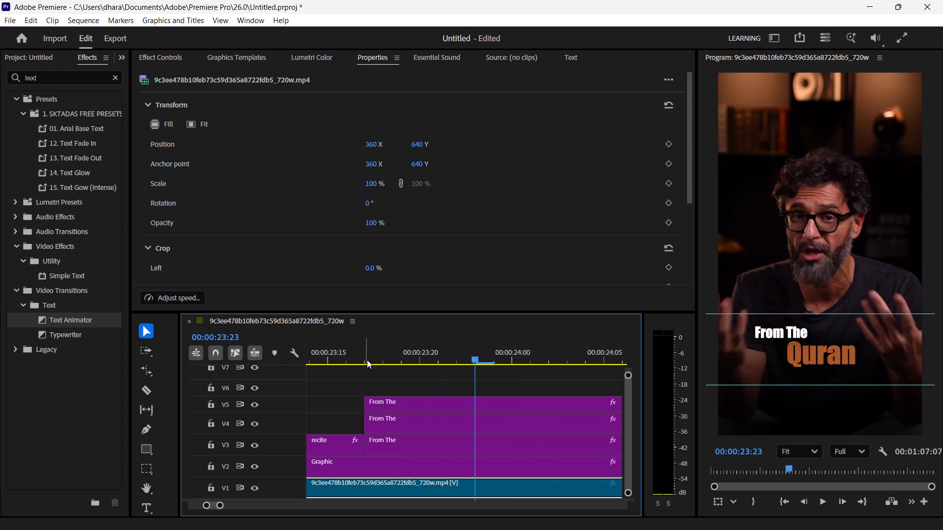
left_click(340, 362)
key("space")
key("space")
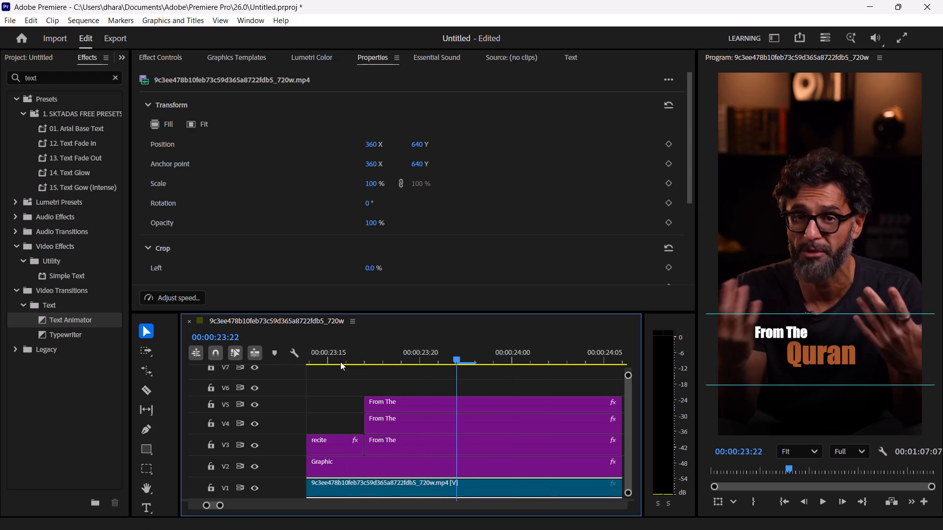
key("space")
key("space")
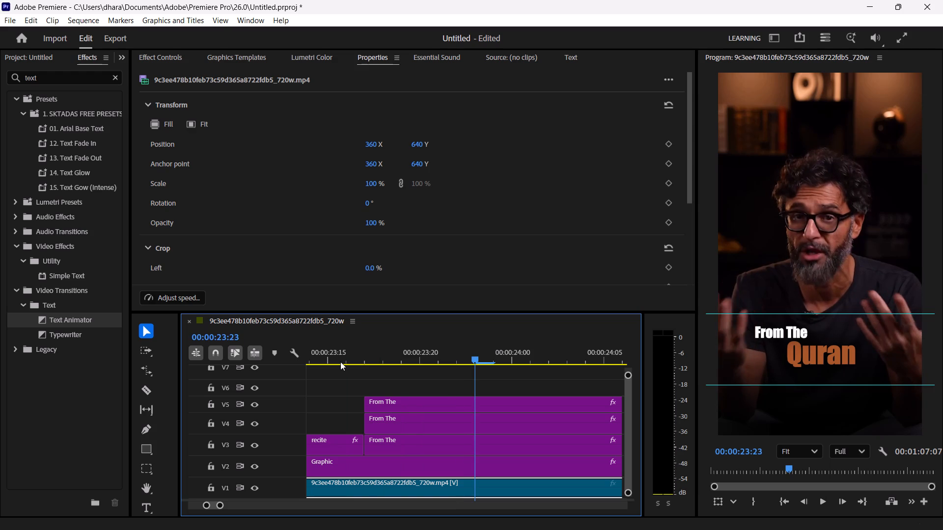
key("space")
key("space")
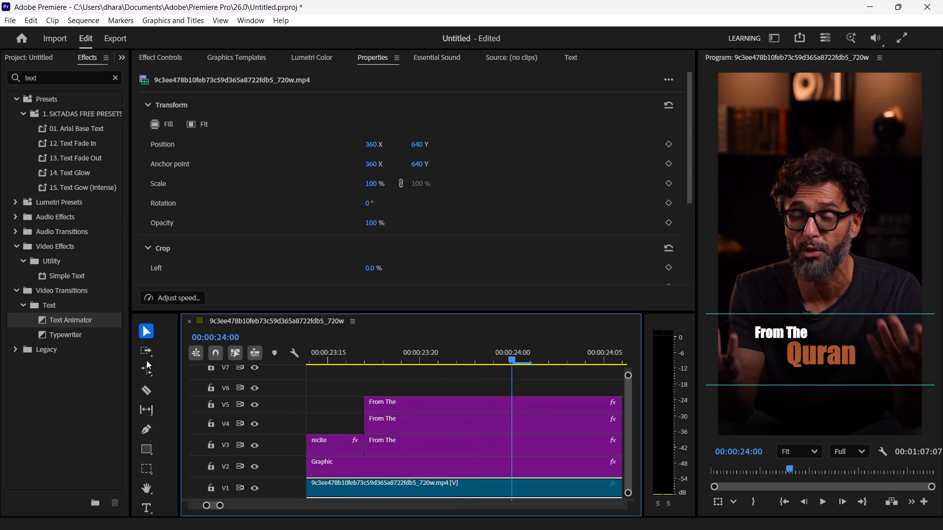
Split the V5 "From The" copy at 00:00:23:24 and the V4 copy at 00:00:23:22 with the Razor tool.
left_click(148, 390)
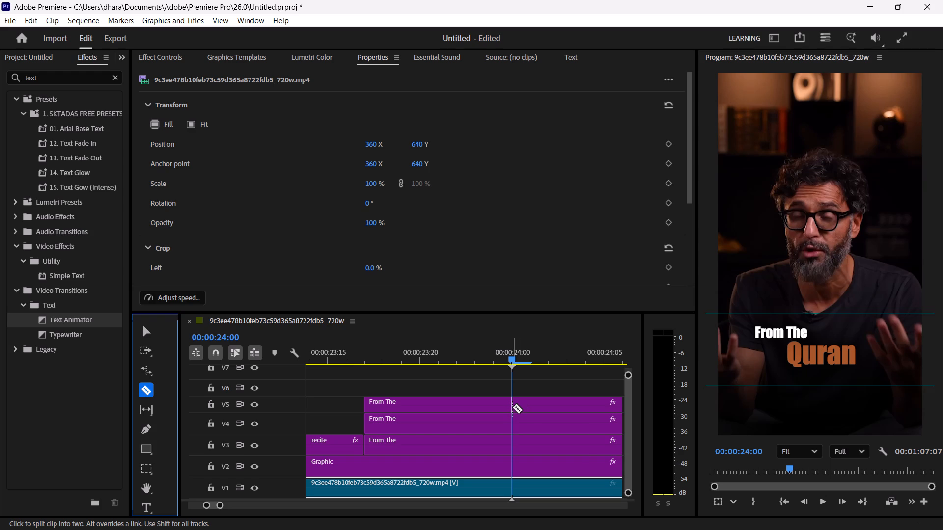
key("Left")
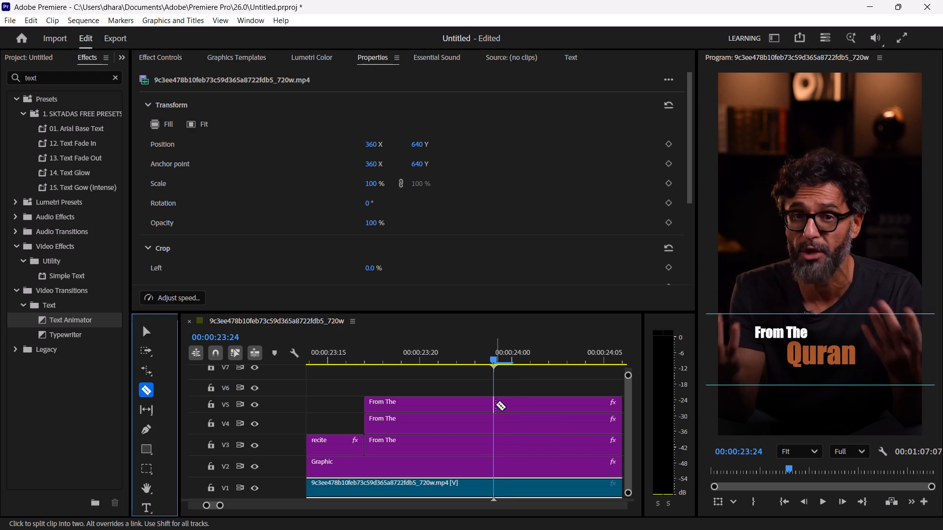
left_click(496, 404)
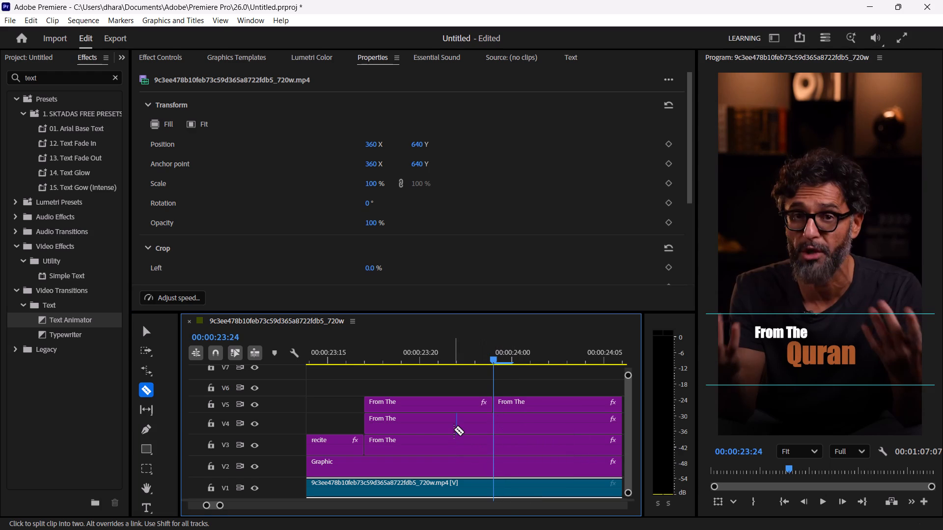
key("Left")
key("Left")
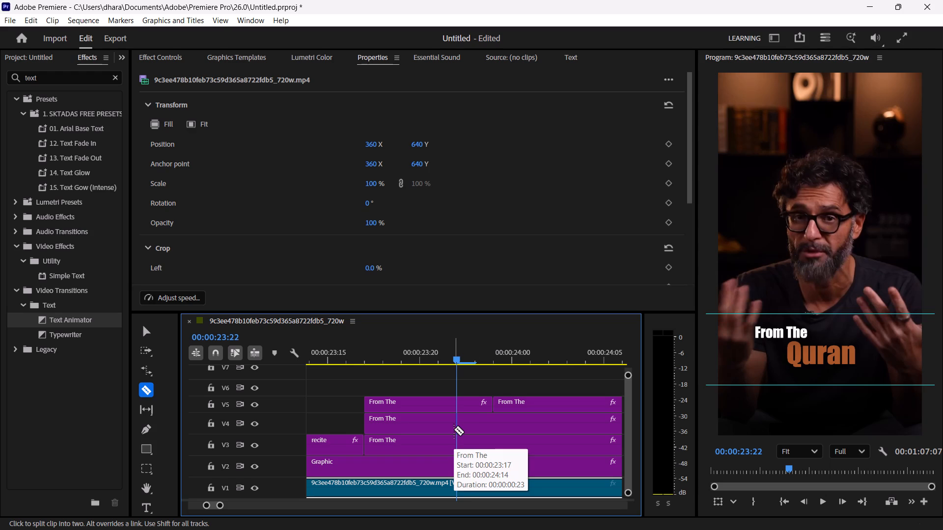
left_click(457, 424)
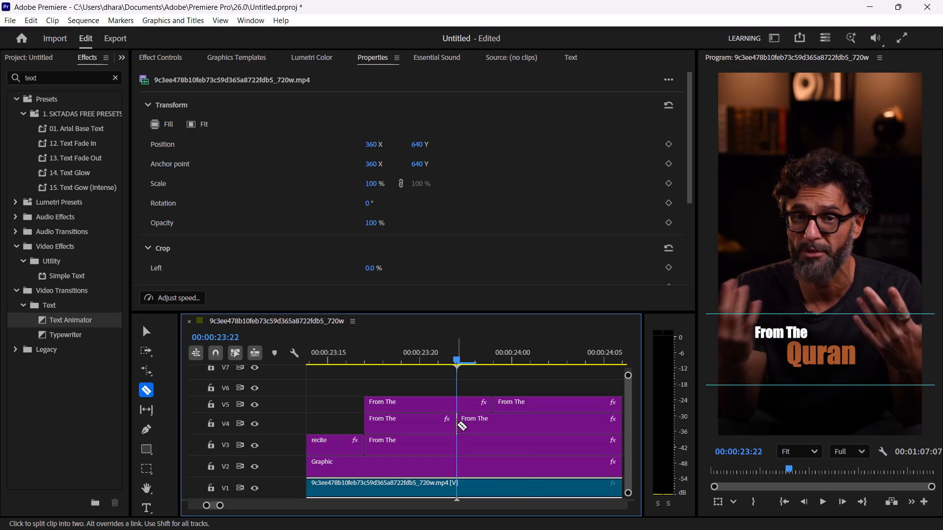
Delete the leading pieces of the split "From The" copies on V4 and V5.
key("Left")
key("Left")
key("Left")
key("Left")
key("Left")
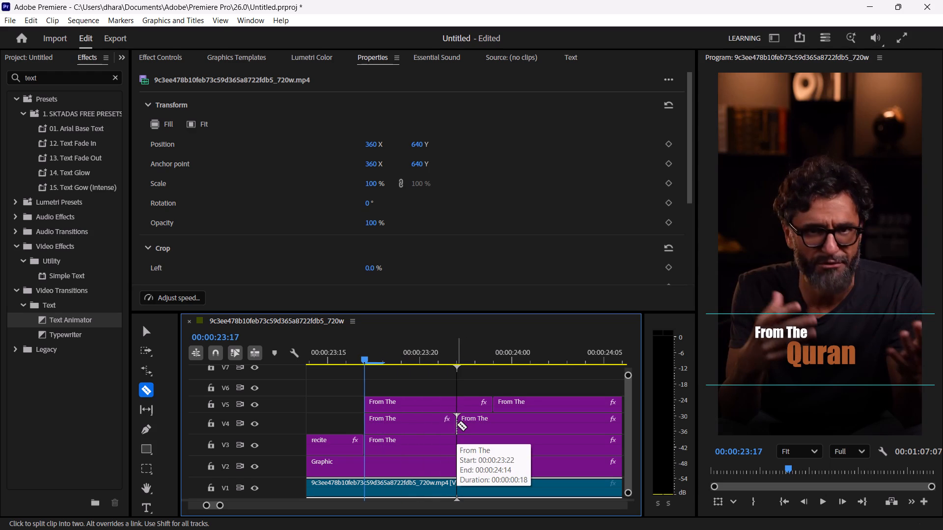
left_click(147, 337)
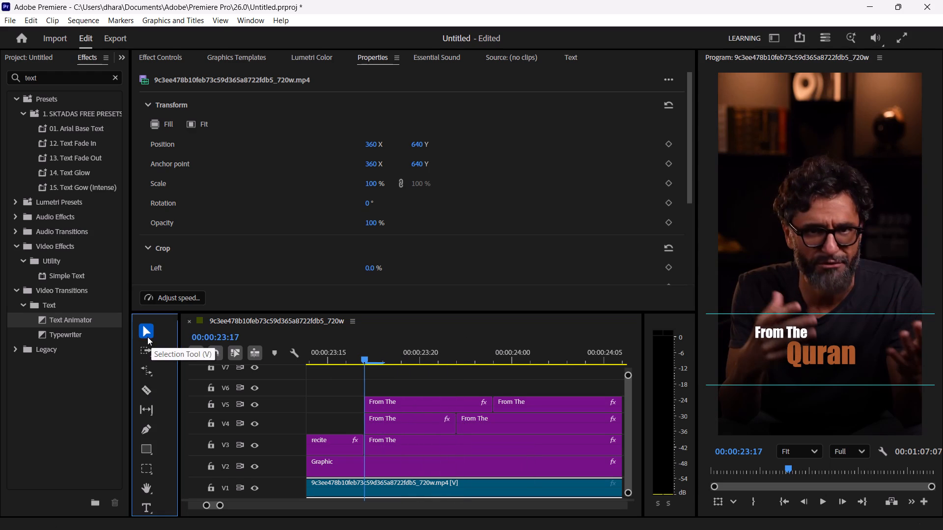
left_click(425, 428)
key("Delete")
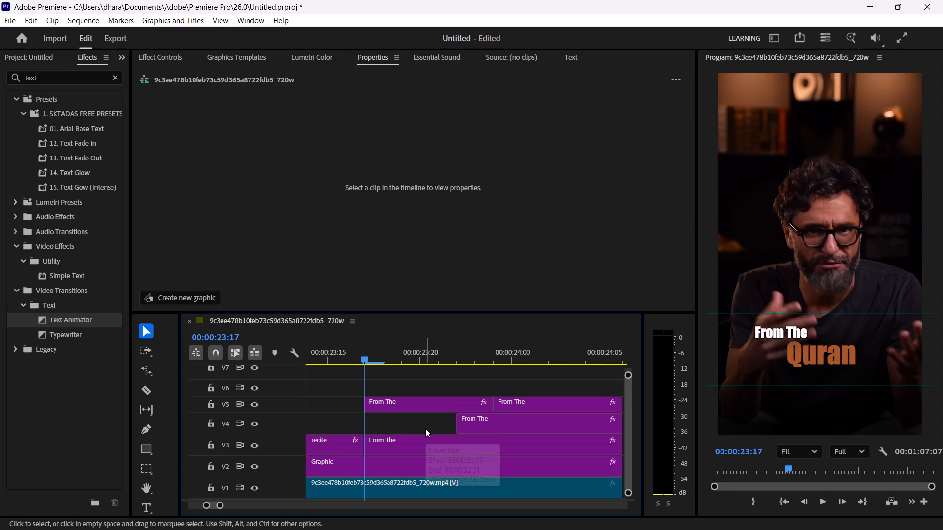
left_click(441, 400)
key("Delete")
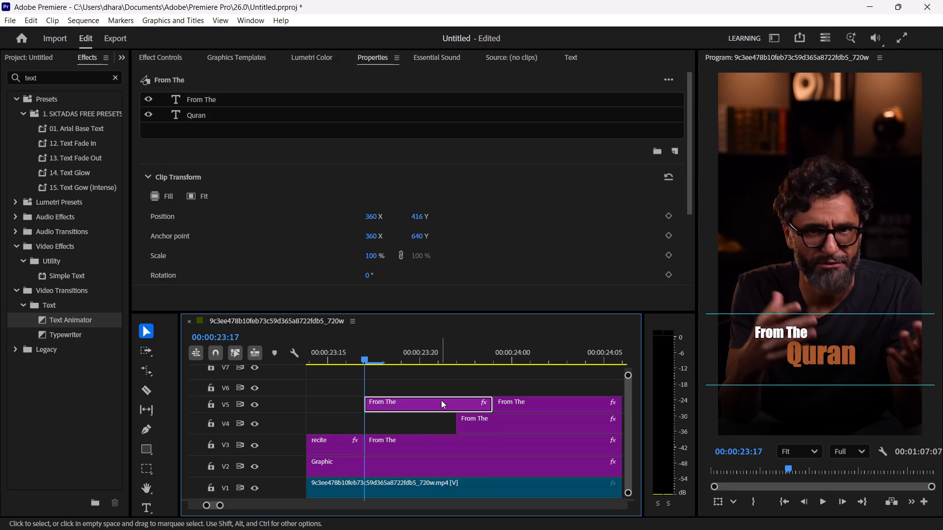
Delete the "From The" text layer from the remaining V5 clip, keeping its "Quran" layer.
left_click(521, 408)
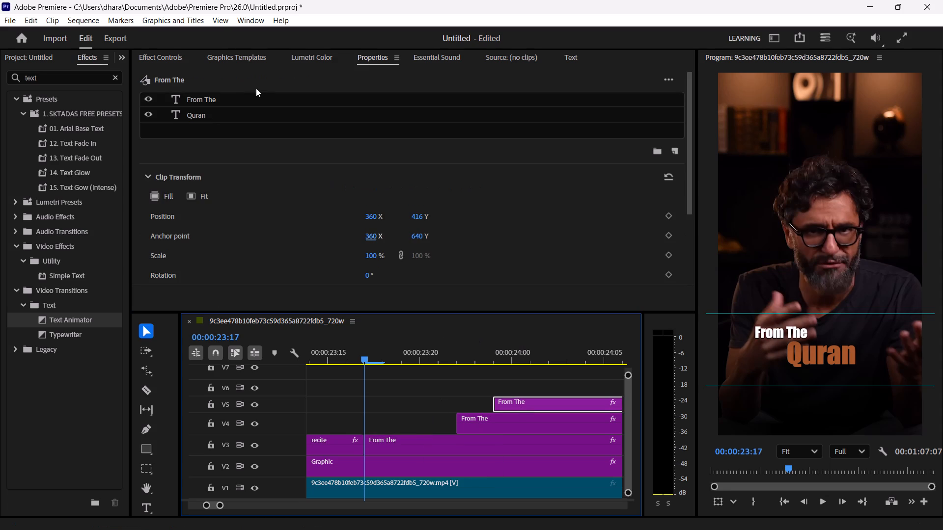
left_click(247, 96)
key("Delete")
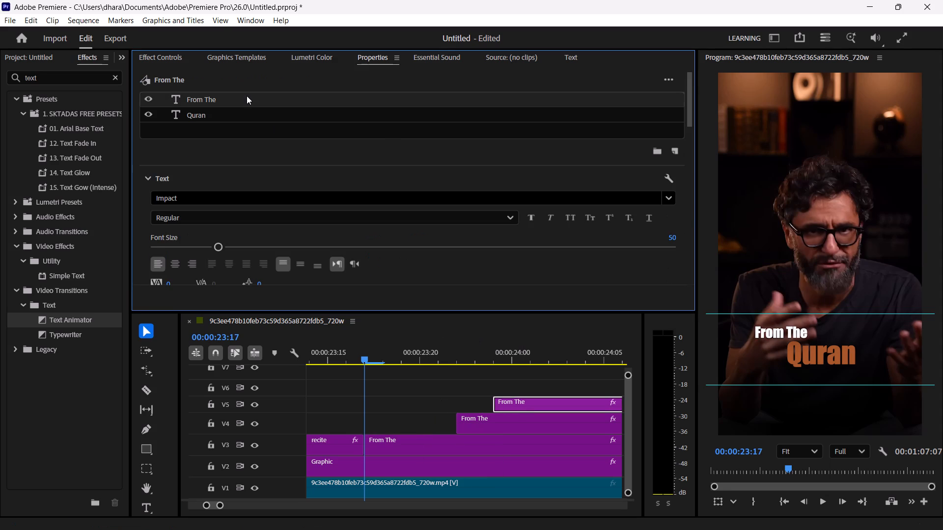
Delete the "Quran" text layer from the remaining V4 clip, keeping its "From The" layer.
left_click(509, 424)
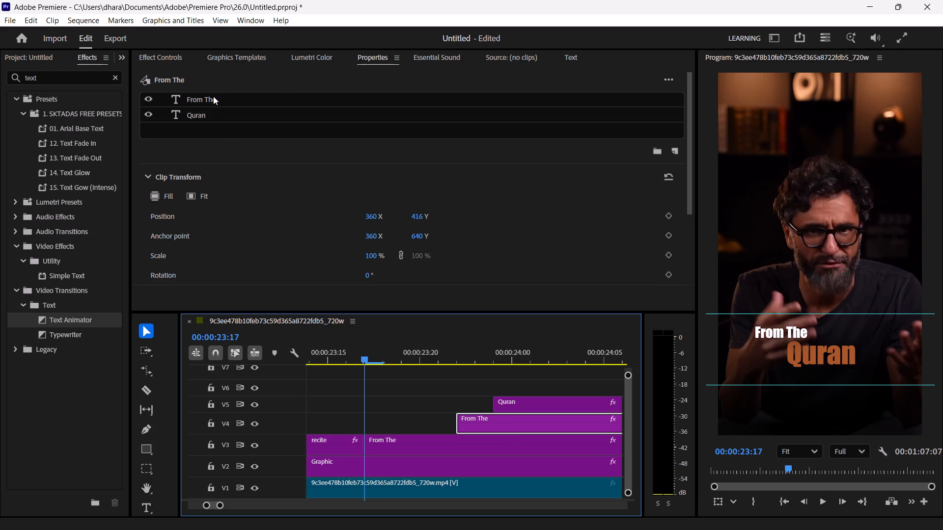
left_click(207, 112)
key("Delete")
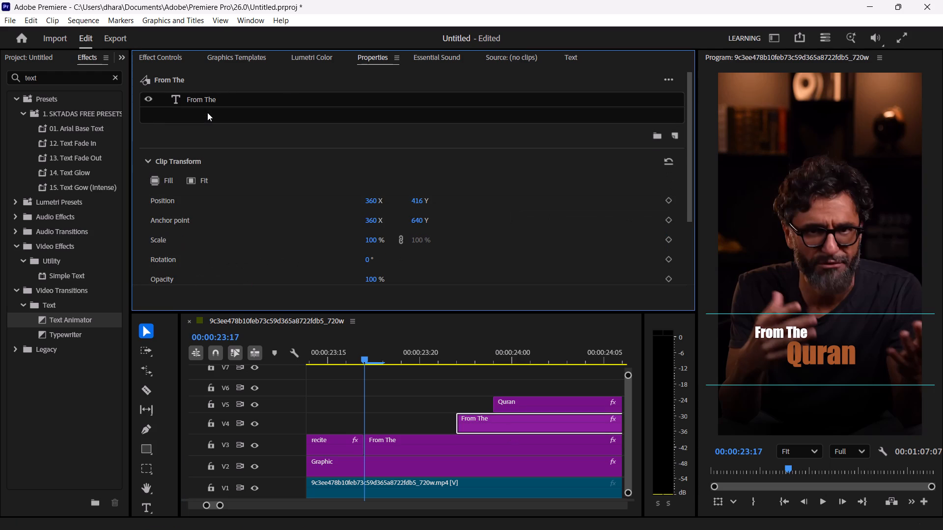
Remove the word "From" from the V4 caption clip's text, leaving only "The".
left_click(307, 100)
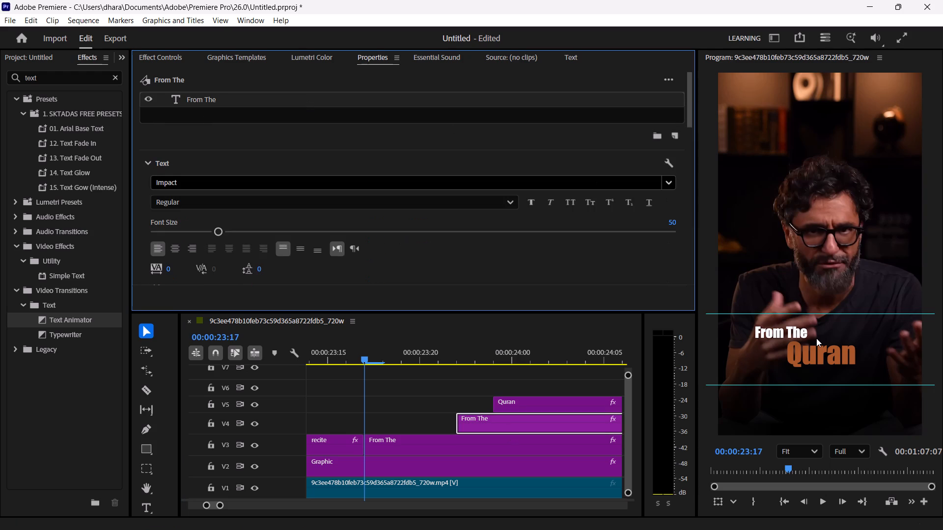
left_click(784, 334)
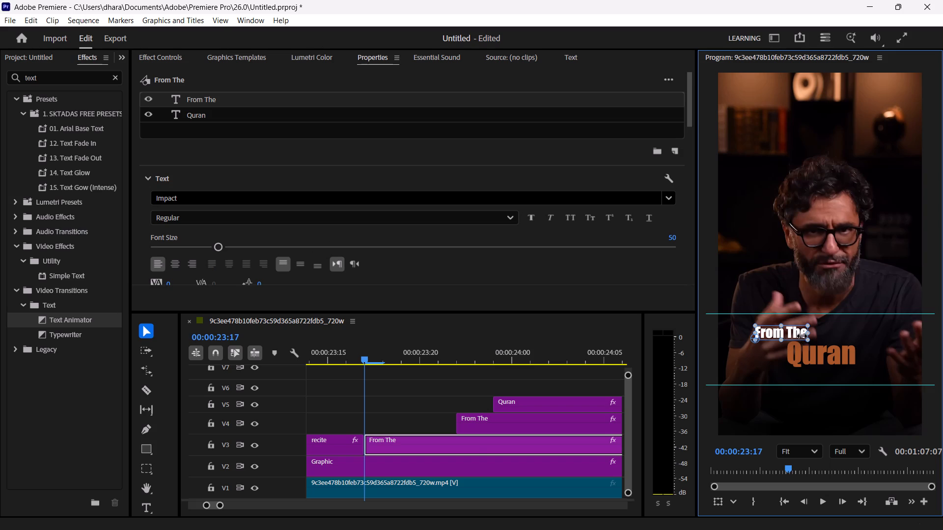
left_click(511, 427)
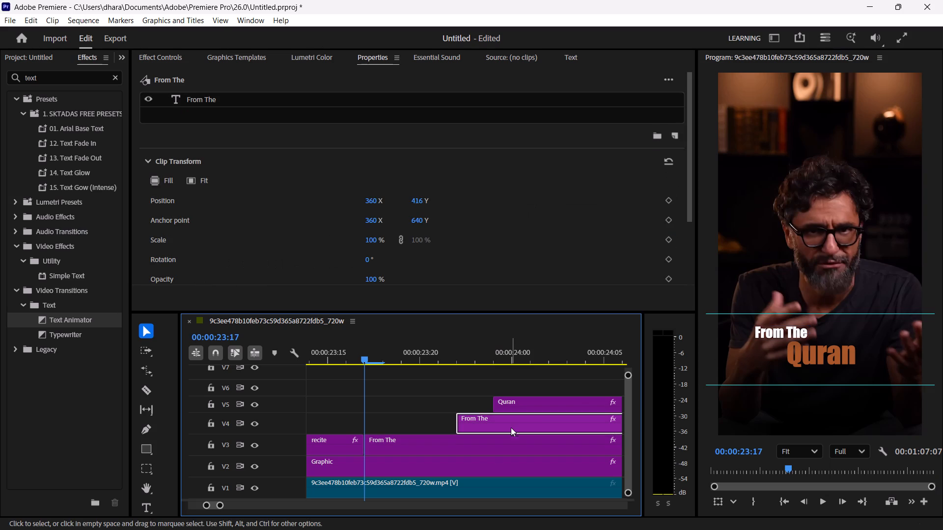
left_click(802, 334)
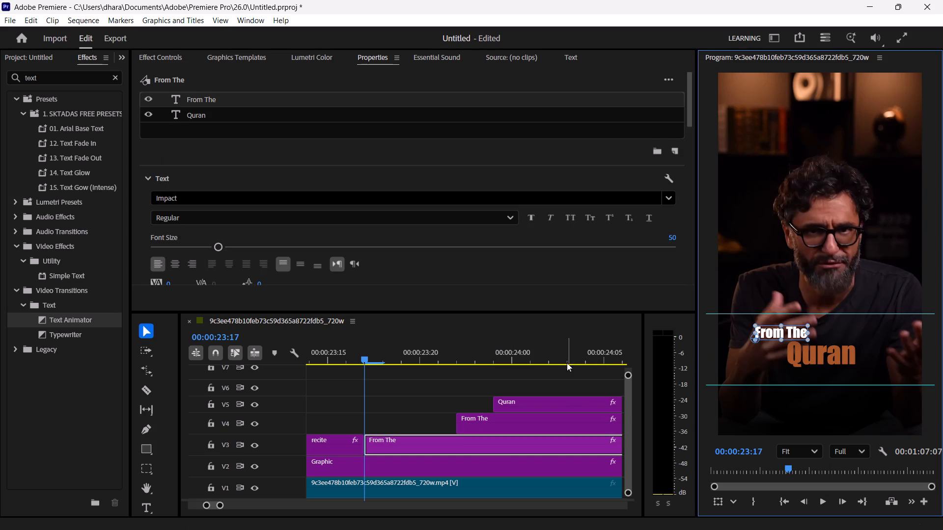
left_click(531, 358)
left_click(562, 418)
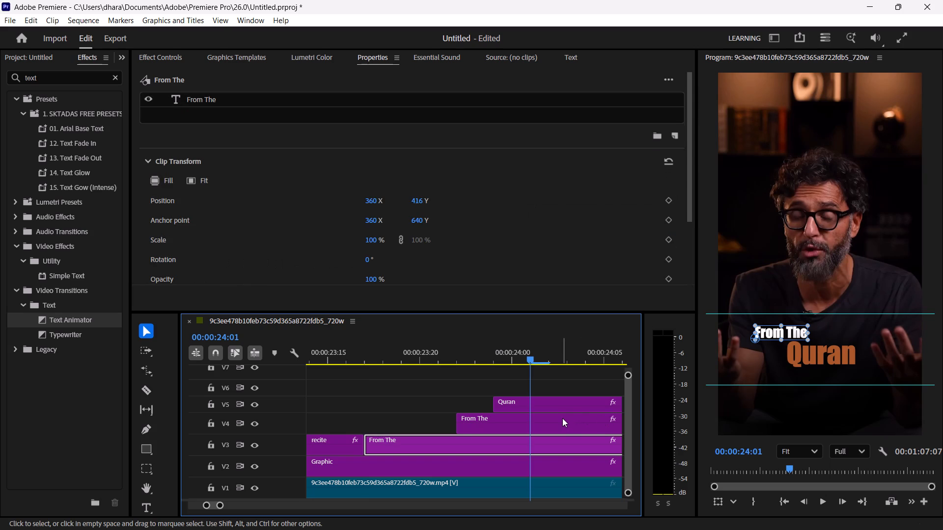
left_click(484, 362)
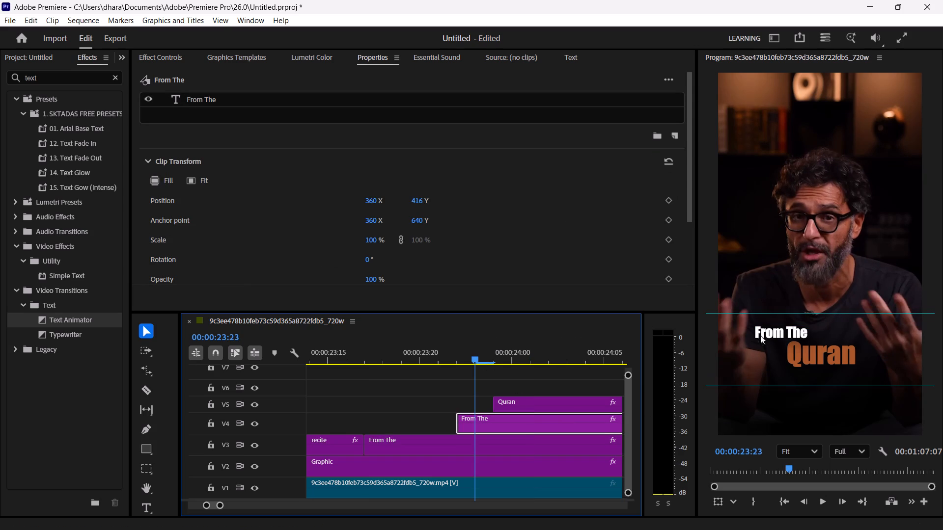
left_click(795, 331)
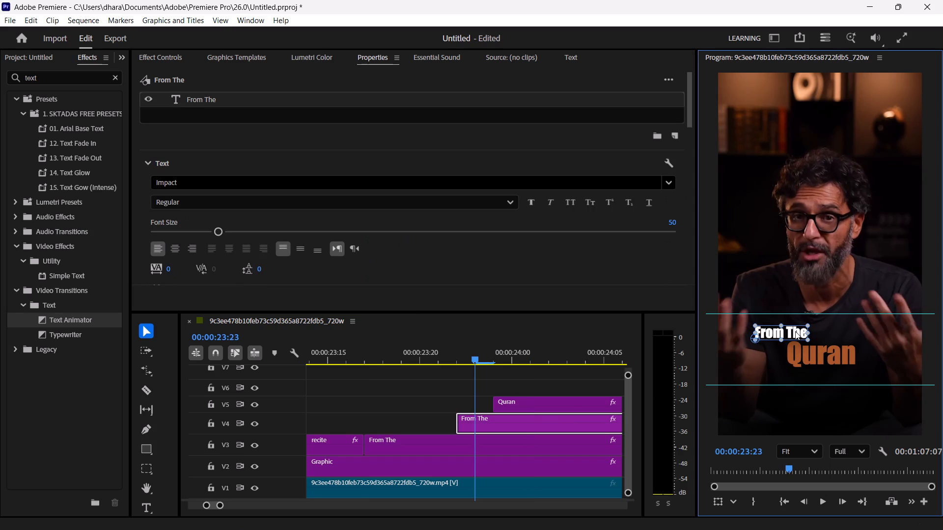
left_click(795, 331)
double_click(795, 331)
left_click(795, 331)
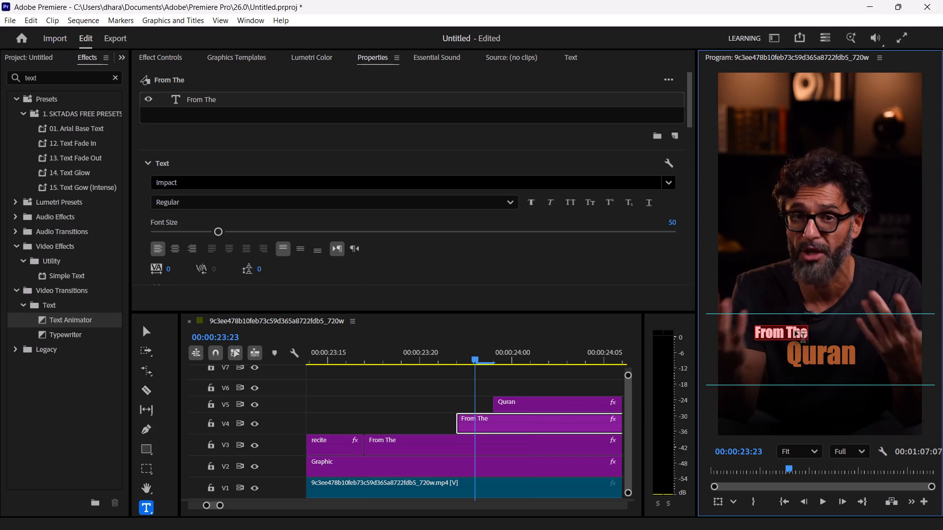
key("BackSpace")
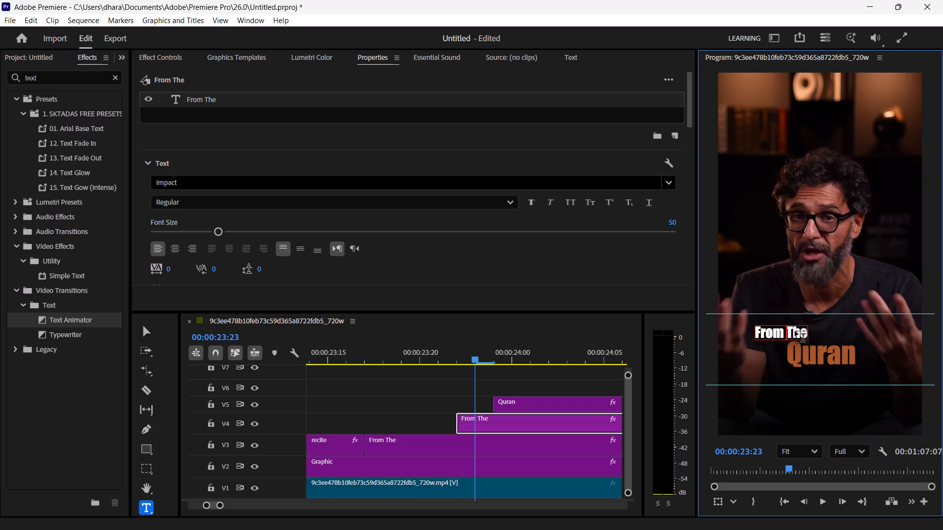
key("BackSpace")
key("BackSpace")
key("BackSpace")
key("BackSpace")
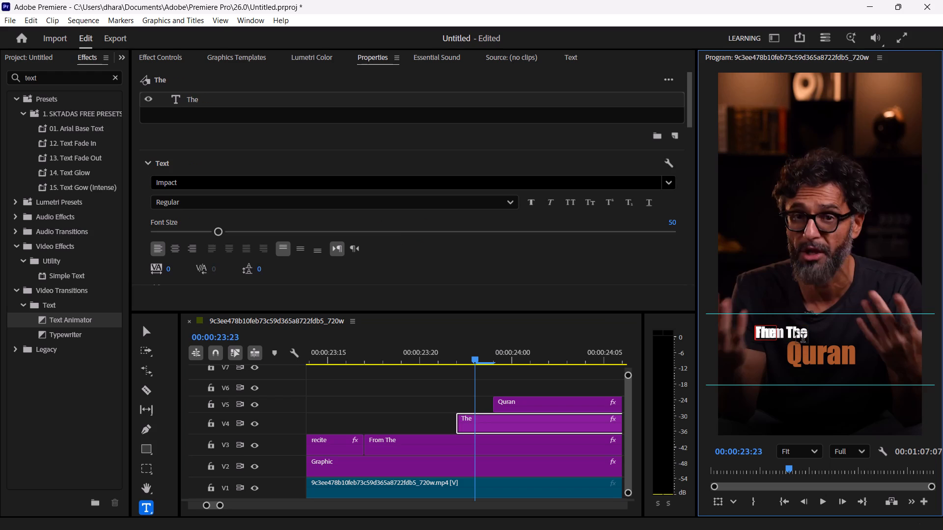
Shift the V4 "The" text horizontally to an X position of about 242, over the matching word in the V3 caption.
scroll(455, 203, "down", 1)
scroll(455, 251, "down", 1)
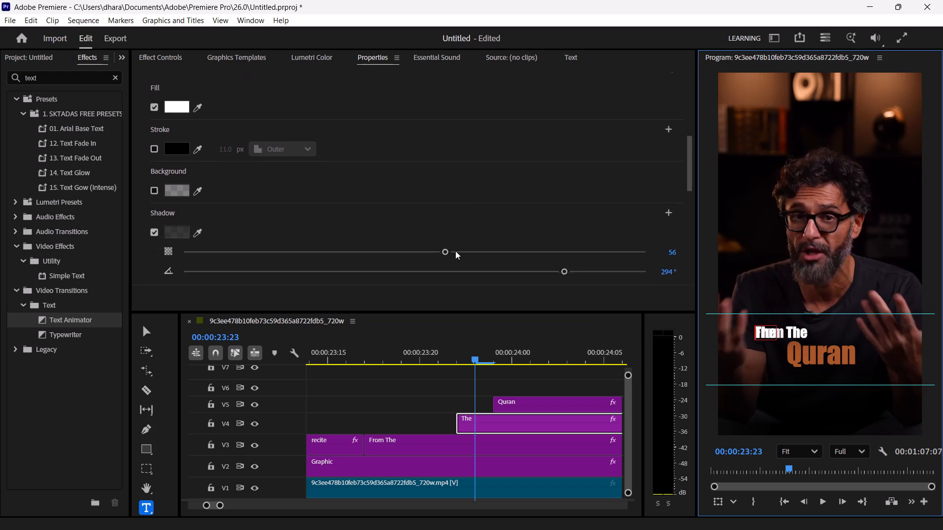
scroll(455, 251, "down", 1)
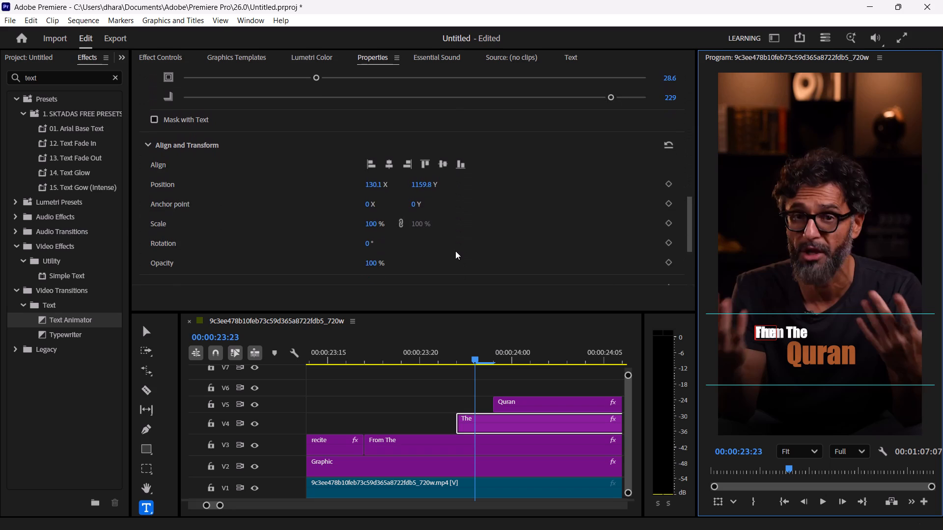
left_click_drag(376, 185, 378, 185)
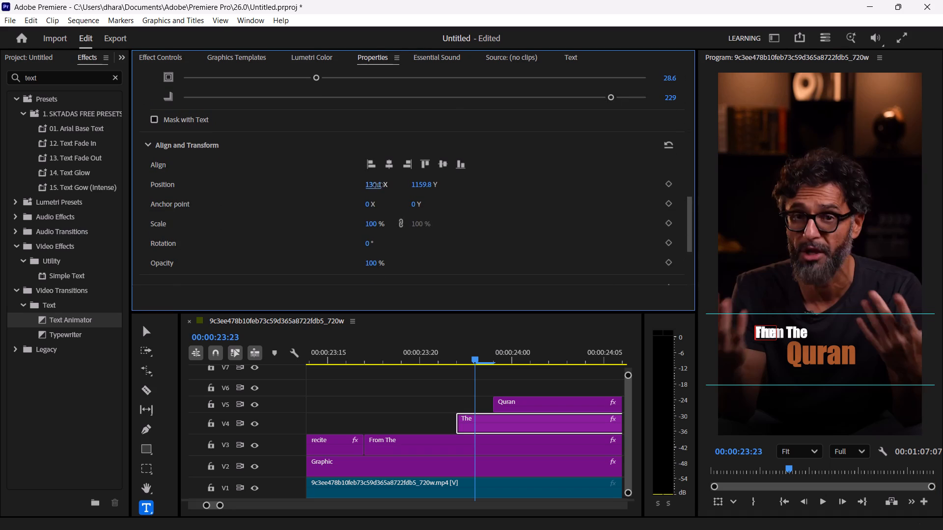
left_click_drag(378, 185, 413, 185)
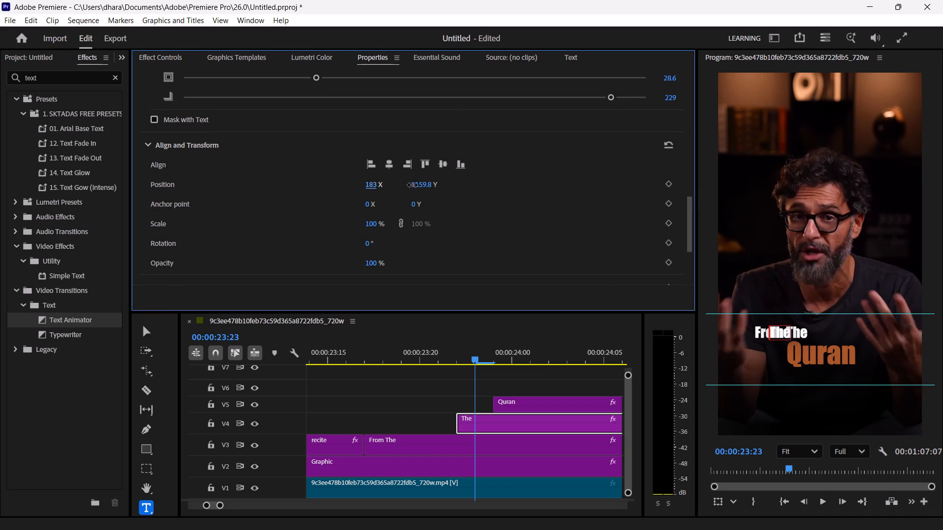
left_click_drag(413, 185, 442, 185)
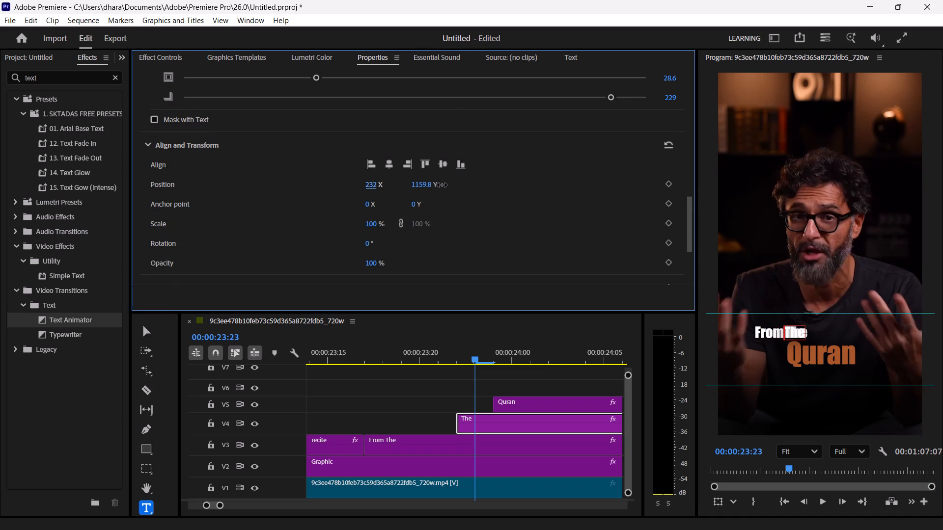
left_click_drag(442, 185, 446, 185)
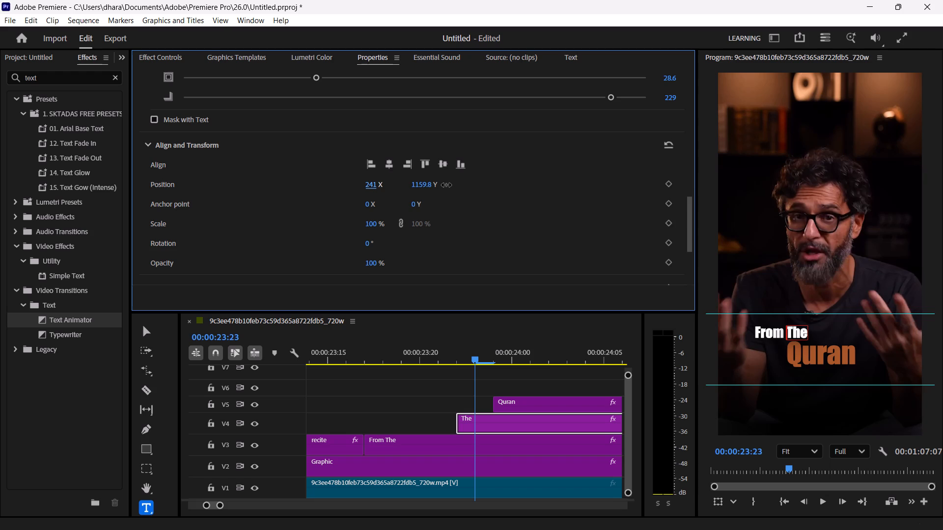
left_click_drag(446, 185, 451, 185)
left_click_drag(451, 185, 447, 186)
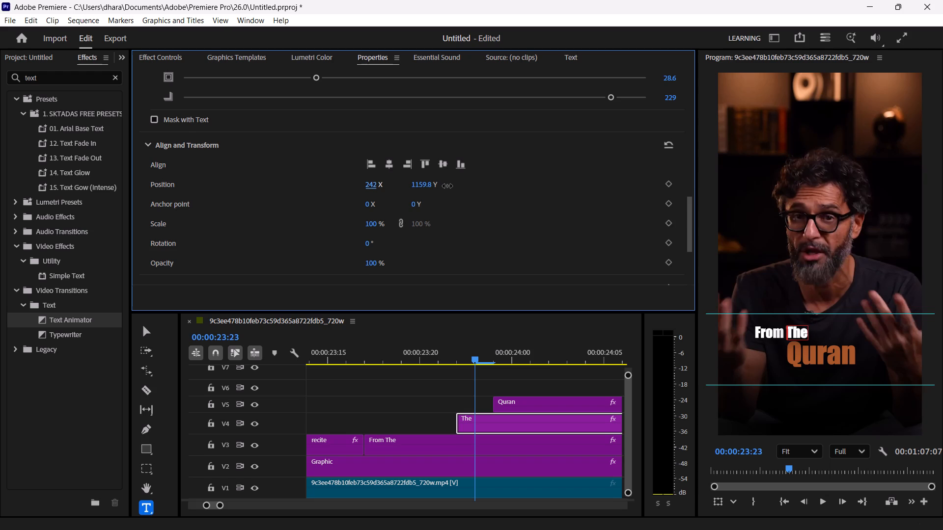
left_click_drag(447, 186, 447, 186)
left_click(567, 383)
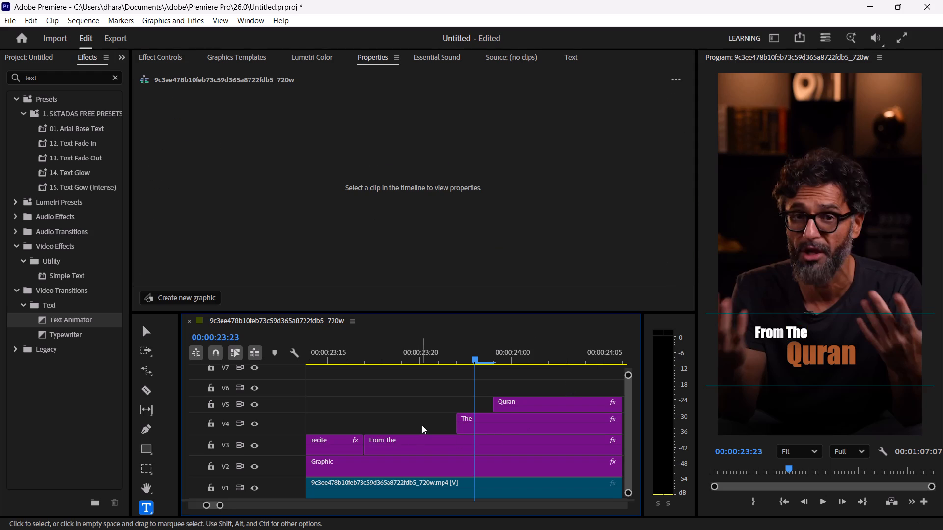
Play back the caption section from 00:00:23:16 to check the word timing against the speech.
left_click(355, 350)
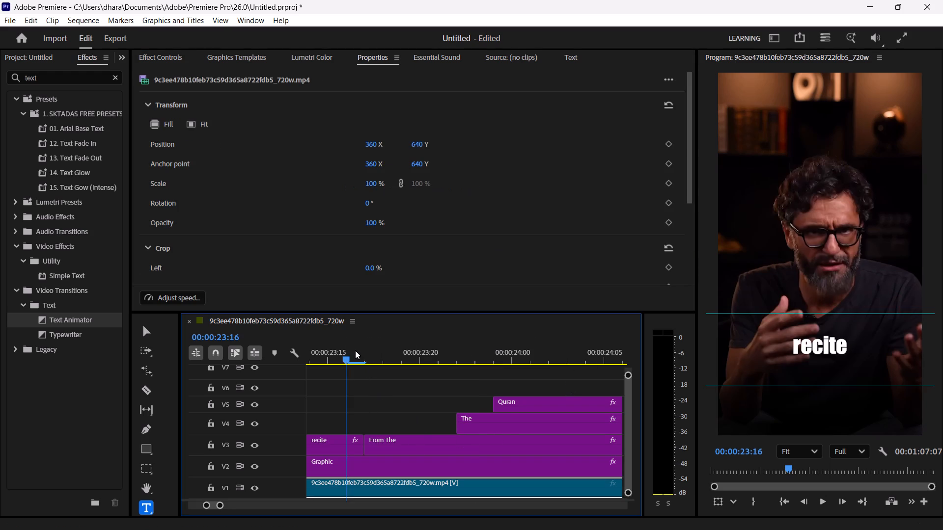
key("space")
key("space")
key("space")
key("space")
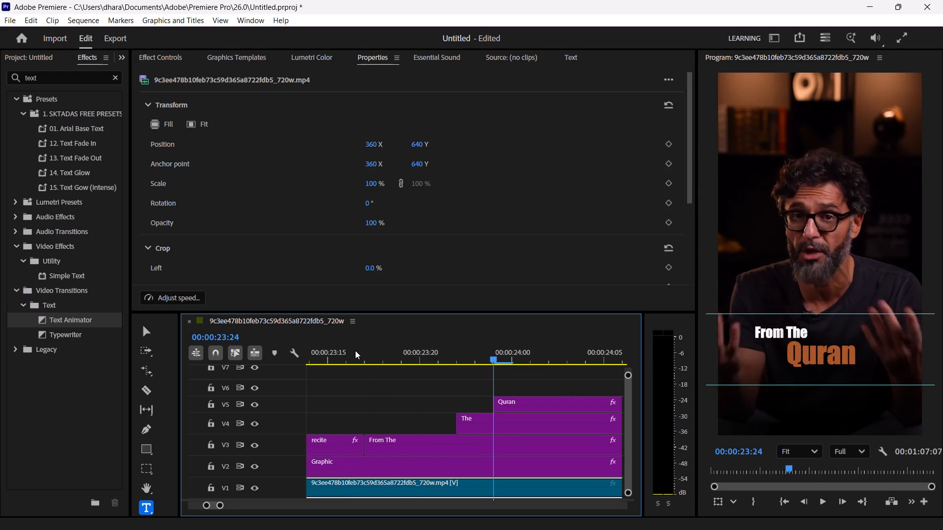
key("space")
key("space")
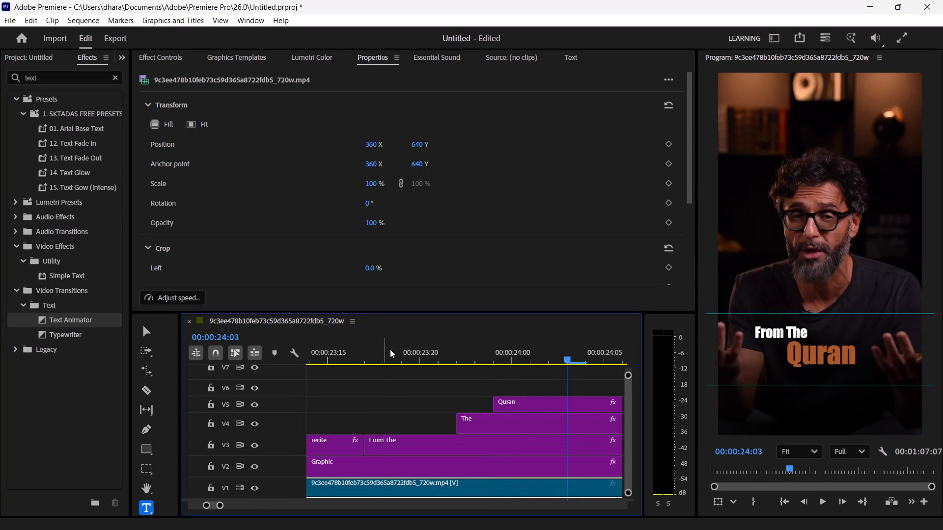
Delete the "Quran" text layer from the "From The" clip on V3.
left_click(390, 349)
left_click(410, 448)
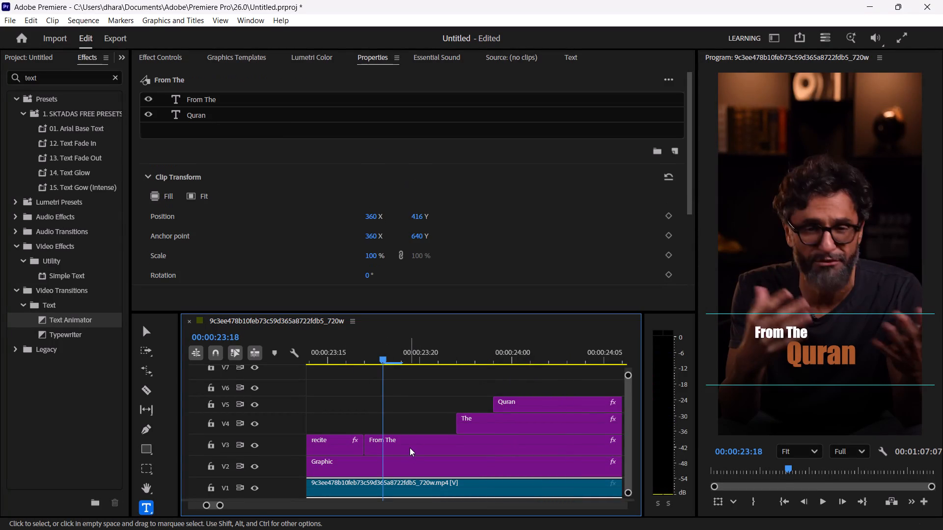
left_click(290, 120)
key("Delete")
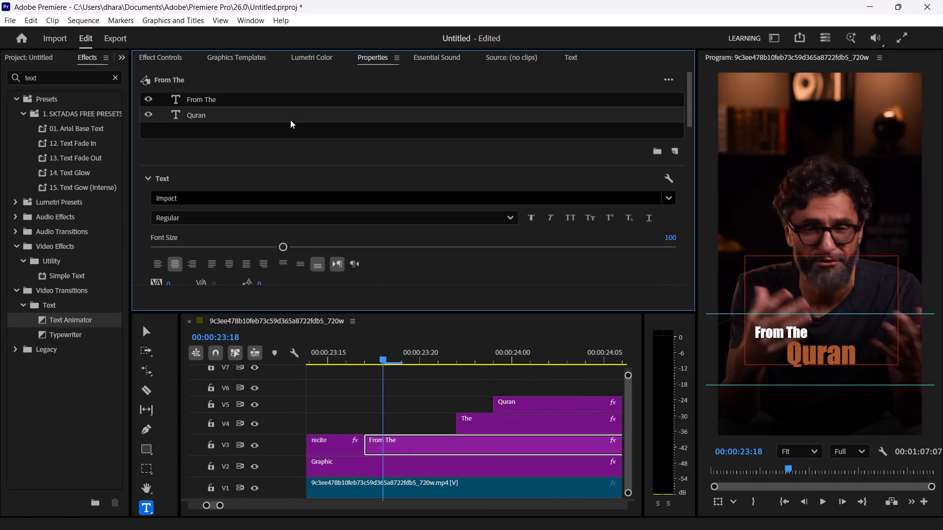
Remove the word "The" from the V3 caption clip's text, leaving only "From".
left_click(303, 104)
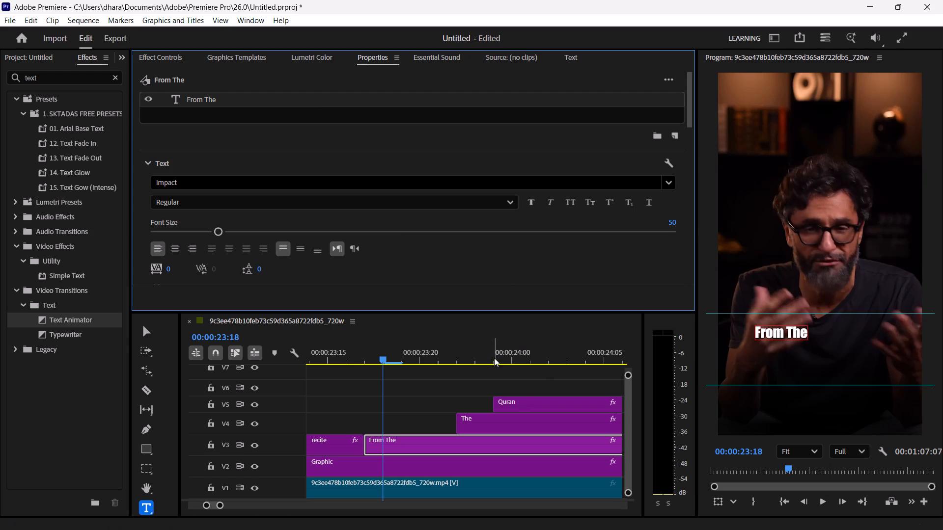
left_click(467, 345)
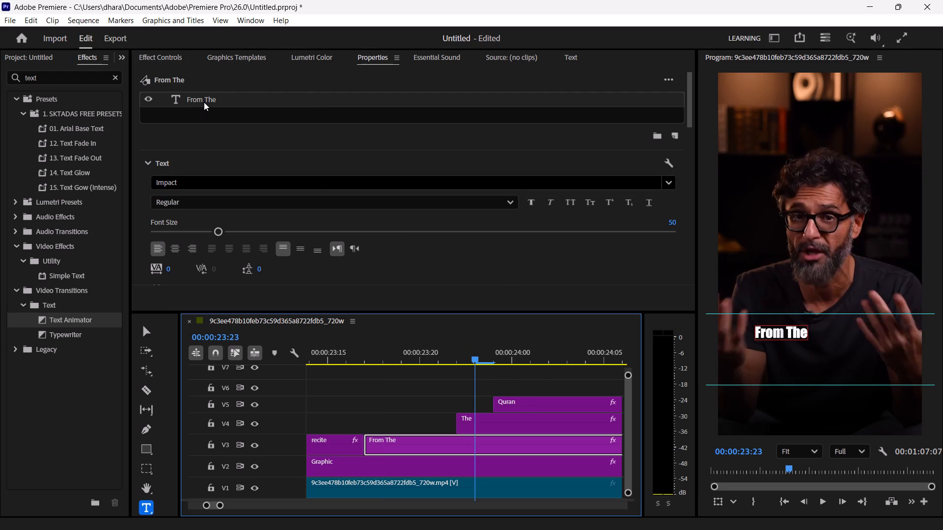
left_click(799, 331)
key("Right")
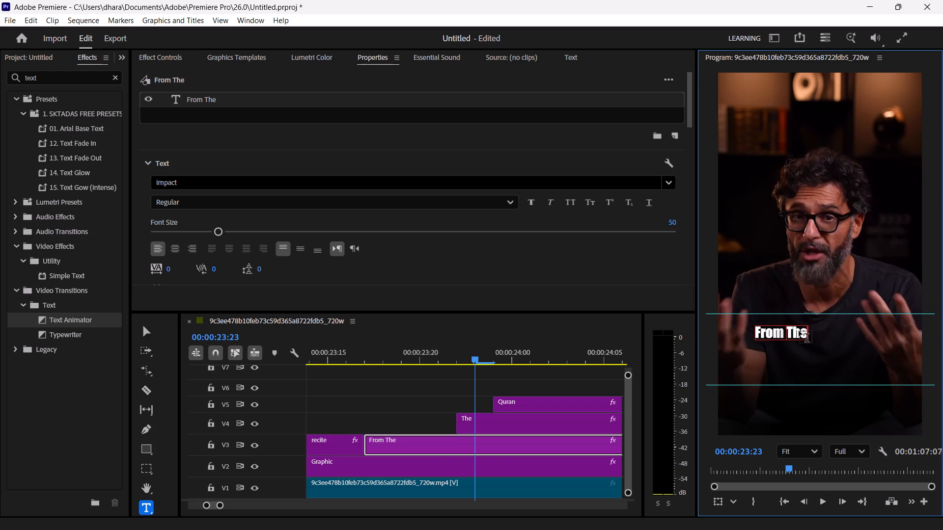
key("BackSpace")
key("BackSpace")
key("BackSpace")
key("BackSpace")
left_click(605, 334)
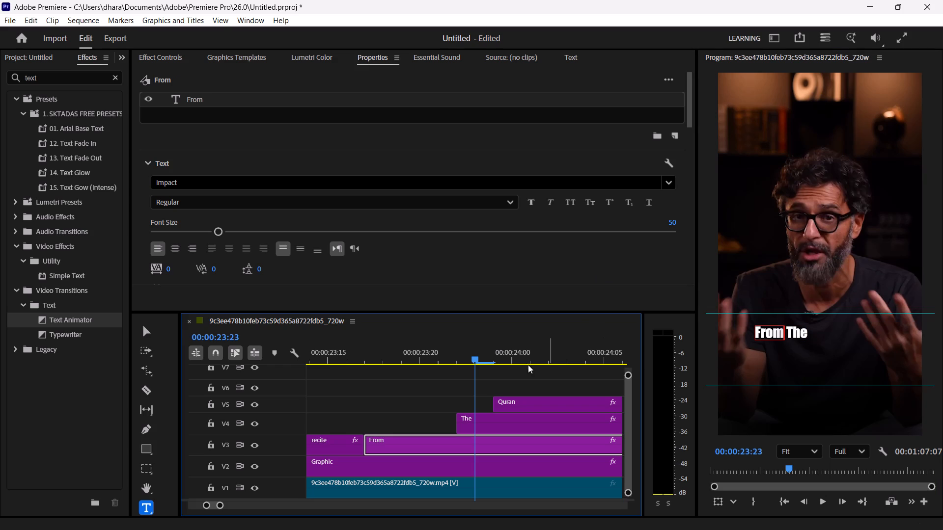
left_click(419, 390)
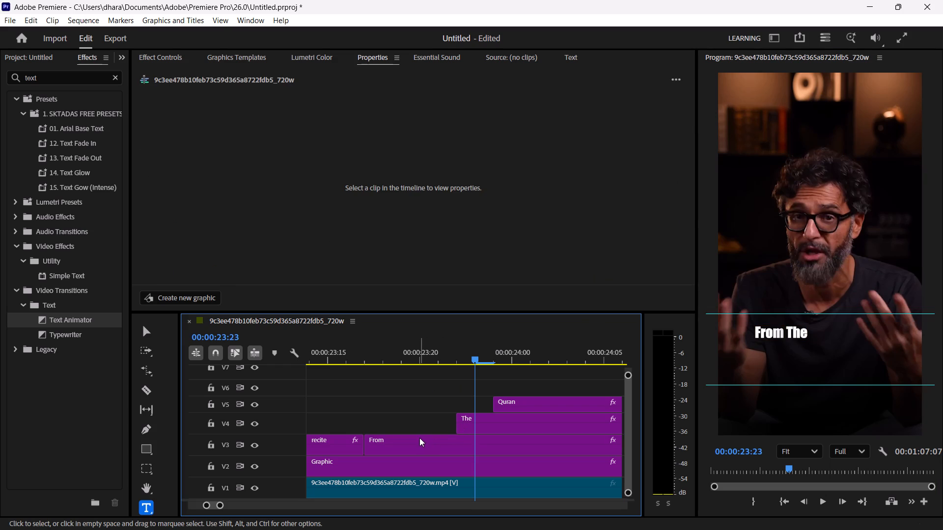
Play back the "From The Quran" caption section from about 00:00:23:15 to check when each word appears against the speech.
left_click(419, 438)
left_click(247, 56)
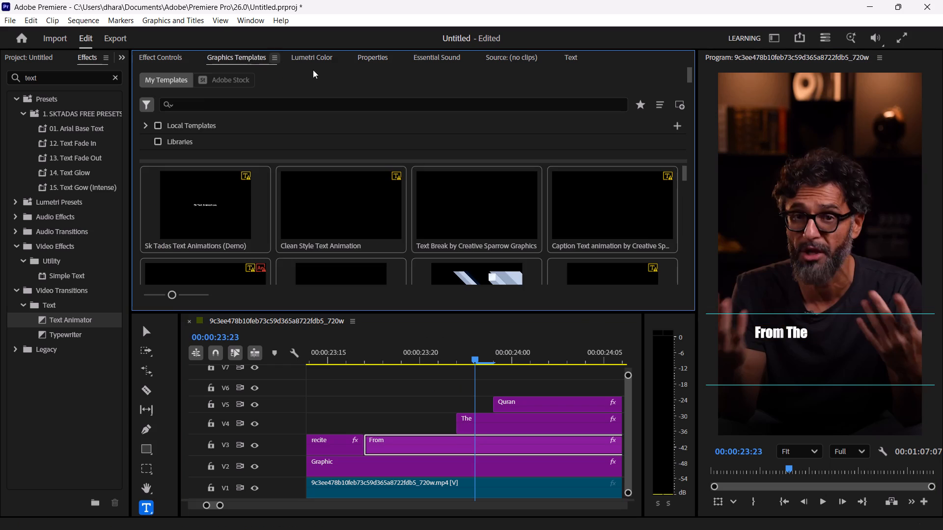
left_click(180, 58)
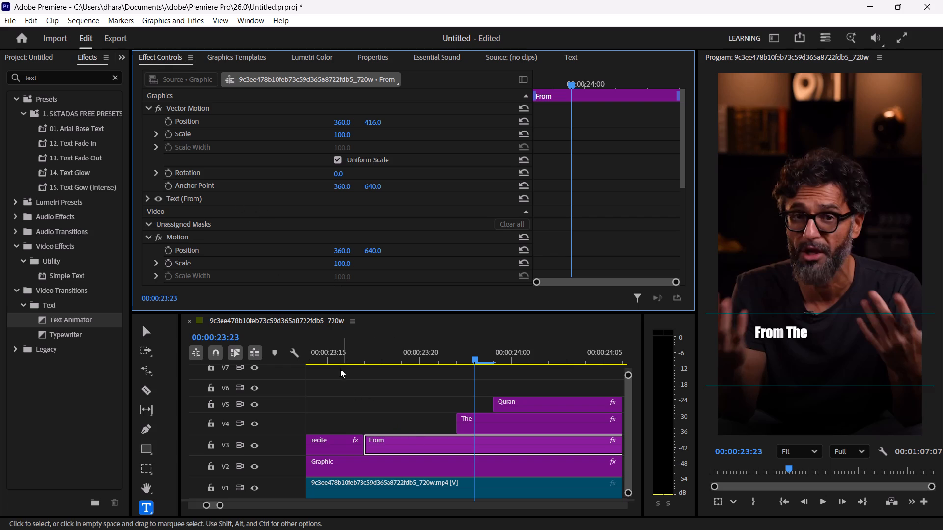
left_click(313, 344)
key("space")
key("space")
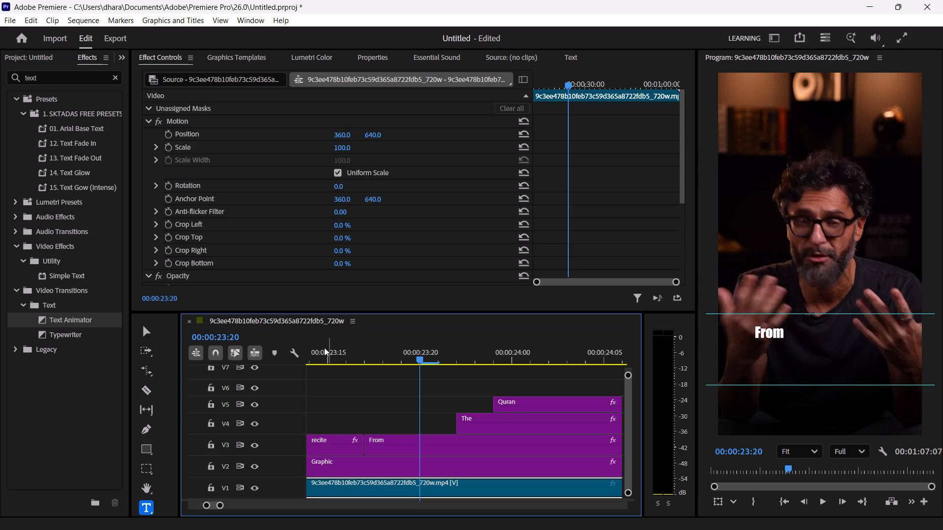
left_click(324, 347)
key("space")
key("space")
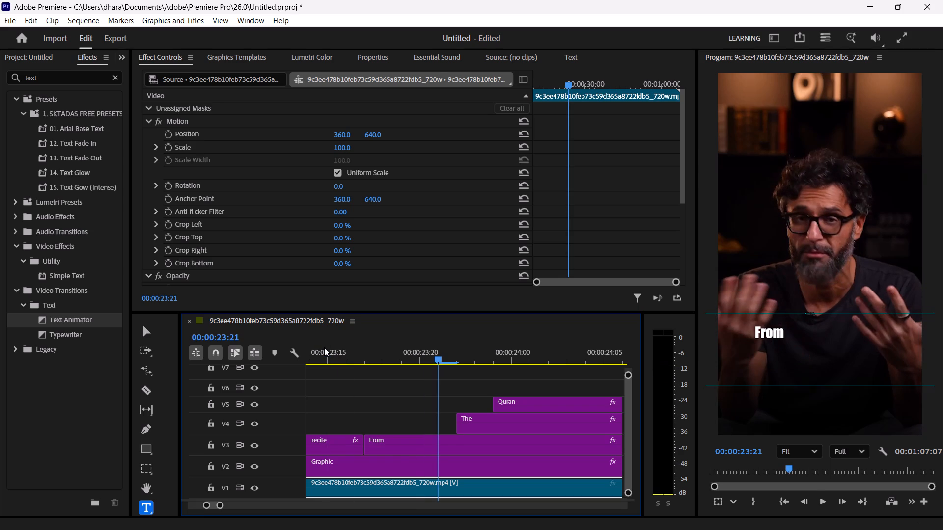
key("space")
key("space")
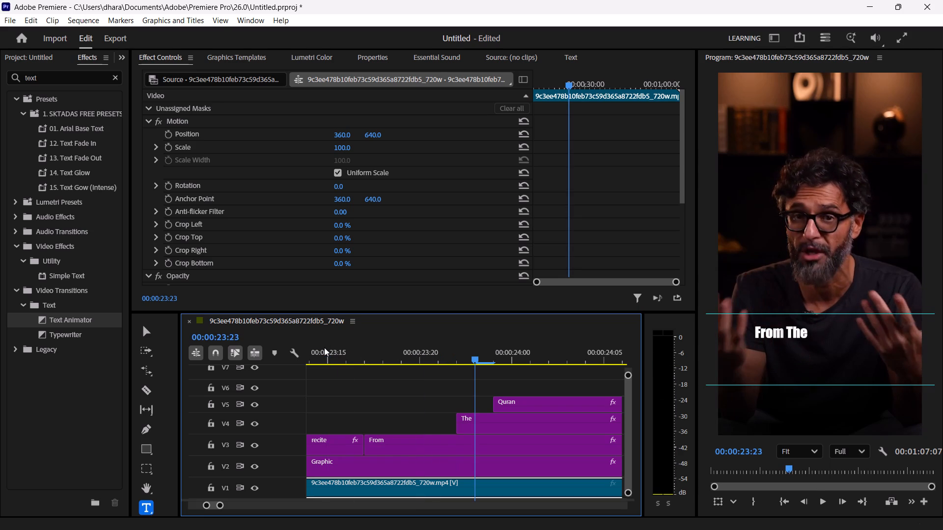
key("space")
key("space")
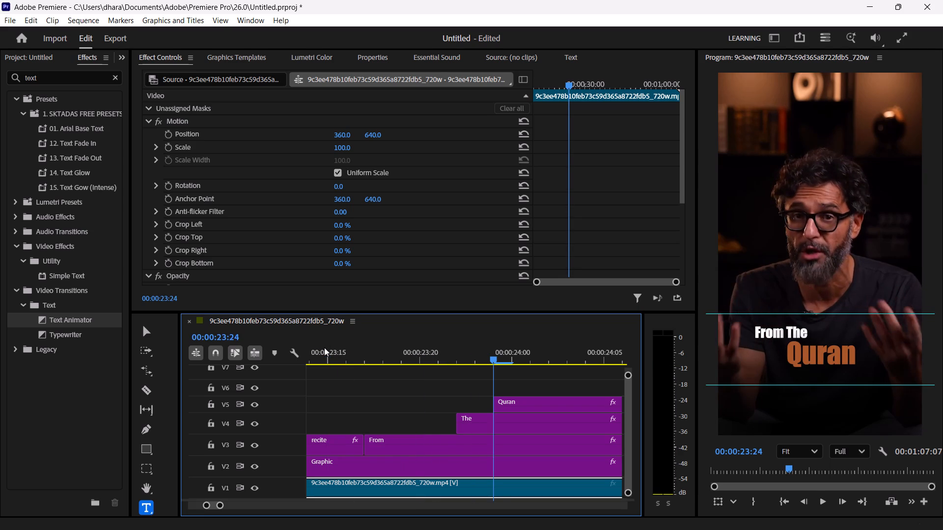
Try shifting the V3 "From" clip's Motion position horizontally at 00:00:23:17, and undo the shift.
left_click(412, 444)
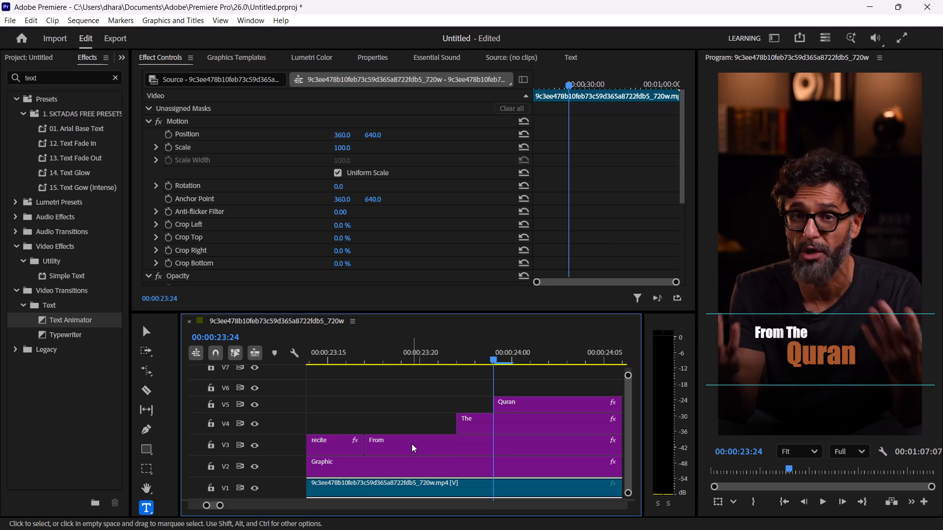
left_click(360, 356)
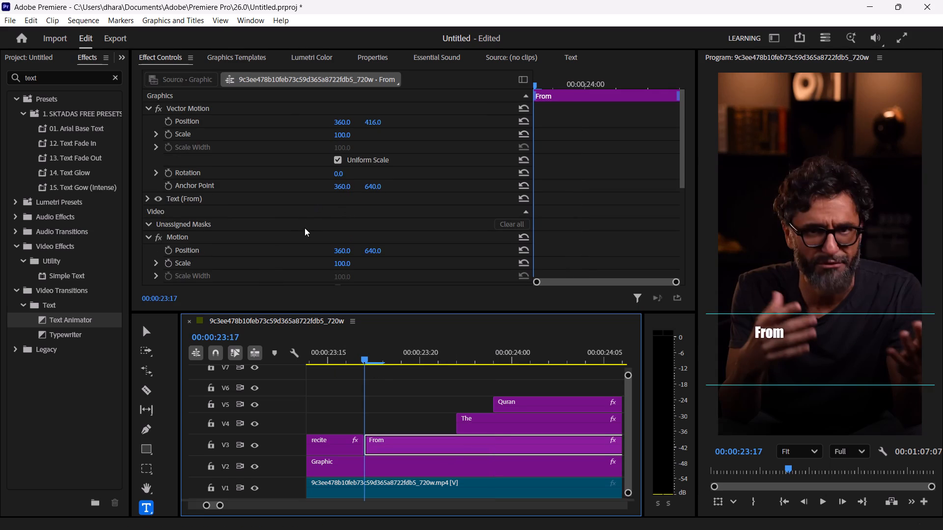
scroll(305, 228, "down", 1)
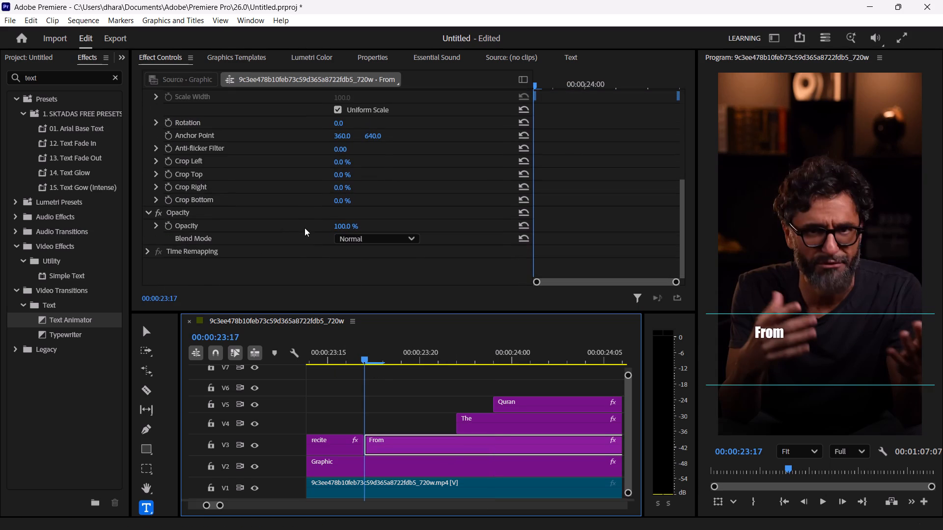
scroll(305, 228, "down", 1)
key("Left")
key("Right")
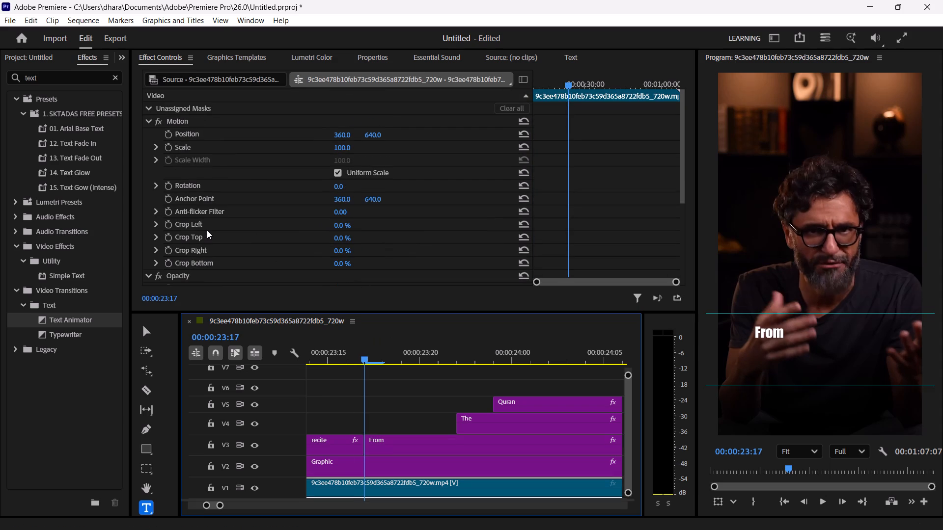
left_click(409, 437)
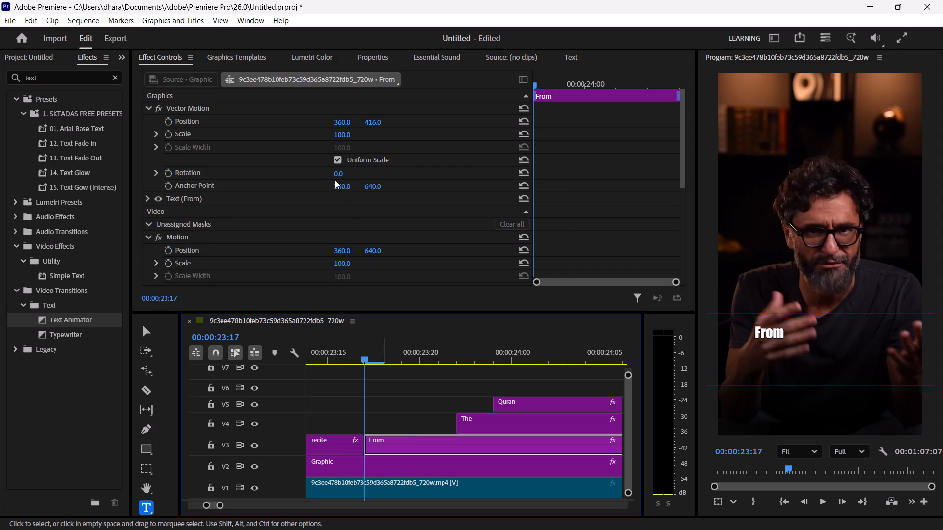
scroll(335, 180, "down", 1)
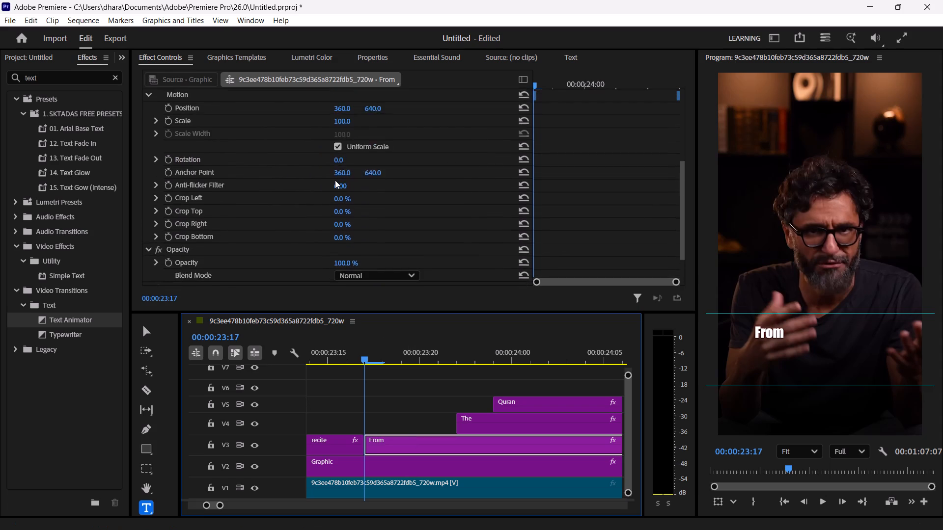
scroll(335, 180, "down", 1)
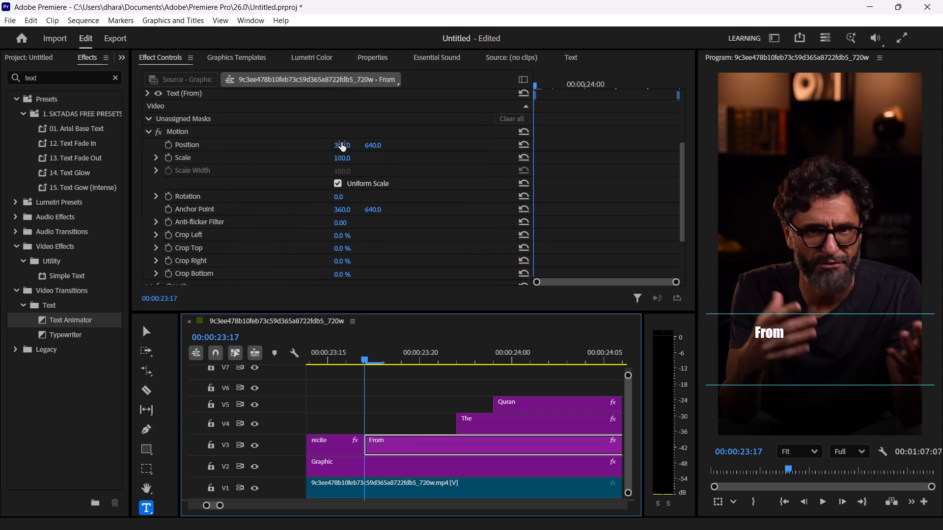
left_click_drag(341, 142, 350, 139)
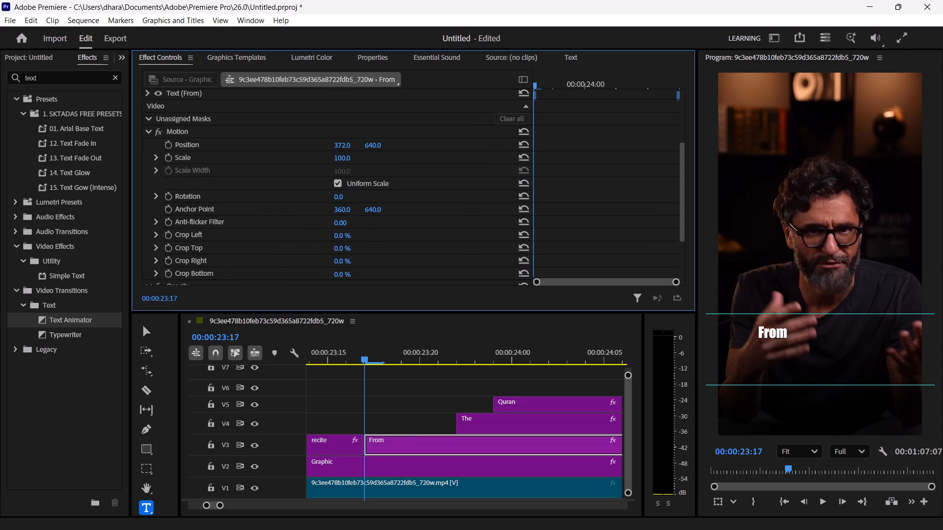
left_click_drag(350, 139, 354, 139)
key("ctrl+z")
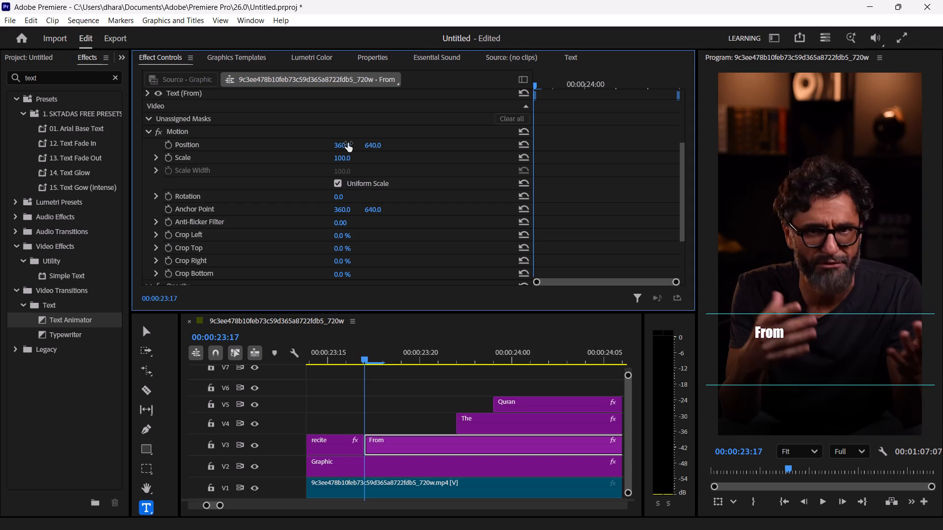
Add a Motion Position keyframe of 360, 640 to the V3 "From" clip at 00:00:23:20.
key("Right")
key("Right")
key("Right")
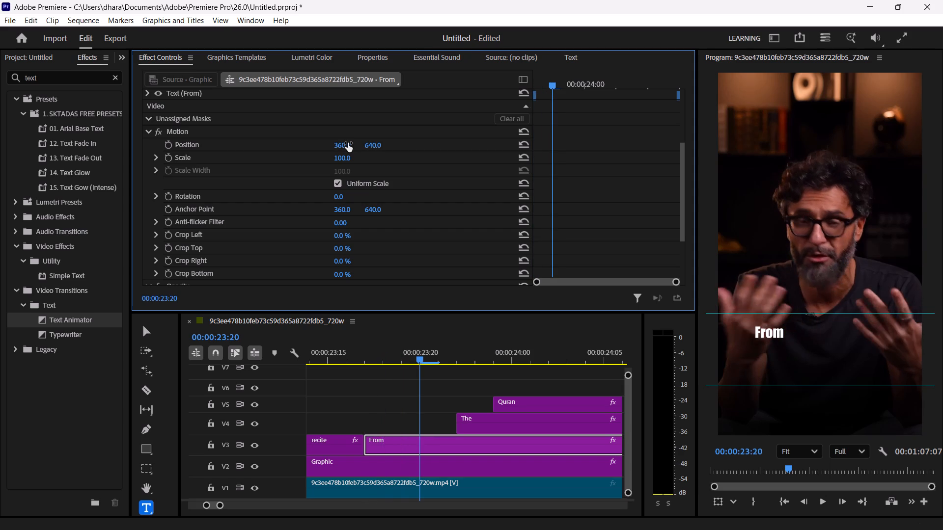
left_click(341, 146)
left_click(425, 143)
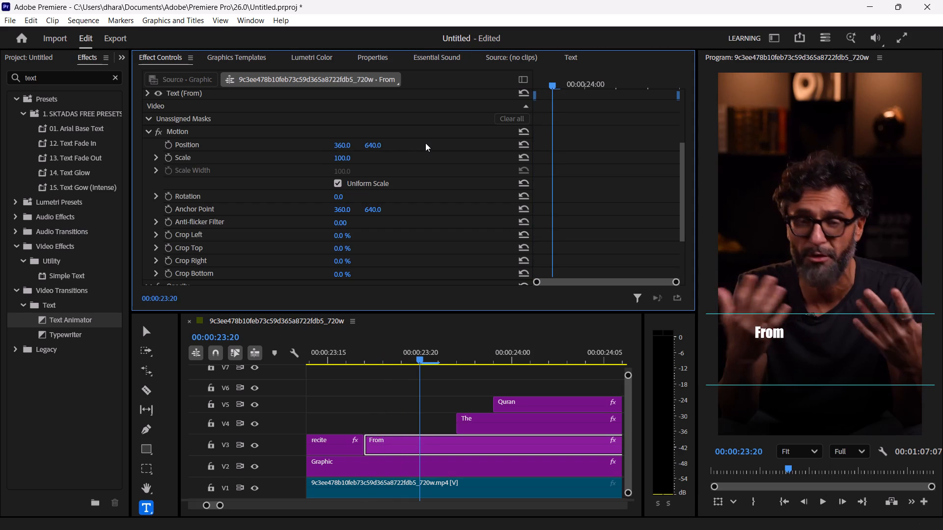
left_click(170, 143)
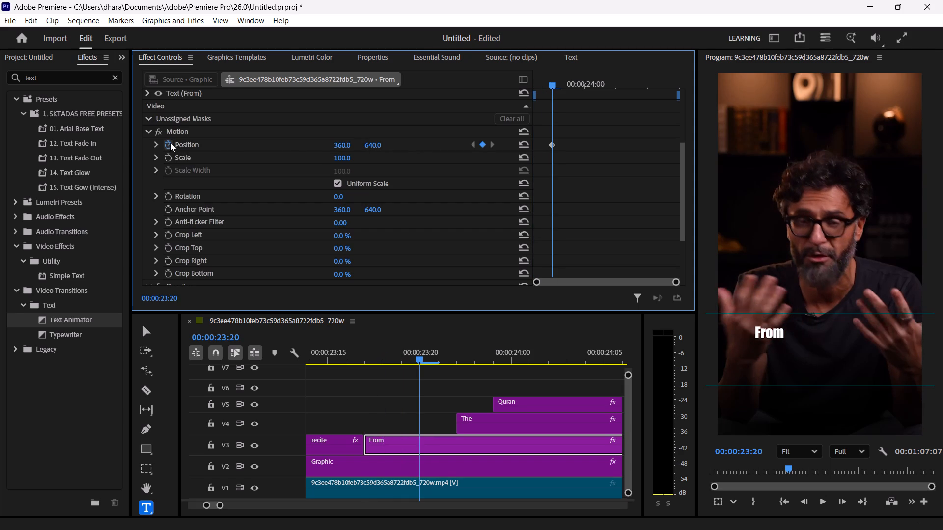
Keyframe the "From" clip's Motion X position at about 126 at 00:00:23:17, and play back the slide-in.
key("Left")
key("Left")
key("Left")
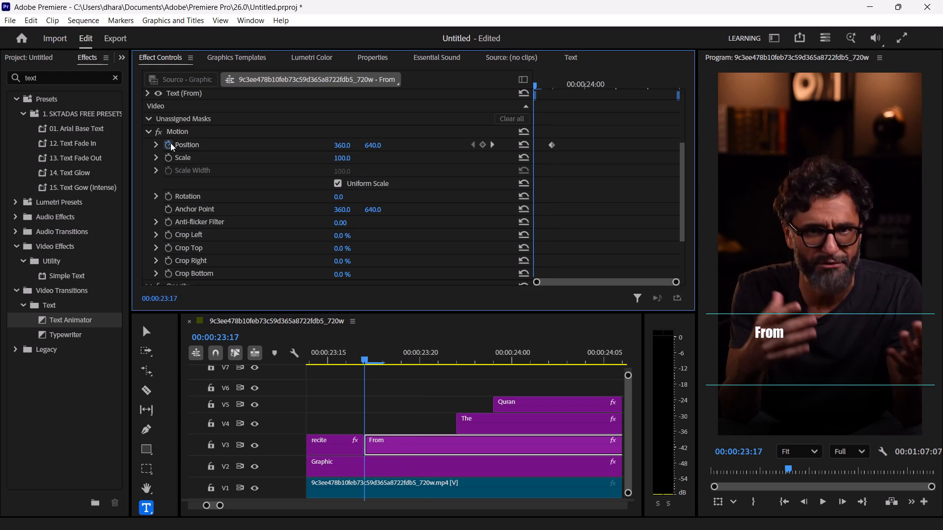
left_click_drag(343, 144, 198, 145)
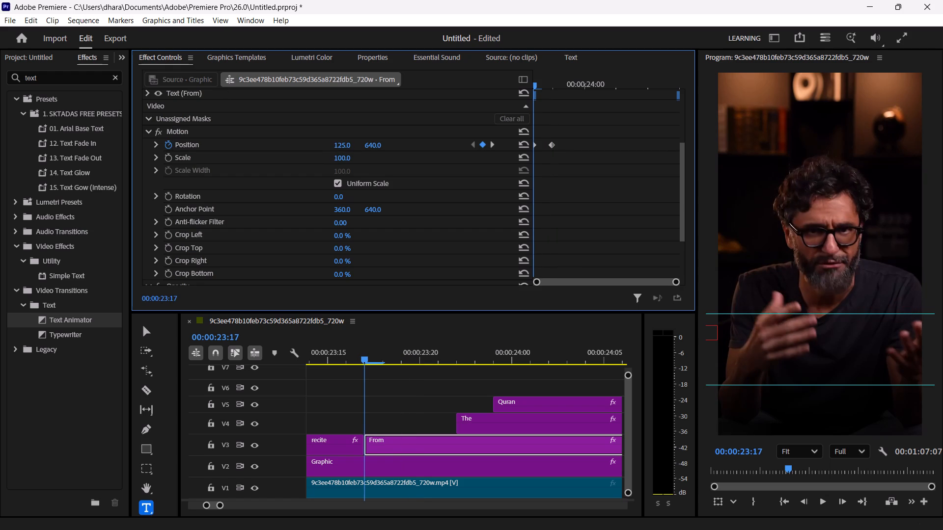
left_click_drag(198, 145, 185, 146)
left_click_drag(185, 146, 203, 146)
left_click_drag(203, 146, 200, 146)
key("space")
key("space")
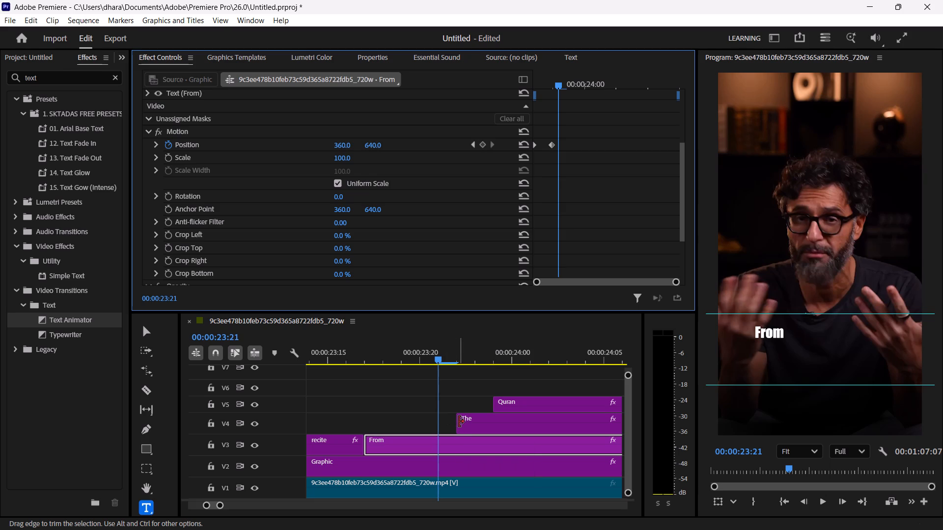
Extend the start of the V4 "The" clip back to 00:00:23:21.
double_click(487, 423)
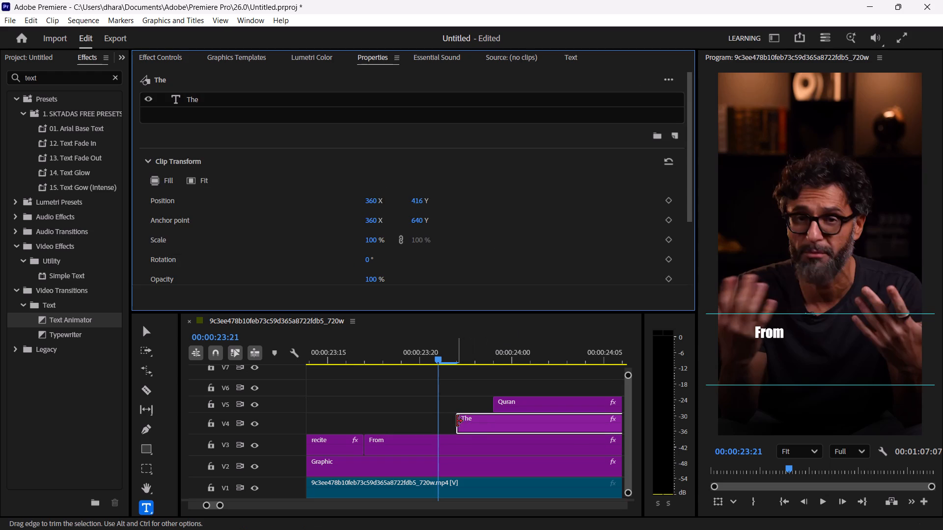
left_click_drag(457, 421, 444, 422)
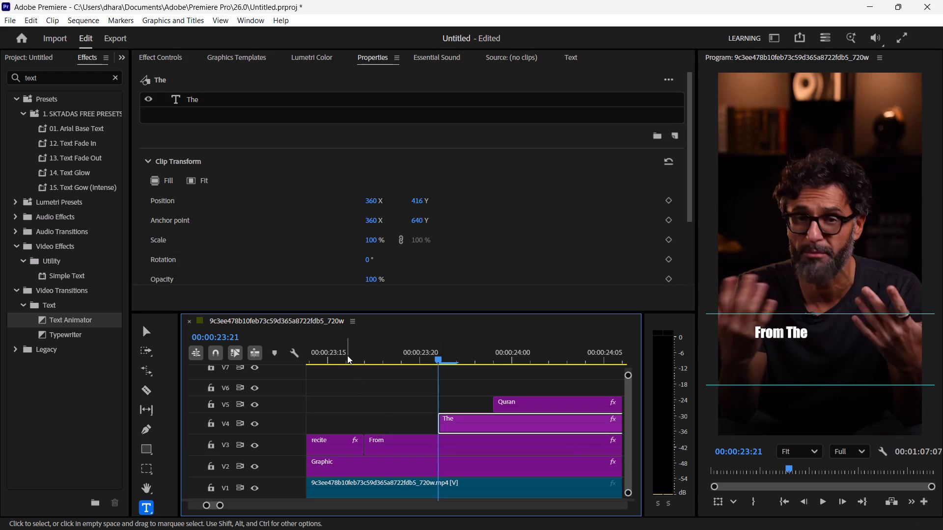
Play back the caption section from about 00:00:23:16 to check the "From" slide-in and the timing of "The".
left_click(347, 355)
key("space")
key("space")
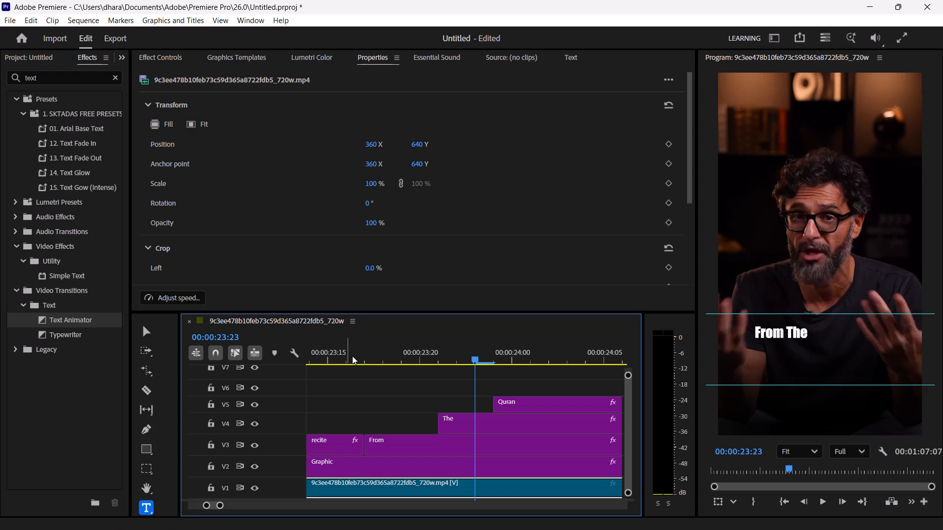
left_click(352, 357)
key("space")
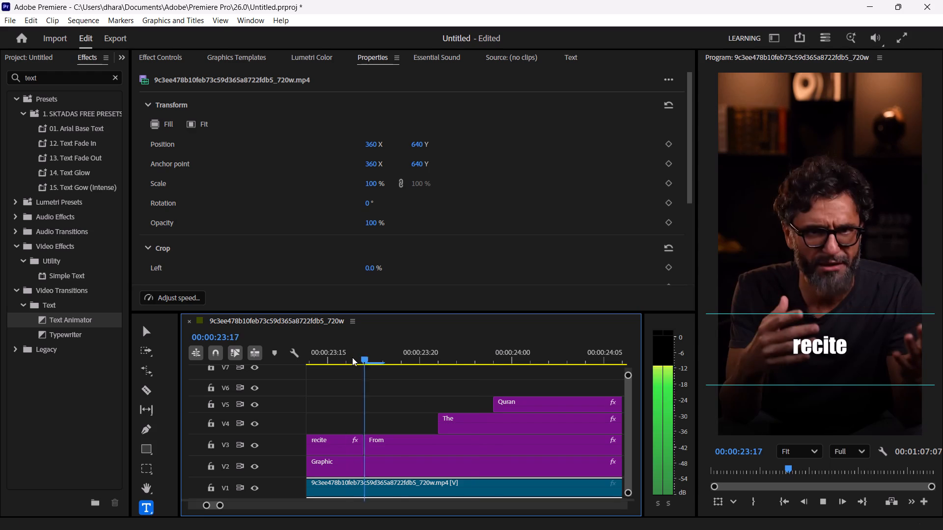
key("space")
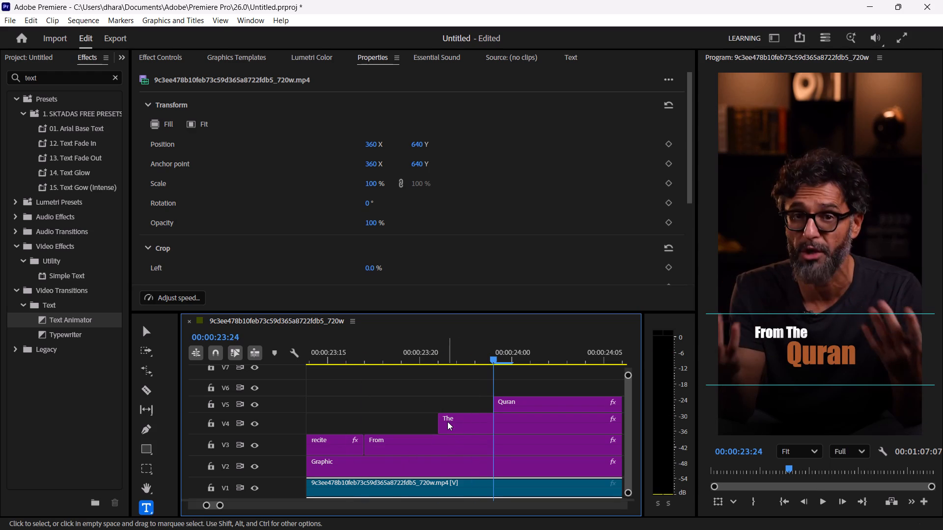
Add a Motion Position keyframe of 360, 640 to the V4 "The" clip at 00:00:23:24.
left_click(447, 422)
left_click(438, 358)
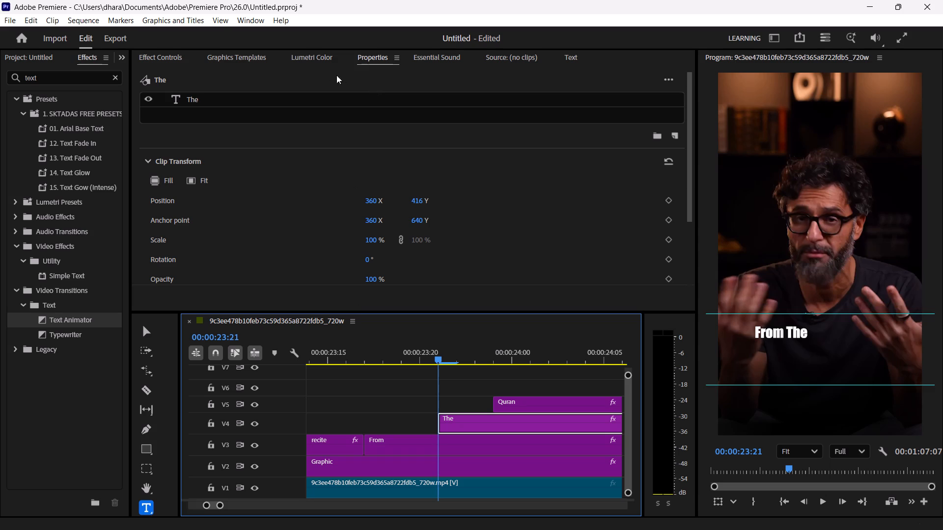
left_click(183, 54)
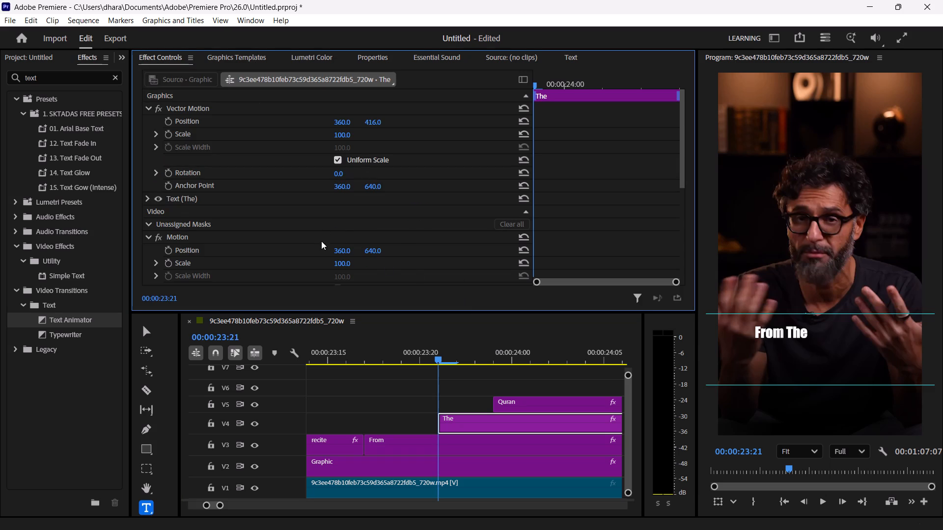
left_click(171, 252)
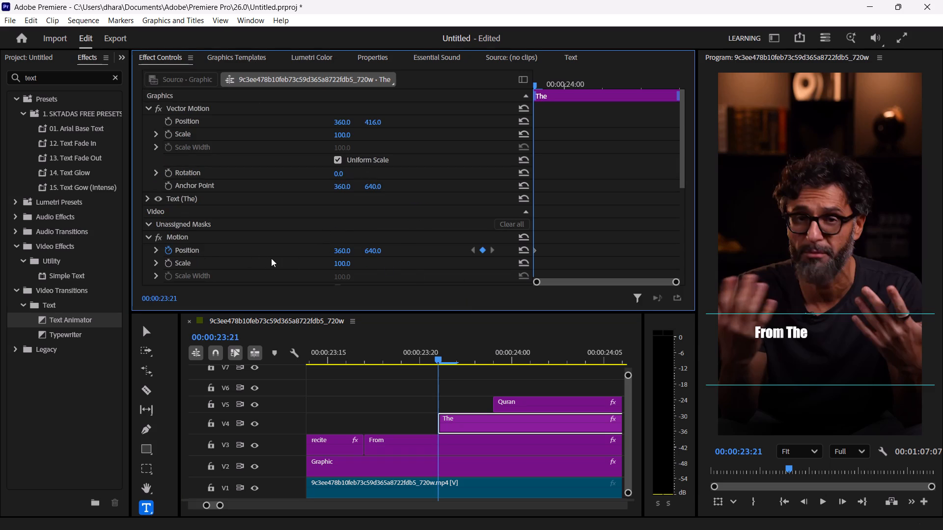
left_click(479, 248)
key("Right")
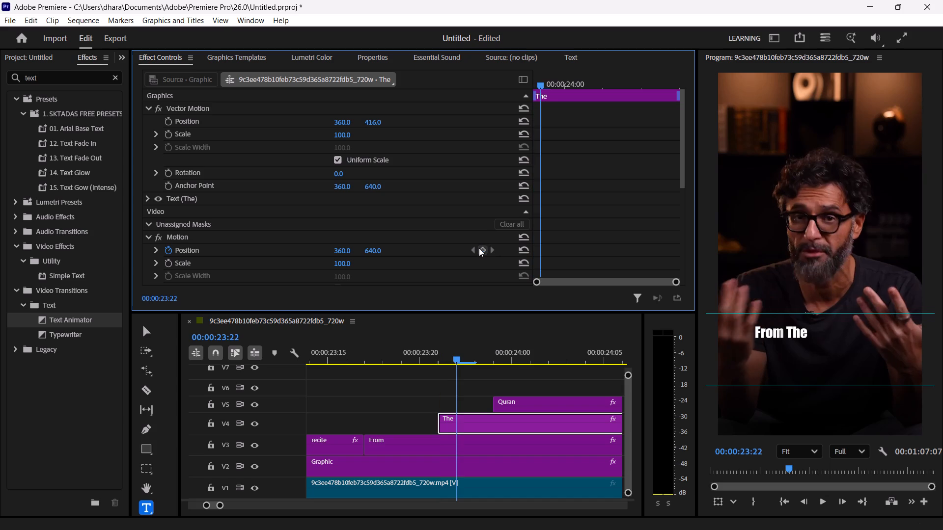
key("Right")
key("Right")
key("Left")
key("Left")
key("Right")
key("Right")
key("Left")
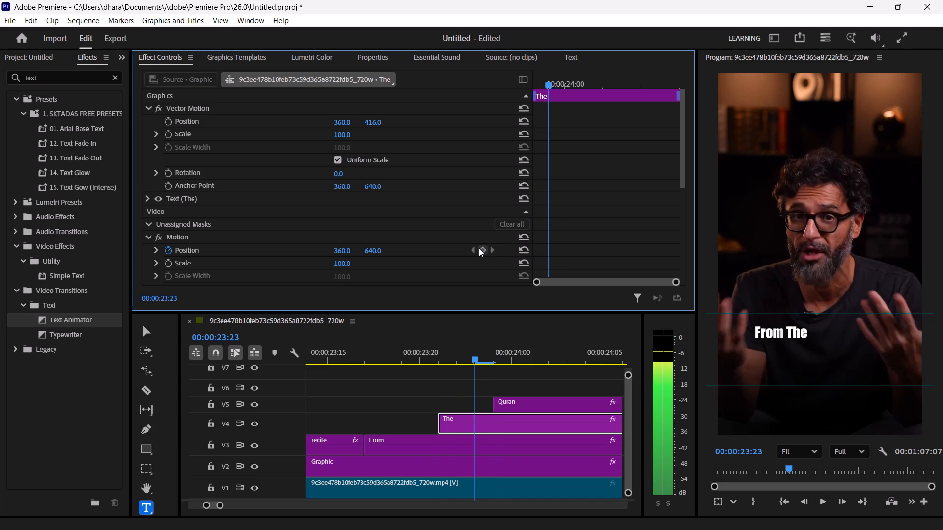
key("Right")
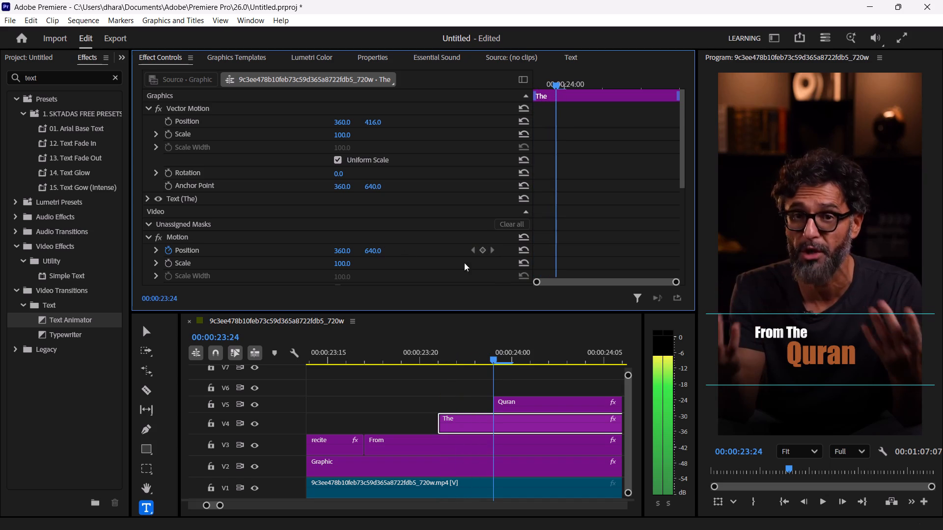
left_click(484, 247)
Keyframe the "The" clip's Motion X position at about 249 at the clip's start, 00:00:23:21.
key("Left")
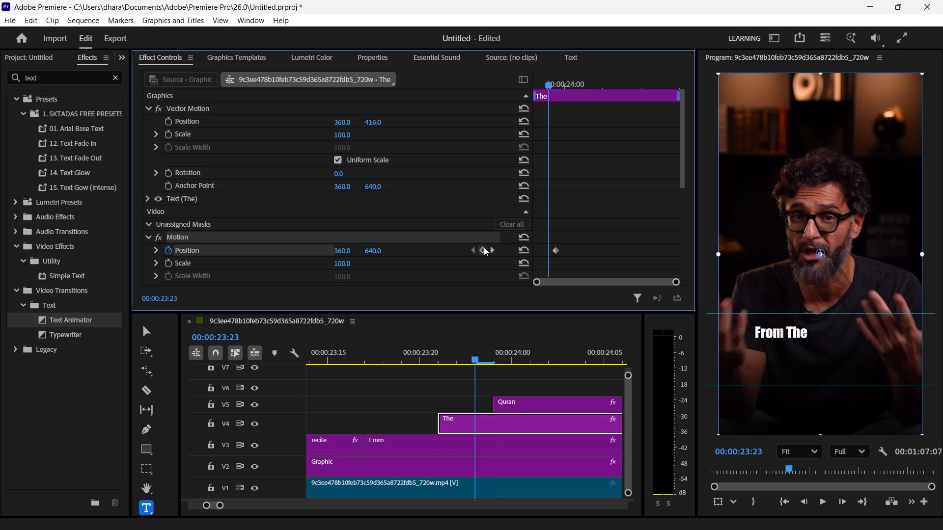
key("Left")
key("Left")
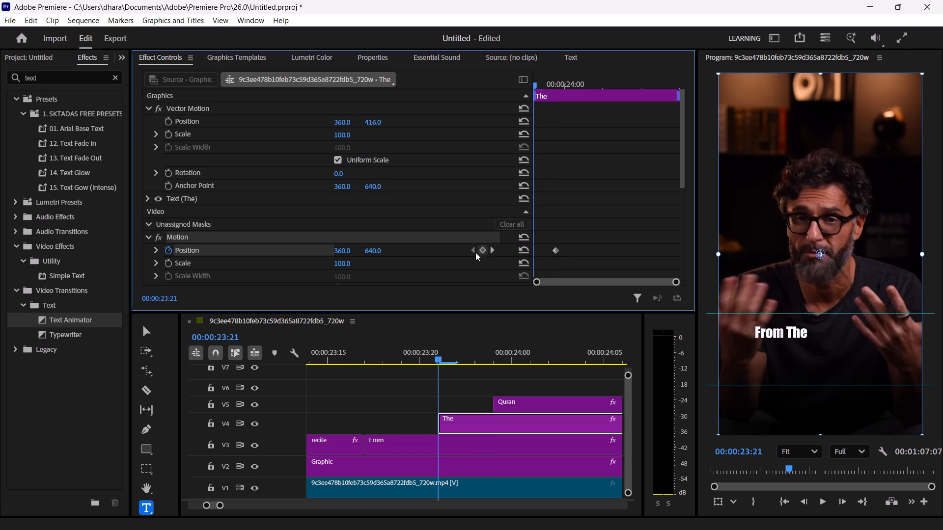
left_click_drag(343, 252, 320, 254)
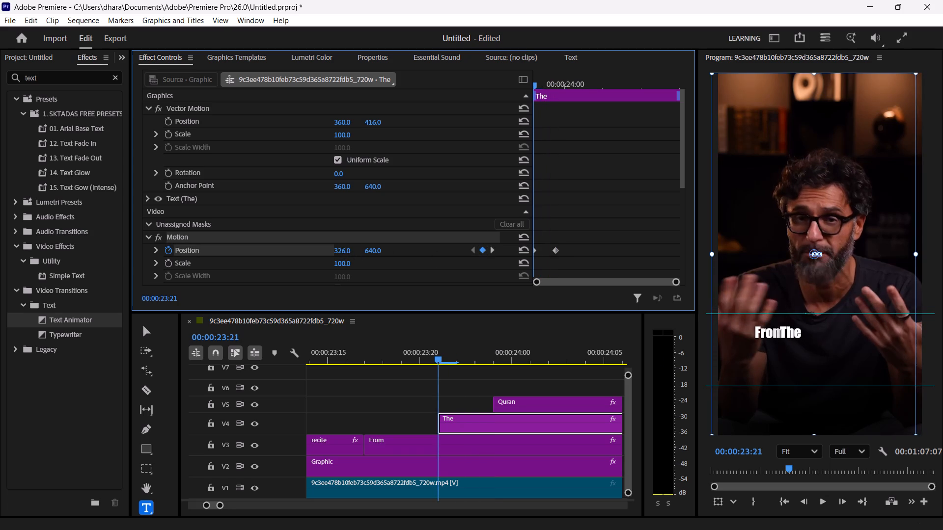
left_click_drag(320, 254, 282, 255)
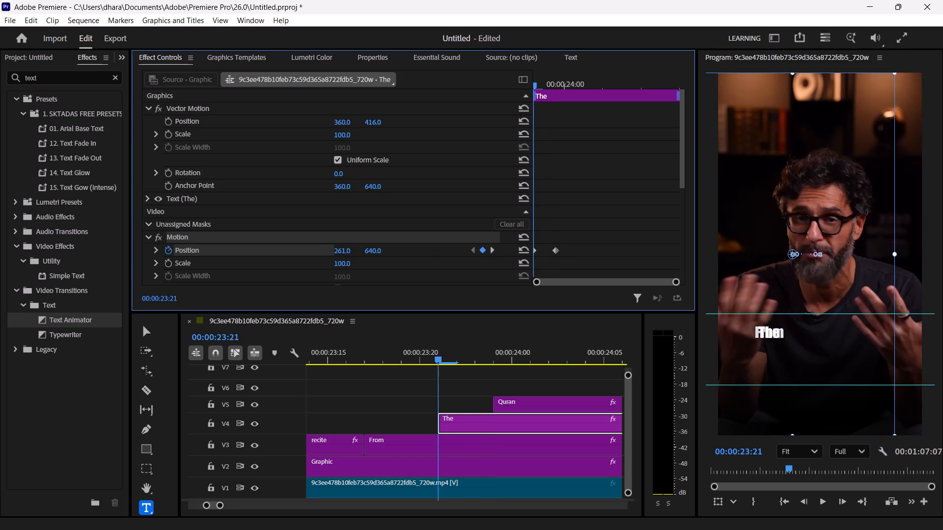
left_click_drag(282, 255, 277, 255)
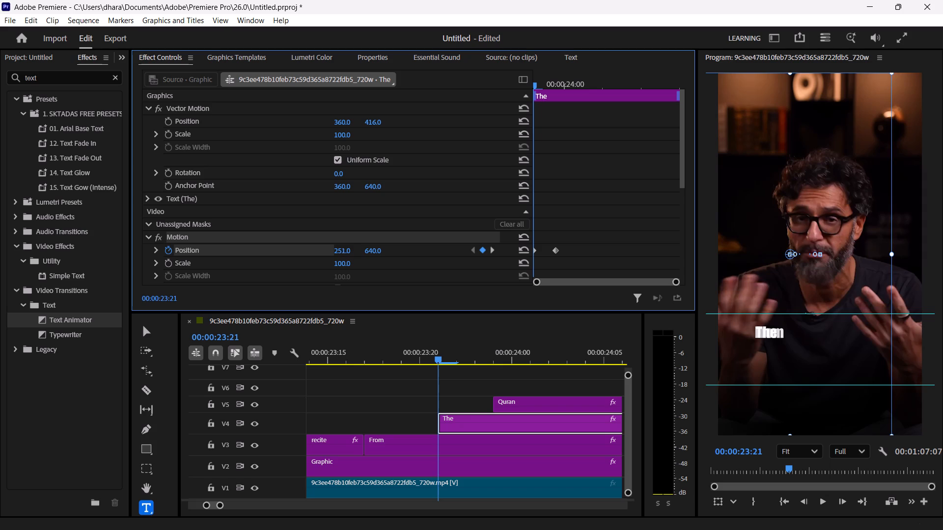
left_click_drag(277, 255, 277, 256)
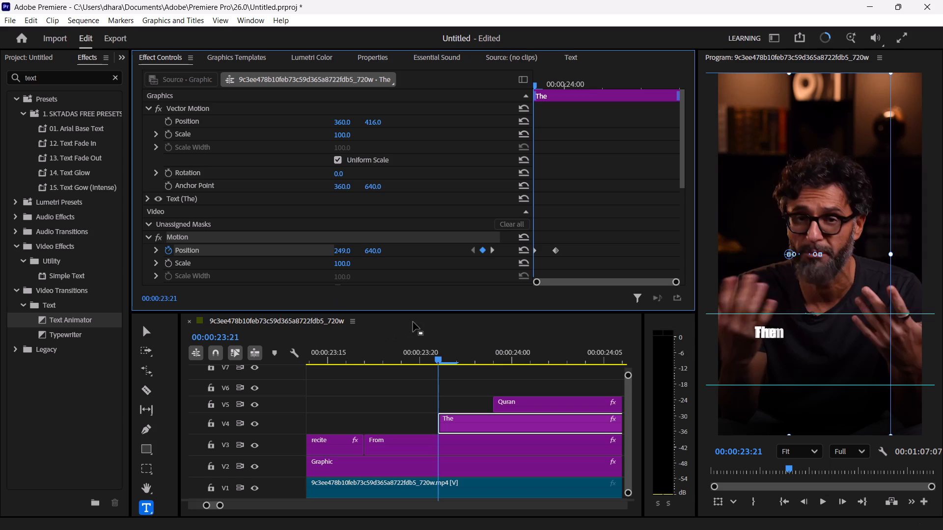
Play back the captions from about 00:00:23:16 to check the "The" slide-in, and step through frames to the start of "Quran".
left_click(345, 354)
key("space")
key("space")
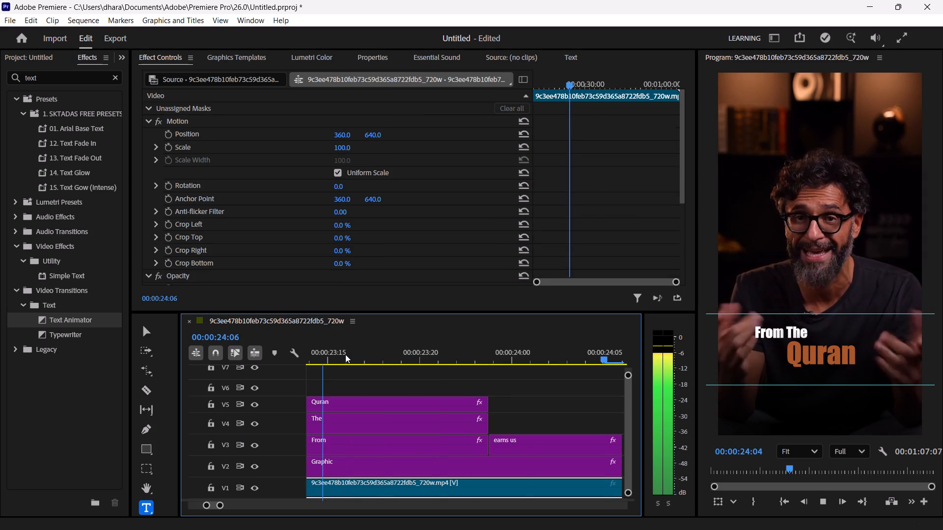
key("Left")
key("Left")
key("Left")
key("Left")
key("Left")
key("Left")
key("Left")
key("Left")
key("Left")
key("Left")
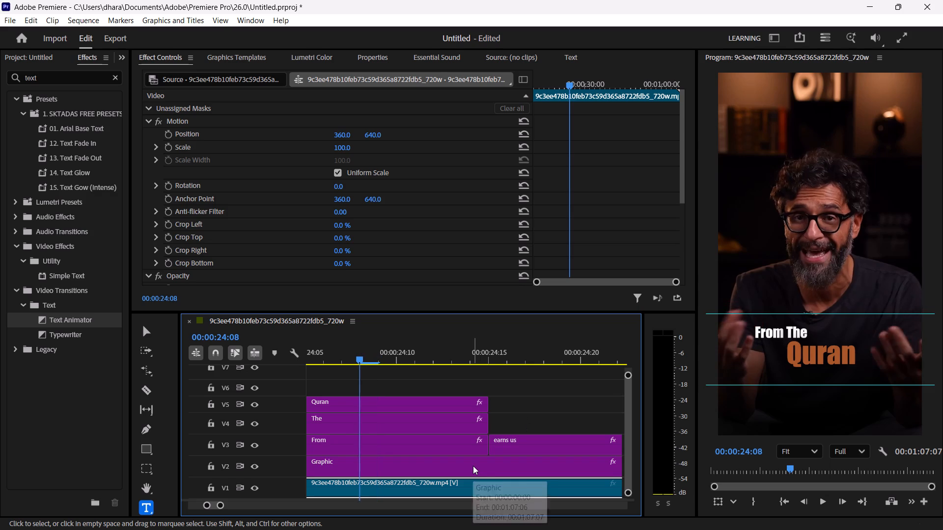
key("Right")
key("Left")
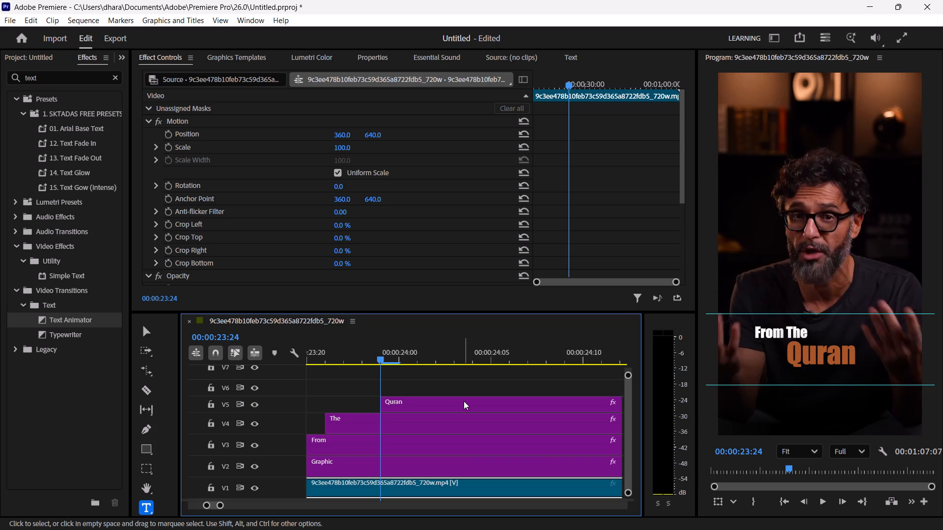
Check the timing of "Quran" against the speech and extend the V5 clip's start back to 00:00:23:23.
left_click(380, 403)
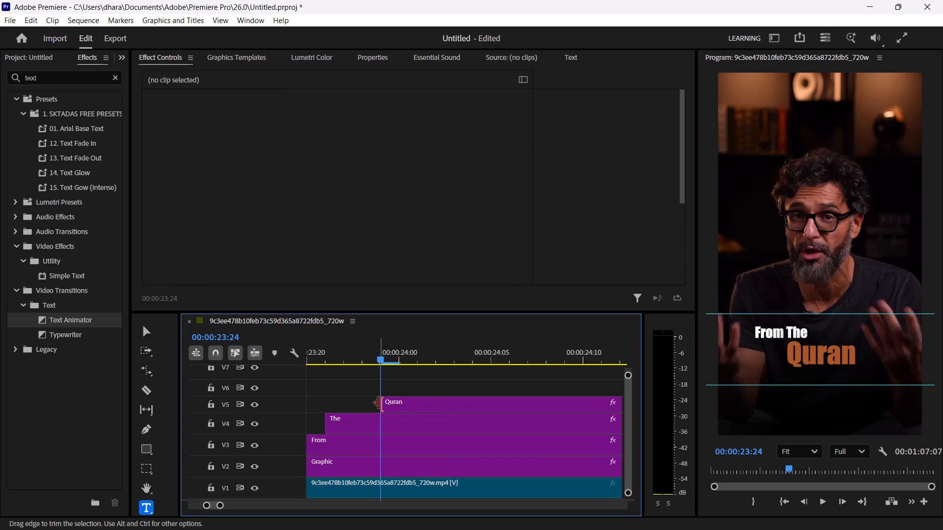
left_click(309, 359)
key("space")
key("space")
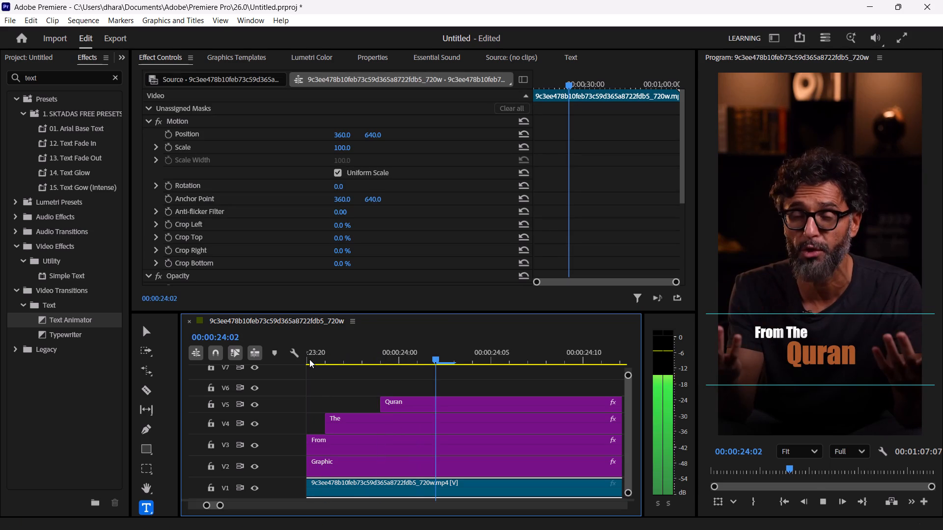
key("Left")
key("Left")
key("Left")
key("Left")
key("Right")
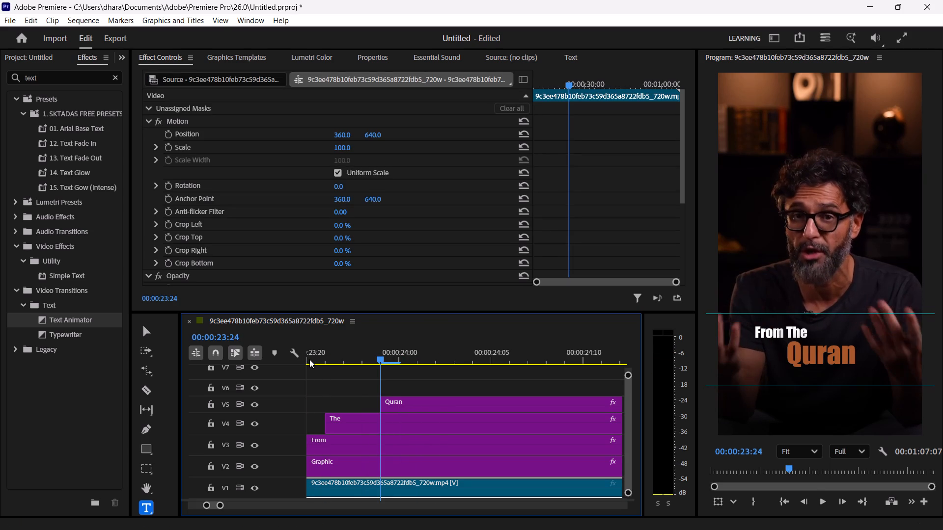
left_click(422, 407)
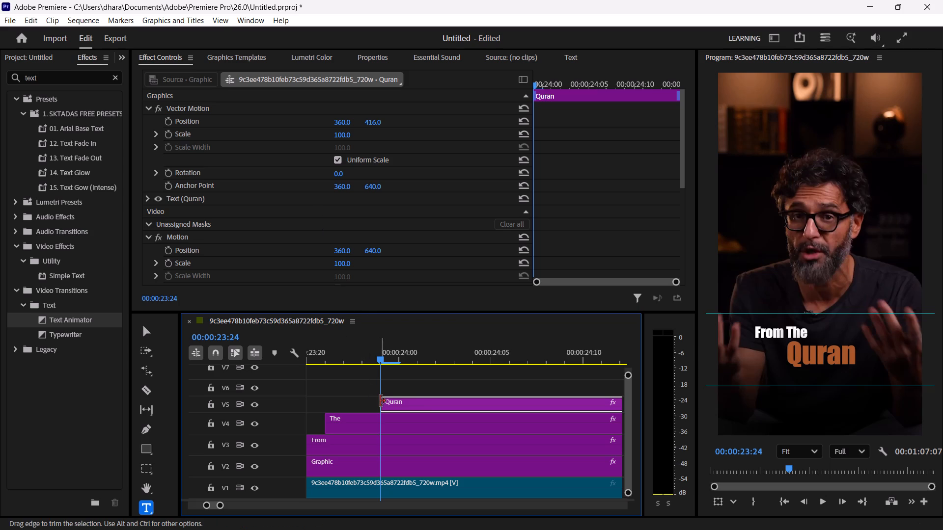
left_click_drag(381, 401, 371, 402)
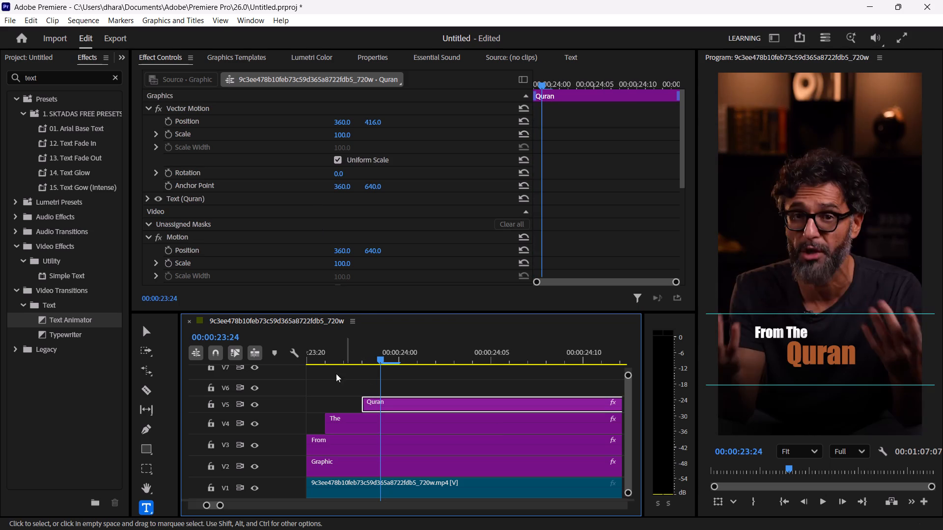
Play back the captions from about 00:00:23:21 and place the playhead at the "Quran" clip's start, 00:00:23:23.
left_click(323, 363)
key("space")
key("space")
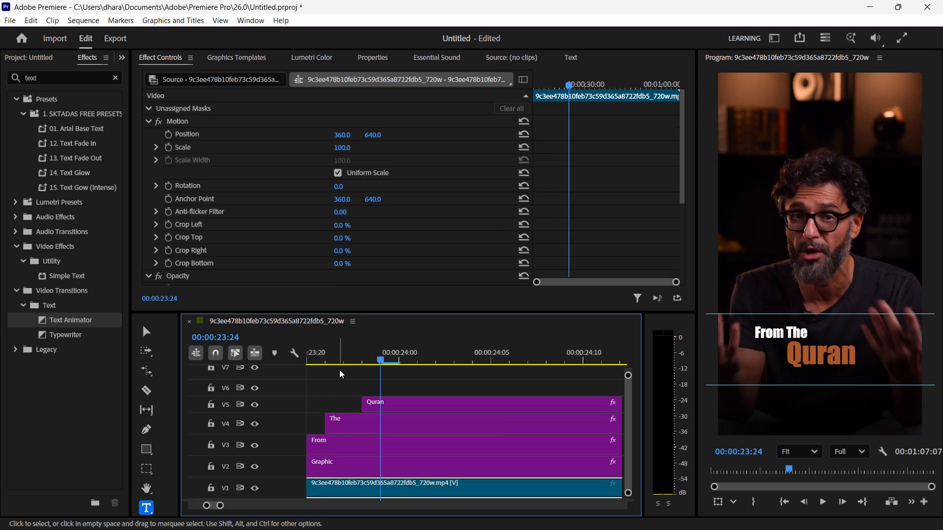
left_click(359, 355)
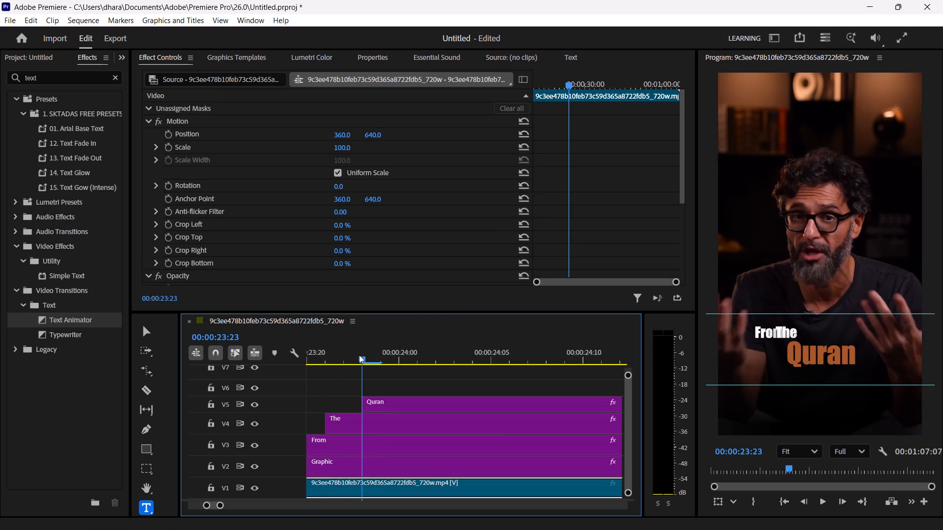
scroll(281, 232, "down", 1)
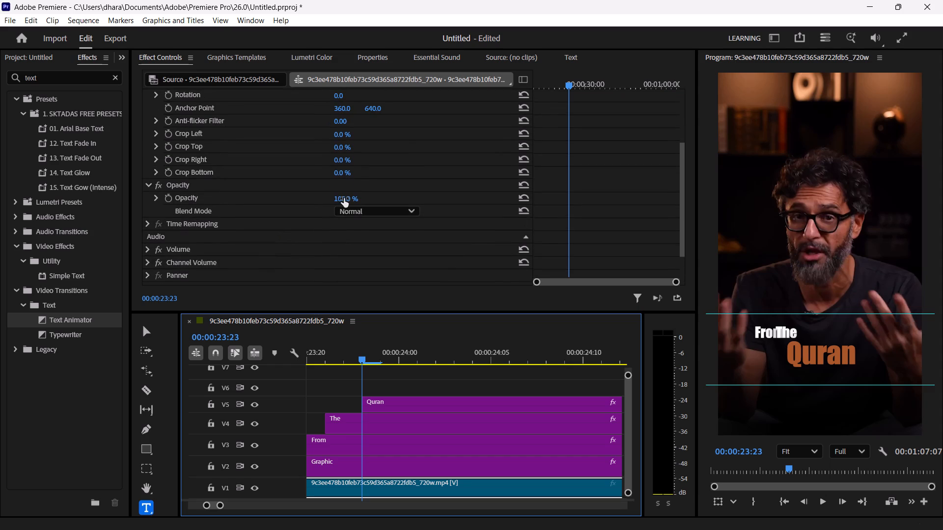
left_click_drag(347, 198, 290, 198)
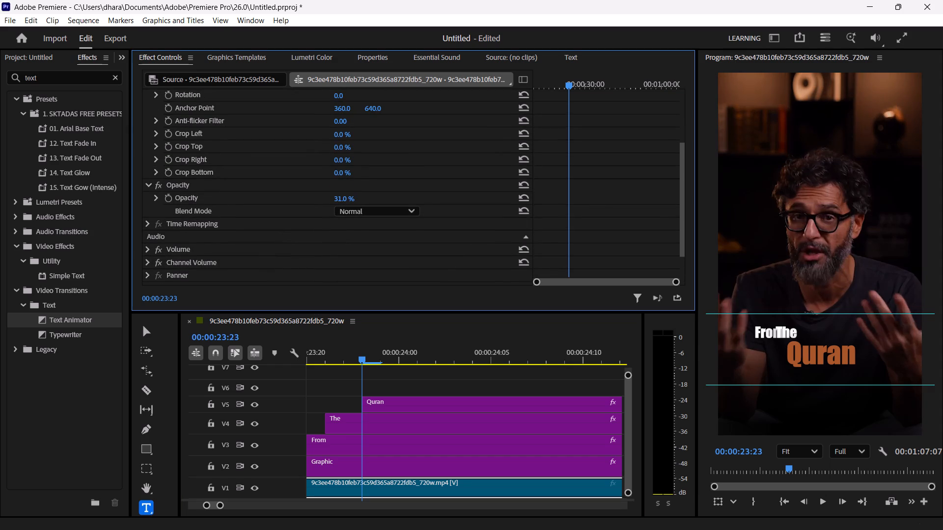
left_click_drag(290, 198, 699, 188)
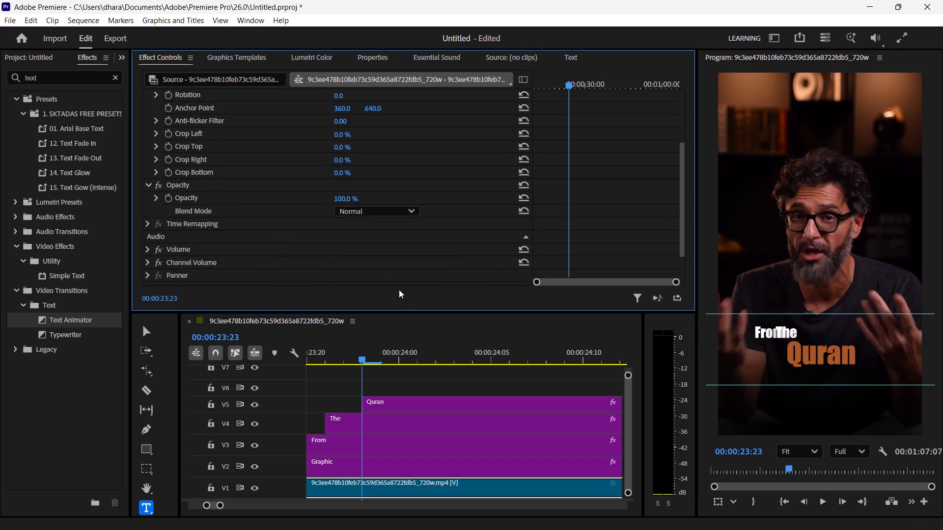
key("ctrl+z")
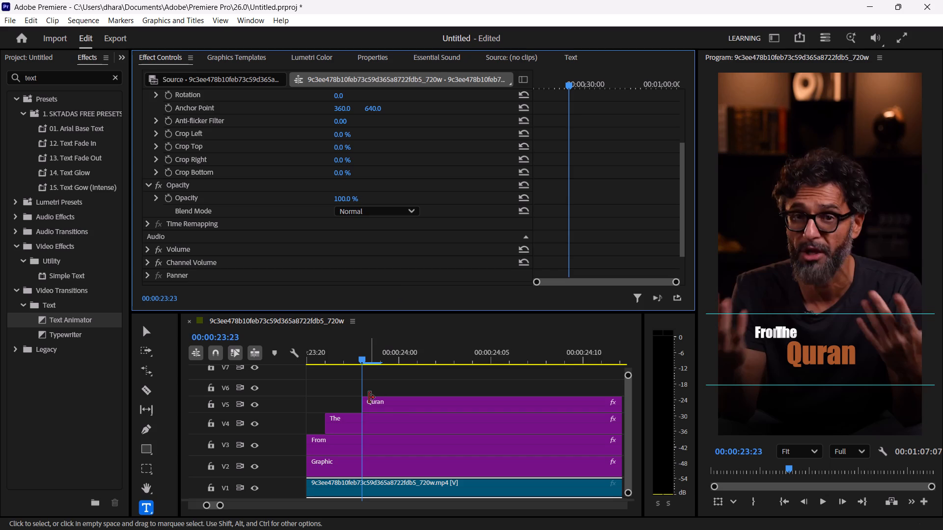
Set the V5 "Quran" clip's Opacity to 0% and keyframe it at 00:00:23:23.
left_click(394, 406)
scroll(363, 232, "down", 1)
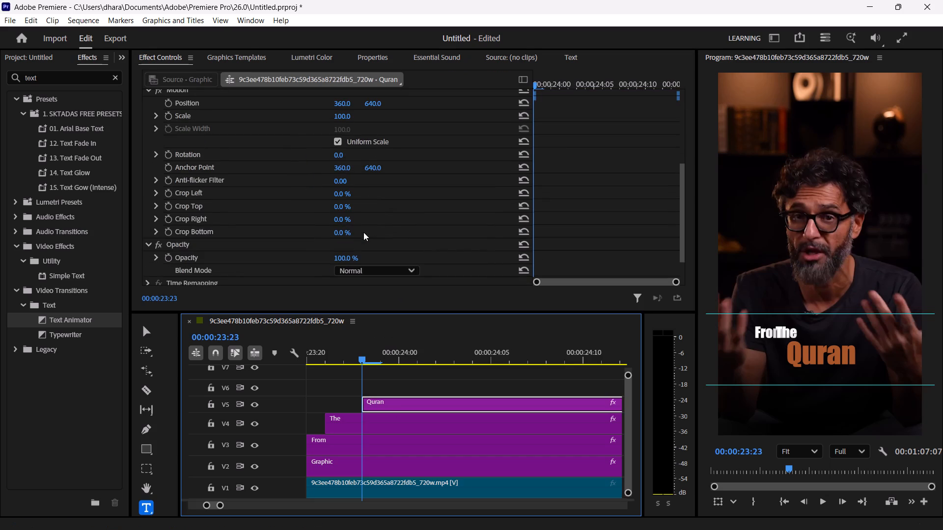
left_click_drag(343, 245, 312, 246)
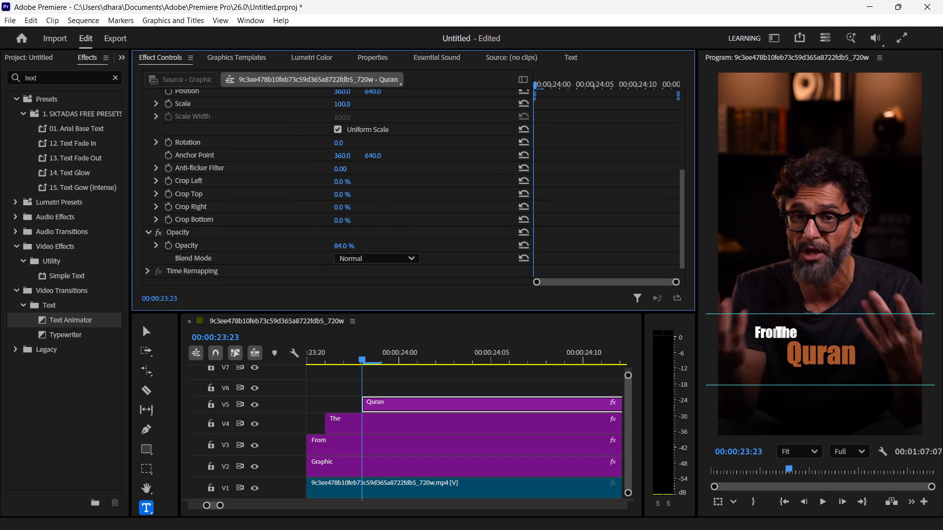
left_click_drag(312, 246, 269, 241)
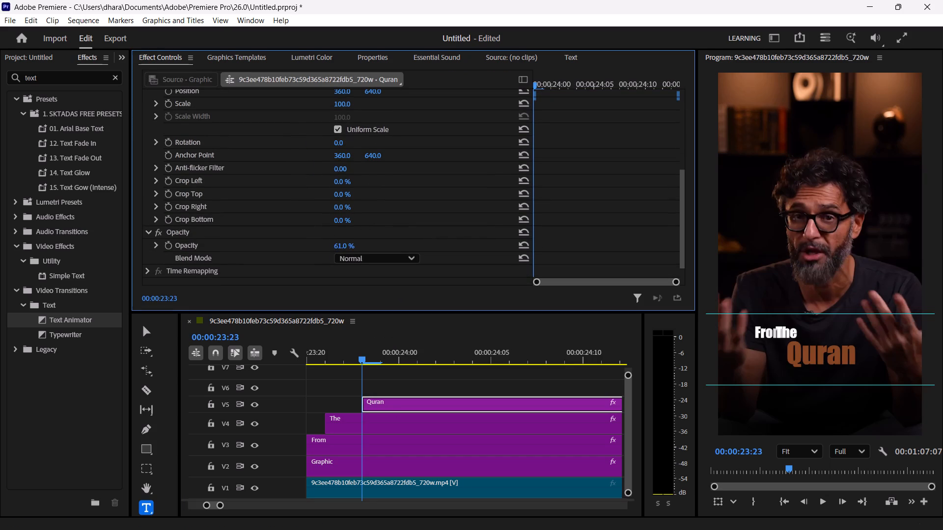
left_click_drag(269, 241, 249, 240)
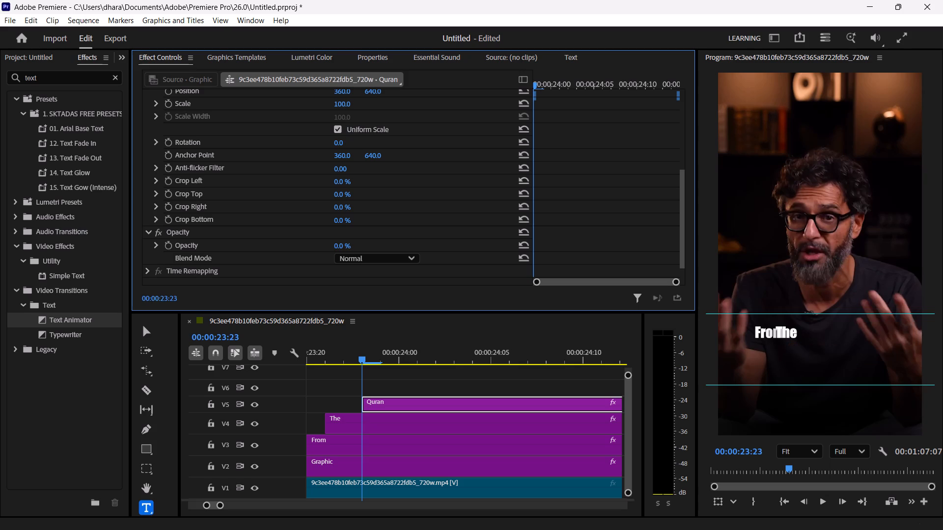
left_click_drag(249, 240, 251, 240)
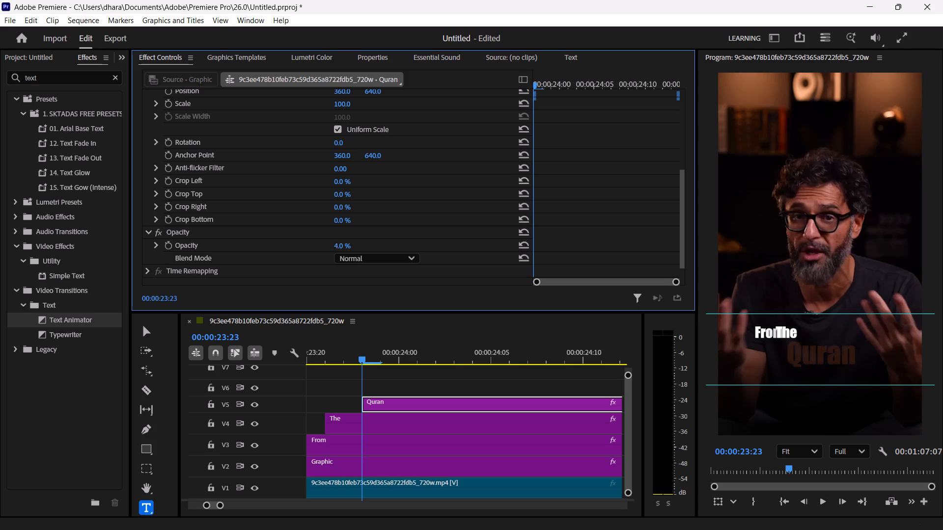
left_click_drag(251, 240, 248, 240)
left_click_drag(341, 248, 309, 243)
left_click(168, 247)
key("Right")
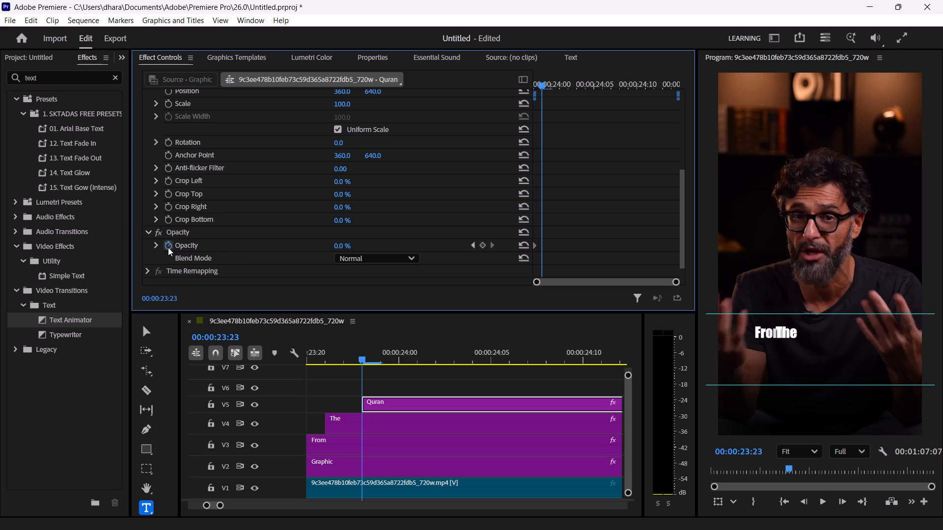
Keyframe the V5 "Quran" clip's Opacity at 100% at 00:00:24:07.
key("Right")
key("Right")
key("Right")
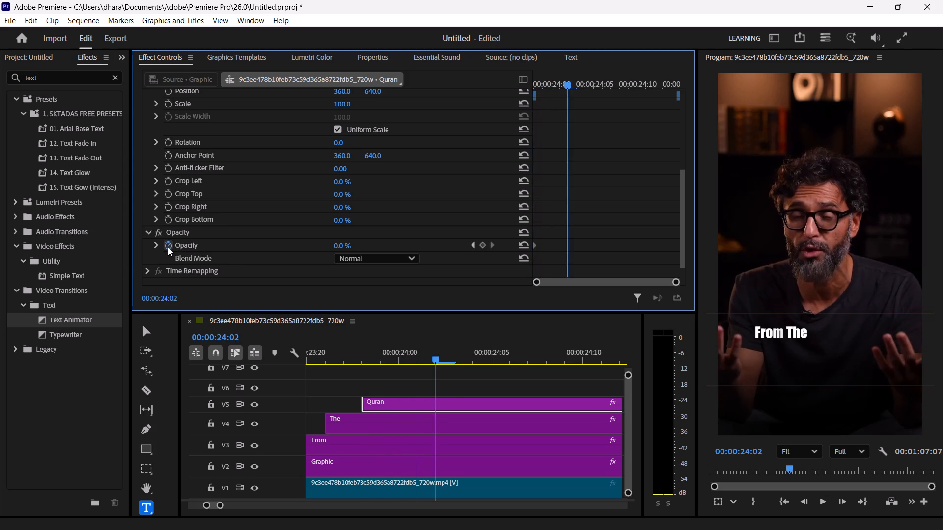
key("Right")
key("Right")
key("Right")
key("Right")
key("Right")
key("Right")
key("Left")
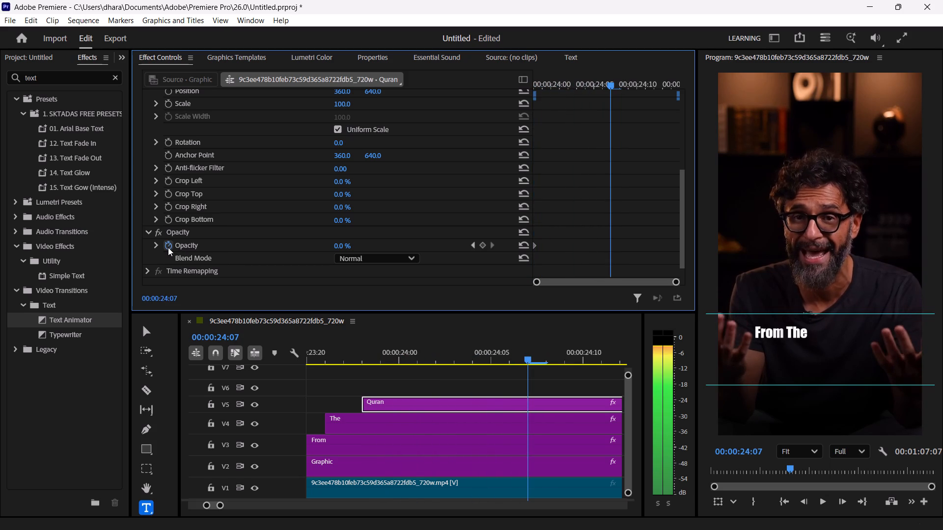
key("Right")
key("Left")
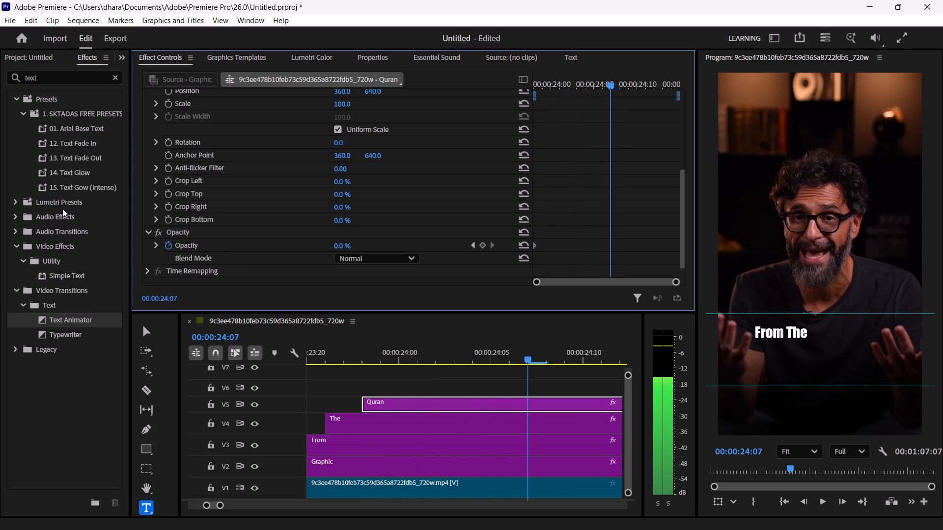
left_click(341, 247)
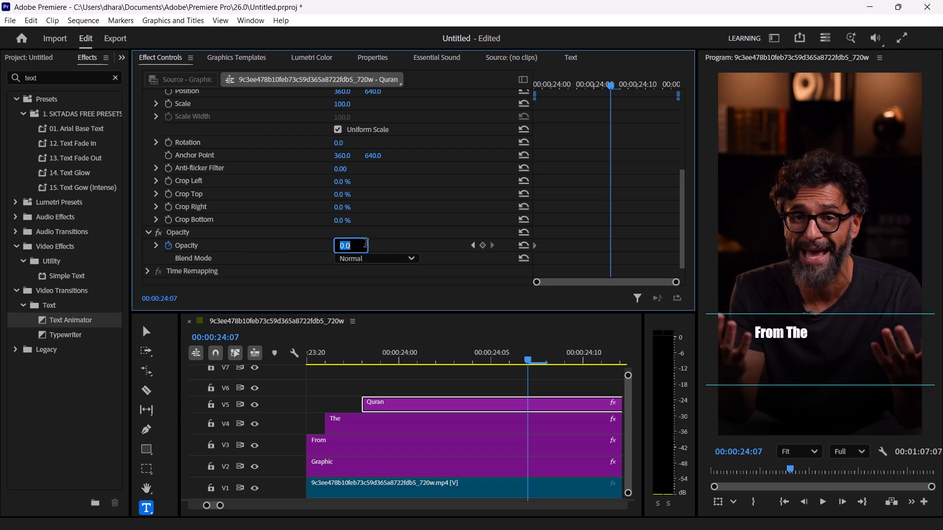
left_click(380, 246)
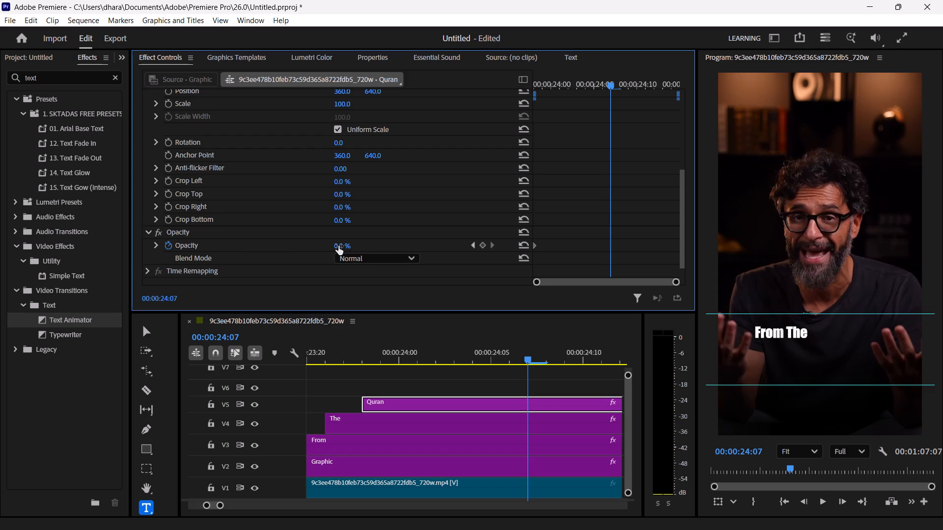
left_click_drag(338, 246, 444, 237)
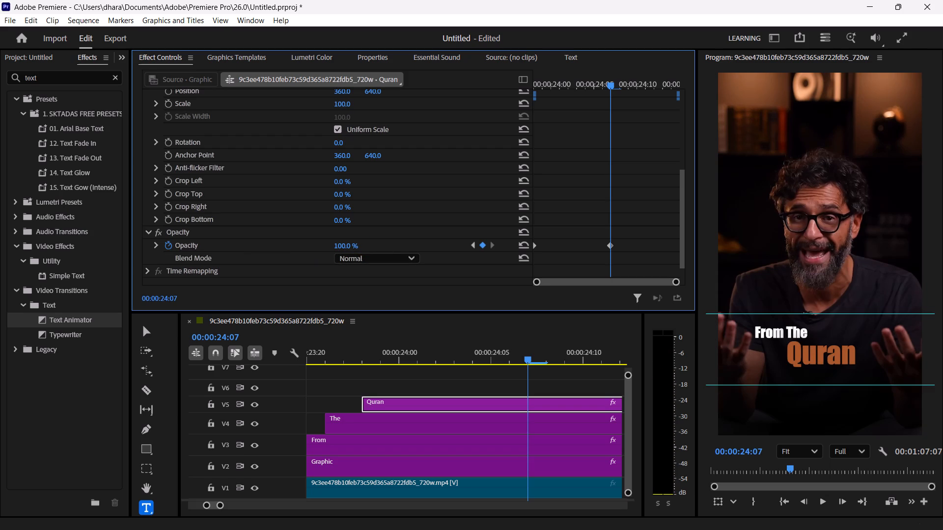
left_click_drag(444, 237, 500, 233)
Step through the frames from 00:00:24:07 to the end of the "Quran" clip at 00:00:24:15 to check the caption.
key("Right")
key("Right")
key("Right")
key("Right")
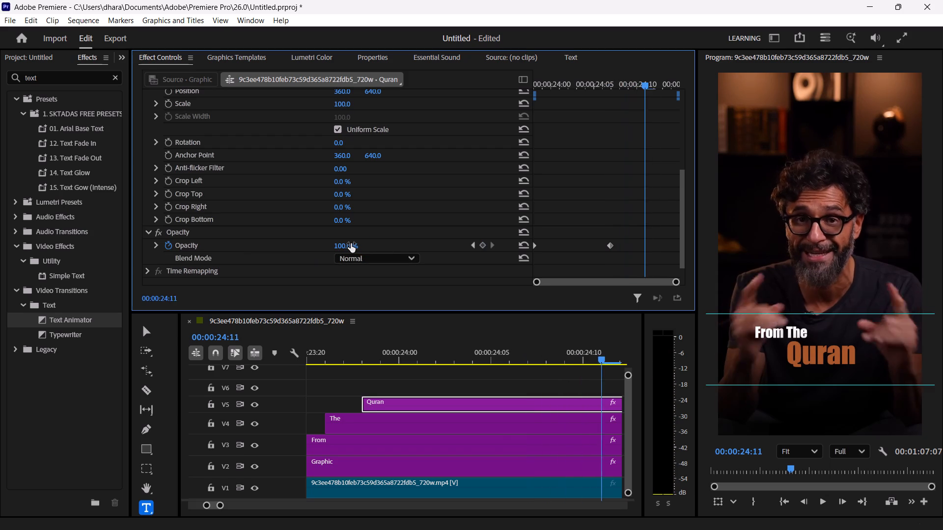
key("Right")
key("Right")
key("Right")
key("Right")
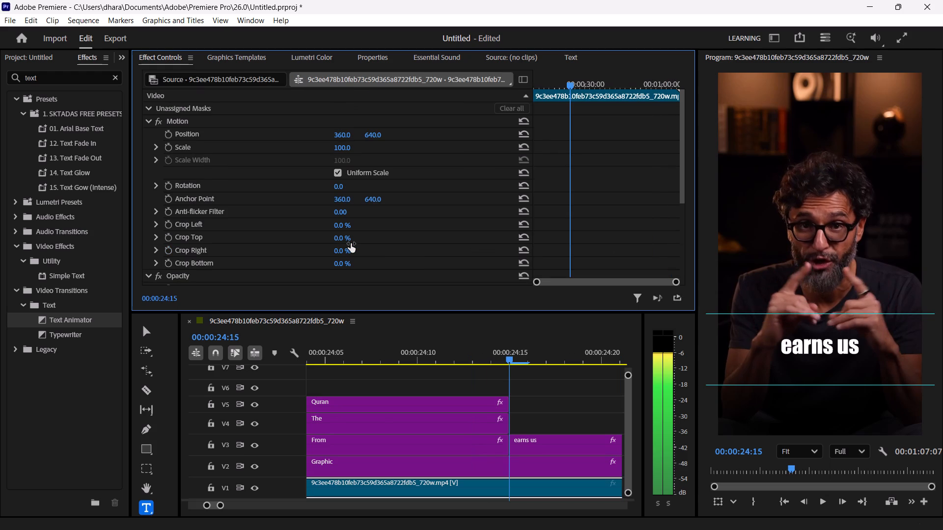
Play back the video from about 00:00:08:17 to 00:00:24:05 to check the captions leading into the "Quran" fade-in.
key("Down")
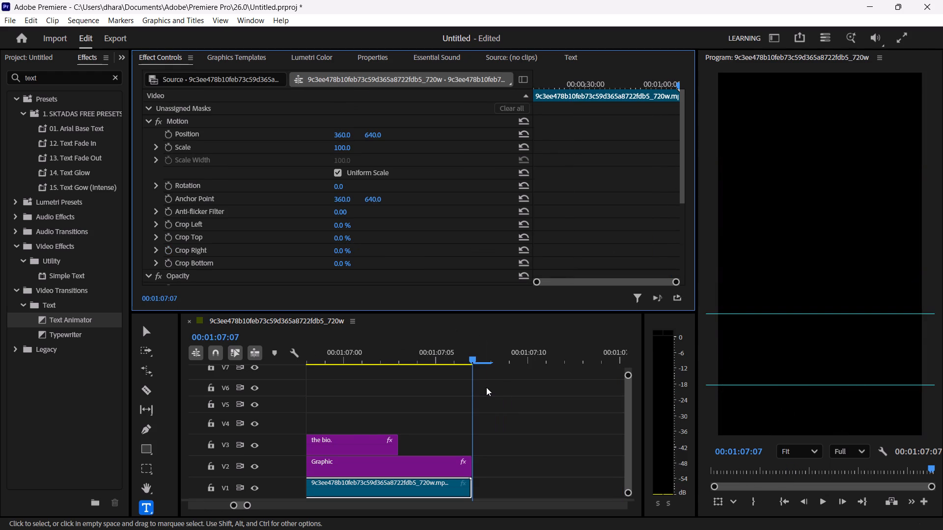
key("Up")
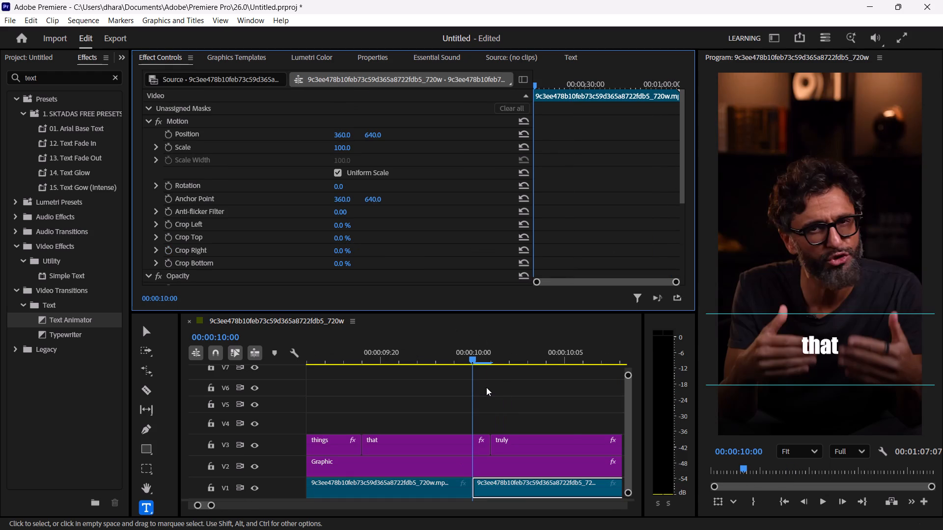
key("Up")
key("Up")
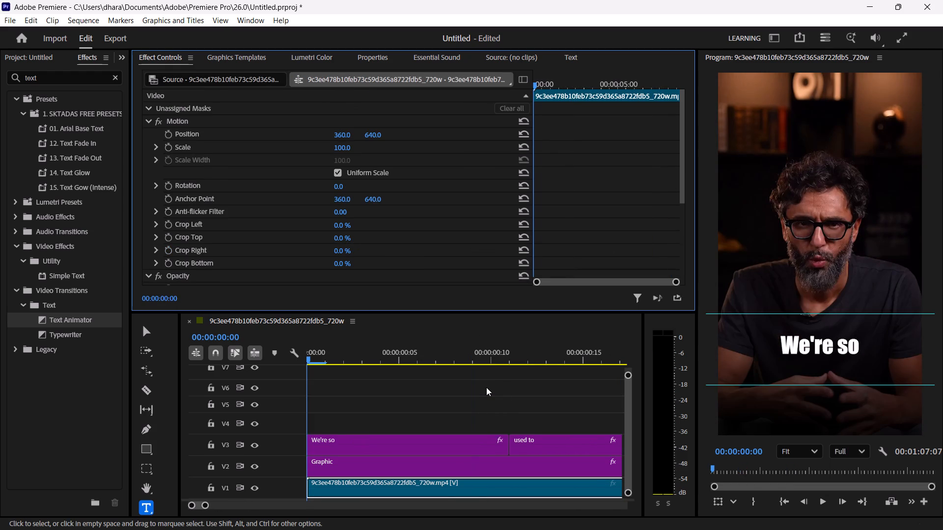
key("Right")
key("Down")
key("Left")
key("Left")
key("Left")
key("Left")
key("Left")
key("Left")
key("Left")
key("Left")
key("Left")
key("Left")
key("Left")
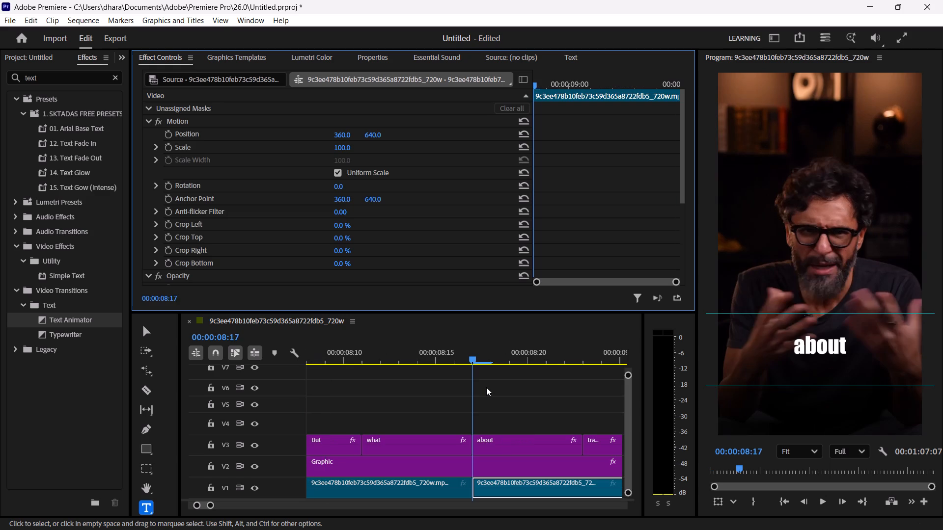
key("Left")
key("space")
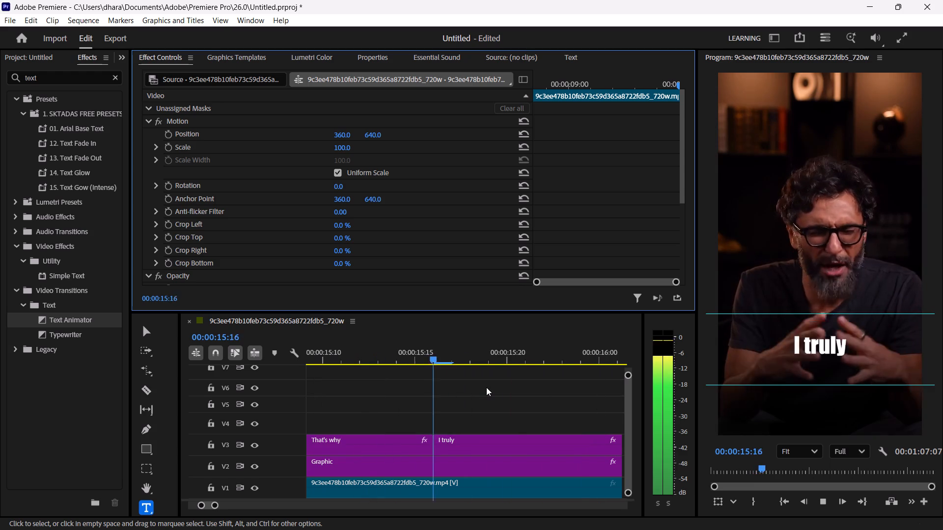
key("space")
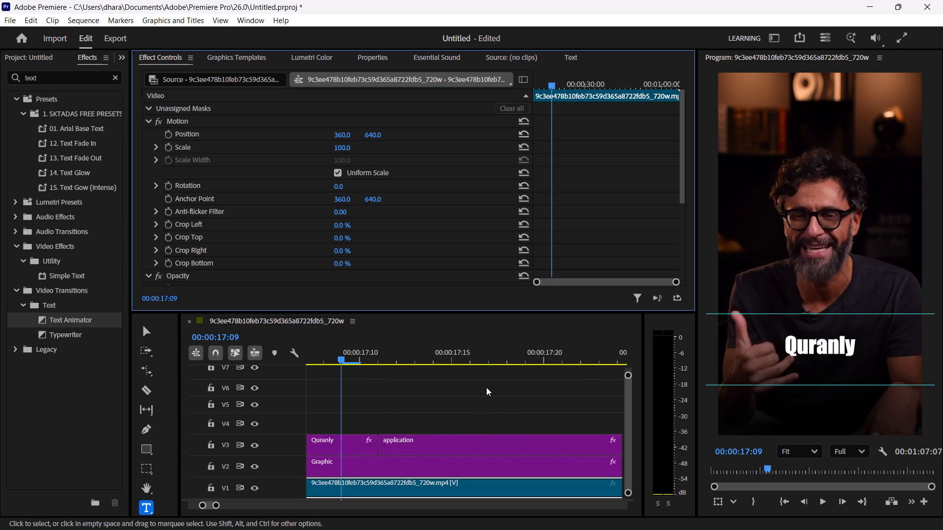
key("space")
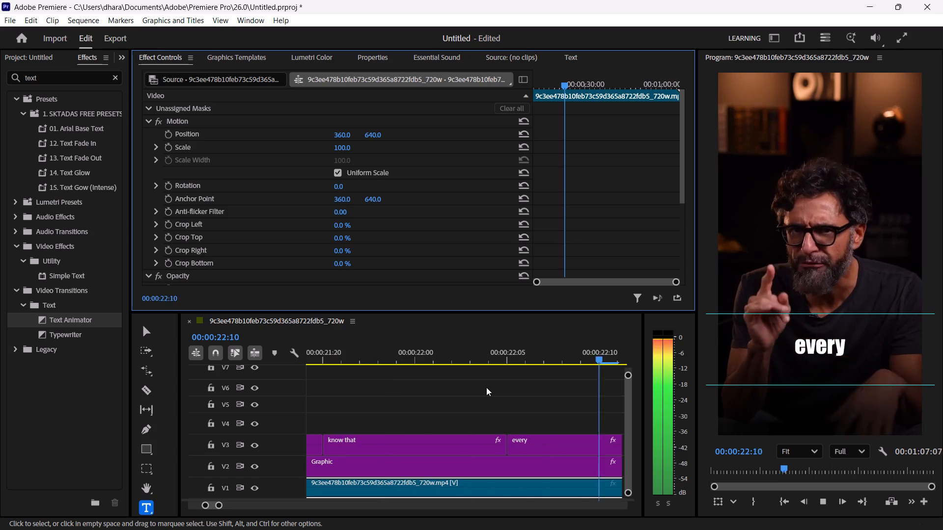
key("space")
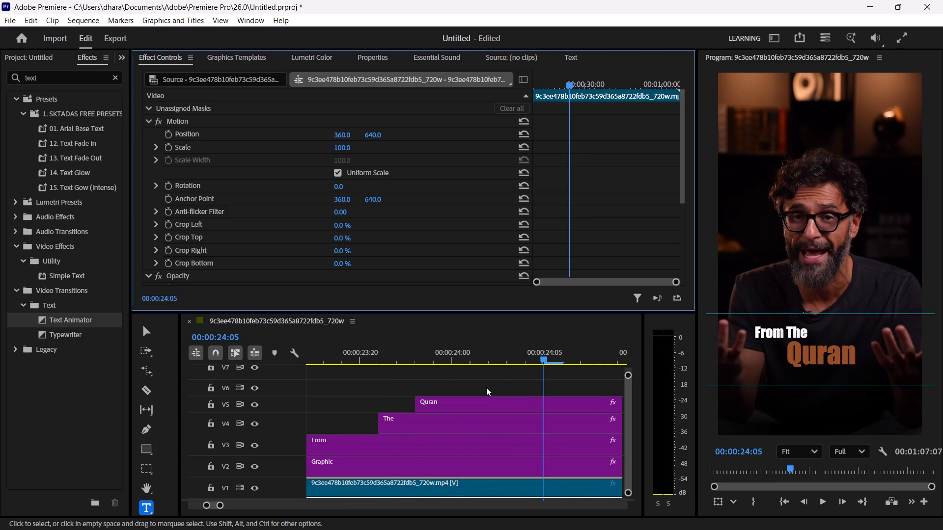
Keyframe the V5 "Quran" clip's Opacity at 0% near its end, at 00:00:24:14.
left_click(465, 403)
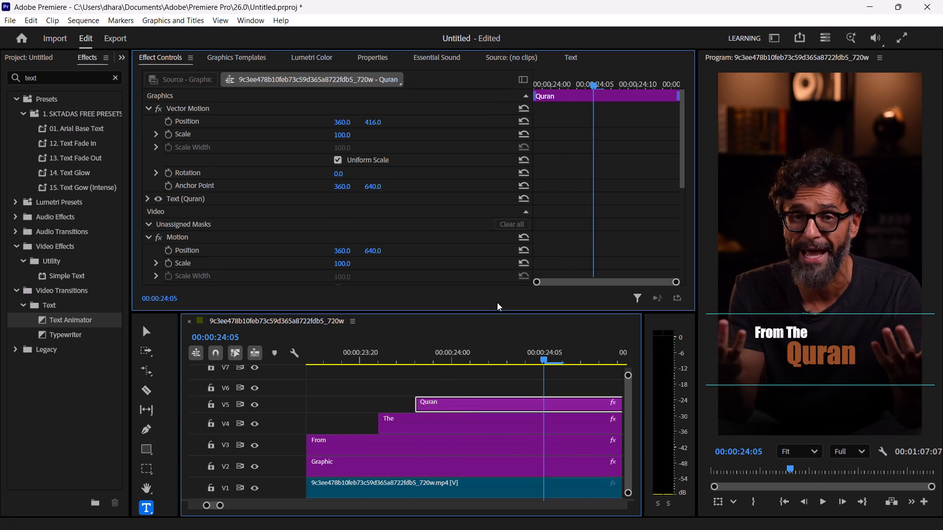
scroll(546, 243, "down", 2)
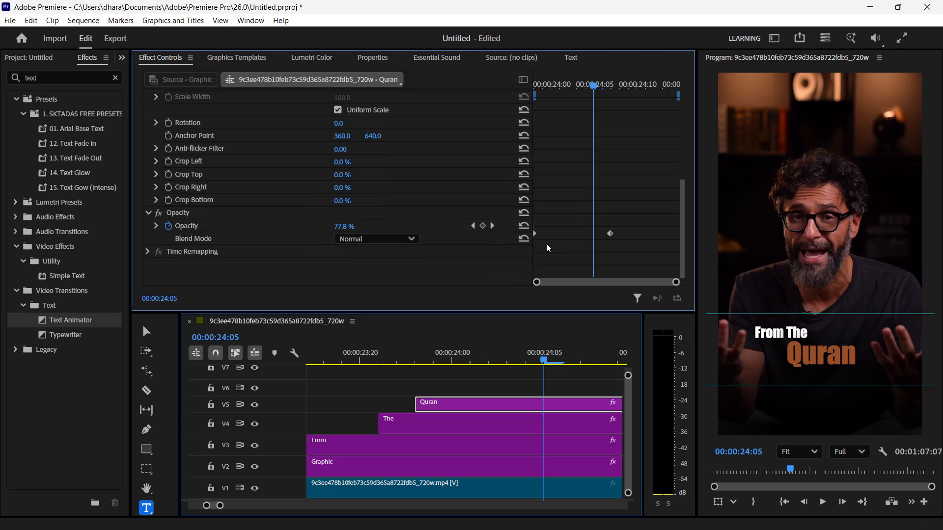
scroll(546, 243, "down", 1)
key("Right")
key("Right")
key("Right")
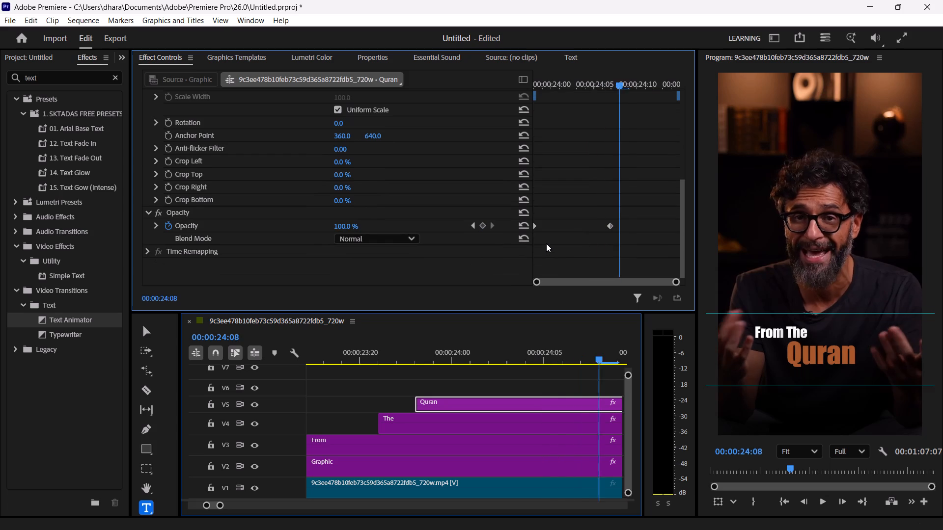
key("Right")
key("Right")
key("Right")
key("Right")
key("Right")
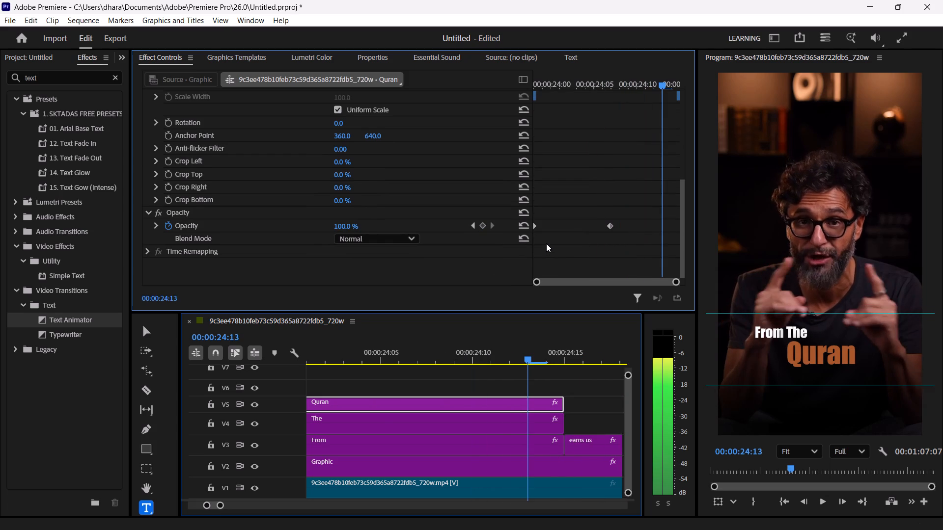
key("Right")
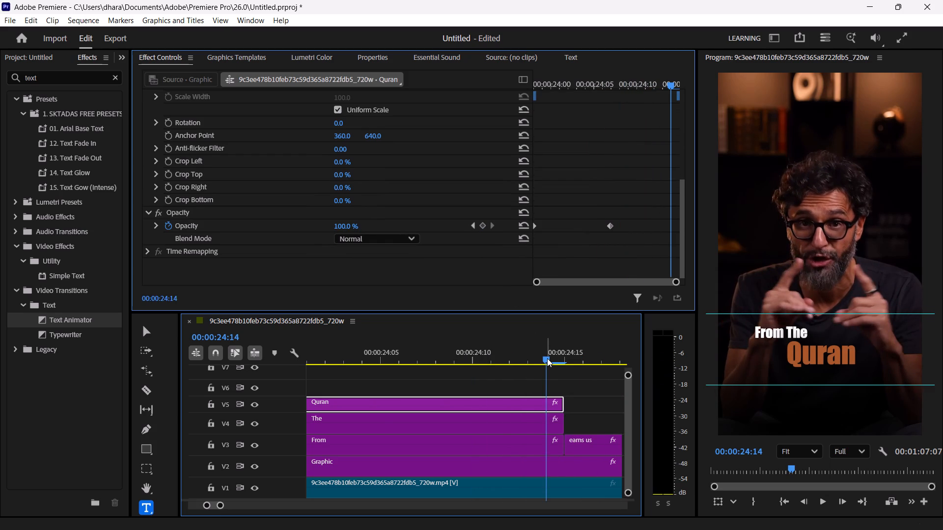
key("Right")
key("Left")
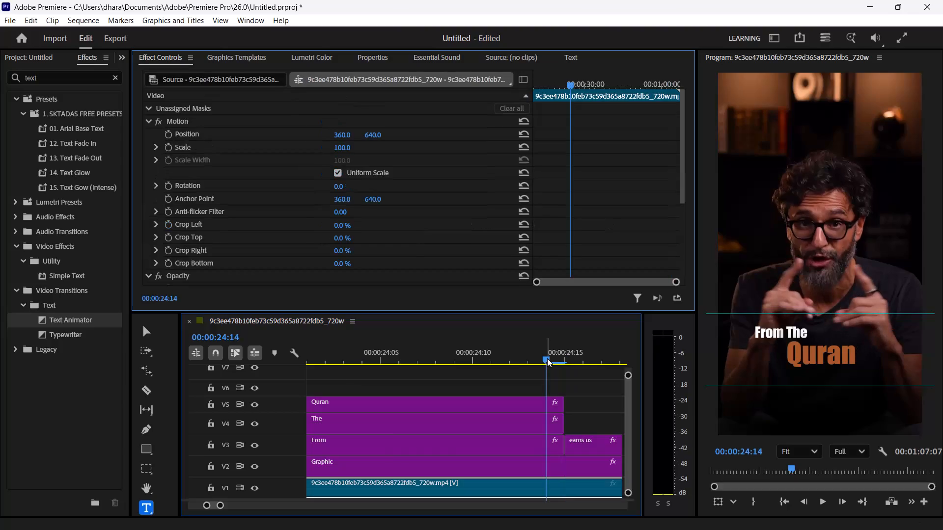
left_click(531, 405)
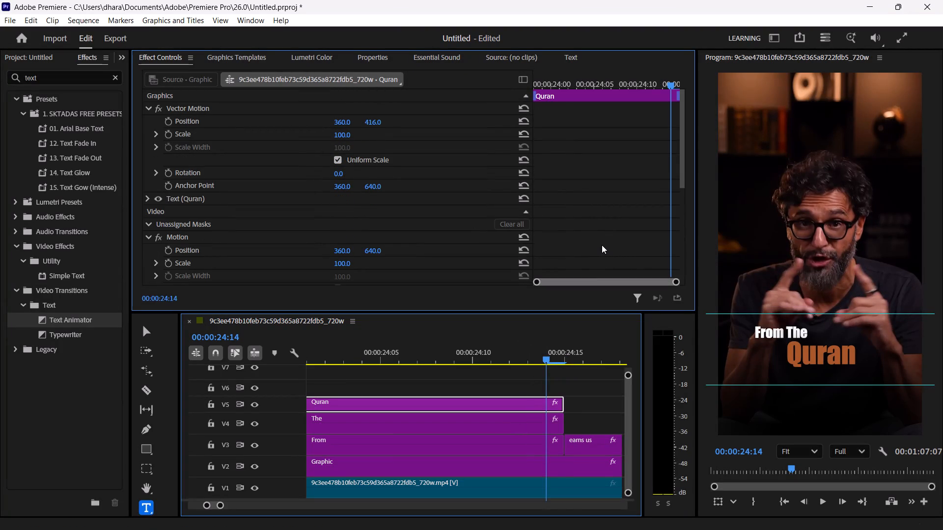
scroll(602, 240, "down", 1)
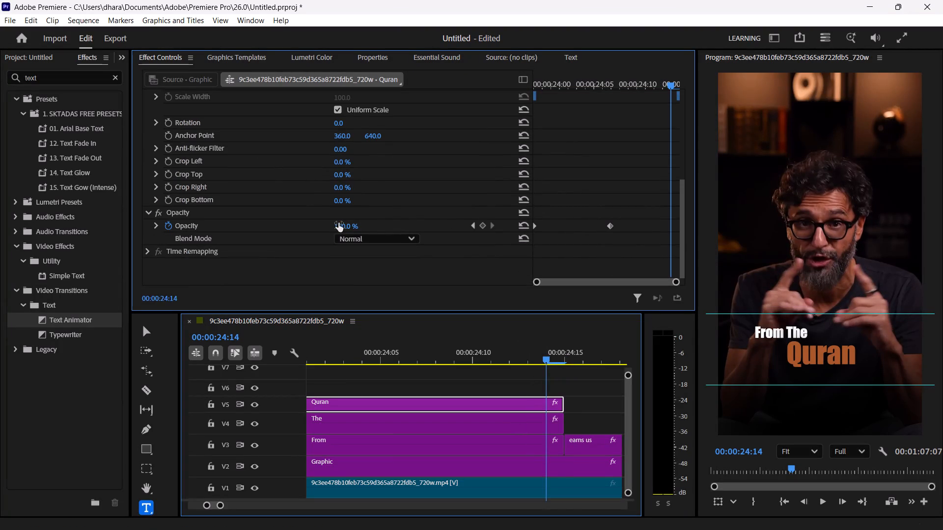
left_click_drag(344, 226, 238, 239)
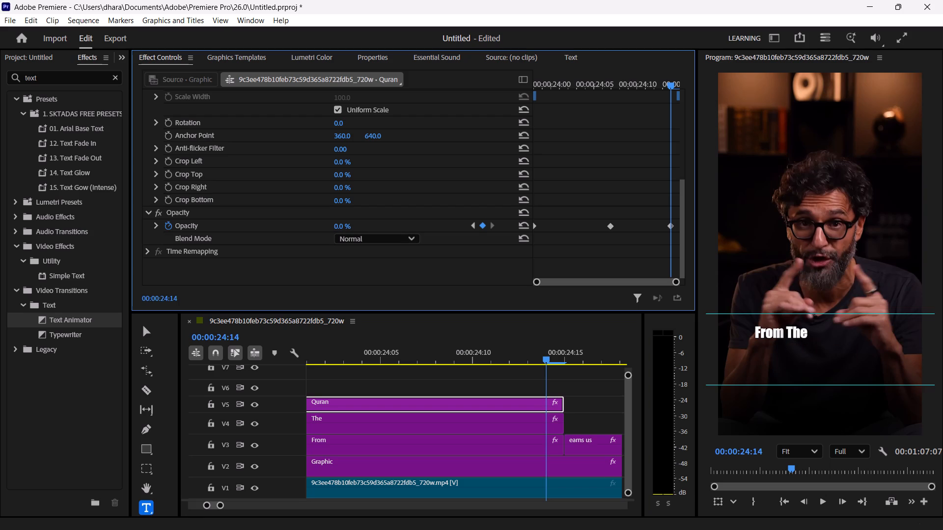
left_click_drag(238, 239, 217, 244)
Play back the "Quran" clip from its start and again from about 00:00:23:03 to check its fade-in and fade-out.
left_click_drag(672, 84, 456, 93)
key("space")
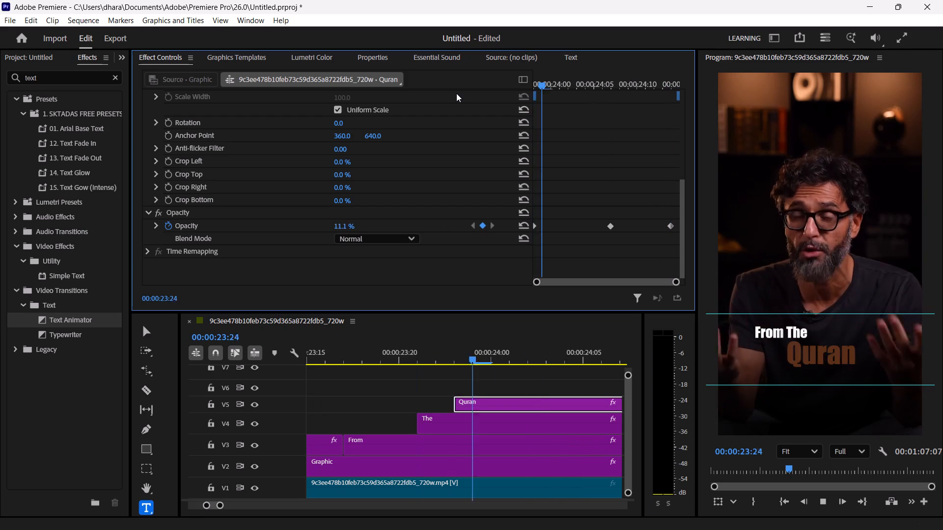
key("space")
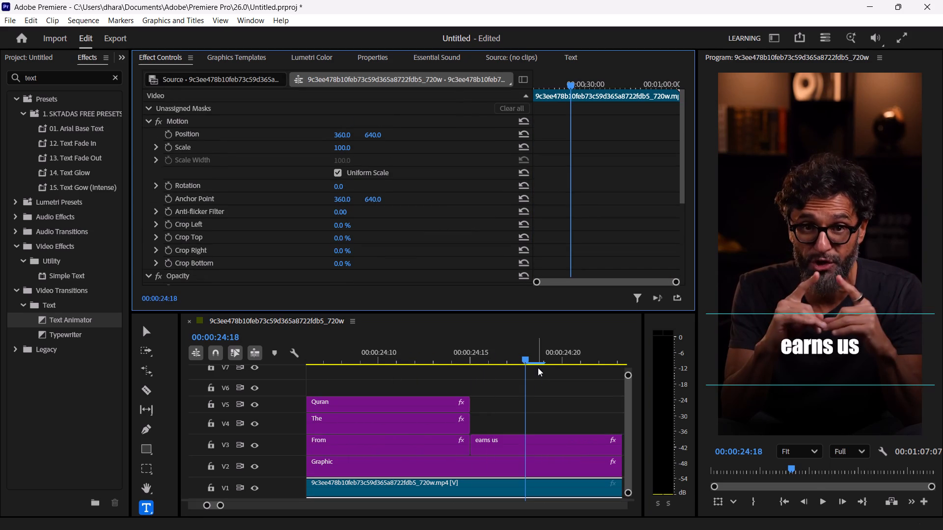
left_click_drag(524, 362, 261, 331)
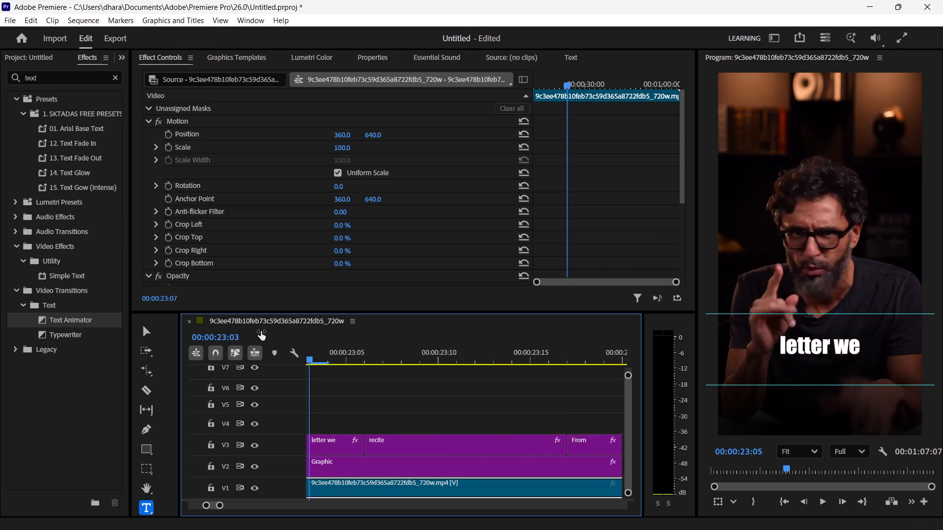
key("space")
key("space")
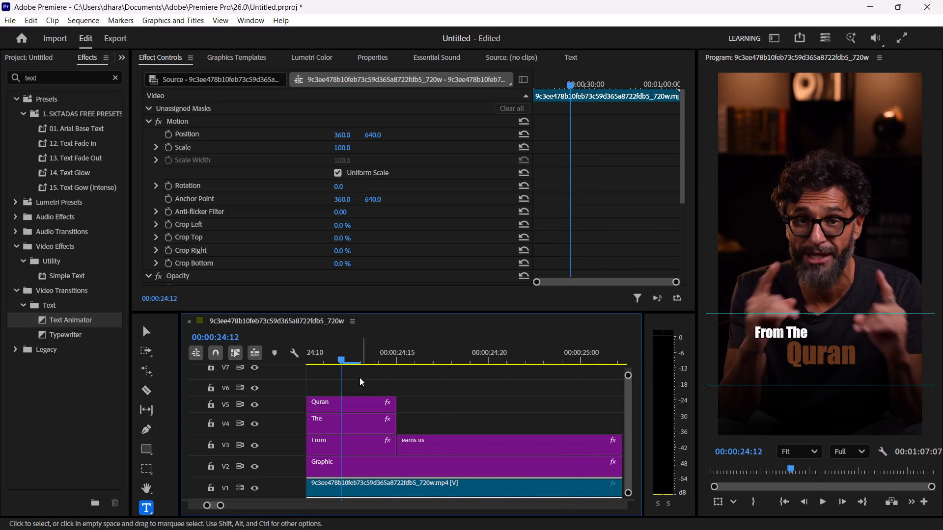
Step through the V3 "From" clip's frames between 00:00:23:17 and 00:00:23:21 to check its slide-in against the start of "The".
left_click_drag(338, 359, 287, 358)
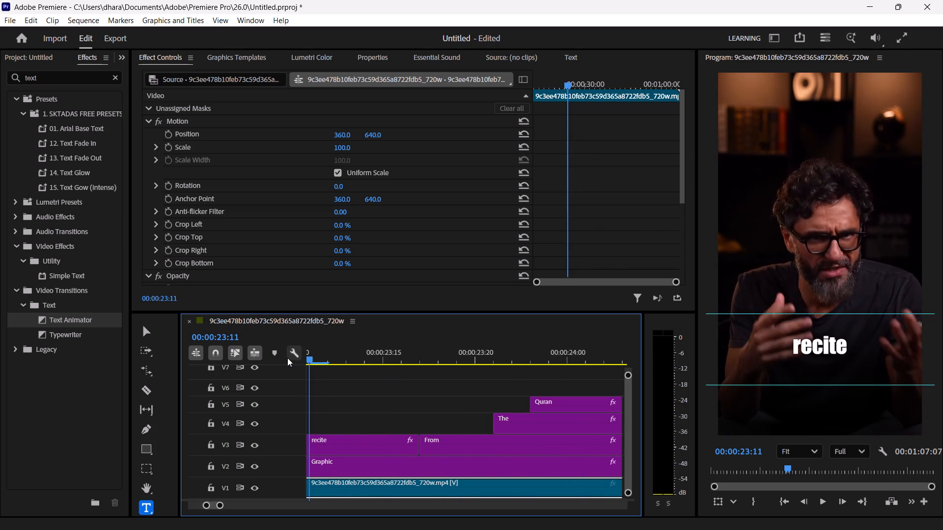
left_click(462, 448)
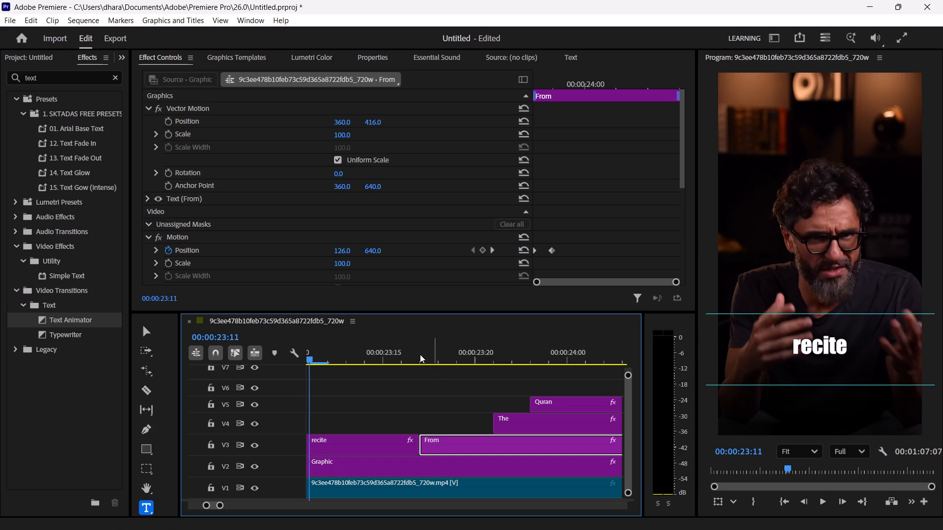
left_click(420, 354)
key("Right")
key("Left")
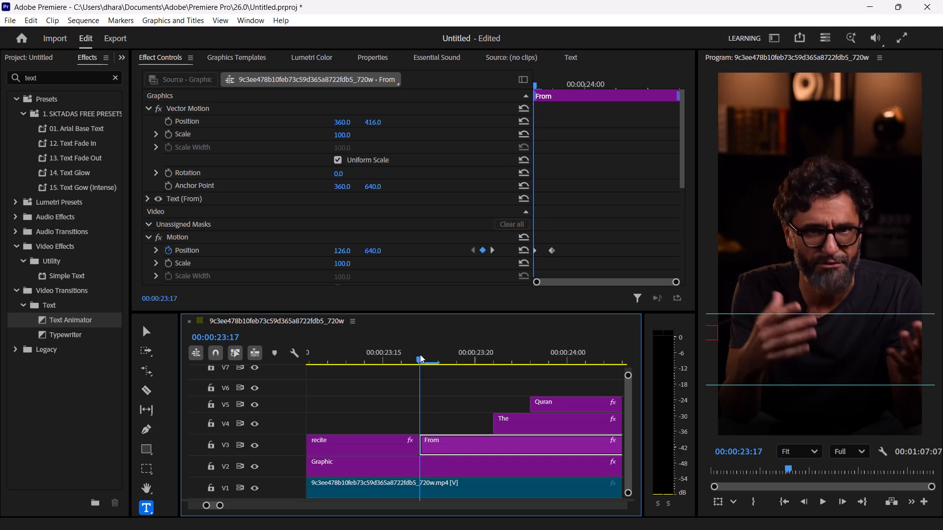
key("Right")
key("Left")
key("Right")
key("Right")
key("Right")
key("Right")
key("Left")
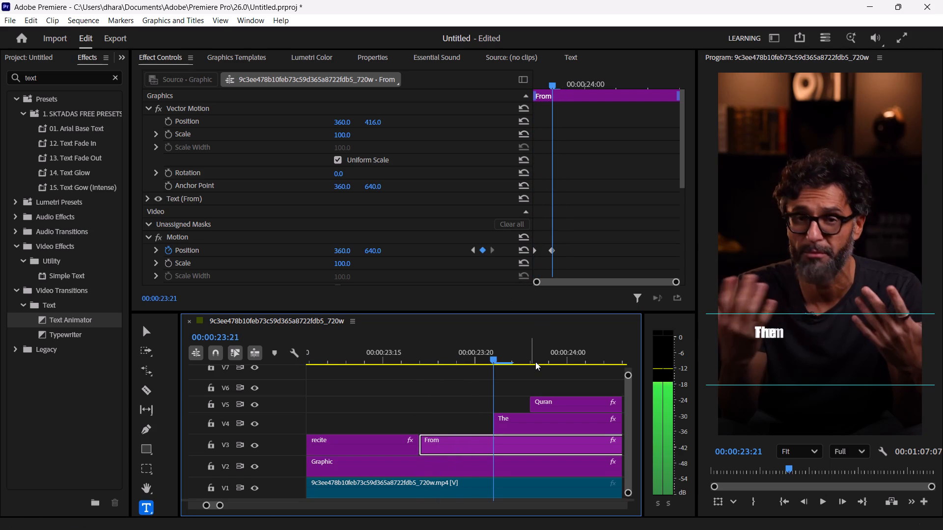
key("Right")
key("Left")
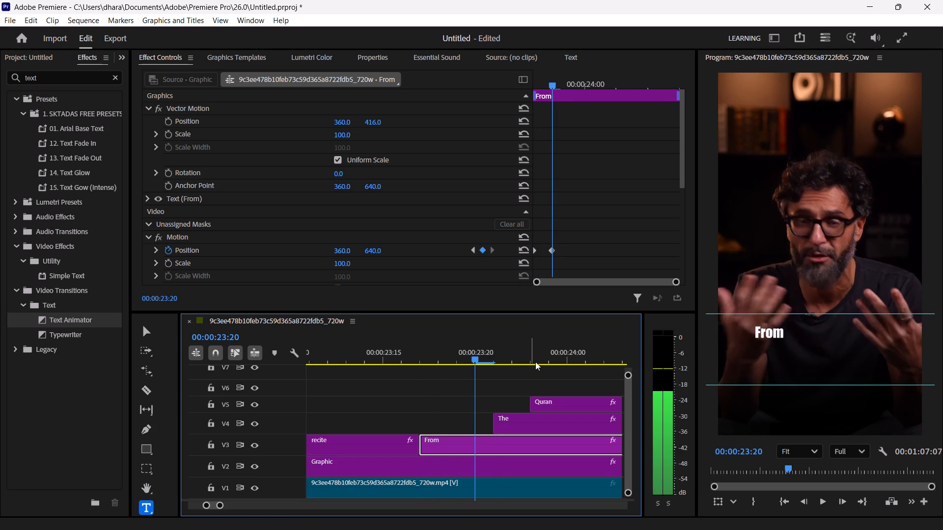
Delete the V3 "From" clip's Motion Position keyframes and turn off its Position animation.
left_click_drag(596, 249, 469, 242)
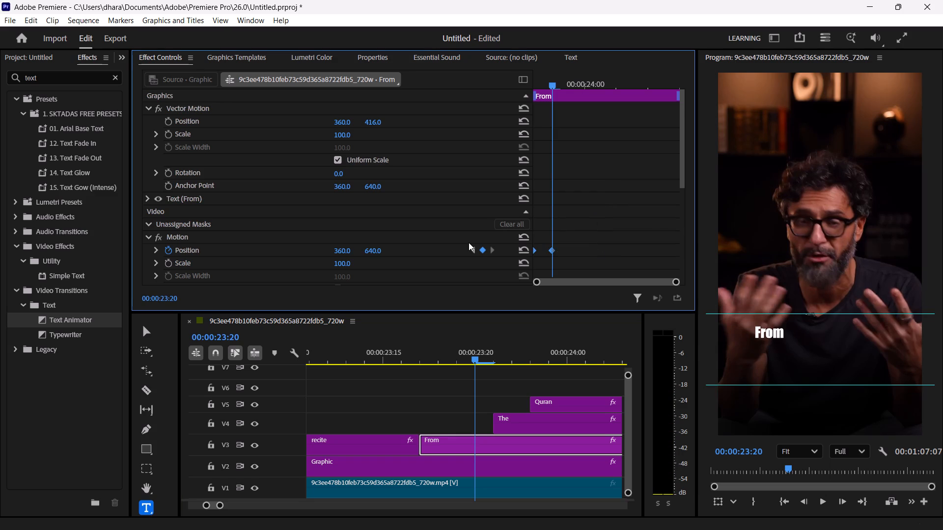
key("Left")
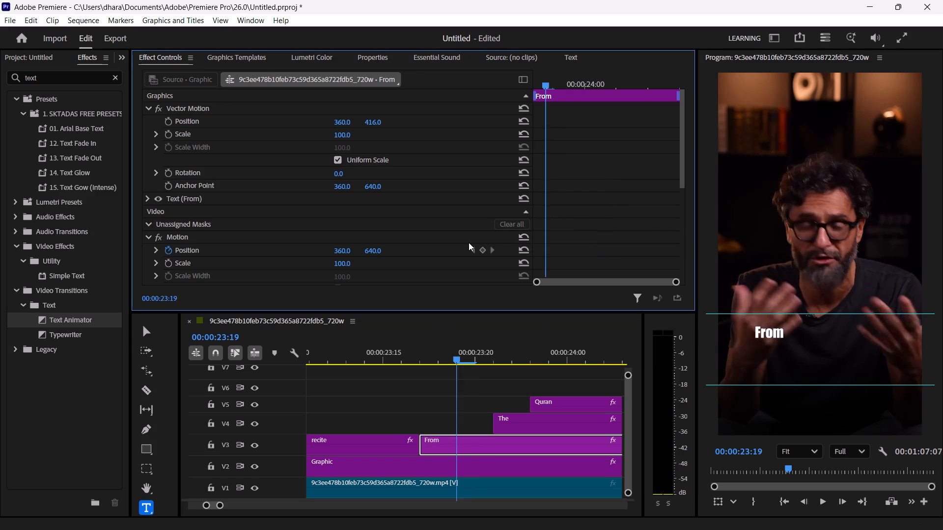
key("Left")
key("Left")
scroll(375, 217, "down", 1)
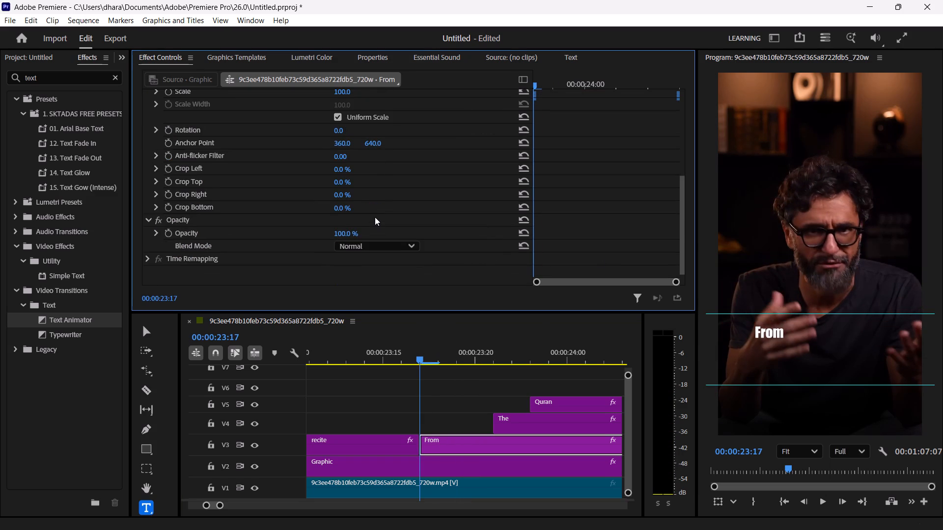
scroll(375, 217, "up", 1)
left_click(170, 153)
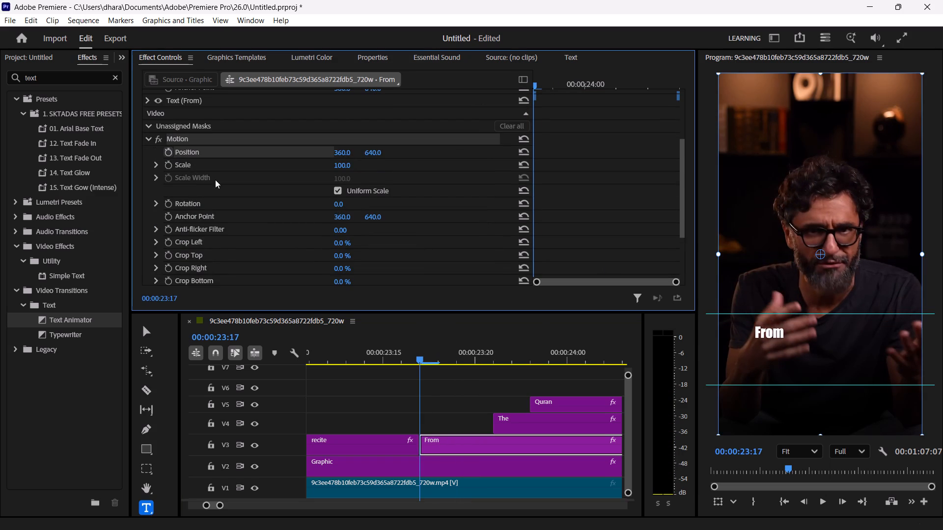
Keyframe the "From" clip's Opacity from 0% at its start, 00:00:23:17, to 100% at 00:00:23:21.
scroll(345, 221, "down", 1)
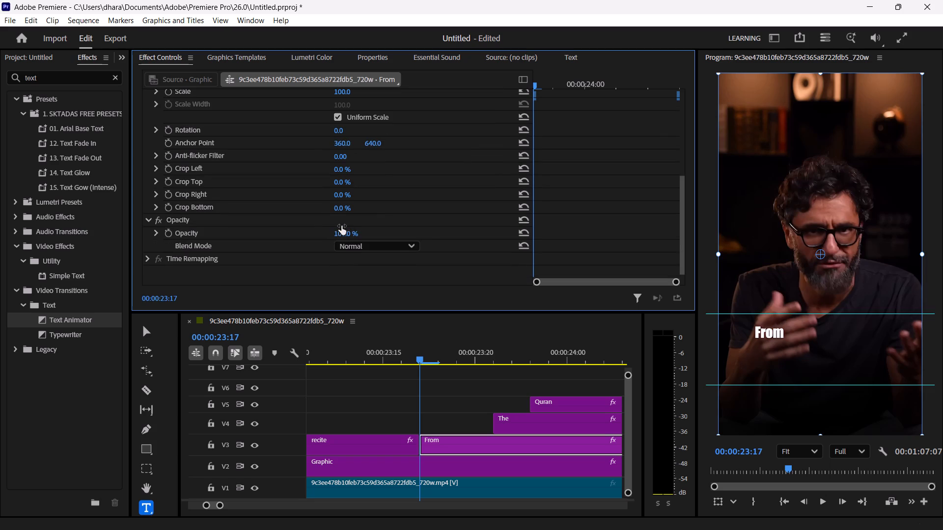
left_click_drag(342, 224, 339, 225)
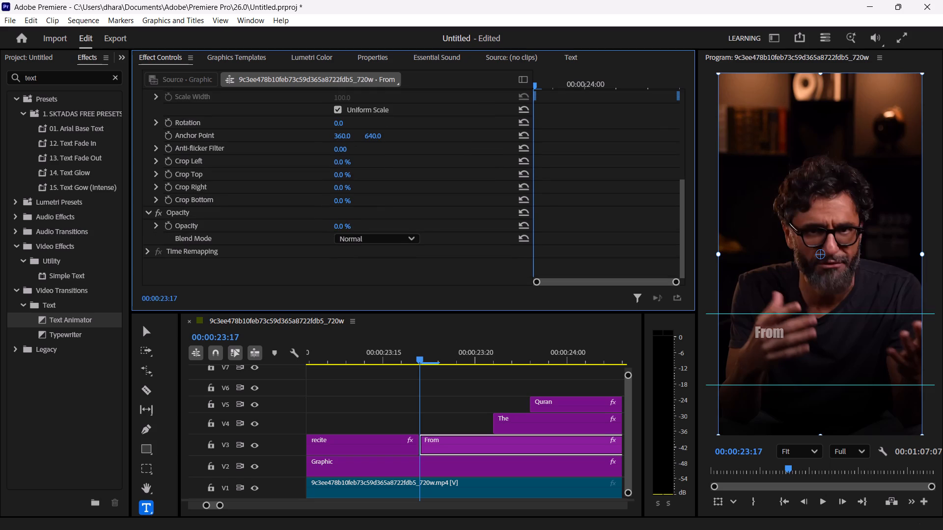
left_click_drag(339, 225, 302, 235)
left_click(170, 228)
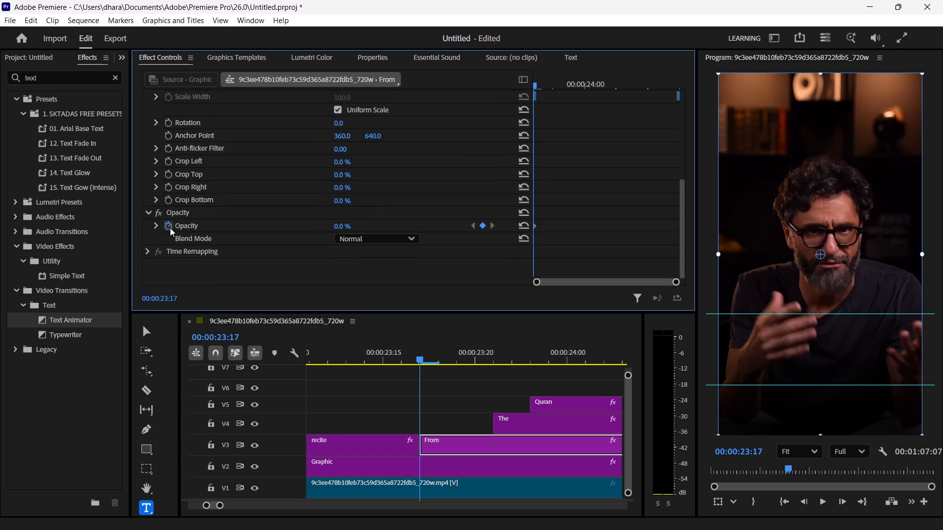
key("Right")
key("Right")
key("Right")
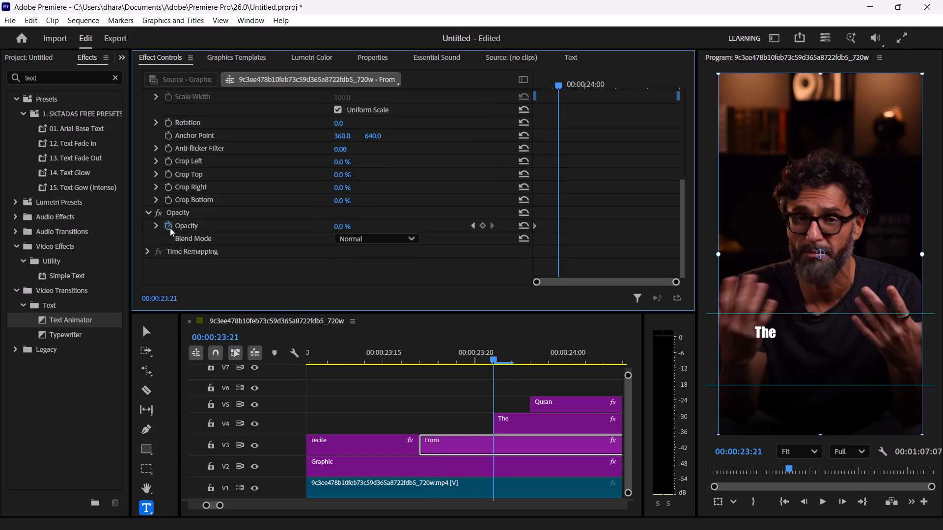
left_click_drag(343, 224, 375, 224)
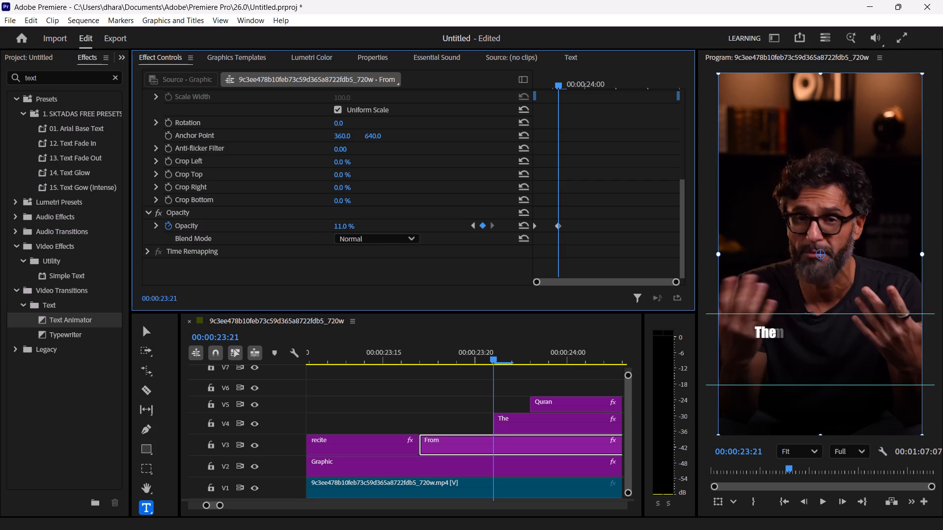
left_click_drag(375, 224, 490, 216)
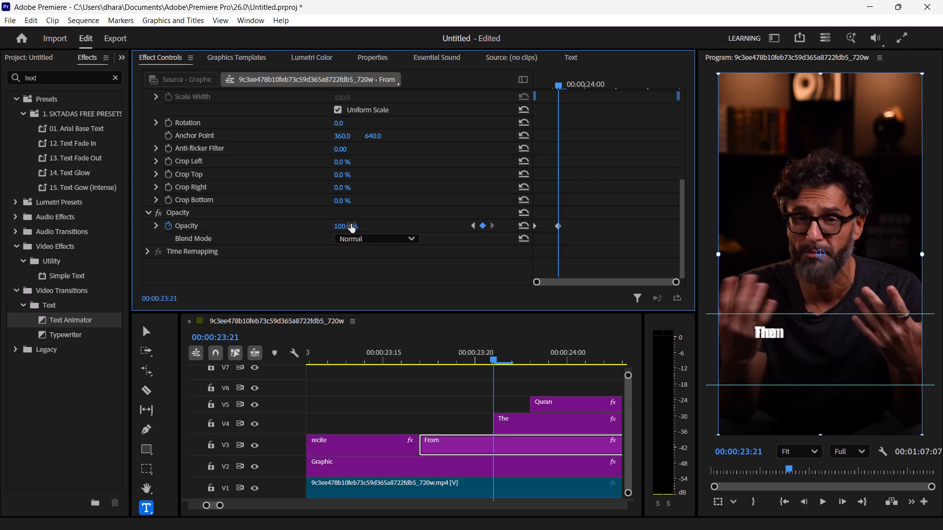
Delete the V4 "The" clip's Motion Position keyframes and turn off its Position animation.
left_click(518, 420)
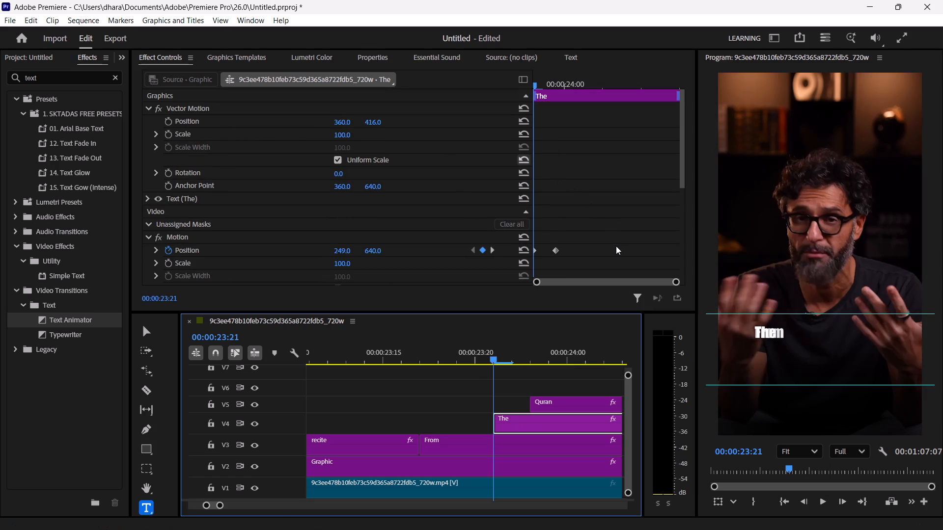
key("Right")
key("Right")
key("Right")
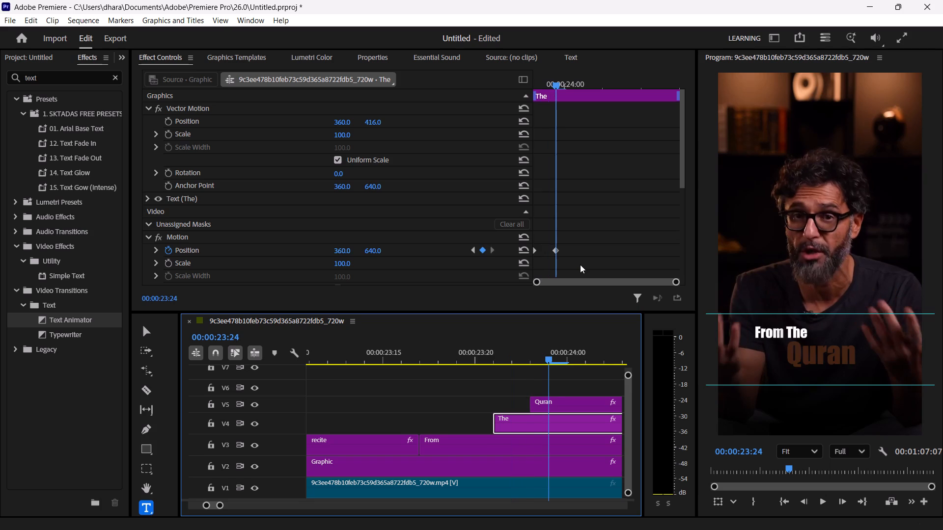
left_click_drag(591, 259, 499, 235)
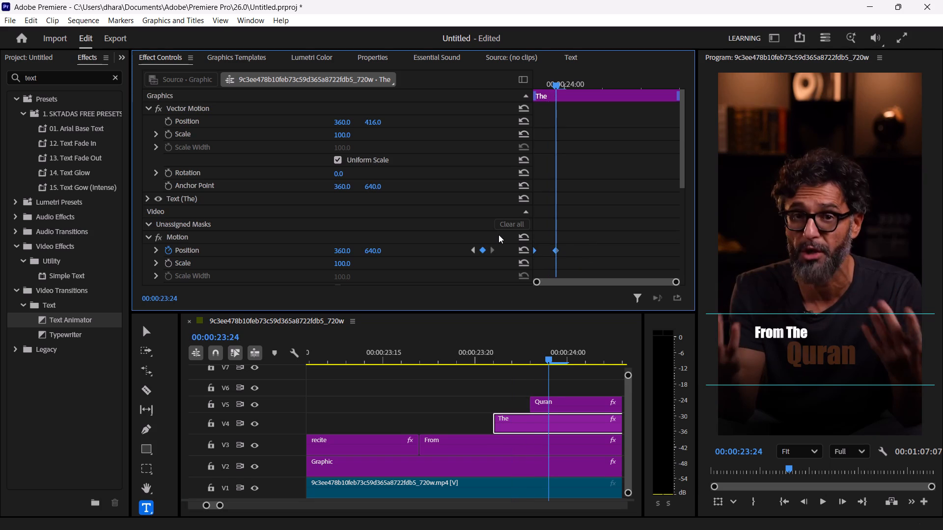
key("Left")
key("Left")
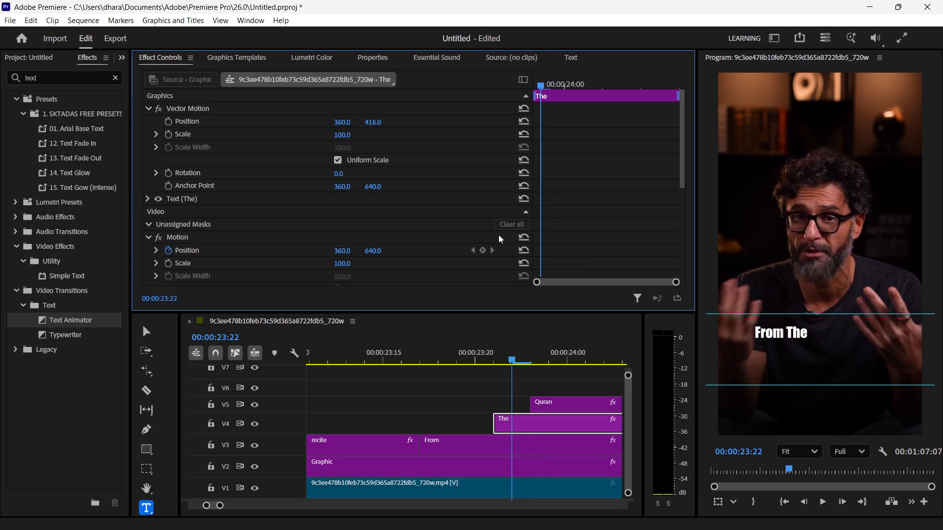
key("Left")
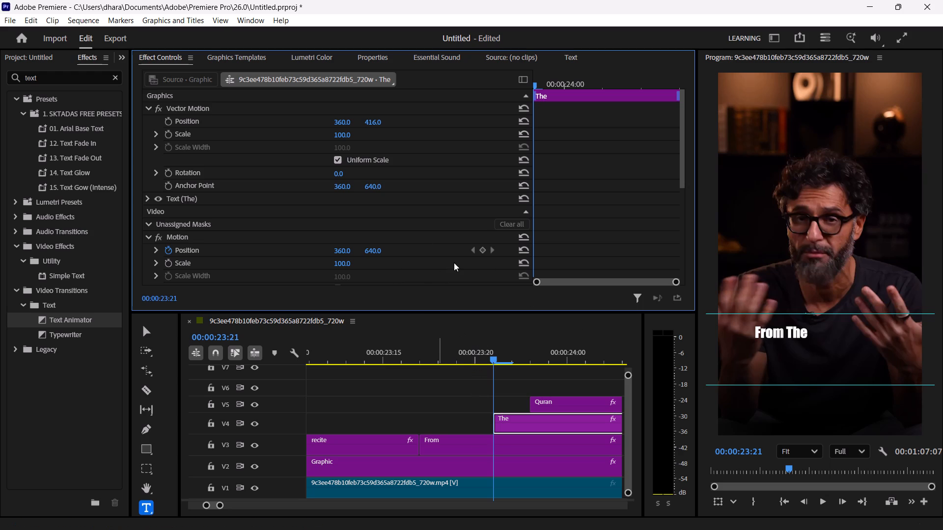
left_click(172, 250)
Keyframe the "The" clip's Opacity from 0% at its start, 00:00:23:21, to 100% at 00:00:23:23.
scroll(288, 259, "down", 1)
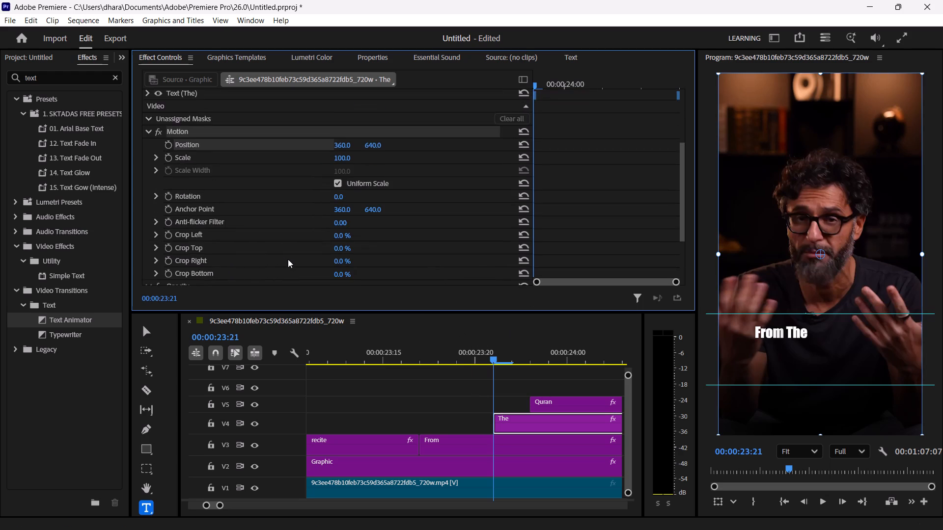
scroll(288, 259, "down", 2)
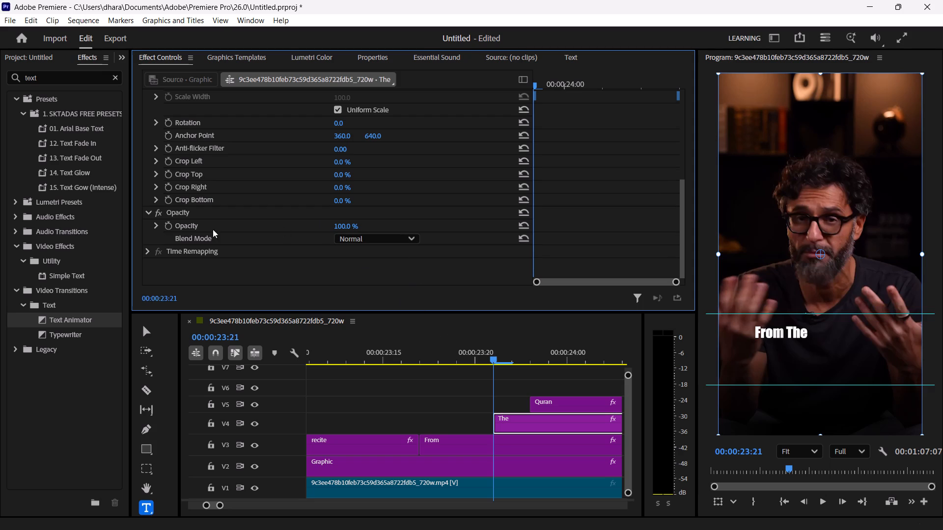
left_click(172, 224)
left_click_drag(343, 225, 55, 287)
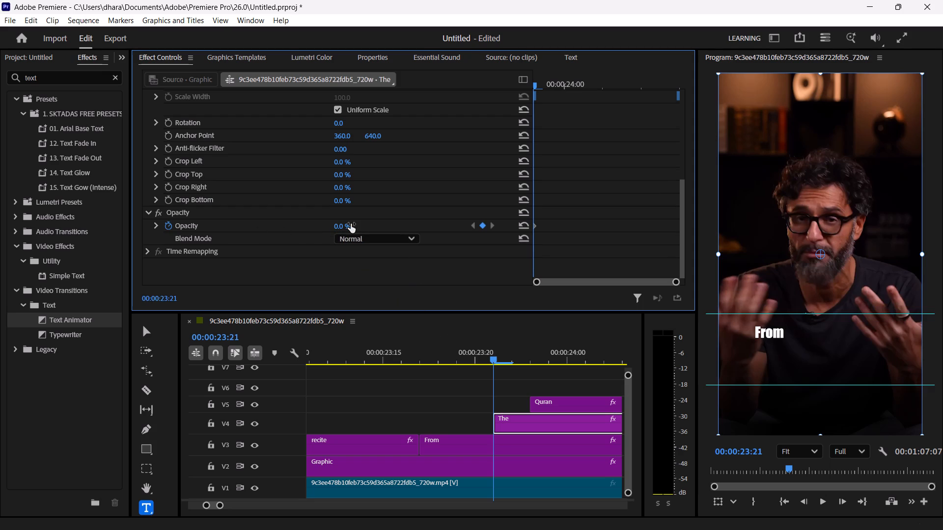
key("Right")
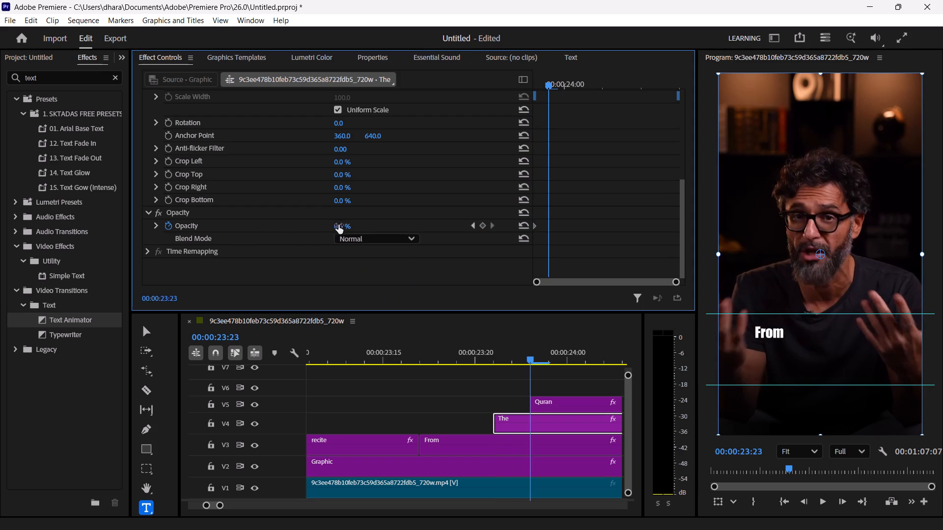
left_click_drag(336, 230, 646, 206)
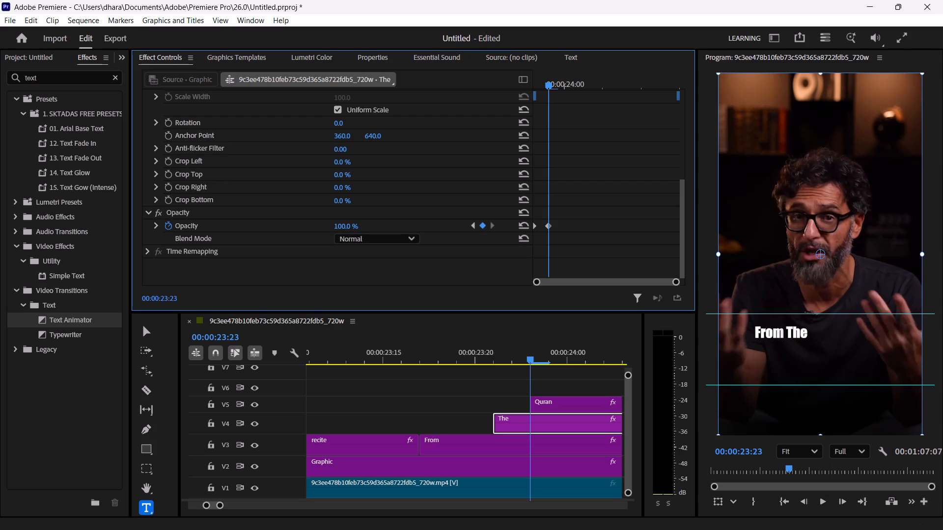
left_click_drag(646, 206, 709, 204)
Play back the video from about 00:00:23:14 to 00:00:26:07 to check the "From The Quran" fade-ins and the captions that follow.
left_click(365, 350)
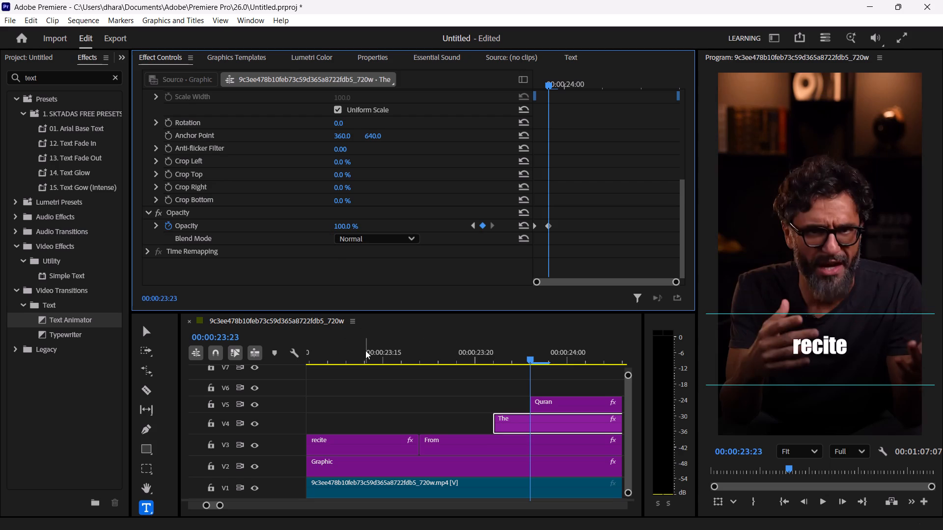
key("space")
key("space")
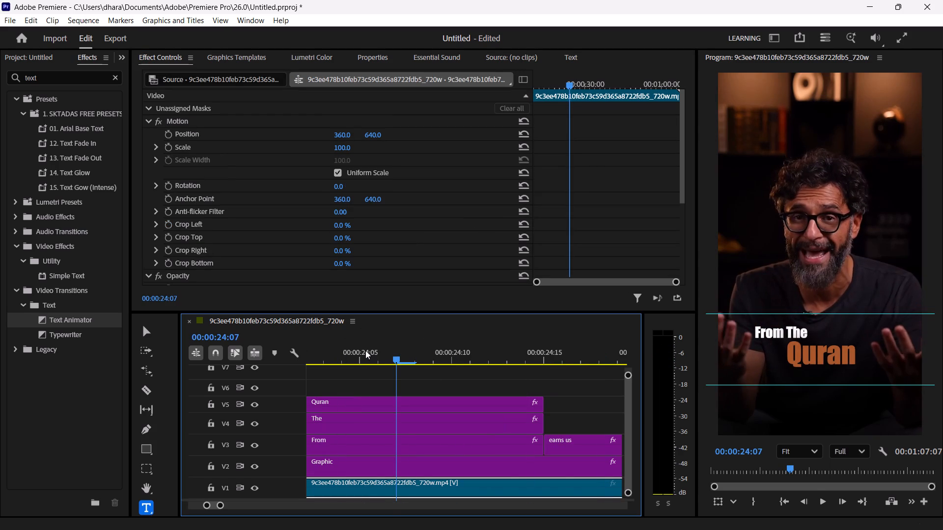
key("space")
key("space")
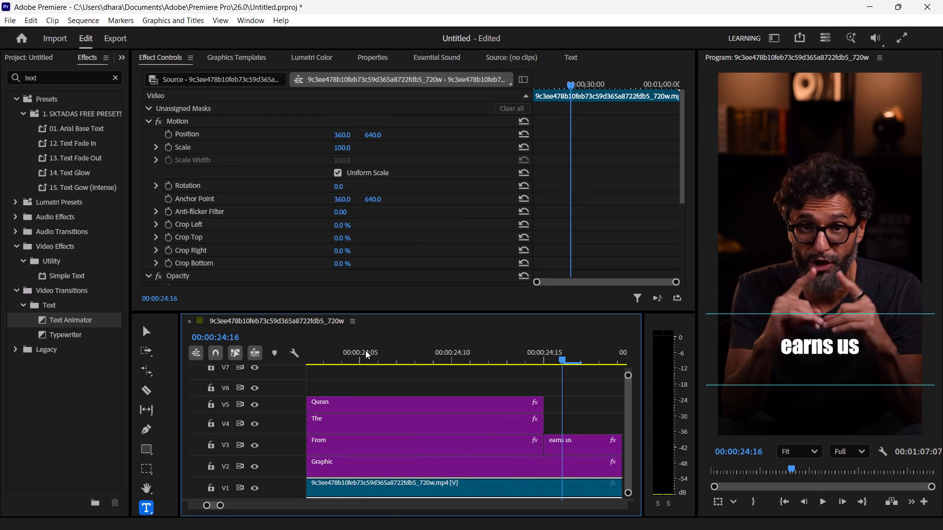
key("space")
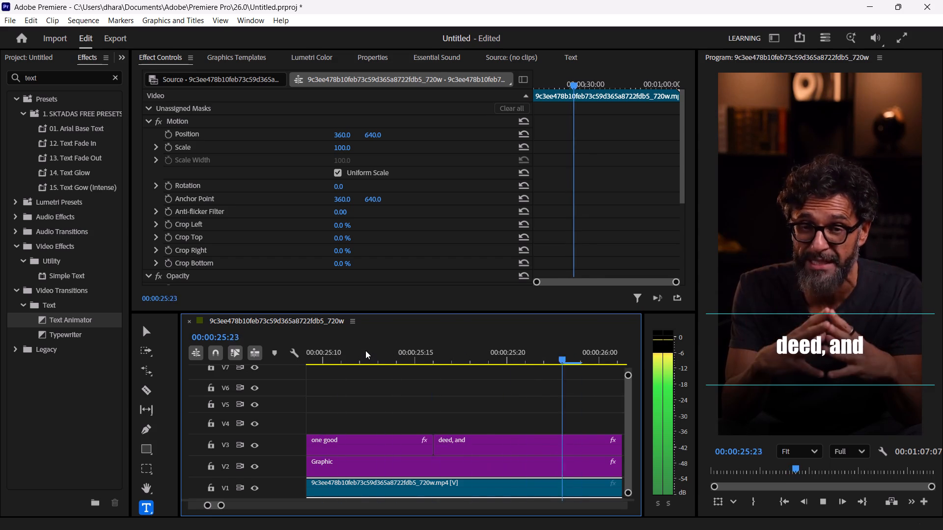
key("space")
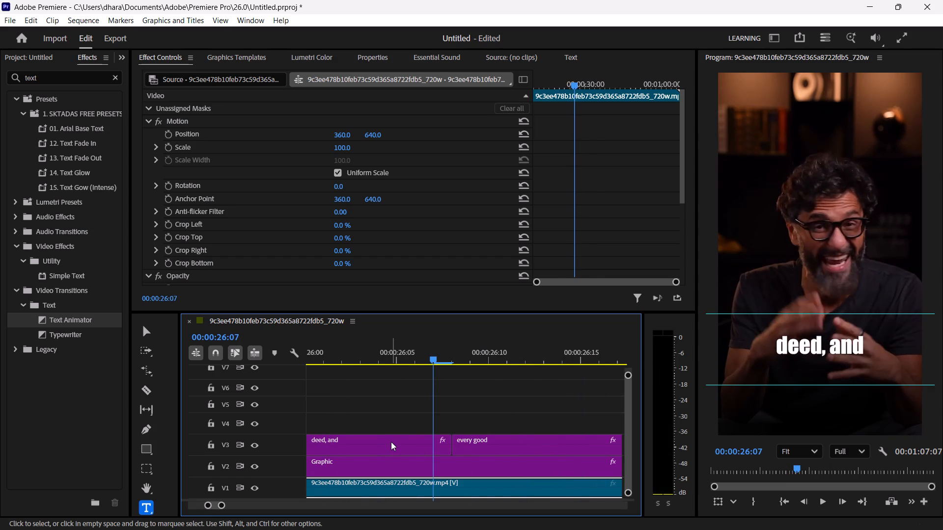
Step back through the V3 "deed, and" clip from 00:00:26:07 to before its start and play its opening to 00:00:25:20 to check the speech timing.
left_click(391, 442)
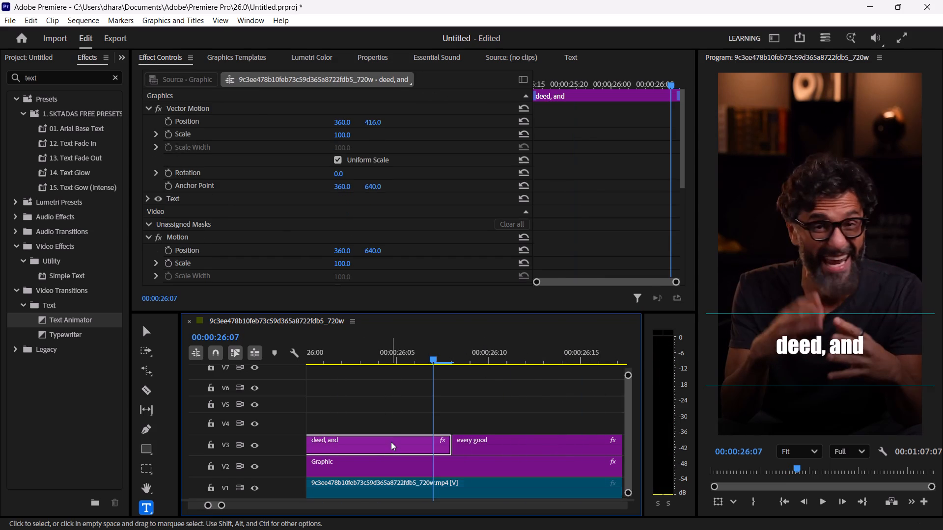
key("Left")
key("Left")
key("Left")
key("Left")
key("Left")
key("Left")
key("Left")
key("Left")
key("Left")
key("Left")
key("Left")
key("Left")
key("Left")
key("Left")
key("Left")
key("Left")
key("Left")
key("Left")
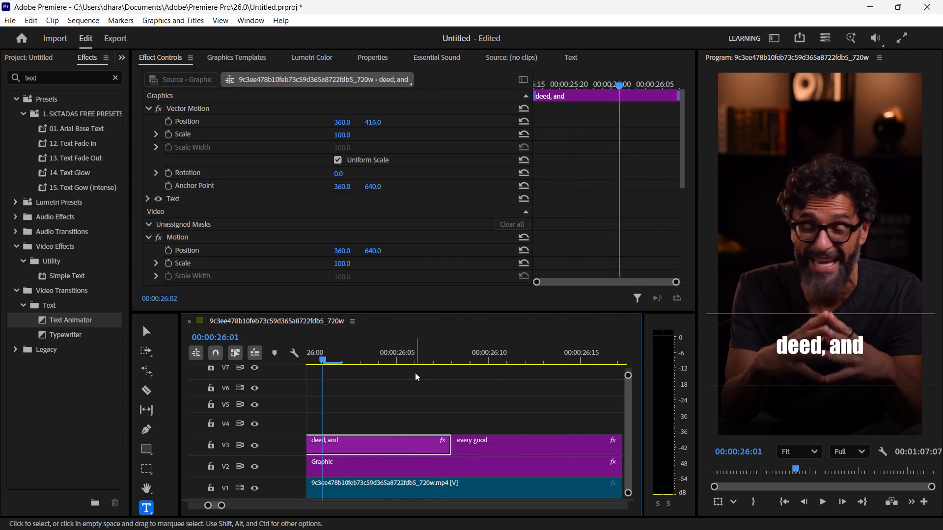
key("space")
key("space")
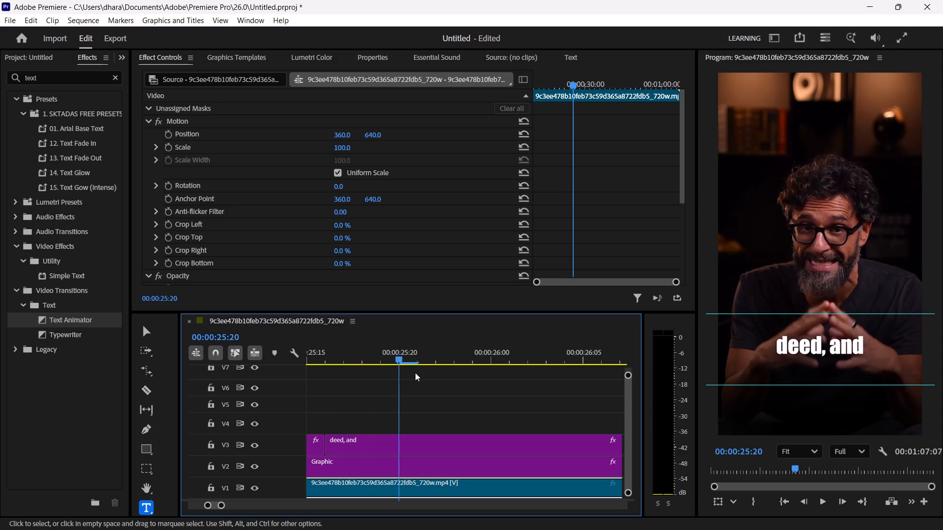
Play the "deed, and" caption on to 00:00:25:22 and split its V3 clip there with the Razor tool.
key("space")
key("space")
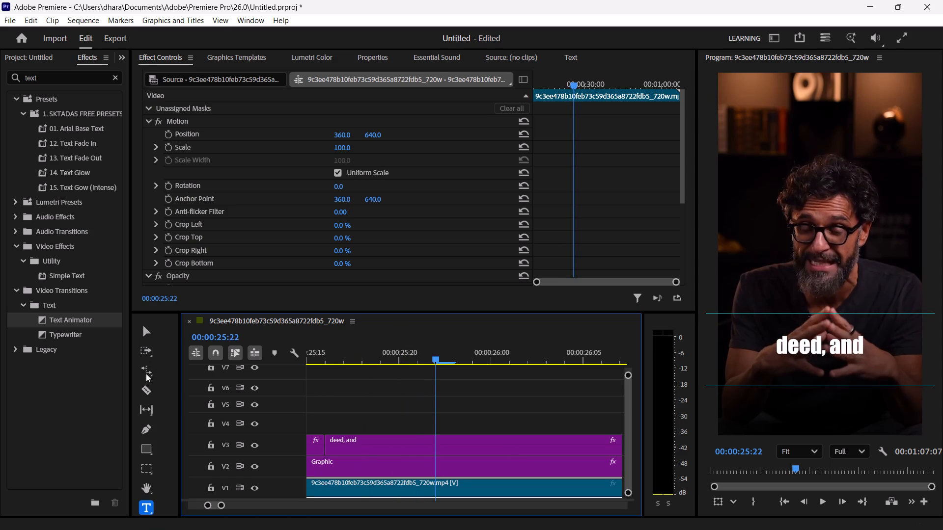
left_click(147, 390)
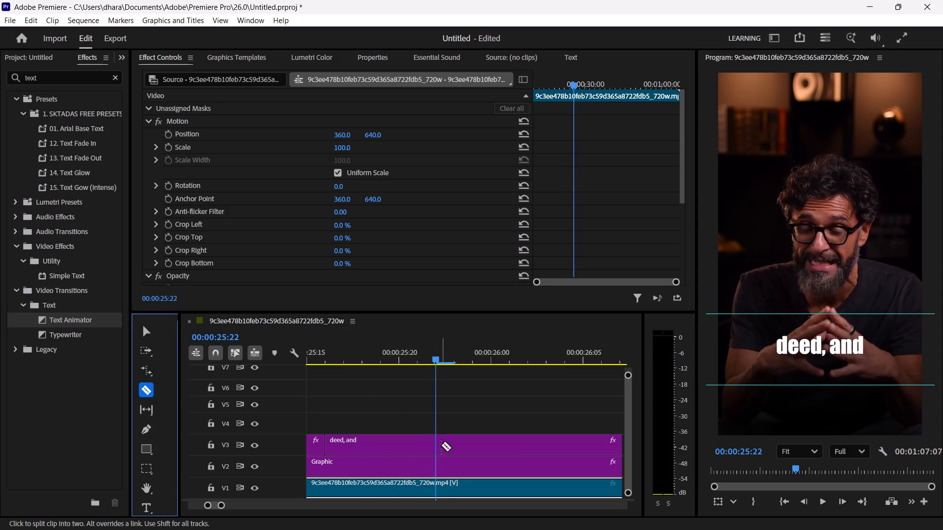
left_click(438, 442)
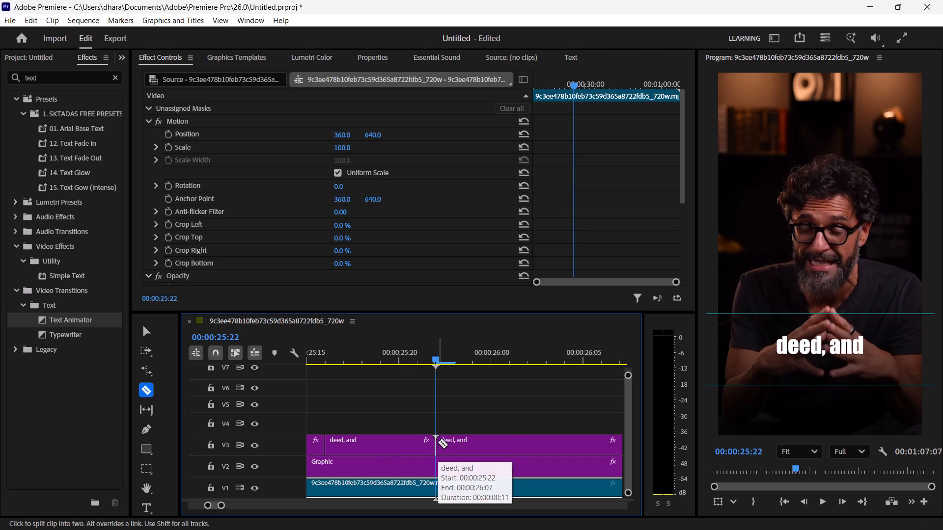
Play further into the "deed, and" caption, step back to 00:00:26:00, and split its V3 clip at that frame.
key("space")
key("space")
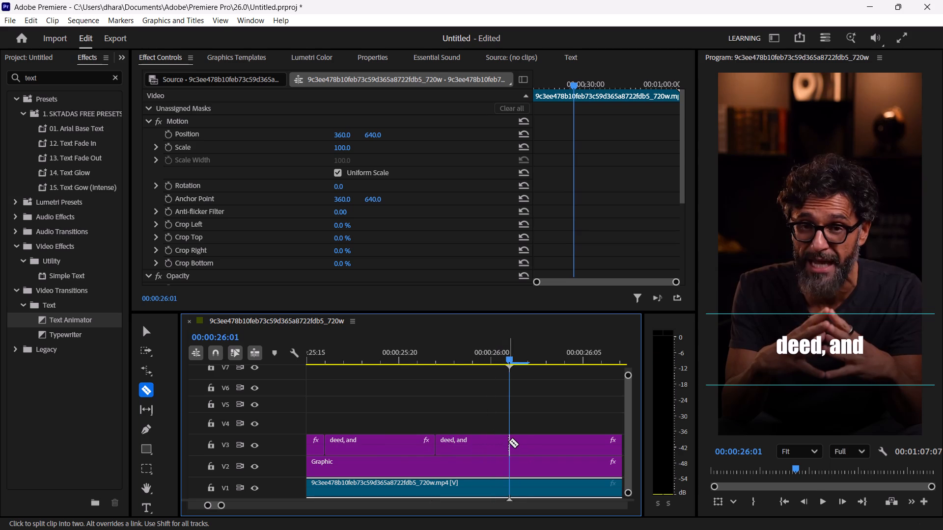
key("Left")
key("Left")
key("Left")
key("Right")
key("Right")
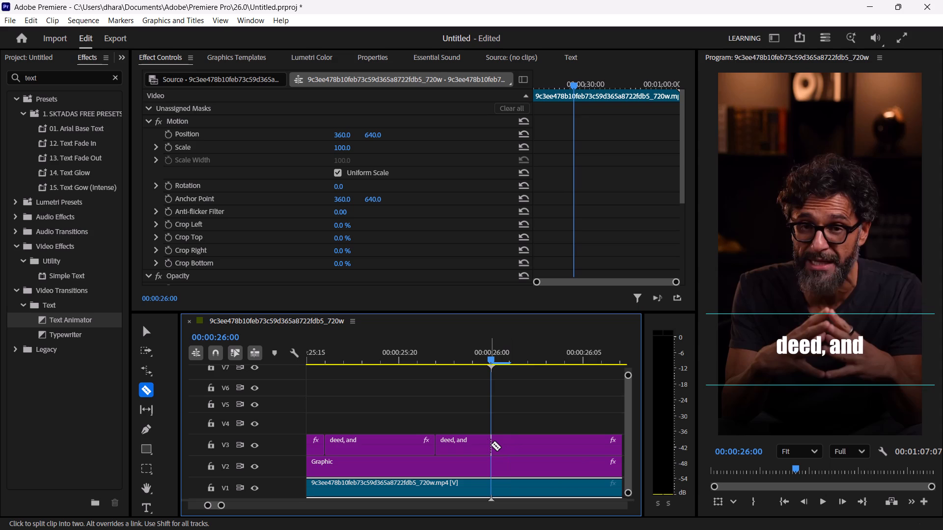
left_click(491, 445)
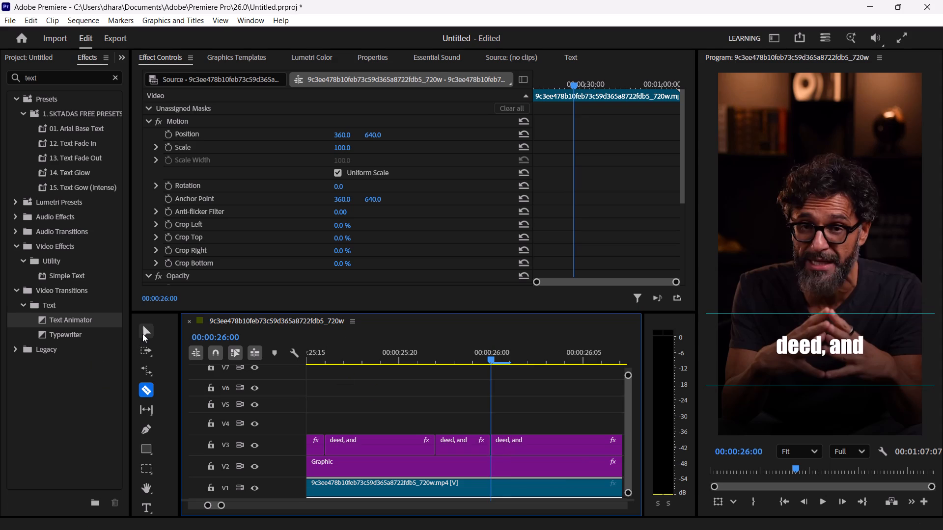
Extend the first "deed, and" piece on V3 to 00:00:26:00, replacing the short middle piece.
left_click(142, 334)
left_click(452, 450)
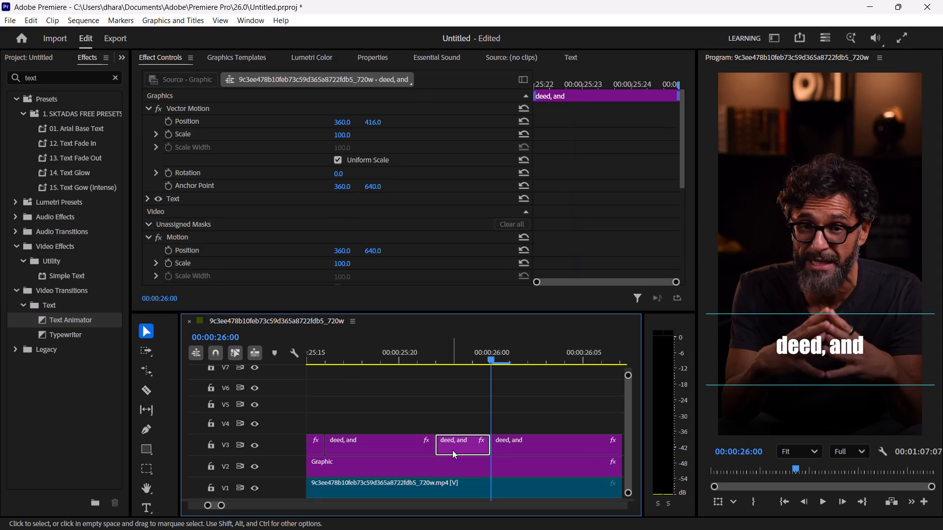
left_click_drag(433, 447, 494, 448)
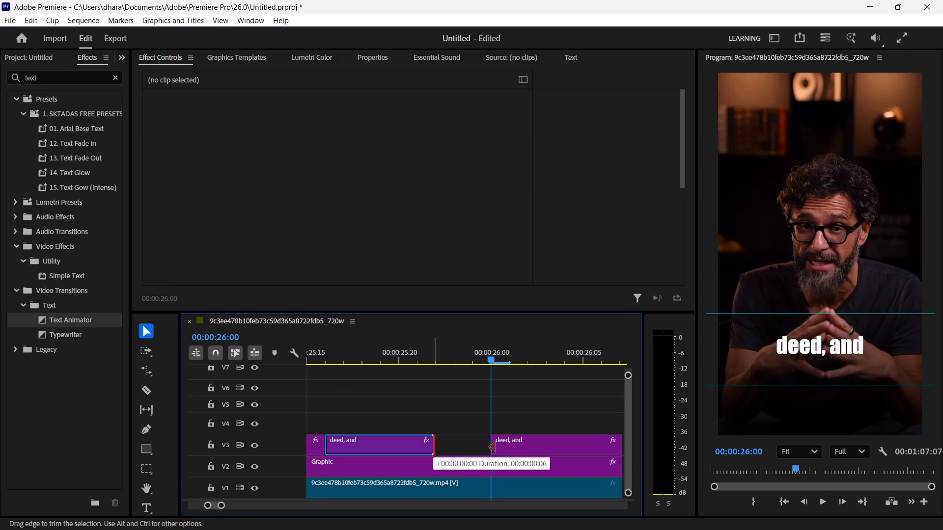
left_click_drag(494, 448, 515, 449)
left_click(456, 459)
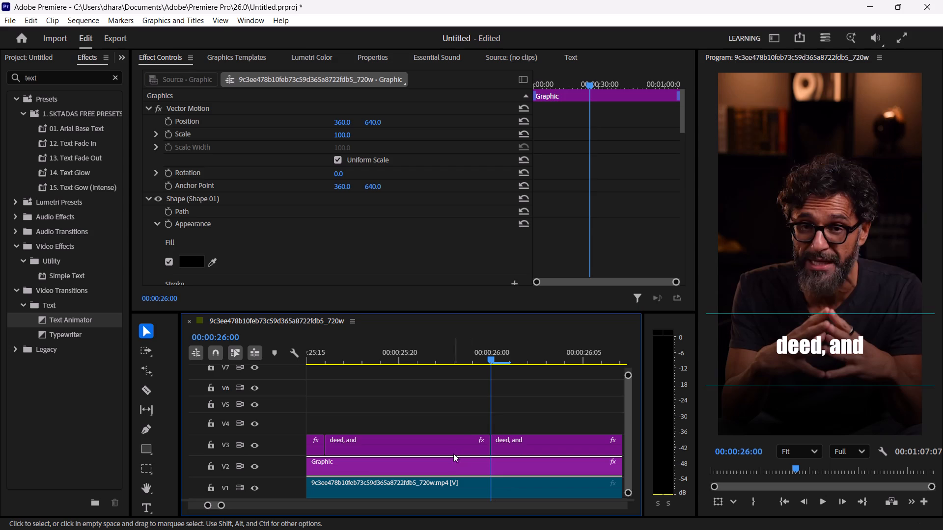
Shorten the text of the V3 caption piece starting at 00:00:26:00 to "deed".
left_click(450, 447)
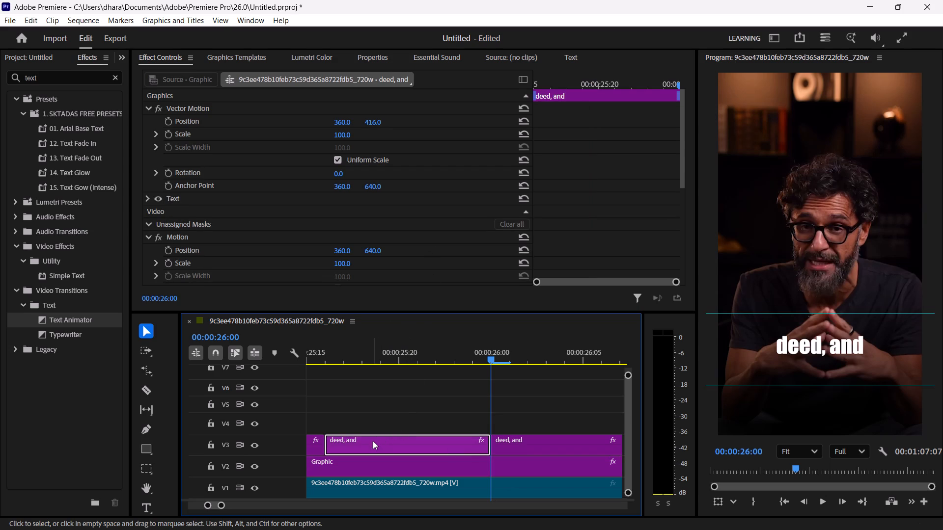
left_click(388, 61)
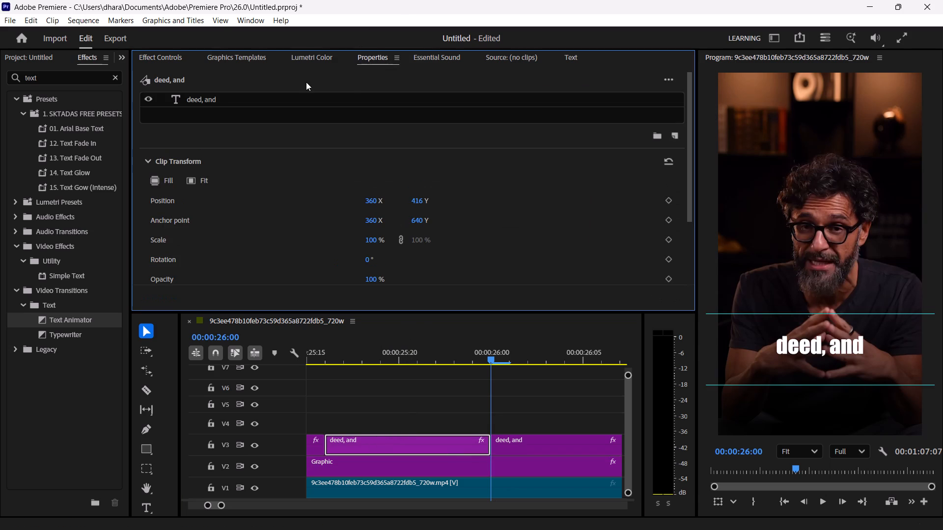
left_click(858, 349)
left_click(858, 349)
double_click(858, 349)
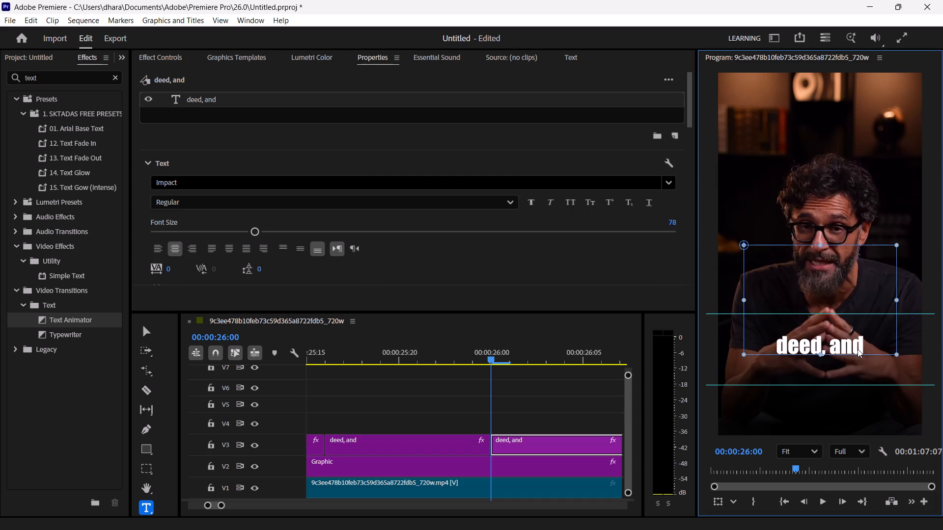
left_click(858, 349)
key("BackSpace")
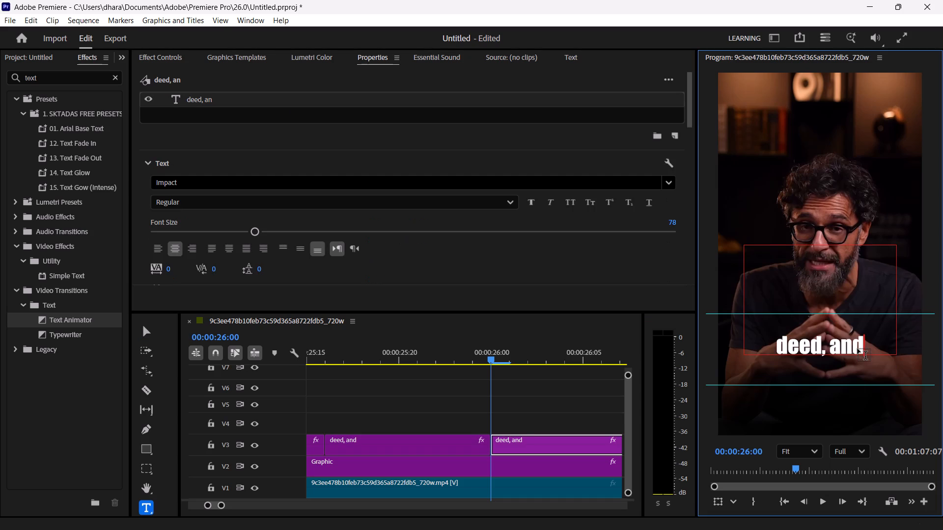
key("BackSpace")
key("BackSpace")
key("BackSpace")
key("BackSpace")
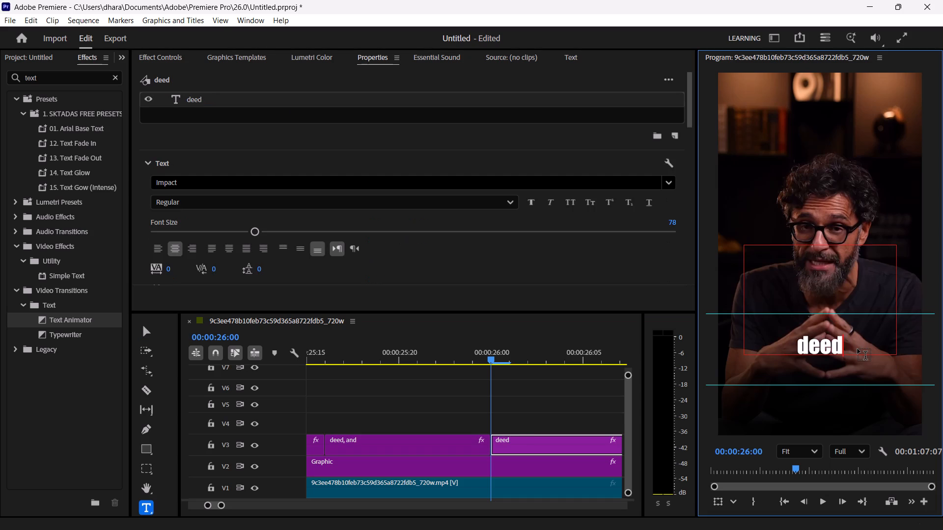
Shorten the text of the V3 caption piece ending at 00:00:26:00 to "deed".
left_click(427, 436)
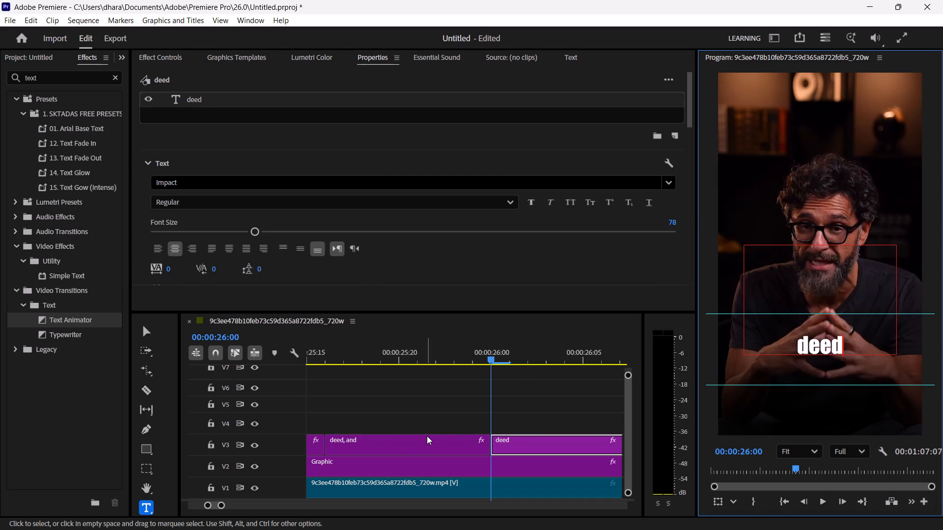
left_click(415, 358)
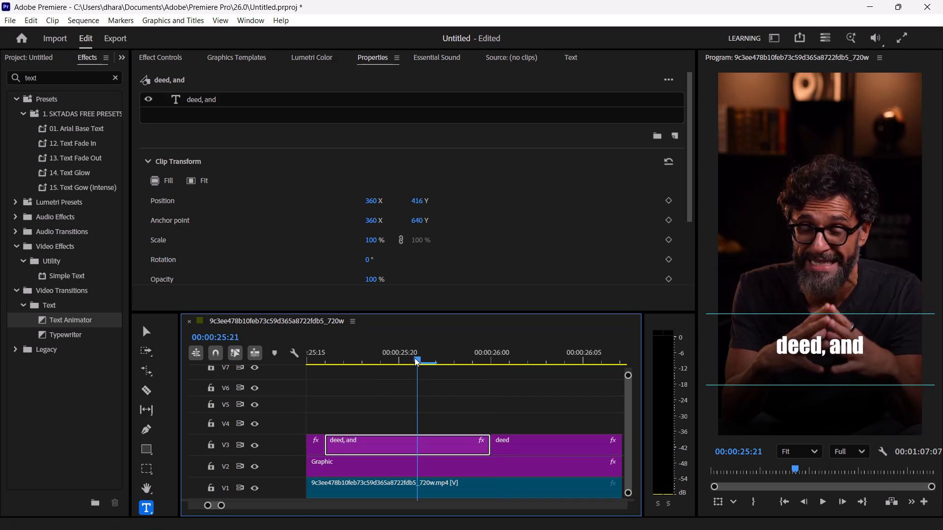
double_click(838, 345)
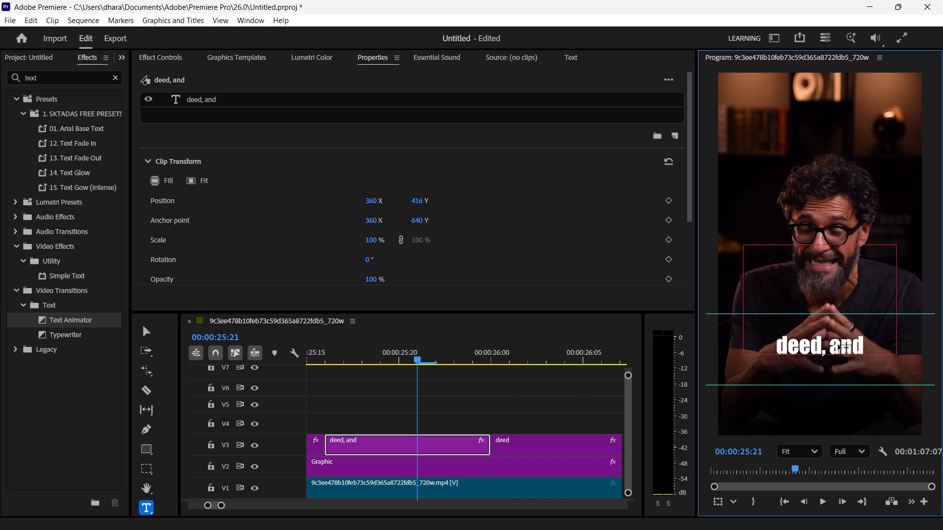
left_click(859, 344)
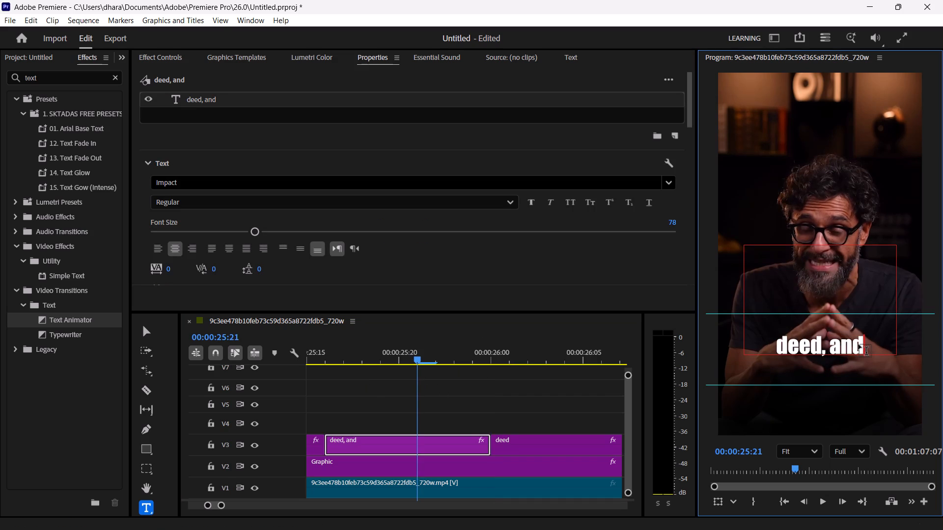
key("BackSpace")
key("BackSpace")
key("BackSpace")
key("BackSpace")
key("BackSpace")
key("Return")
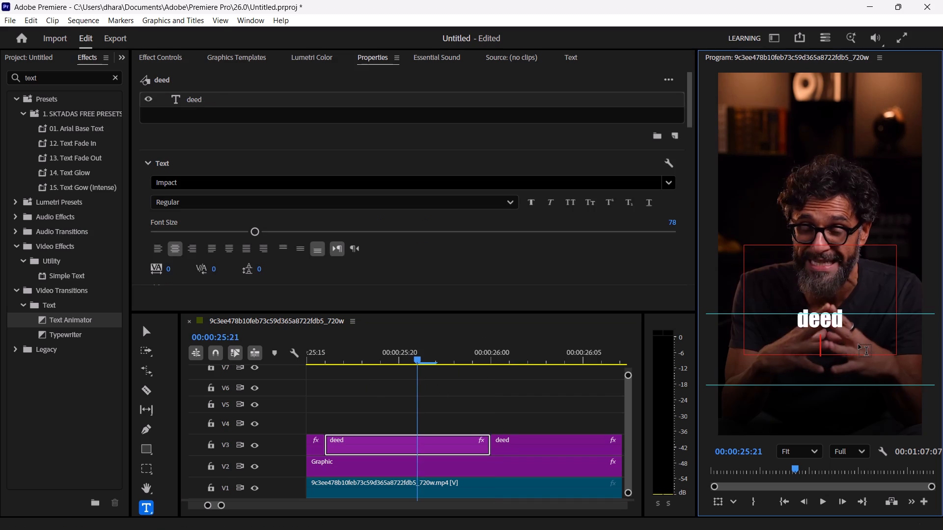
key("BackSpace")
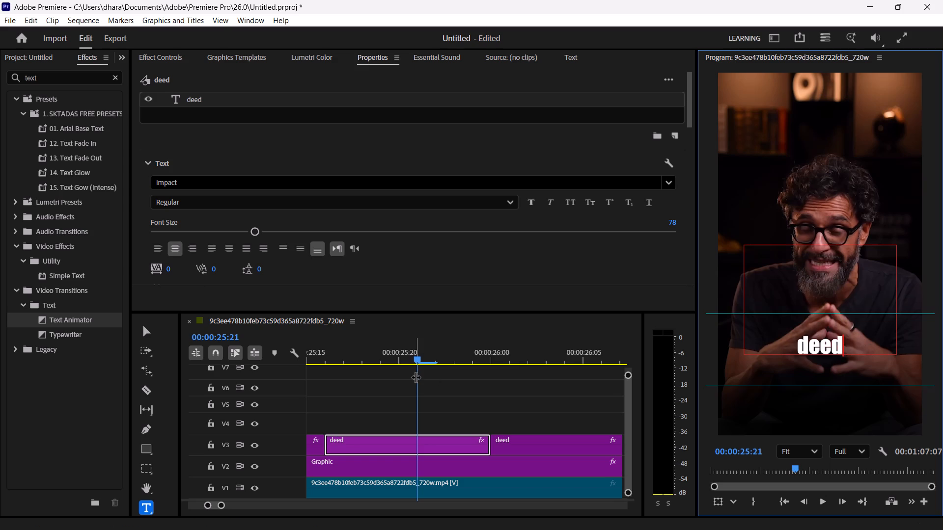
Scrub the captions from 00:00:25:14 to 00:00:26:21 and step back to 00:00:26:02 to check the caption timing against the speech.
left_click_drag(416, 359, 361, 364)
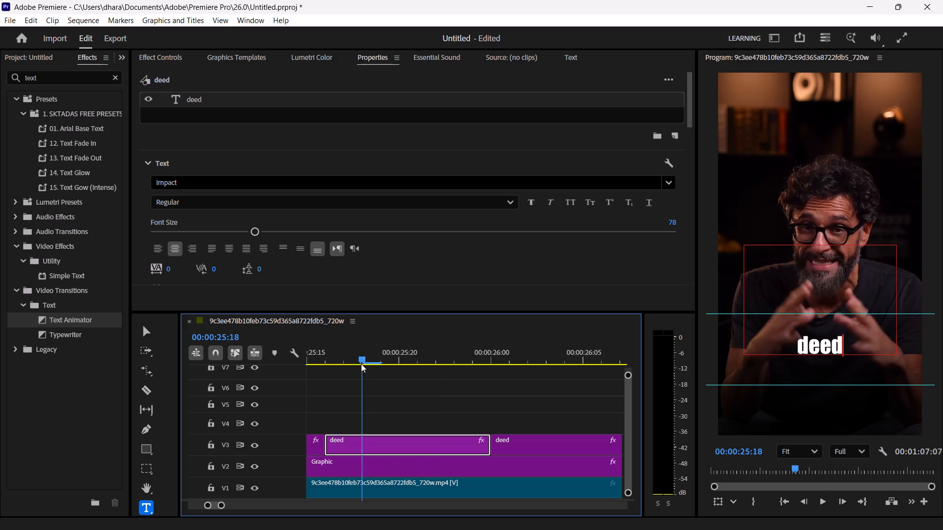
left_click_drag(361, 364, 307, 364)
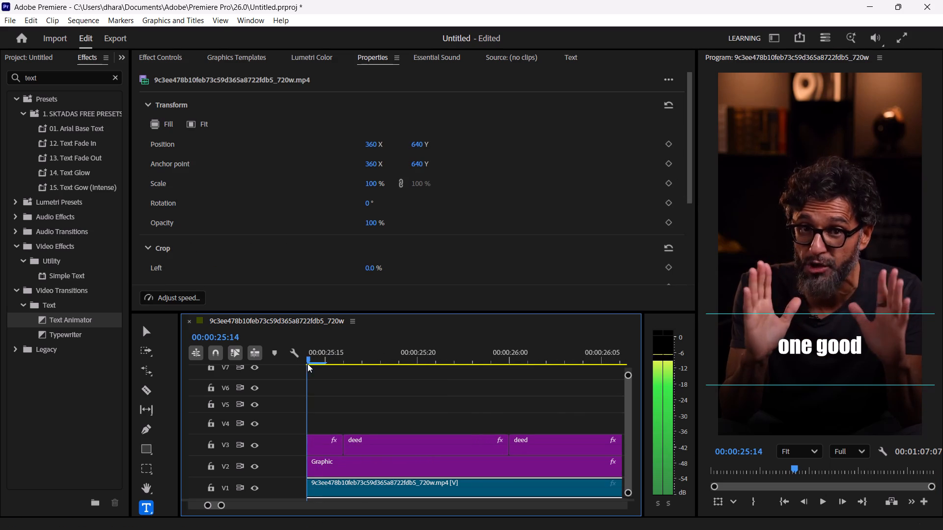
left_click_drag(307, 364, 438, 369)
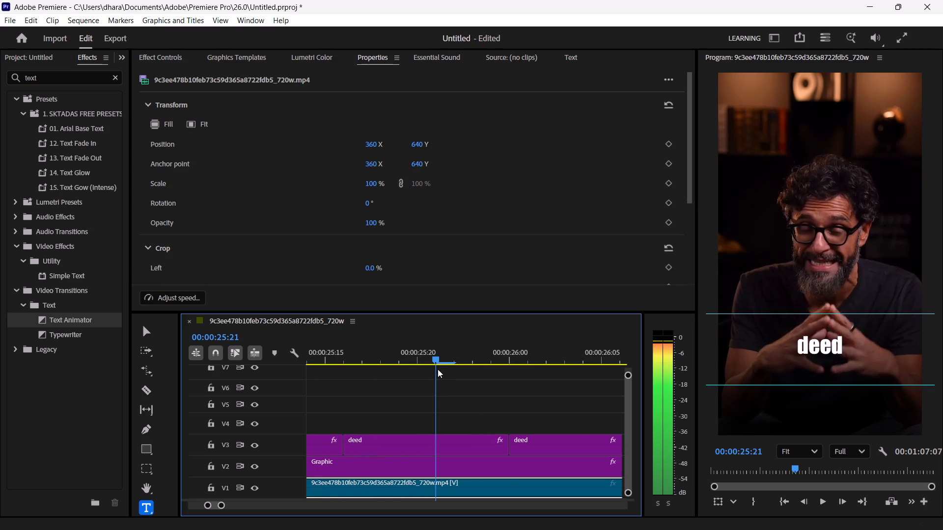
left_click_drag(438, 369, 494, 369)
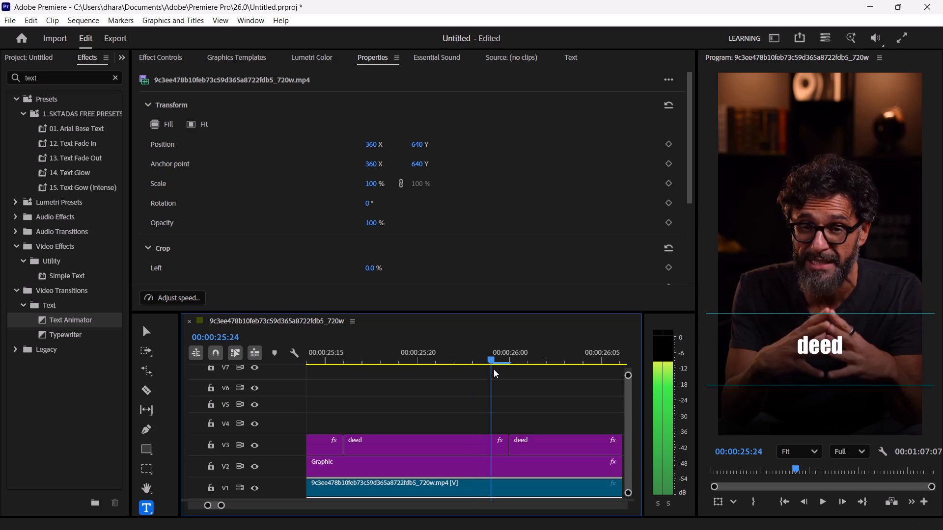
left_click_drag(494, 369, 575, 365)
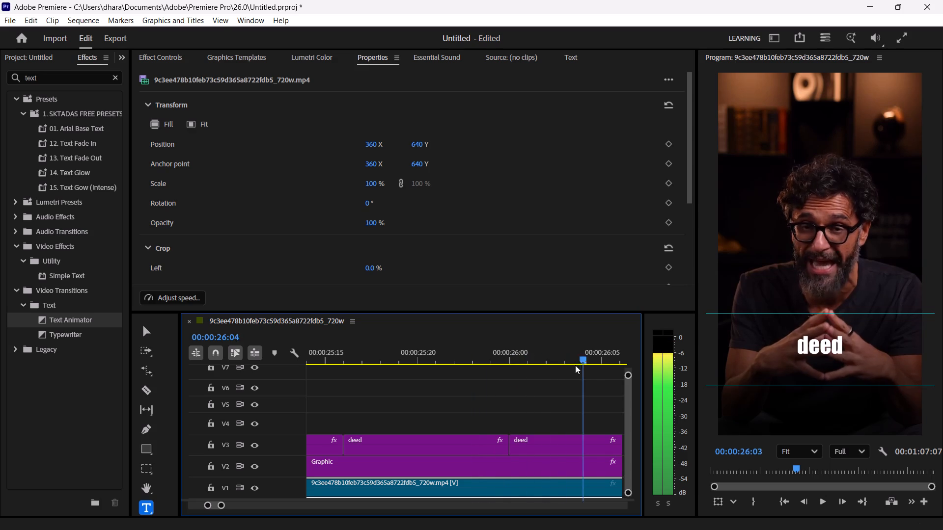
left_click_drag(575, 365, 674, 365)
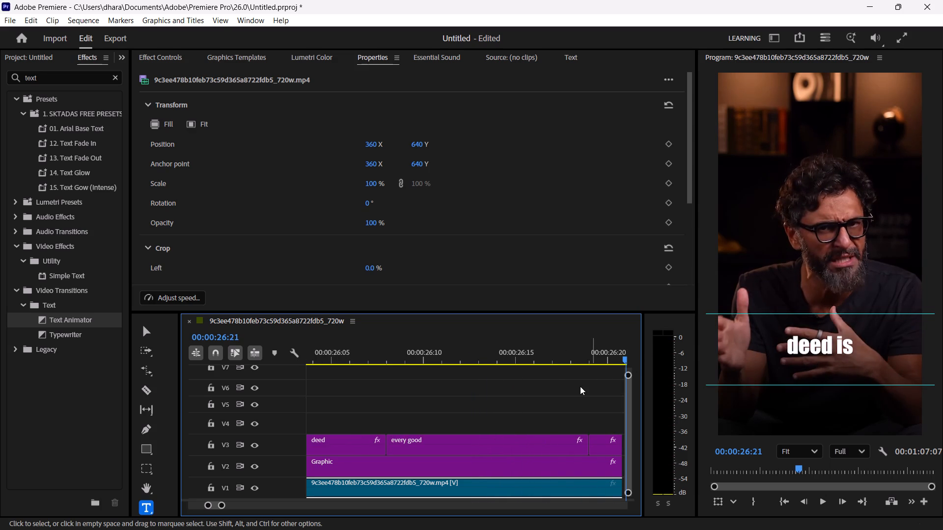
key("Left")
key("Left")
key("Left")
key("Left")
key("Left")
key("Left")
key("Left")
key("Left")
key("Left")
key("Left")
key("Left")
key("Left")
key("Left")
key("Left")
key("Left")
key("Left")
key("Left")
key("Left")
key("Left")
key("Left")
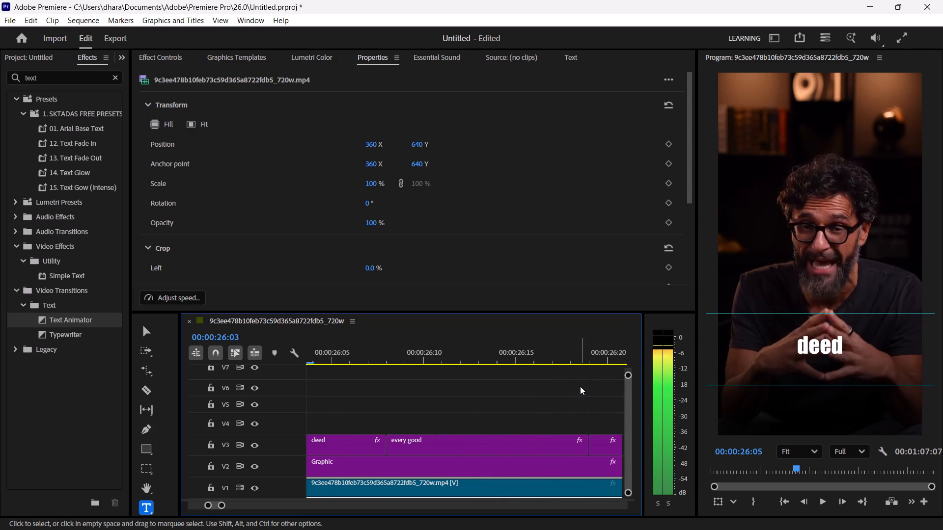
key("Left")
key("Right")
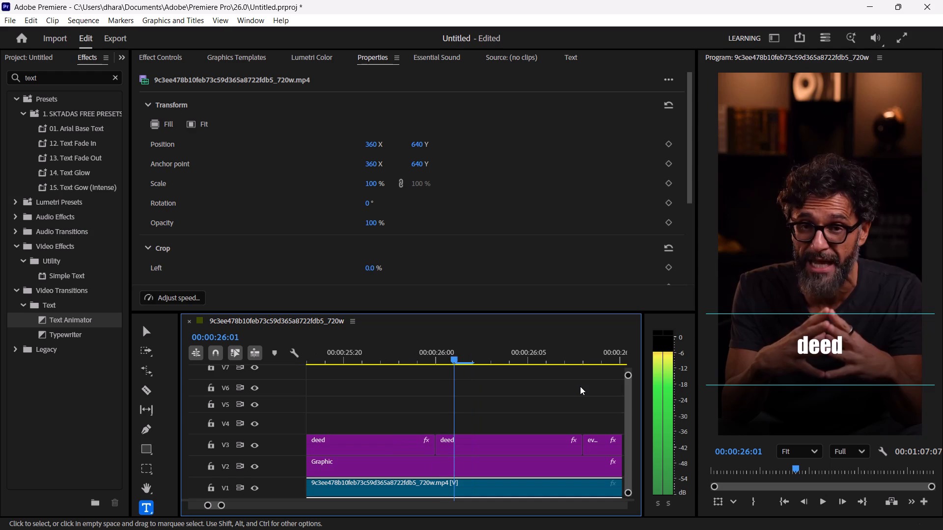
key("Right")
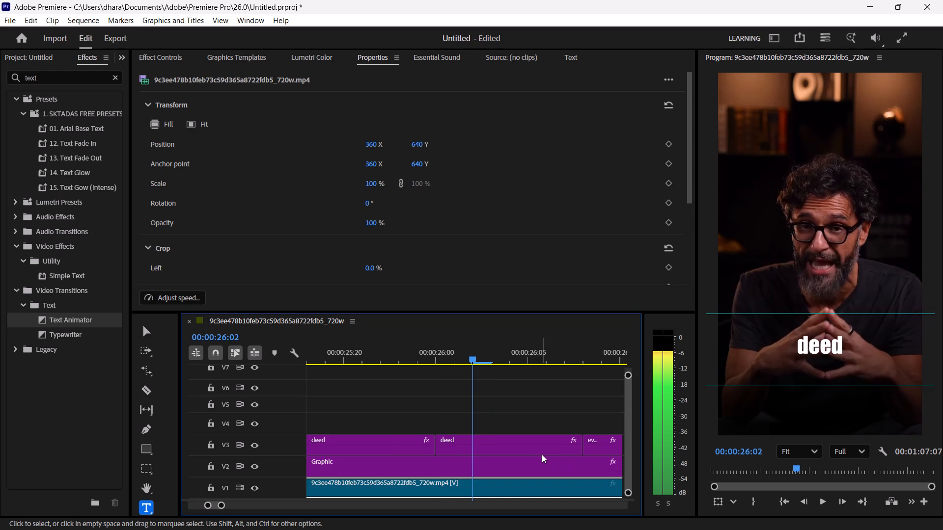
Replace the text of the V3 caption piece starting at 00:00:26:00 with "and".
left_click(542, 454)
left_click_drag(233, 97, 221, 99)
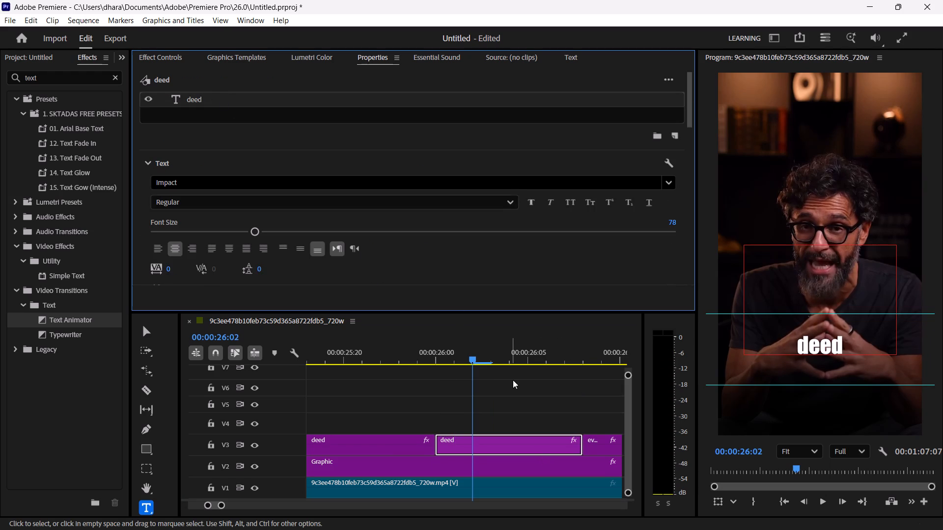
left_click(821, 346)
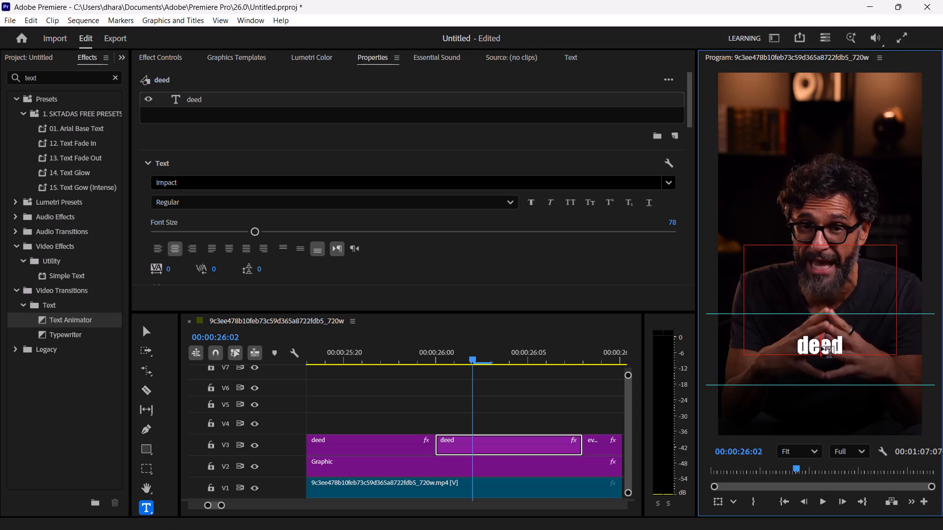
key("Right")
key("Right")
key("Right")
key("BackSpace")
key("BackSpace")
key("BackSpace")
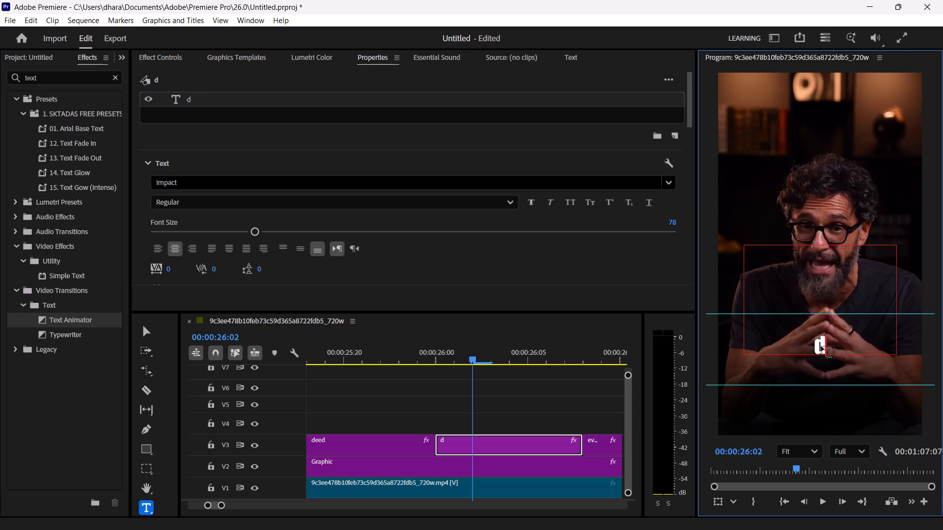
key("BackSpace")
type("And")
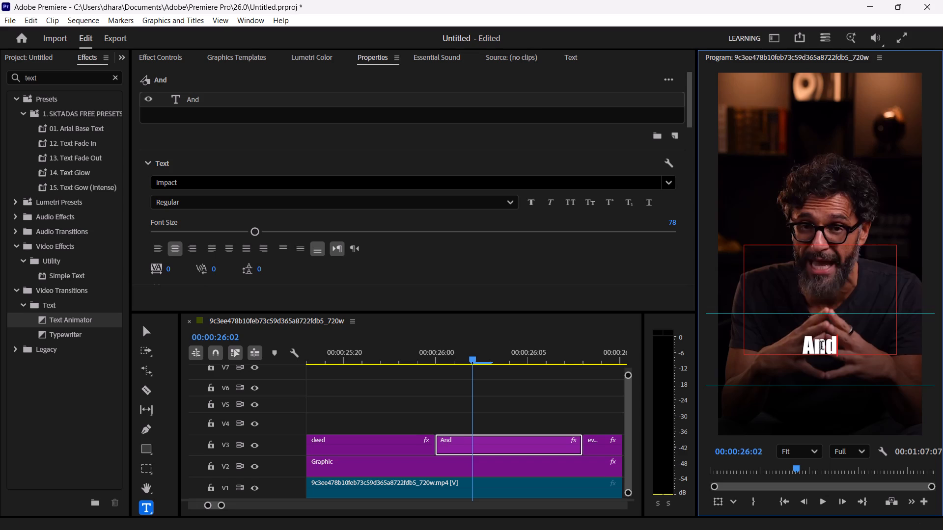
key("BackSpace")
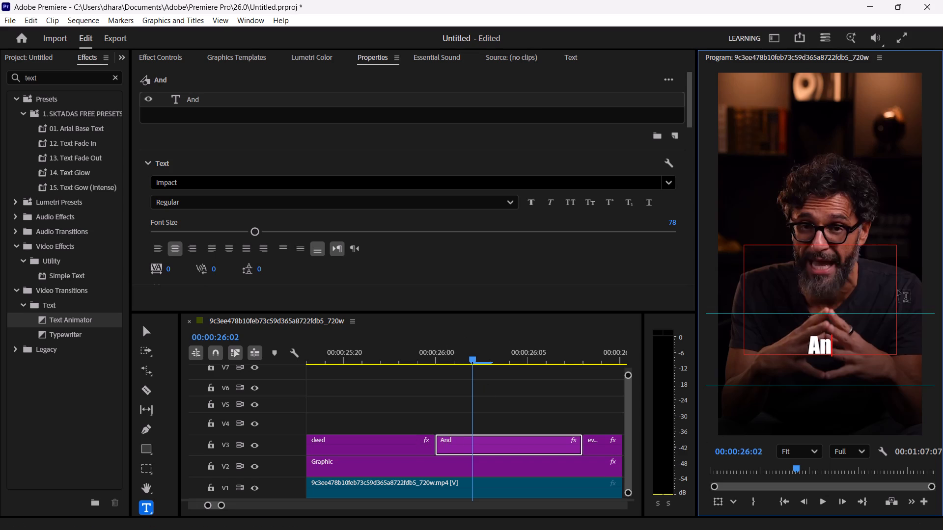
key("BackSpace")
key("BackSpace")
type("and")
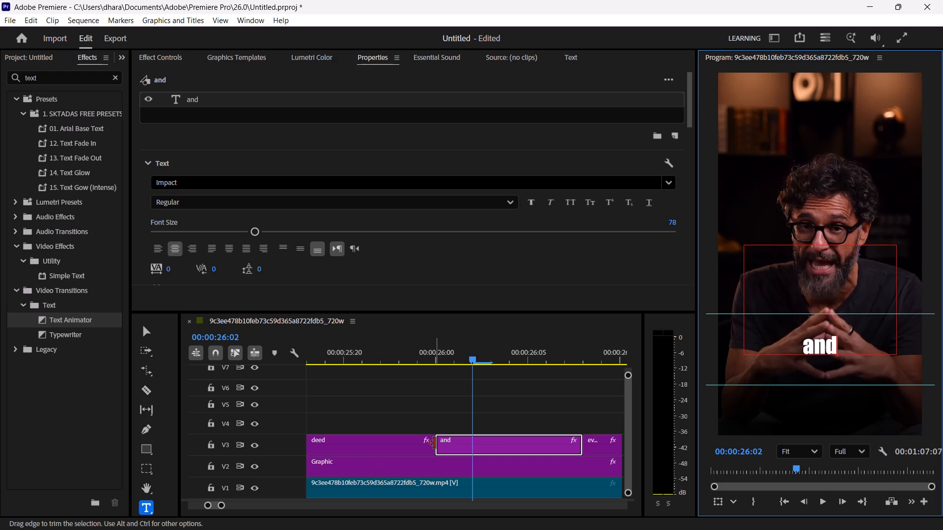
Trim the start of the V3 caption "and" one frame later, to 00:00:26:01.
left_click_drag(438, 444, 444, 444)
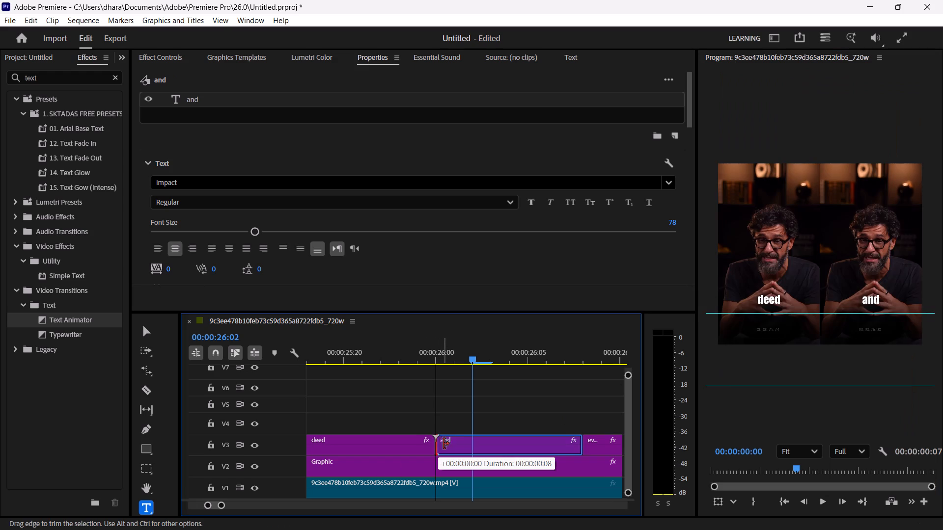
left_click_drag(444, 444, 448, 443)
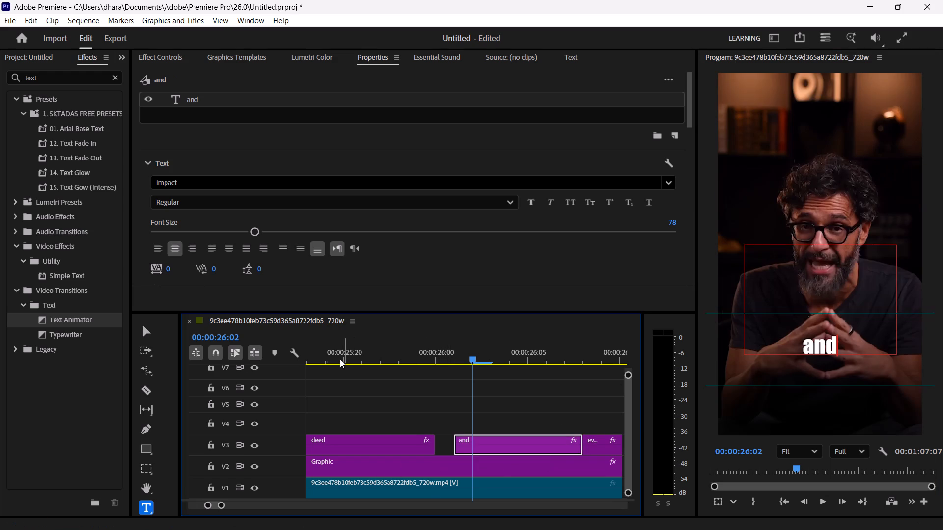
Play the captions in short bursts from about 00:00:25:19 to 00:00:27:24 to check their wording and timing against the speech.
left_click(329, 348)
key("space")
key("space")
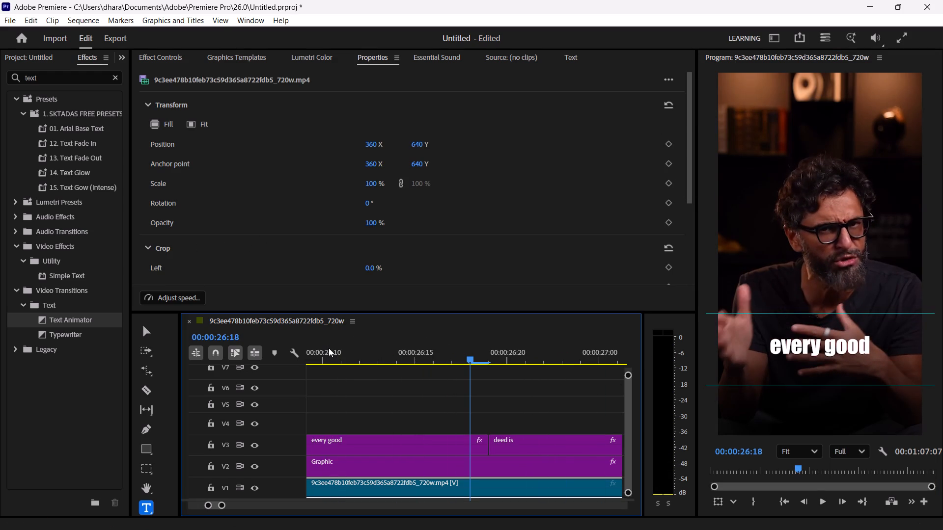
key("space")
key("space")
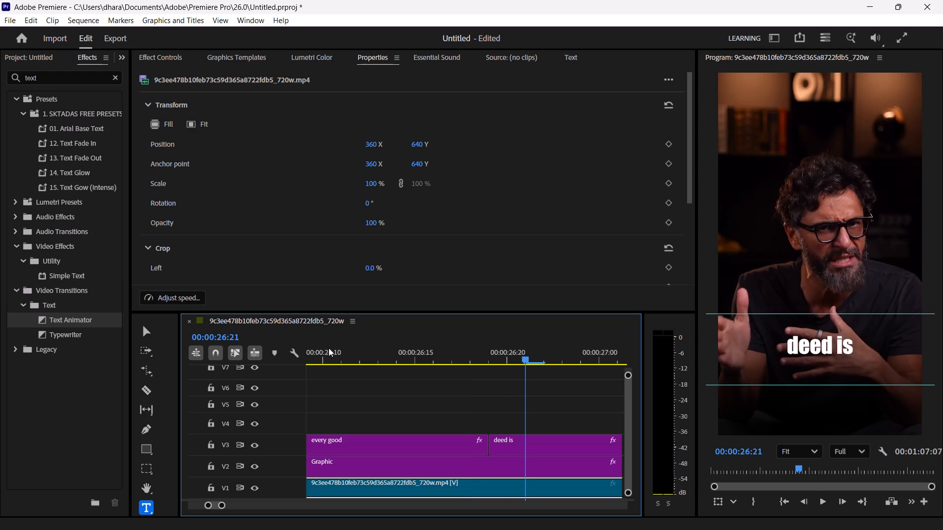
key("space")
key("space")
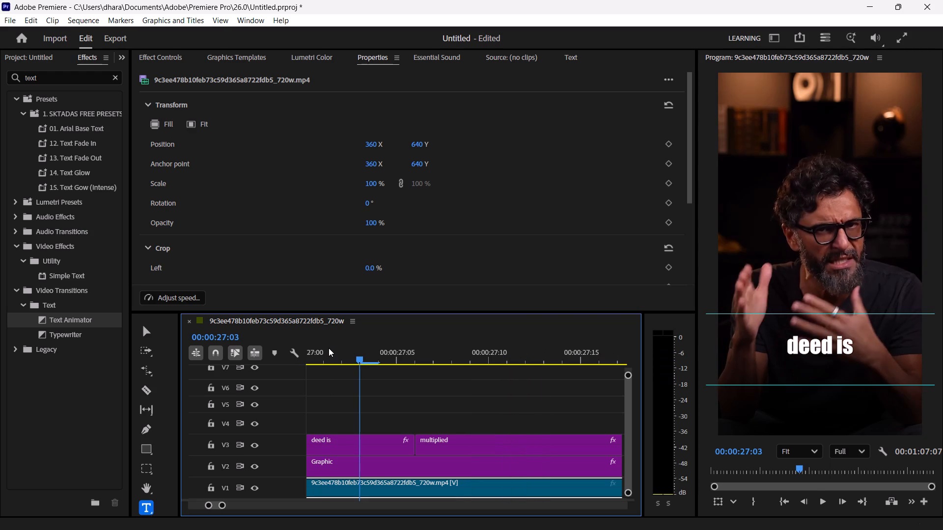
key("space")
key("space")
key("space")
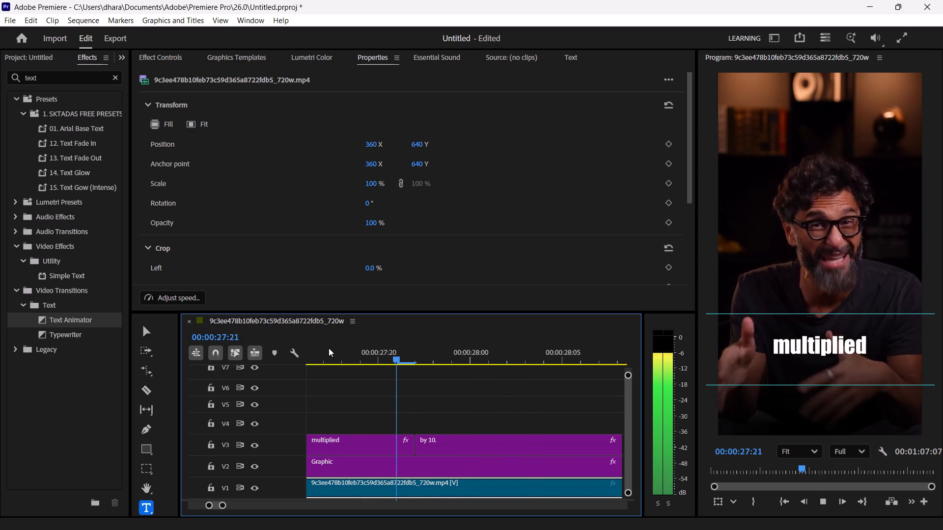
key("space")
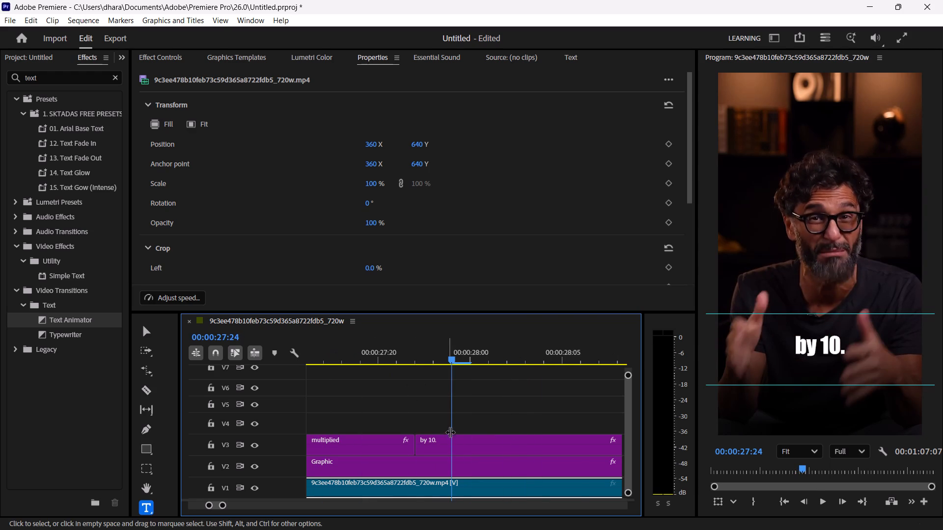
Duplicate the V3 caption "every good" onto V4 and extend the copy to 00:00:28:20, level with the end of "by 10.".
left_click(450, 445)
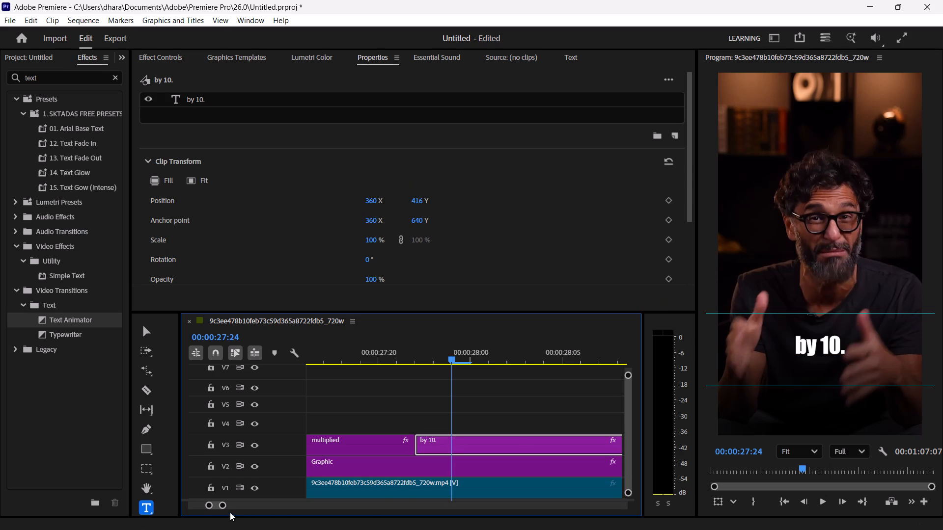
left_click_drag(223, 507, 240, 507)
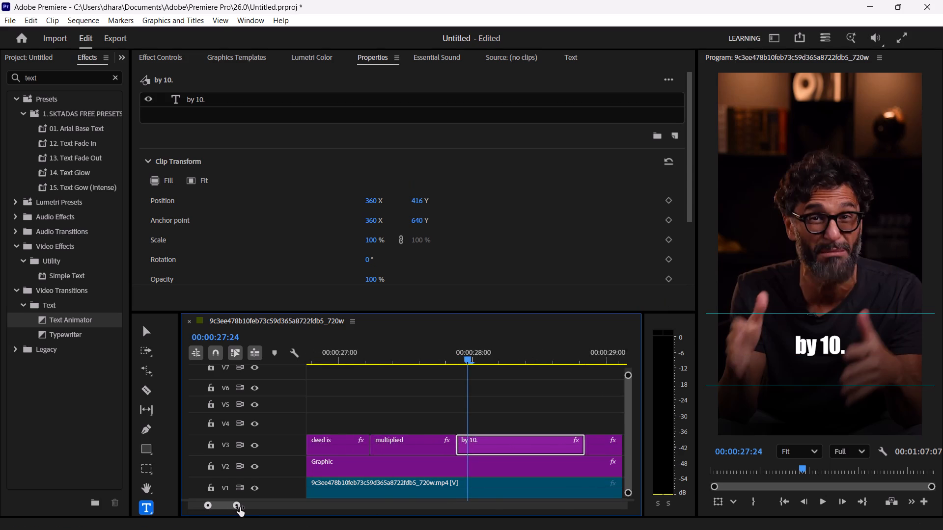
left_click_drag(240, 507, 246, 507)
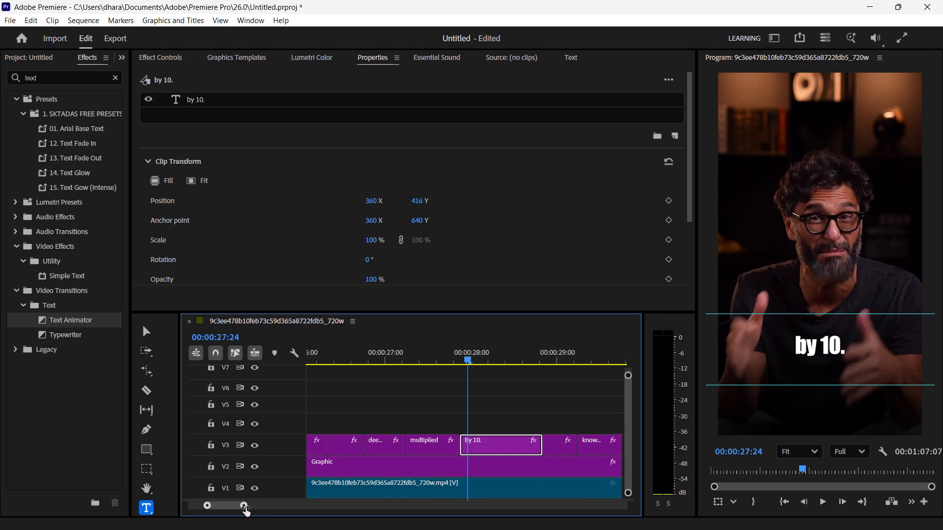
left_click_drag(246, 507, 243, 507)
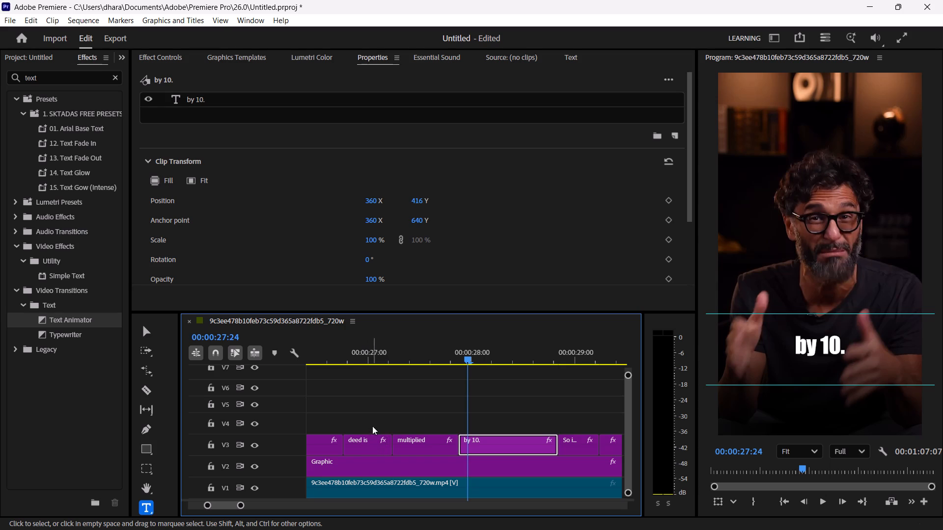
left_click(312, 445)
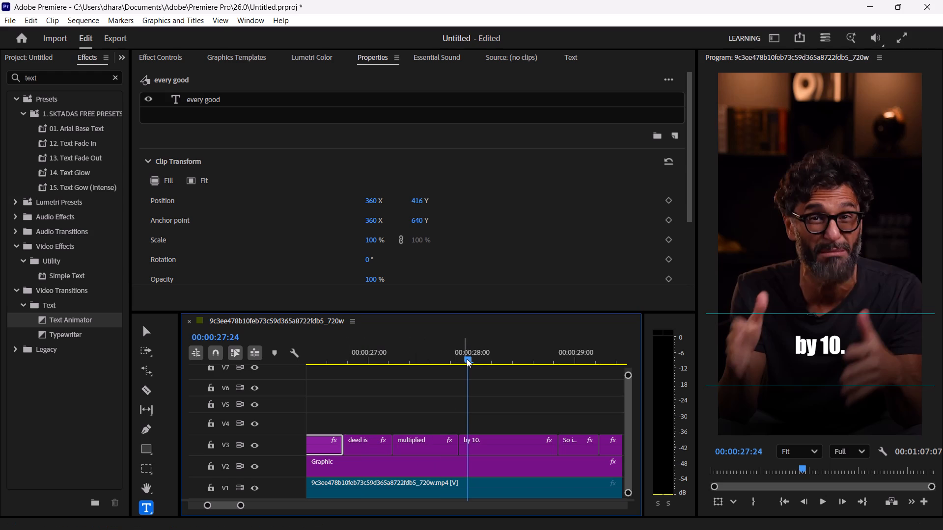
left_click_drag(467, 359, 388, 357)
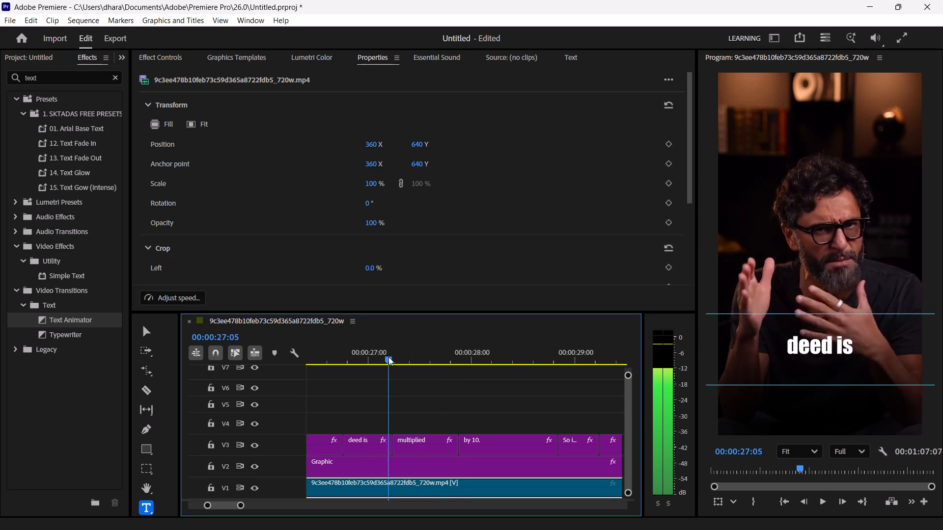
left_click_drag(388, 357, 320, 361)
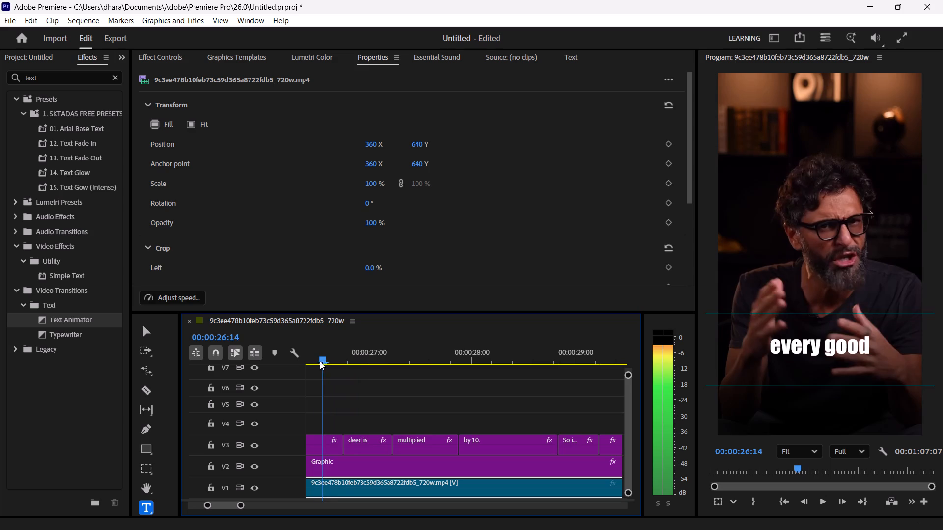
left_click_drag(320, 361, 304, 363)
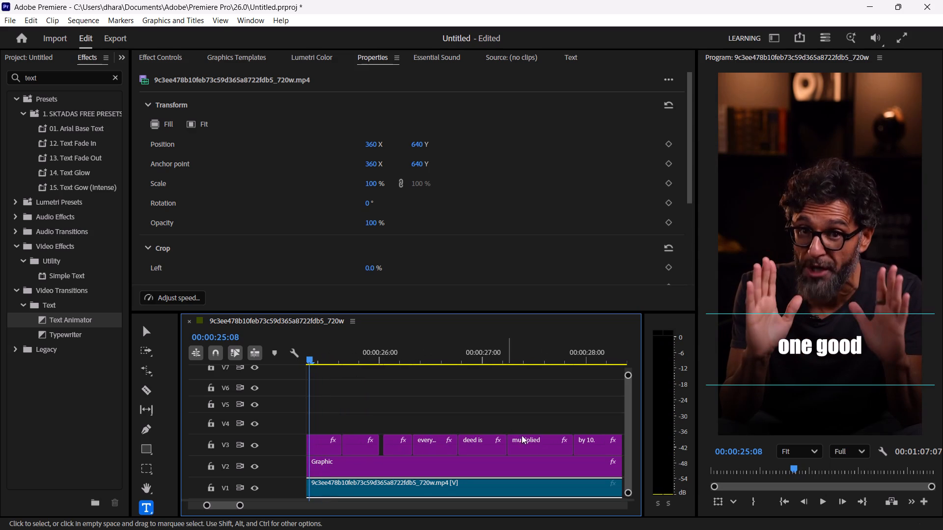
left_click(434, 443)
left_click_drag(437, 442, 438, 418, "alt")
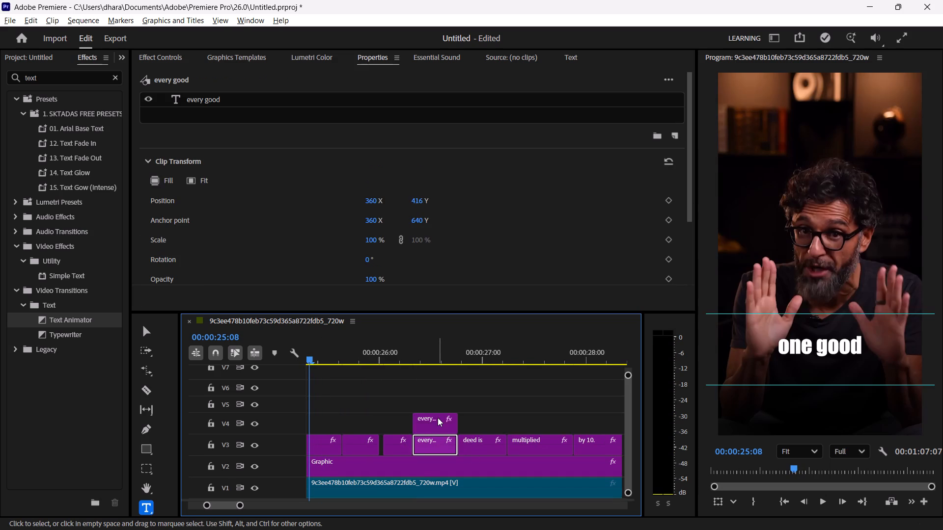
left_click_drag(456, 424, 572, 430)
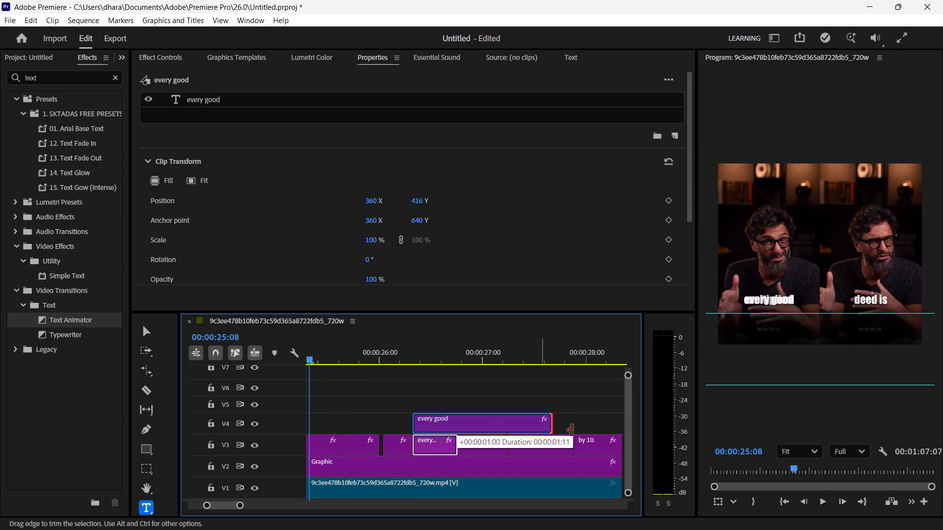
left_click_drag(572, 430, 566, 435)
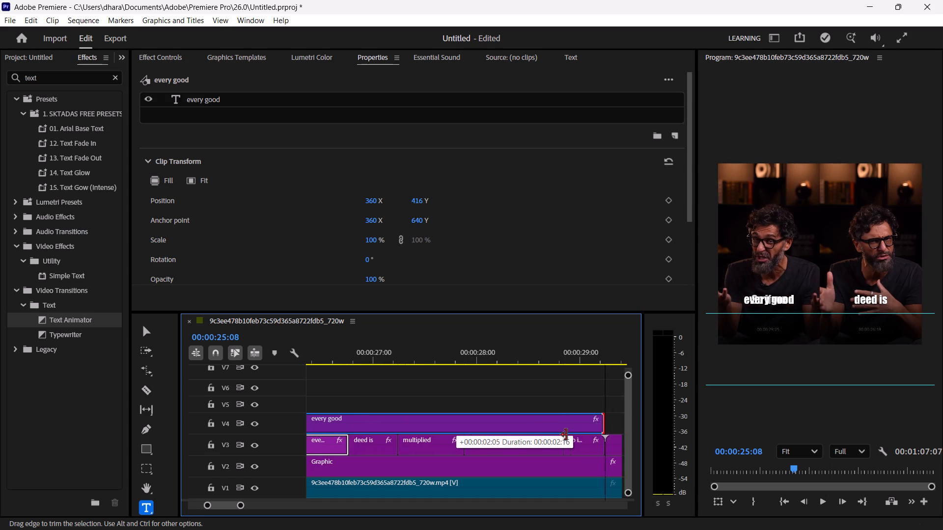
left_click_drag(566, 435, 562, 435)
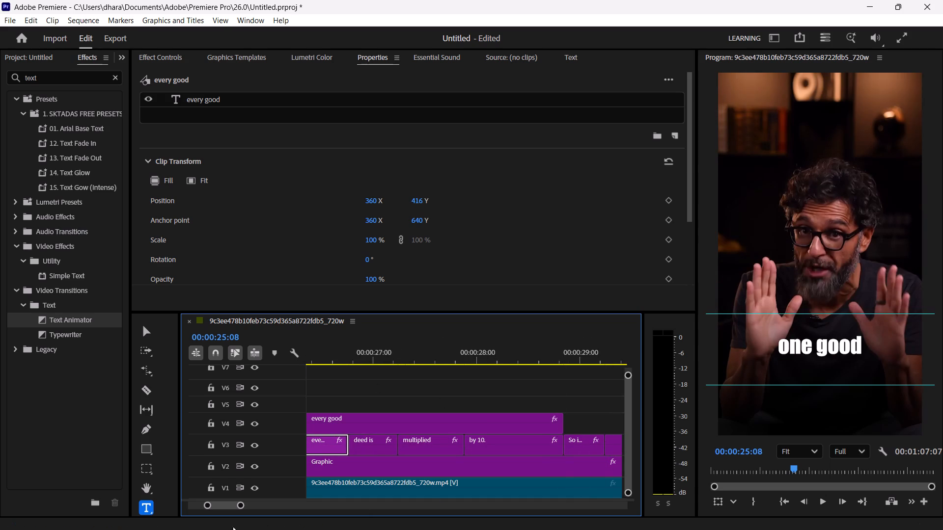
With the playhead at 00:00:26:13, add a second text layer reading "Deed Is" to the V4 caption.
left_click(241, 507)
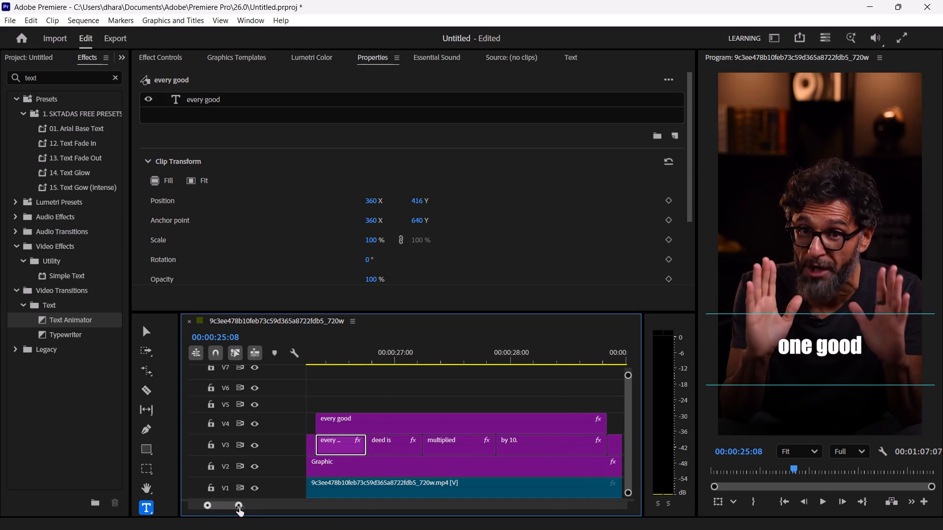
left_click(356, 421)
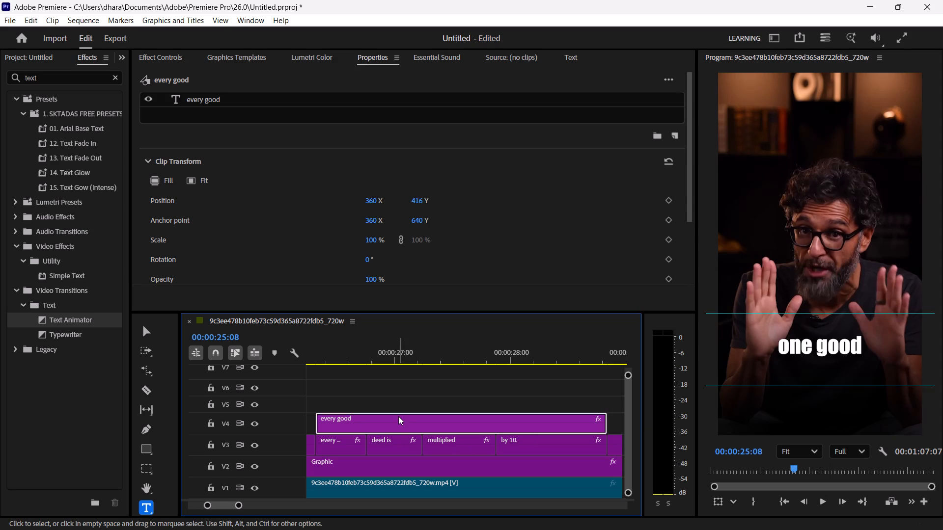
left_click(487, 419)
left_click(340, 348)
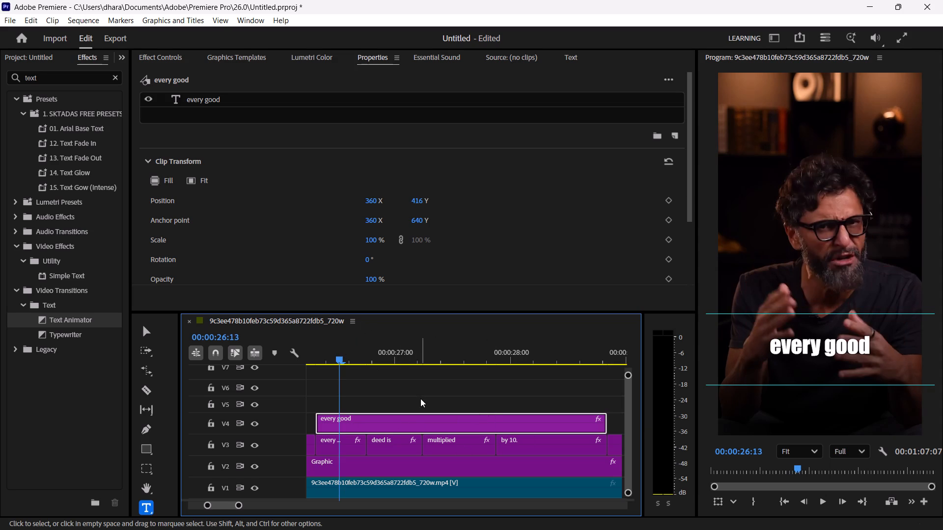
left_click(378, 424)
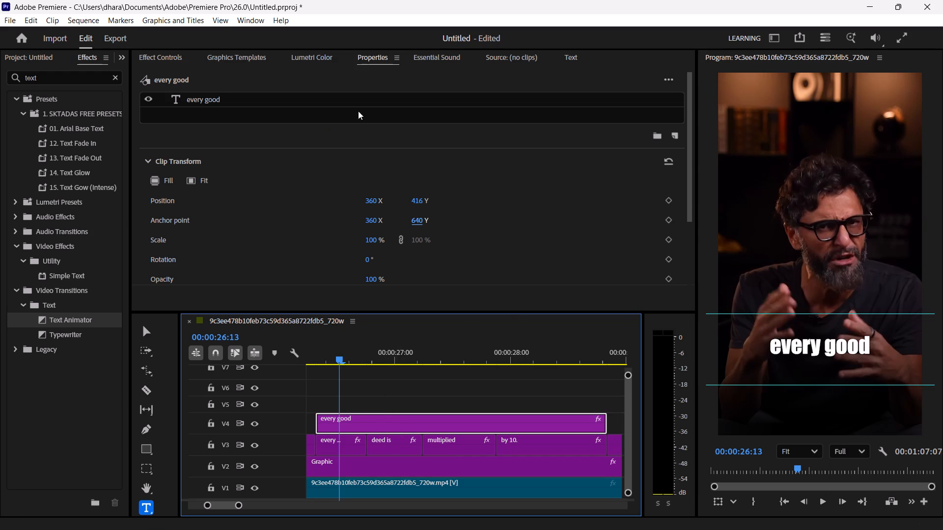
left_click(676, 133)
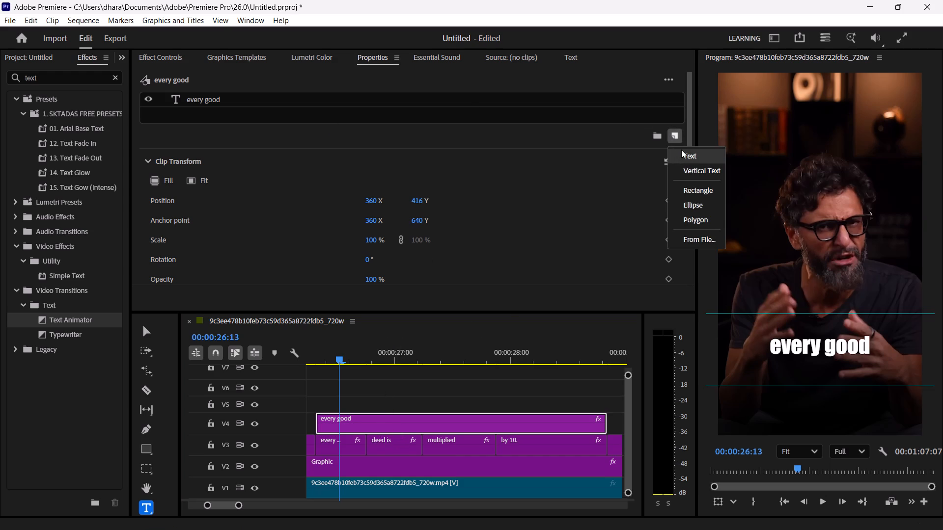
left_click(681, 150)
double_click(866, 181)
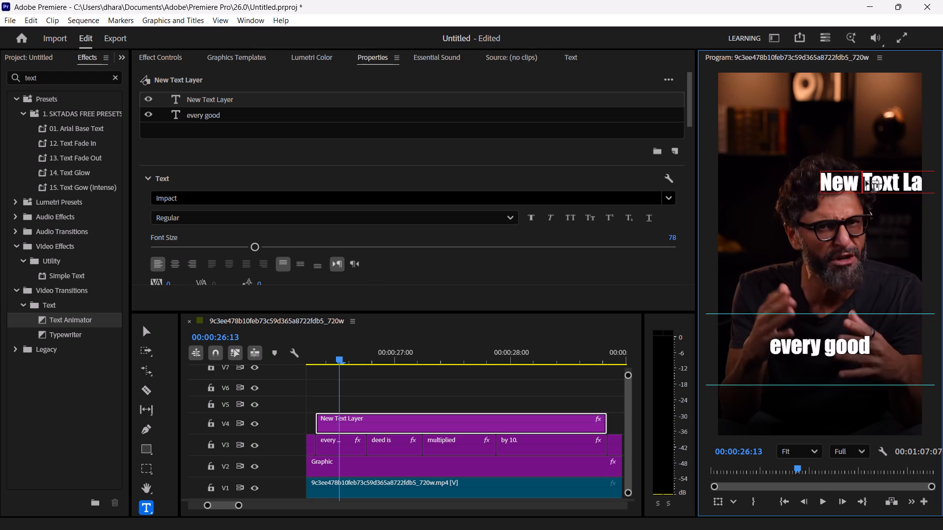
key("BackSpace")
key("BackSpace")
key("BackSpace")
key("BackSpace")
key("BackSpace")
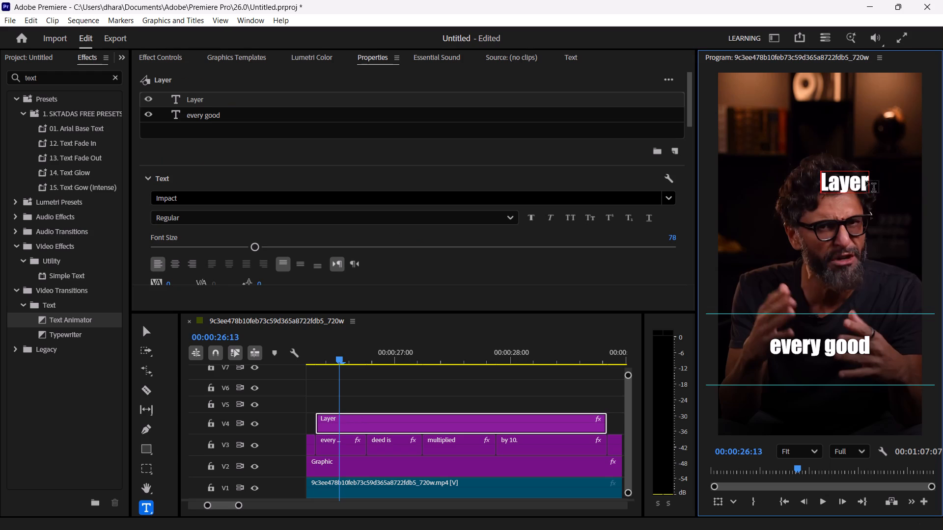
key("Delete")
key("Delete")
key("Delete")
key("Delete")
key("Delete")
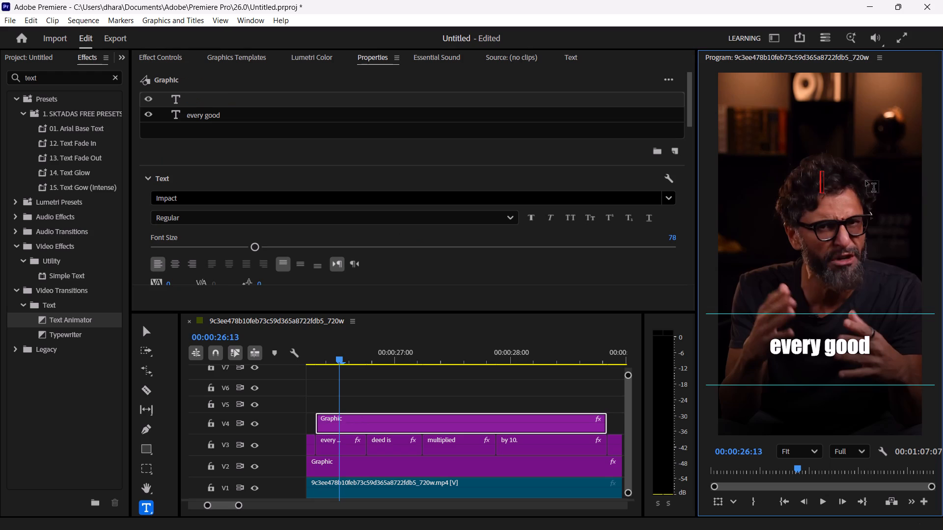
type("Deed")
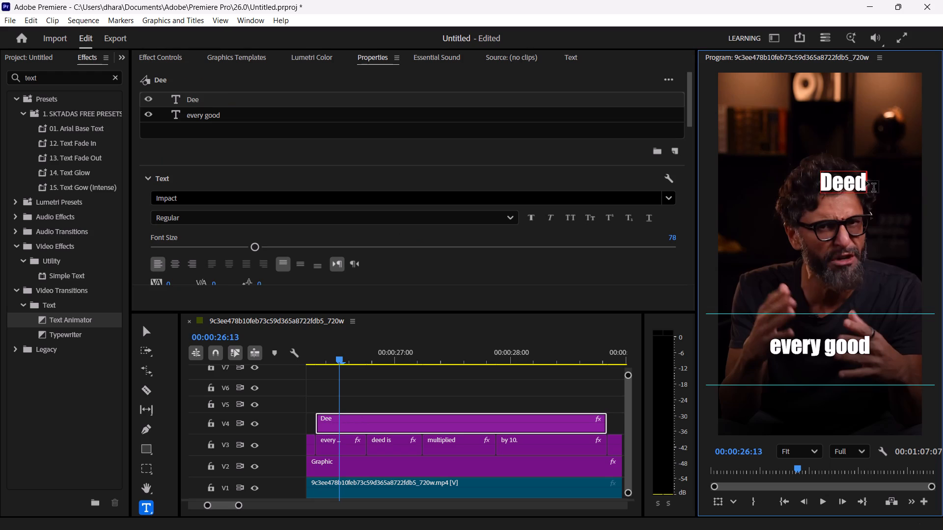
key("space")
type("Is")
Capitalise the V4 caption's original text layer as "Every Good".
left_click(806, 350)
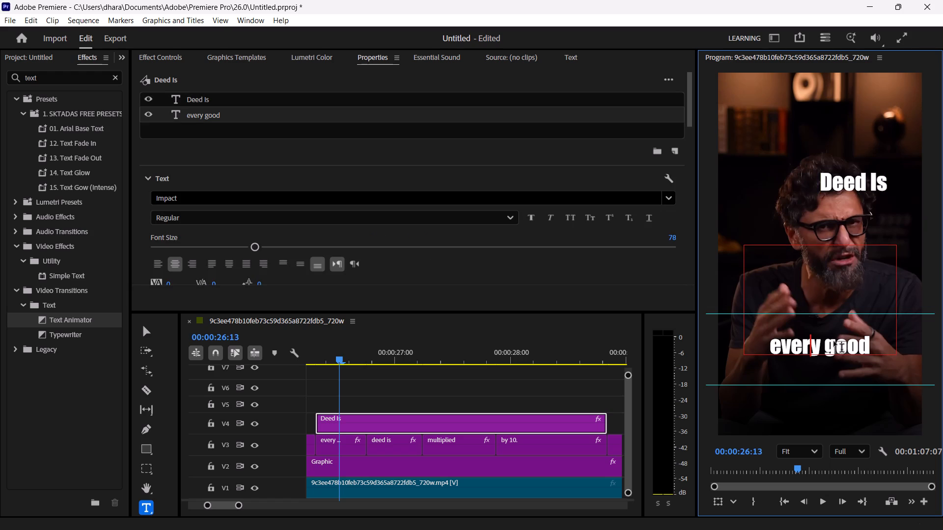
left_click(834, 342)
key("BackSpace")
key("shift+g")
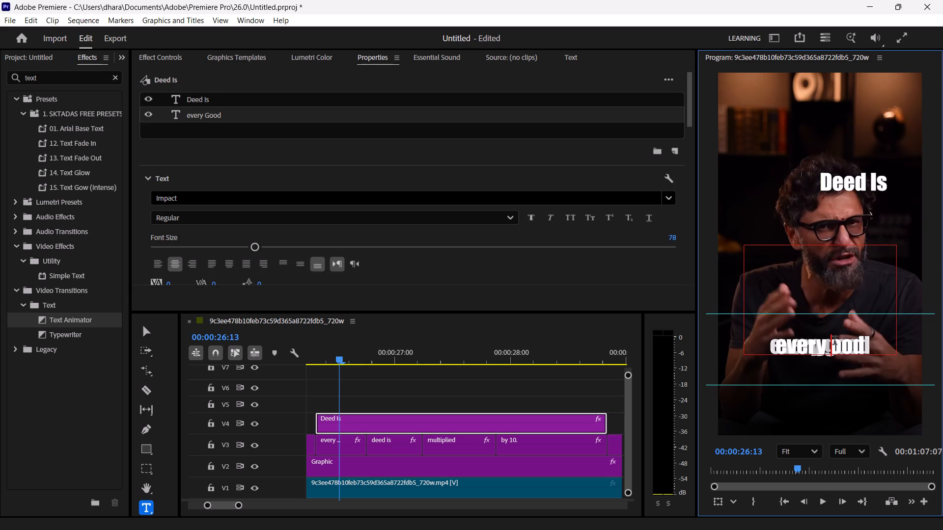
key("Left")
key("Left")
key("Left")
key("Left")
key("Left")
key("Left")
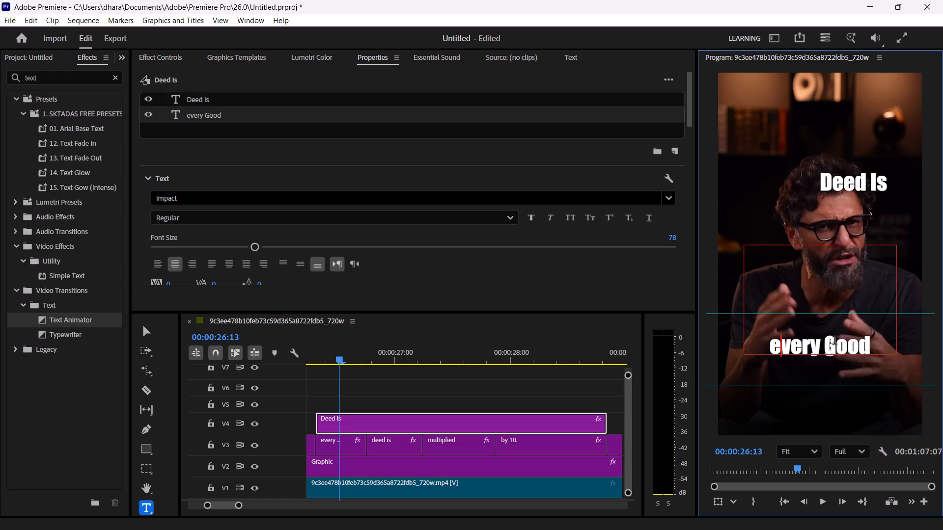
key("shift+BackSpace")
key("shift+e")
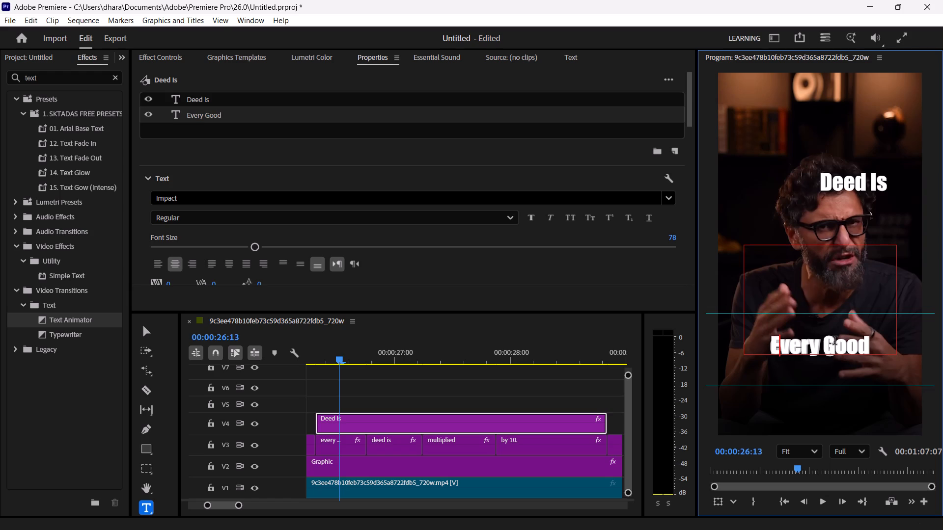
Delete the separate "every good" and "deed is" captions from V3 beneath the V4 caption.
left_click(349, 444)
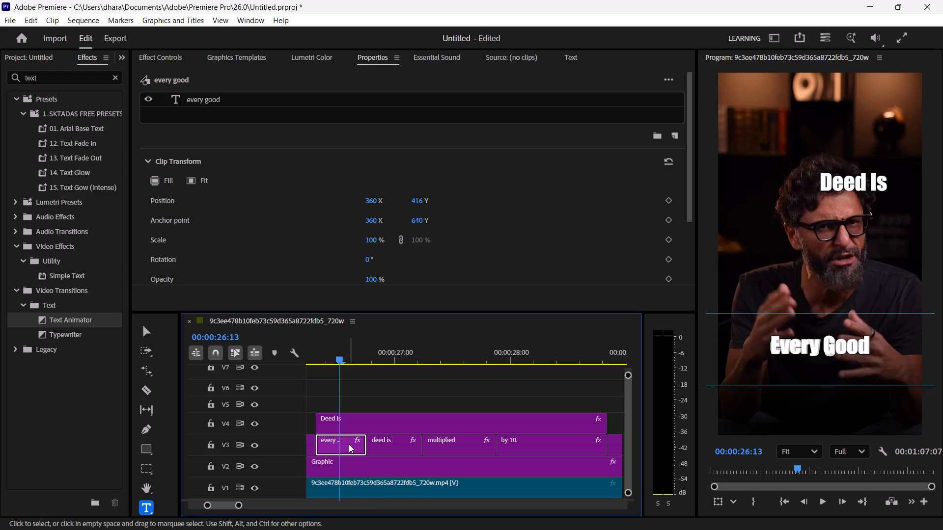
key("Delete")
left_click(388, 446)
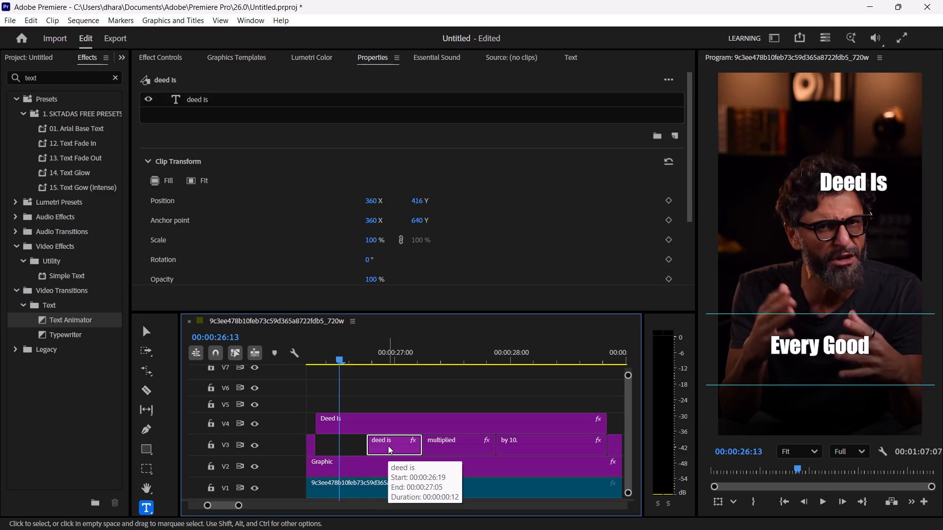
key("Delete")
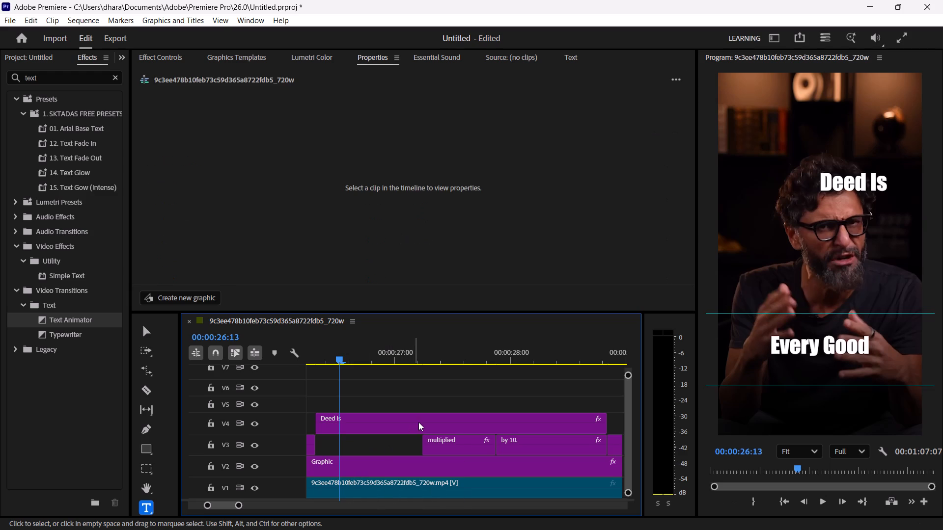
Add a third text layer to the V4 caption and clear out its placeholder text.
left_click(411, 424)
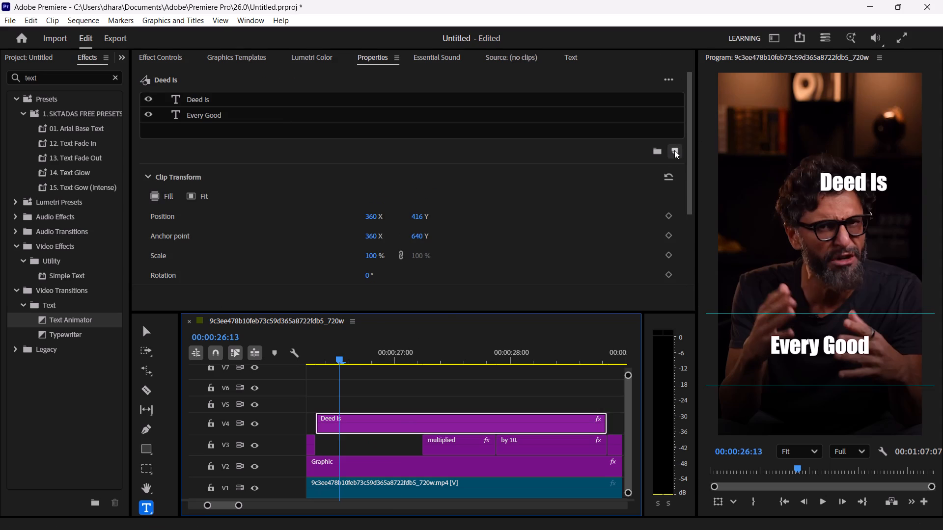
left_click(674, 150)
left_click(691, 175)
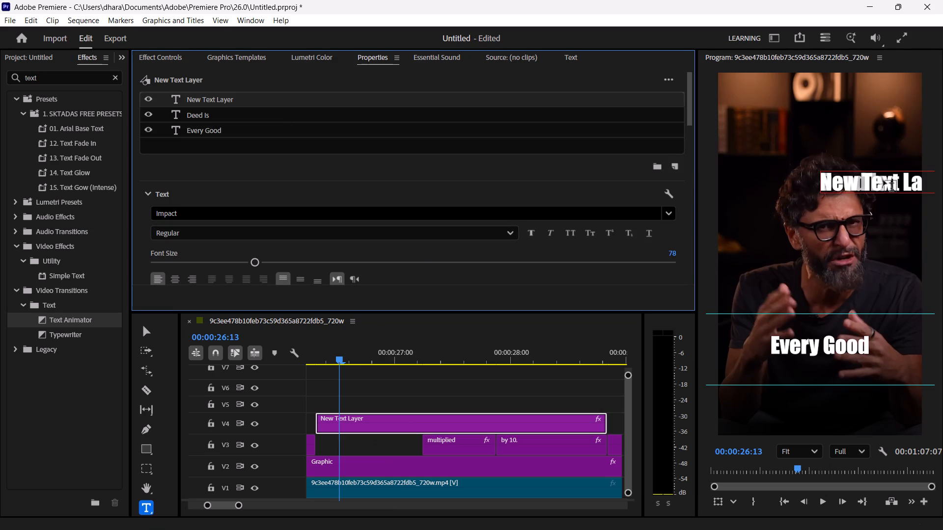
left_click(906, 183)
key("equal")
key("BackSpace")
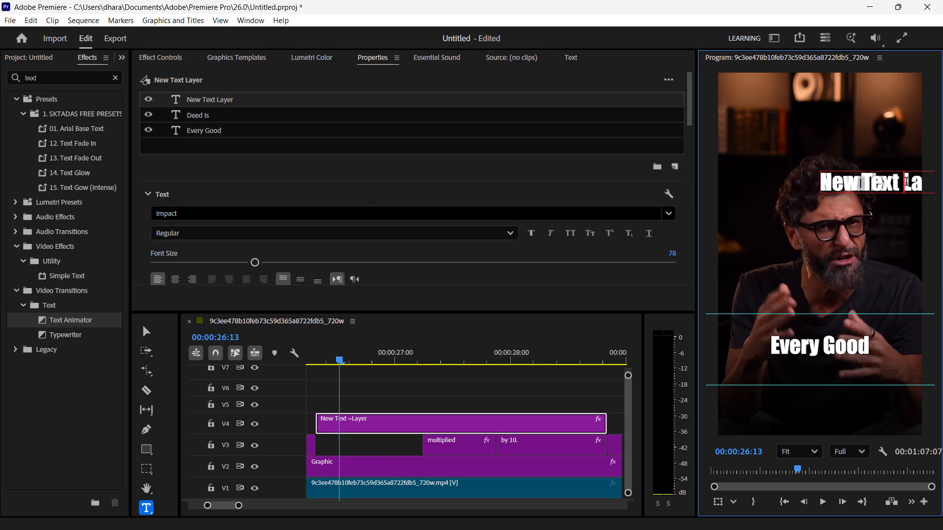
key("BackSpace")
key("BackSpace")
key("BackSpace")
key("BackSpace")
key("BackSpace")
key("BackSpace")
key("BackSpace")
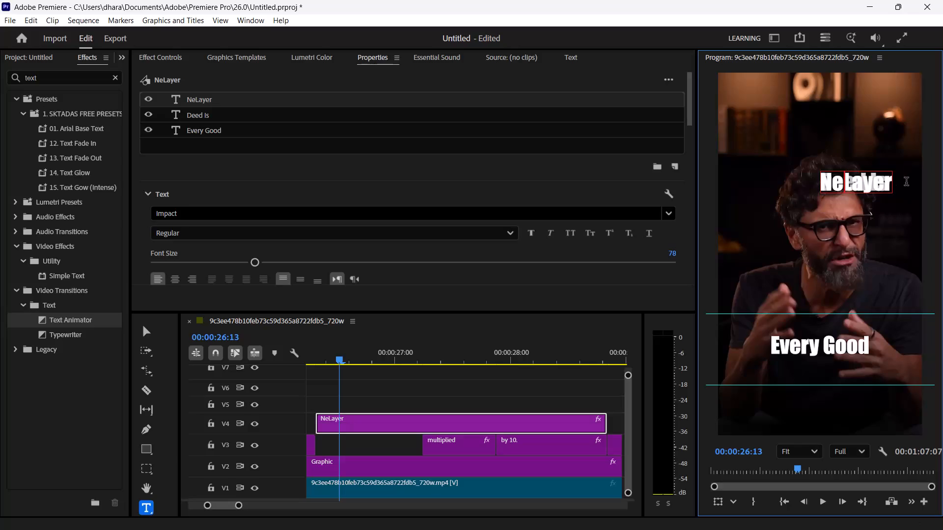
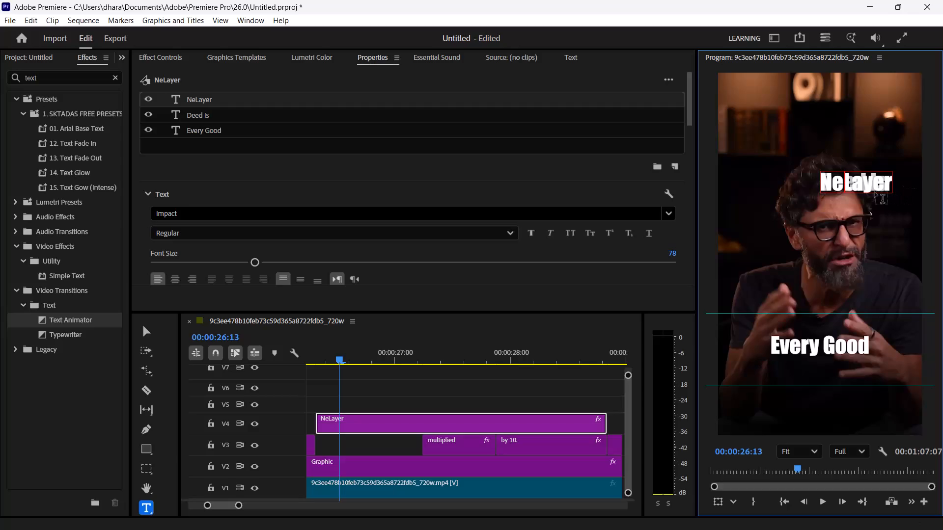
Clear the rest of the placeholder text from the third text layer of the V4 caption.
key("Delete")
key("Delete")
key("Delete")
key("Delete")
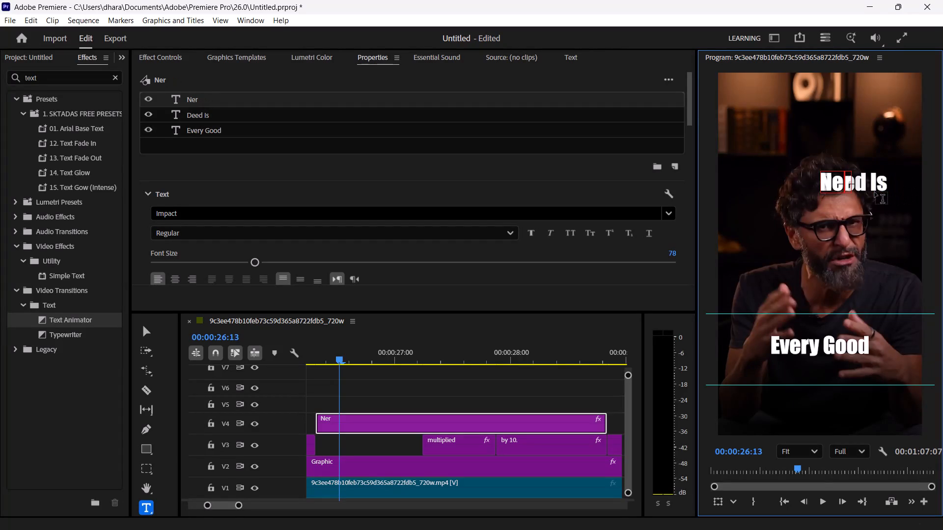
key("Delete")
key("BackSpace")
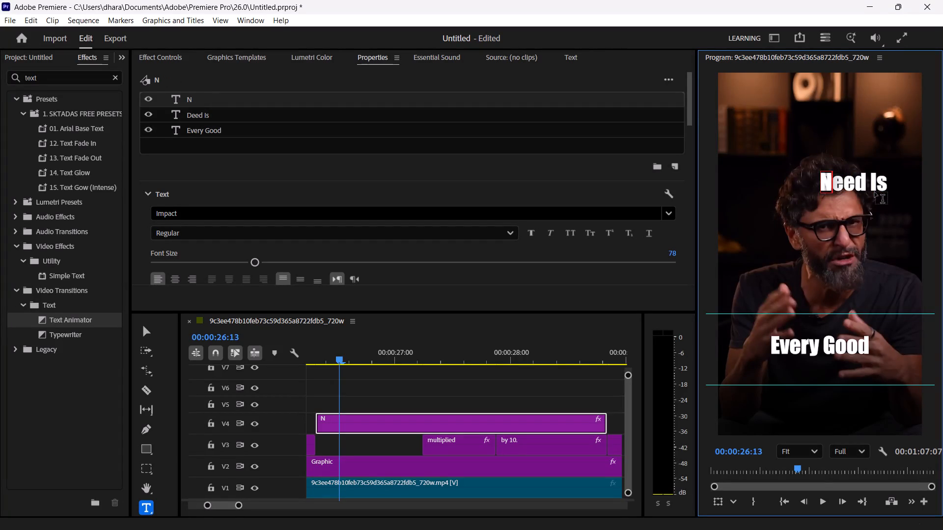
key("BackSpace")
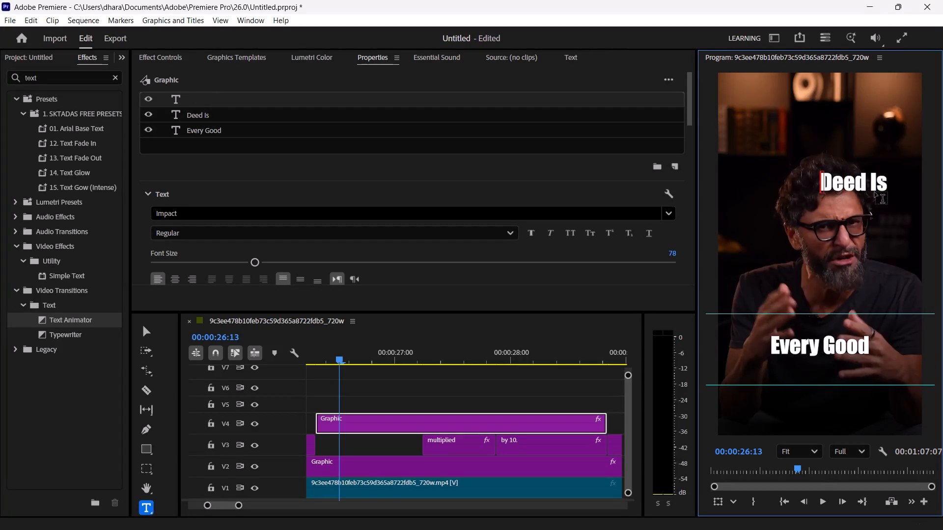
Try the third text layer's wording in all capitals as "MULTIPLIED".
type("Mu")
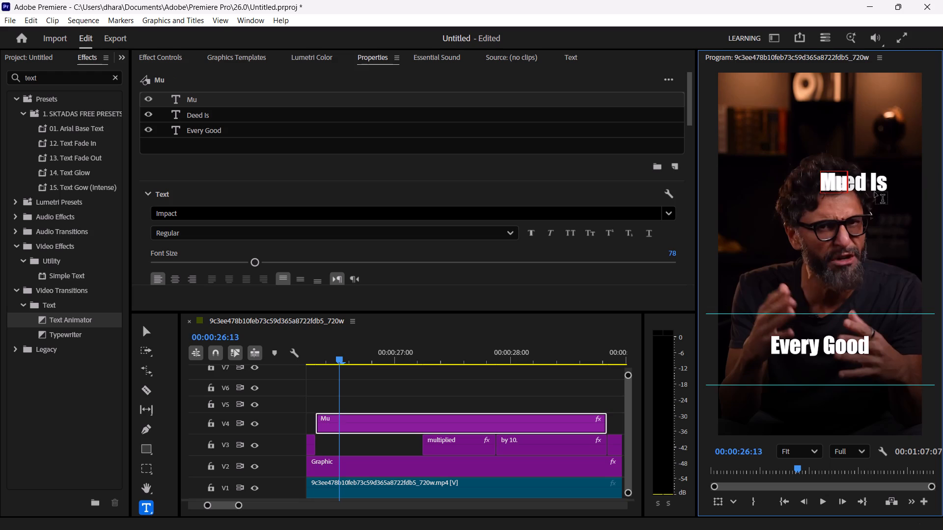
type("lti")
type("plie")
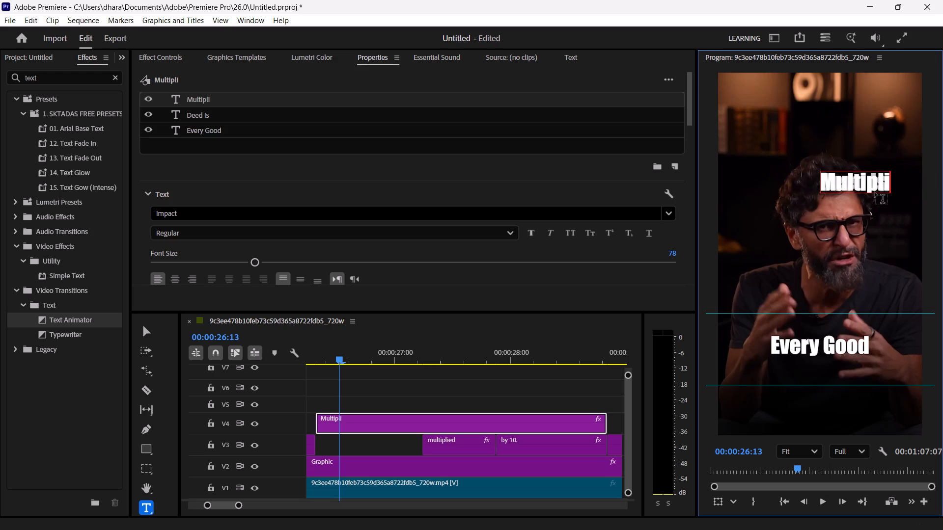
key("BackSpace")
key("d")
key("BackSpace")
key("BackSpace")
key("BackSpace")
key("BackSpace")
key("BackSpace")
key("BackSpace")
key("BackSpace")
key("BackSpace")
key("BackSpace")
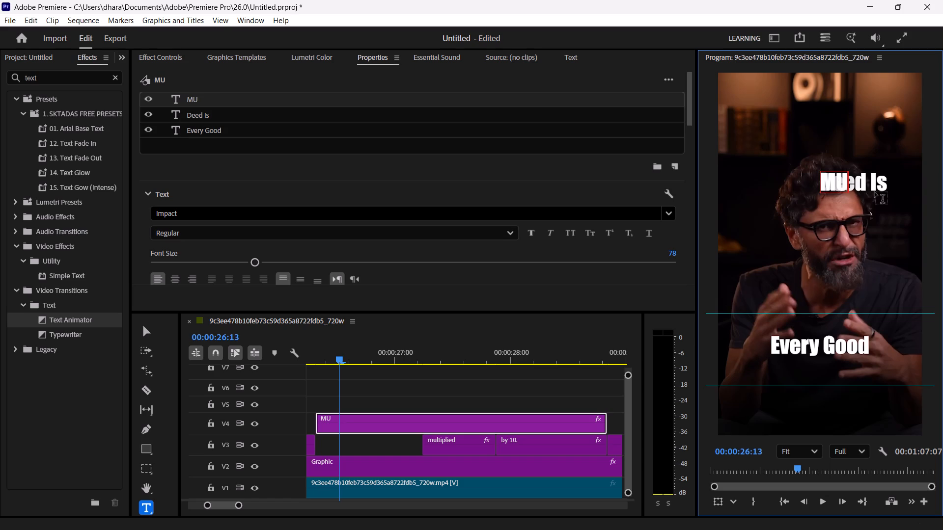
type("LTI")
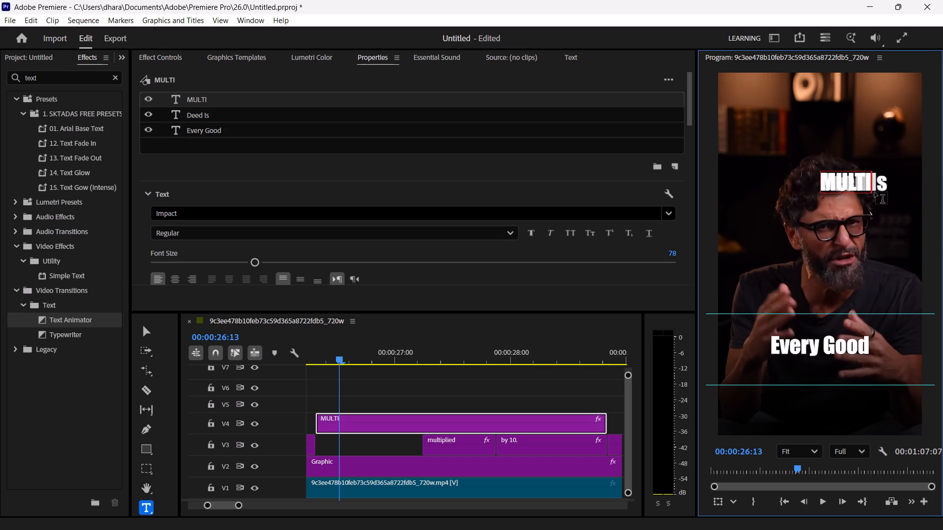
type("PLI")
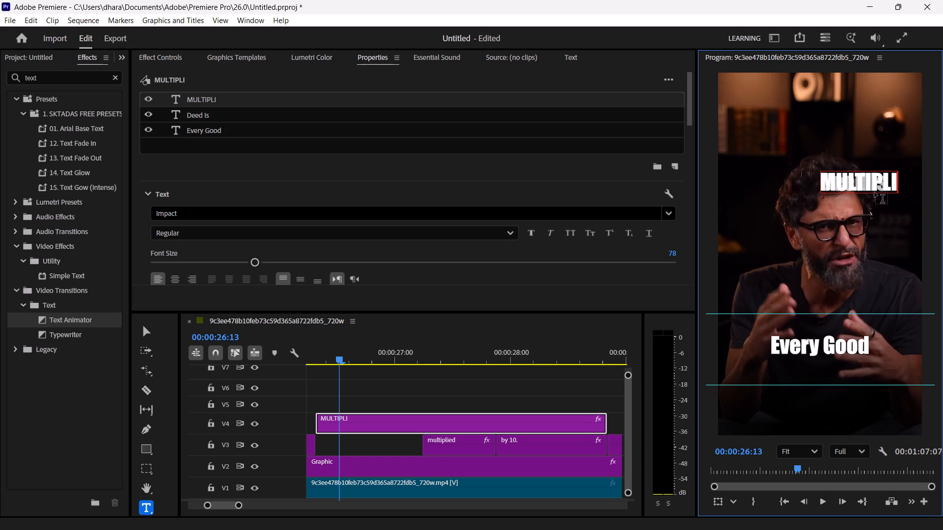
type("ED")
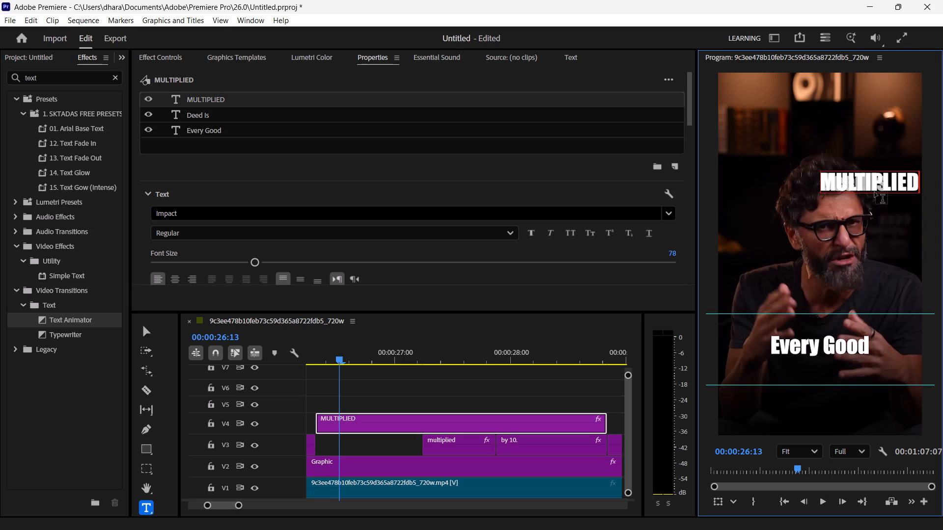
Retype the third text layer in title case as "Multiplied".
key("BackSpace")
key("BackSpace")
key("BackSpace")
key("BackSpace")
key("BackSpace")
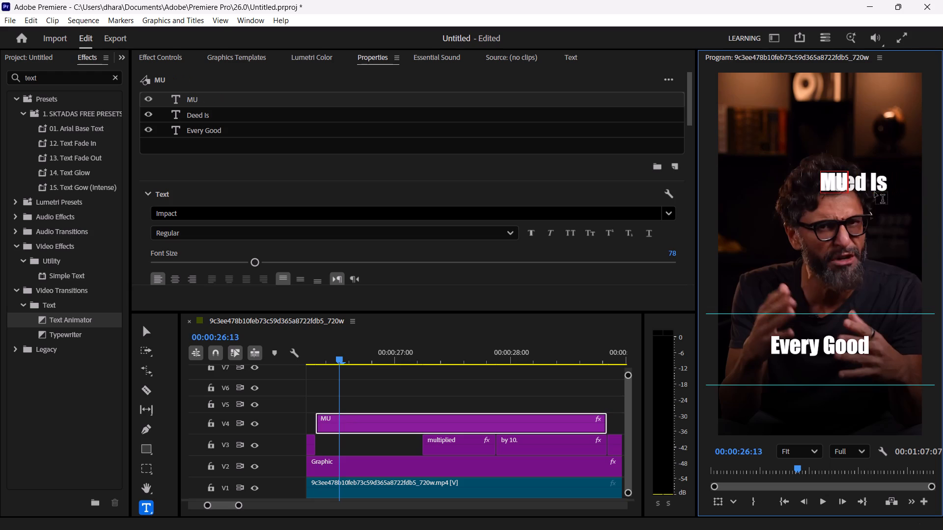
key("BackSpace")
type("ul")
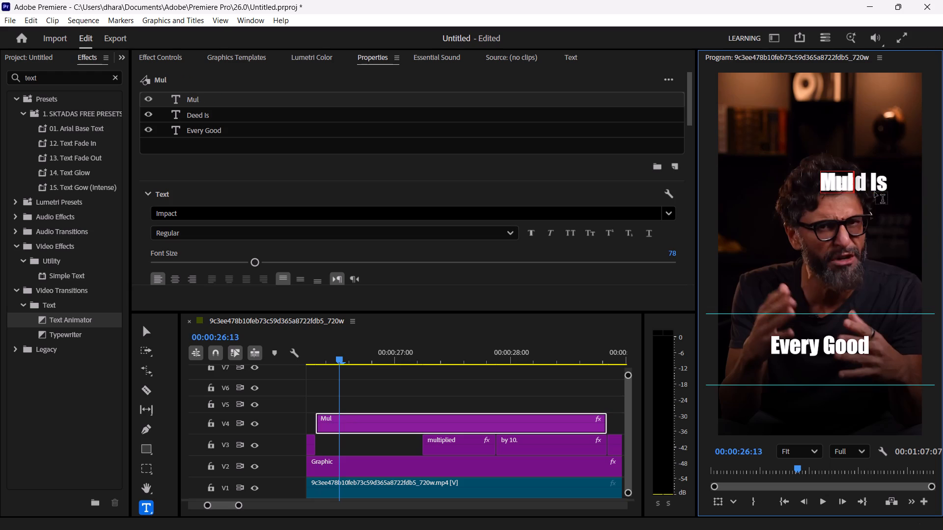
type("ti")
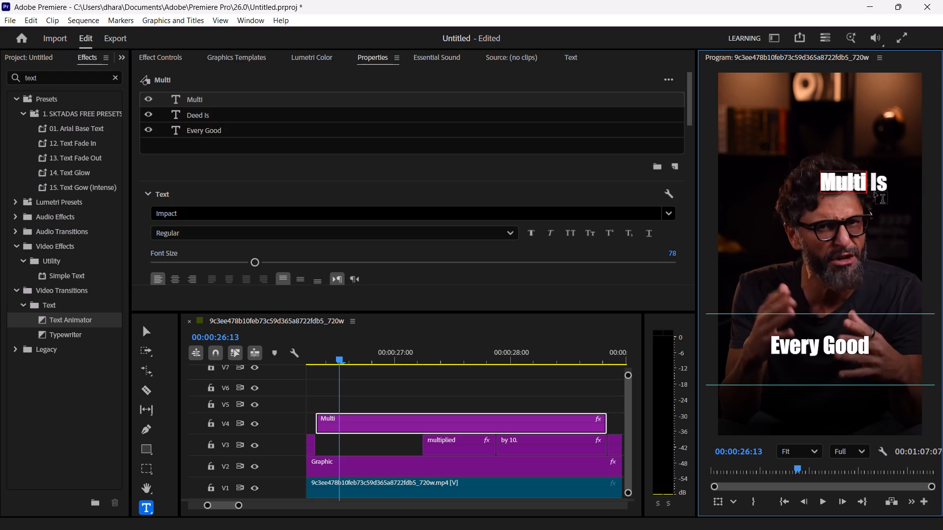
type("plied")
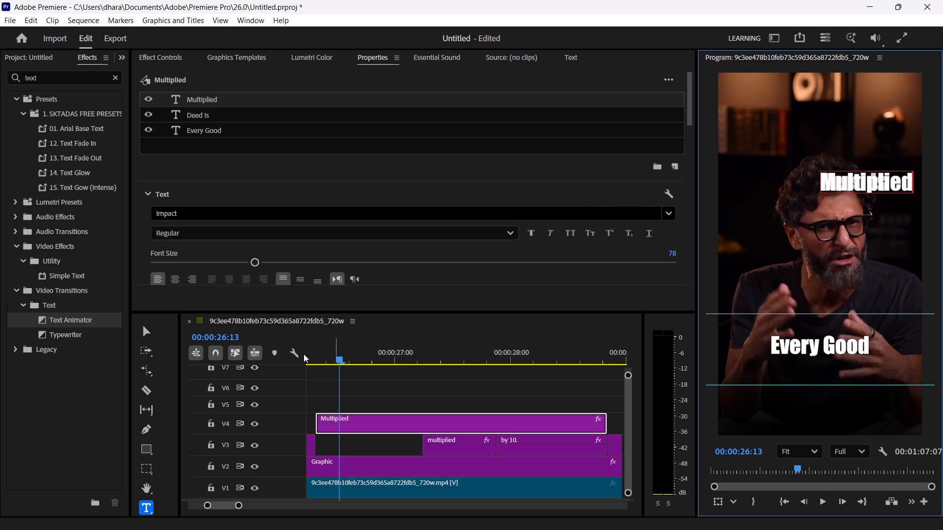
Move the "Multiplied" text below "Every Good", just under the lower guide line in the video frame.
left_click(142, 335)
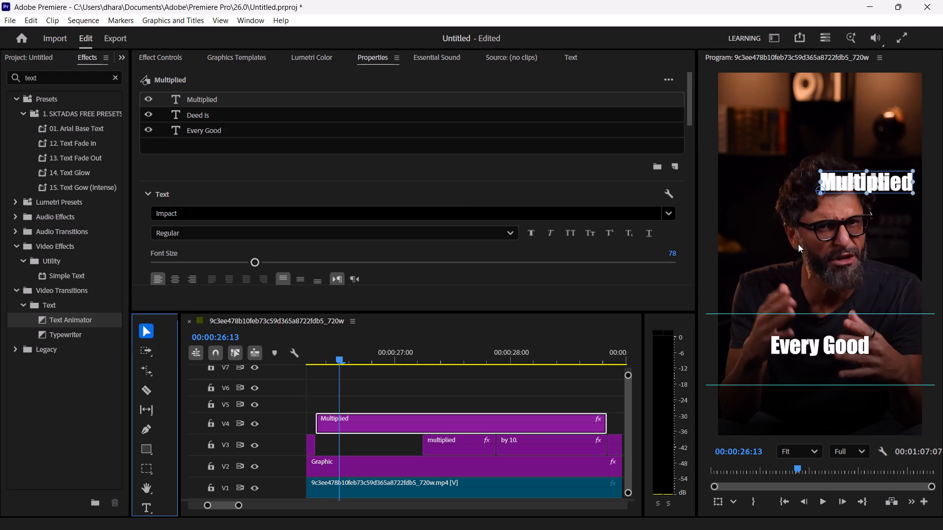
left_click_drag(894, 184, 834, 302)
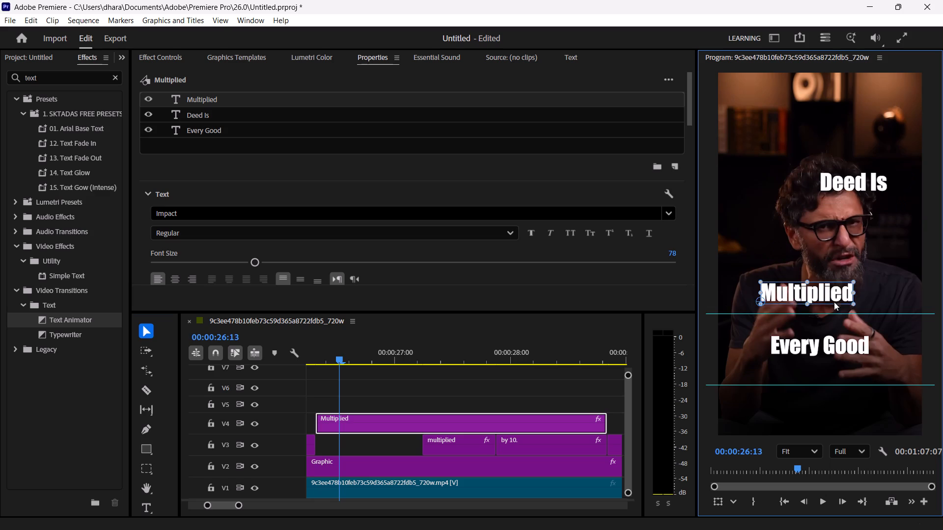
left_click_drag(834, 302, 834, 402)
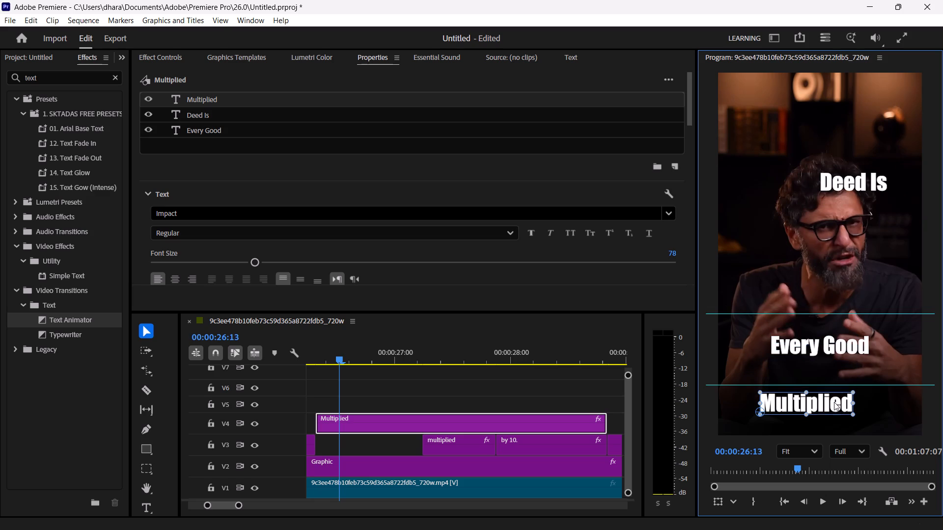
left_click_drag(834, 402, 834, 401)
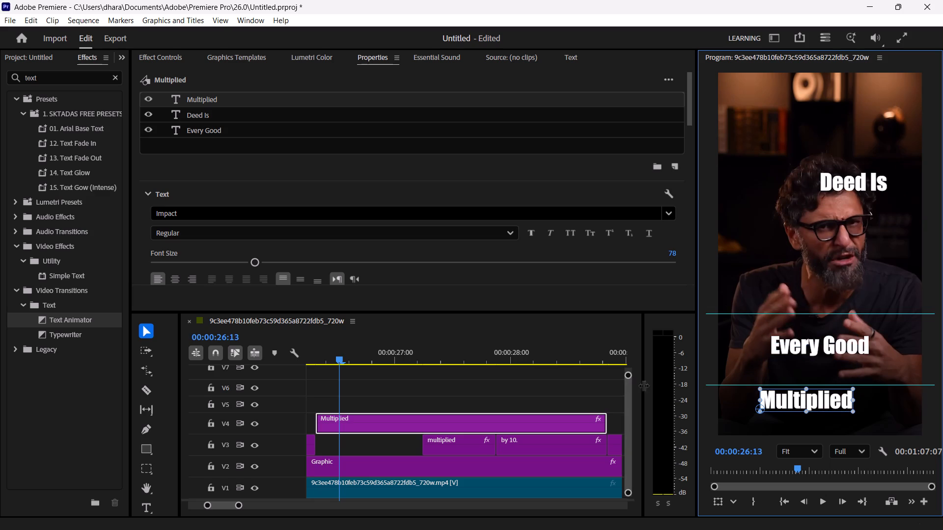
Move the "Deed Is" text directly beneath "Every Good", lining up their left edges above the lower guide.
left_click_drag(853, 184, 845, 191)
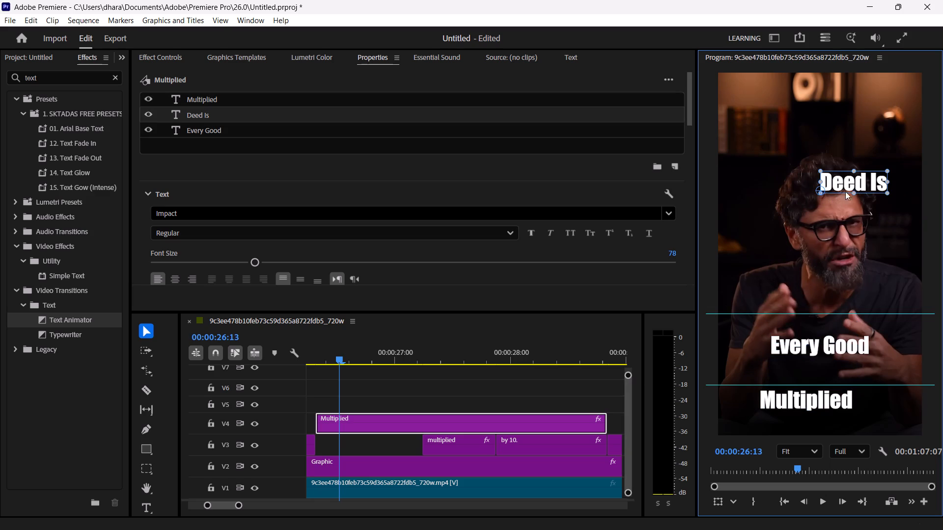
left_click_drag(845, 191, 804, 284)
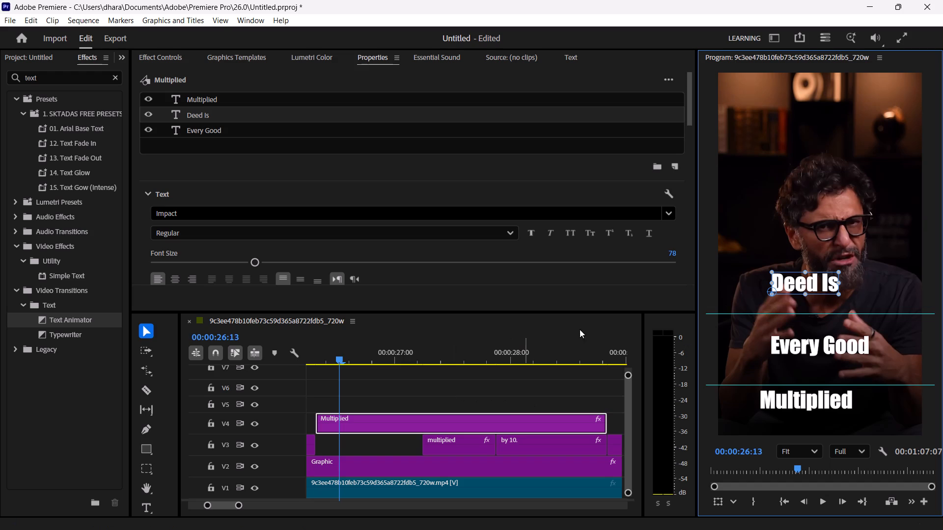
left_click_drag(816, 281, 814, 368)
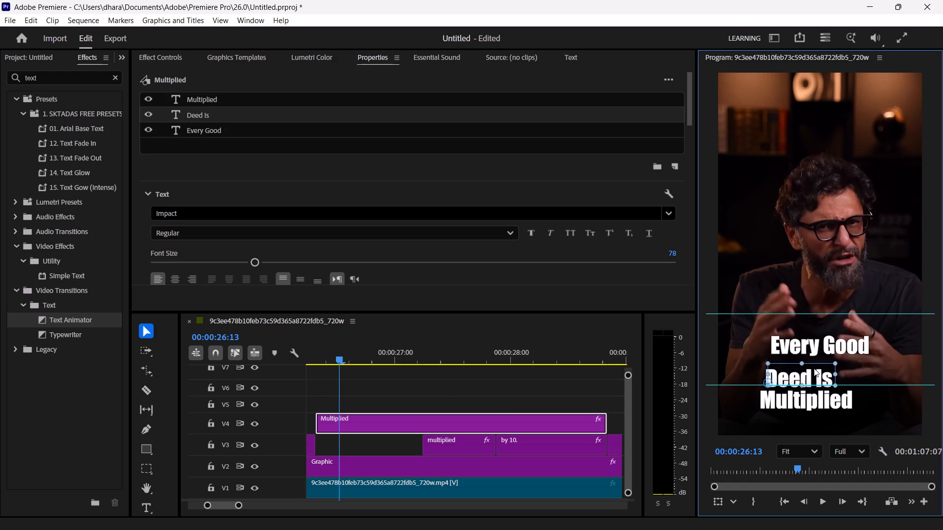
left_click_drag(814, 368, 817, 364)
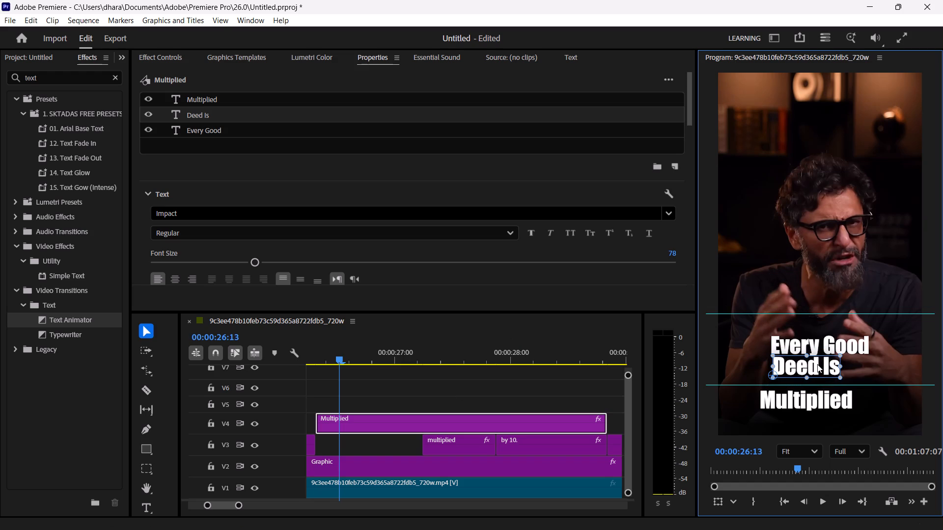
left_click_drag(817, 364, 816, 364)
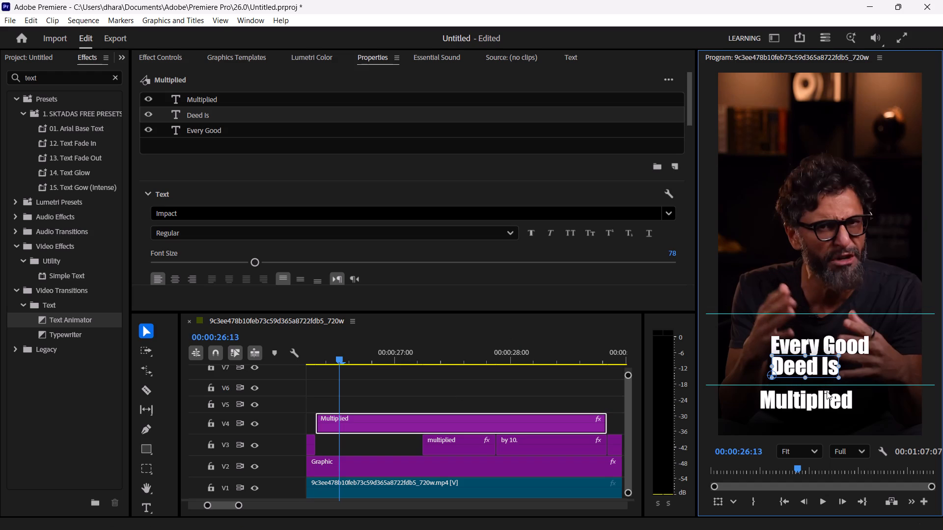
Extend the "Multiplied" text layer to read "Multiplied By".
left_click(826, 397)
double_click(833, 398)
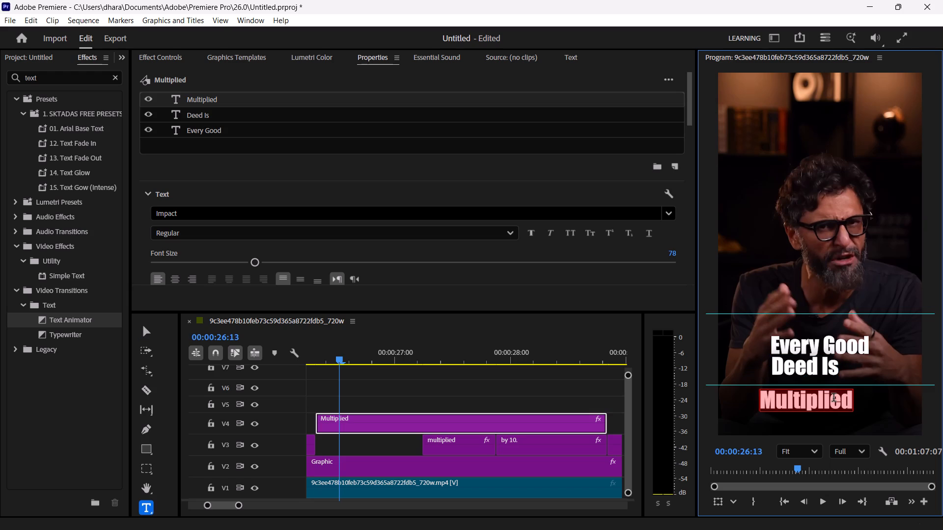
left_click(840, 398)
key("Right")
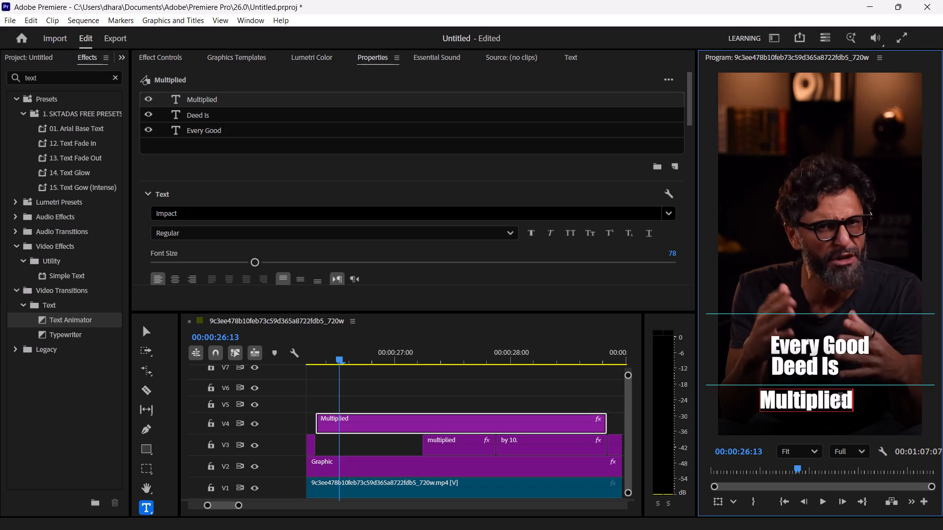
key("Right")
key("space")
type("By")
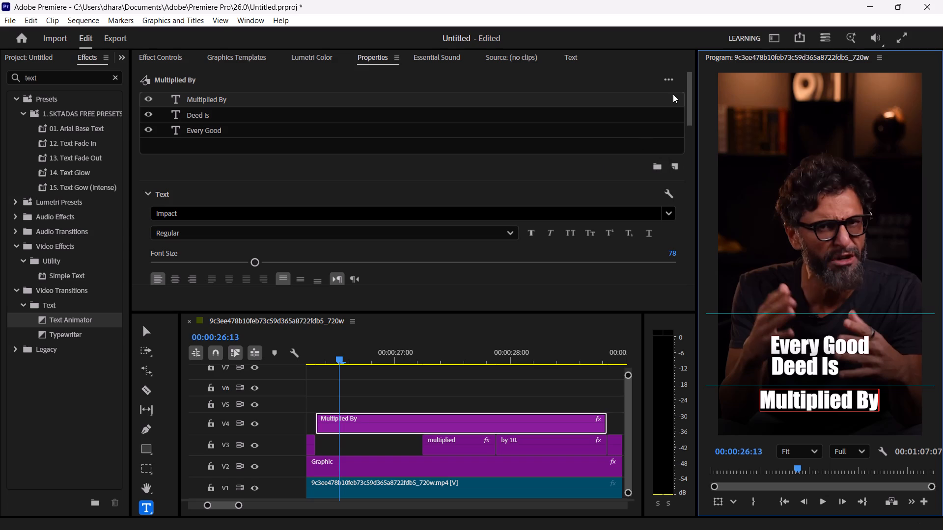
Add a fourth text layer to the V4 caption and clear out its placeholder text.
left_click(670, 161)
left_click(683, 187)
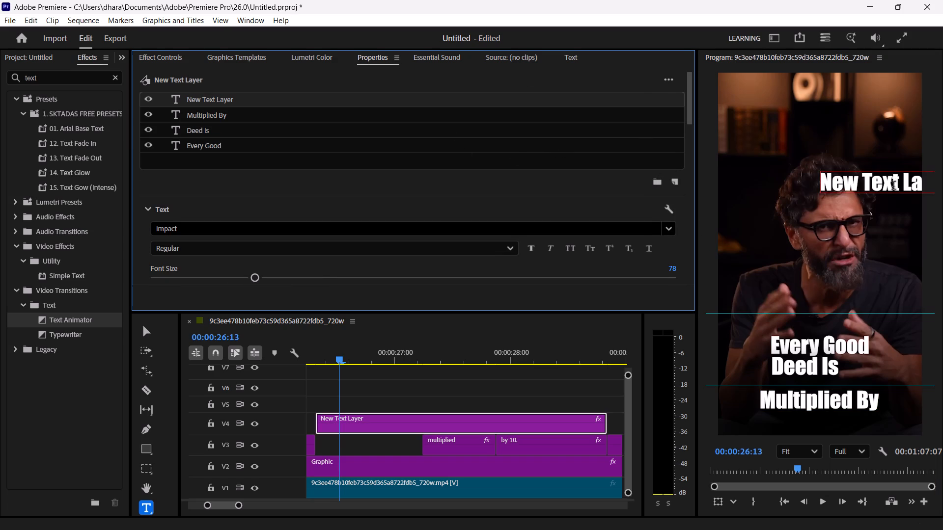
double_click(349, 103)
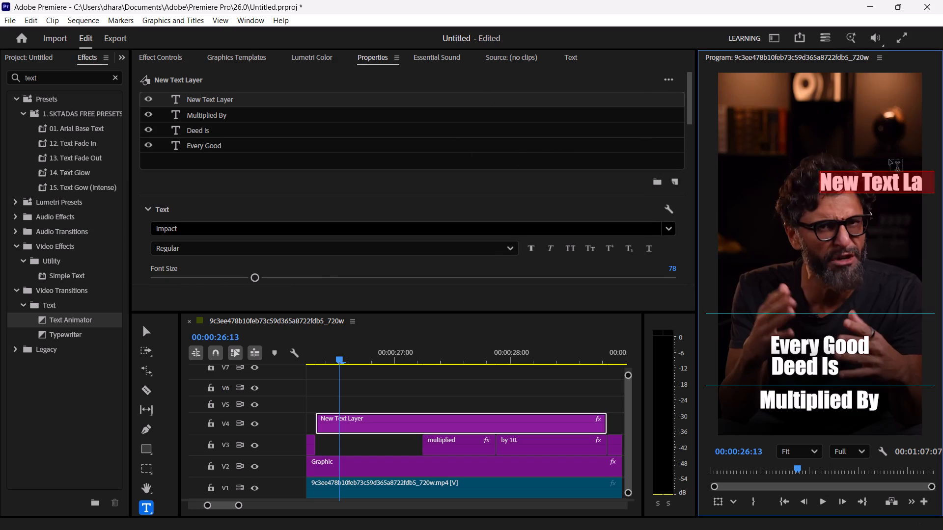
left_click(893, 178)
key("BackSpace")
key("BackSpace")
key("BackSpace")
key("BackSpace")
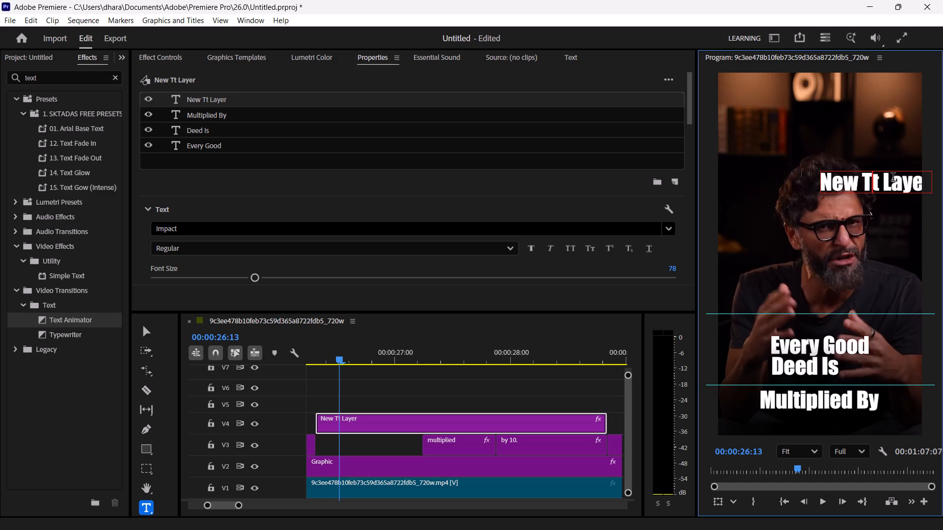
key("BackSpace")
key("BackSpace")
key("BackSpace")
key("Delete")
key("Delete")
key("Delete")
key("Delete")
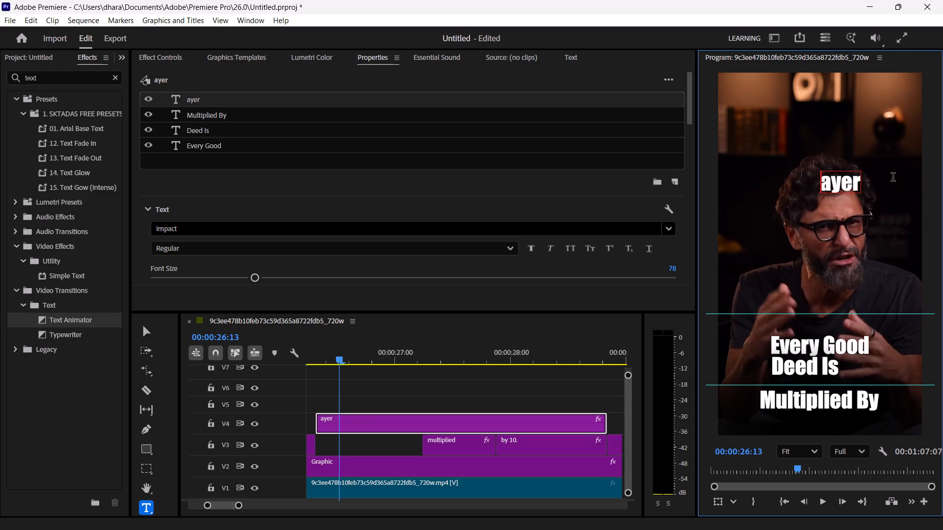
key("Delete")
key("Delete")
key("shift+Delete")
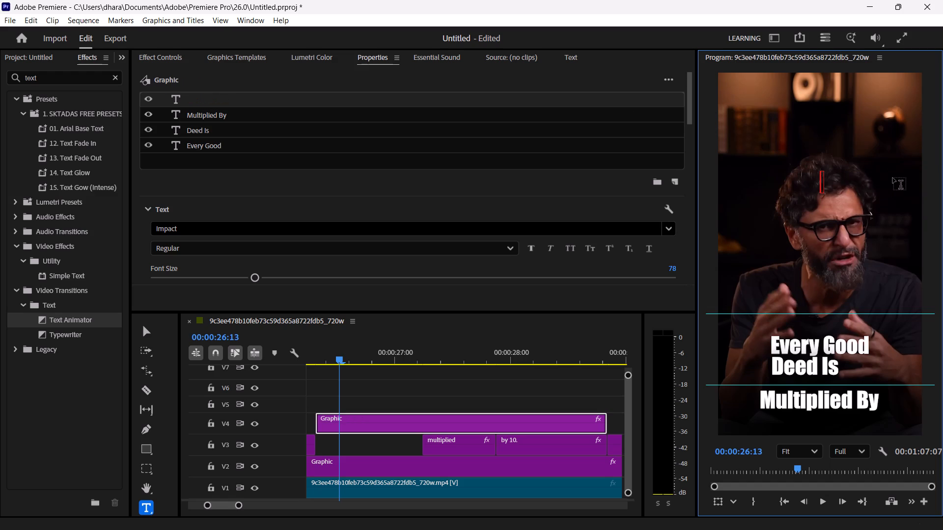
Enter "10" as the text of the new fourth layer in the V4 caption, clearing any stray characters.
key("shift+exclam")
key("Delete")
key("1")
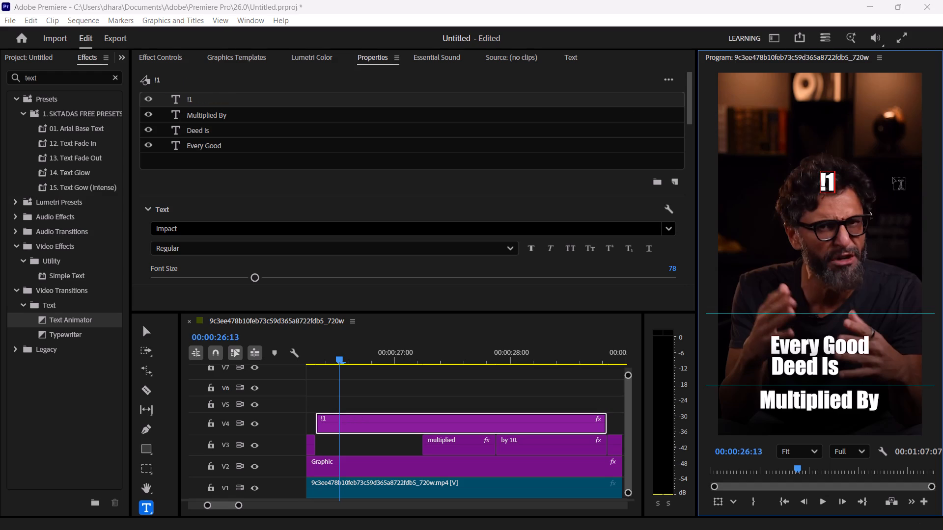
key("Delete")
key("BackSpace")
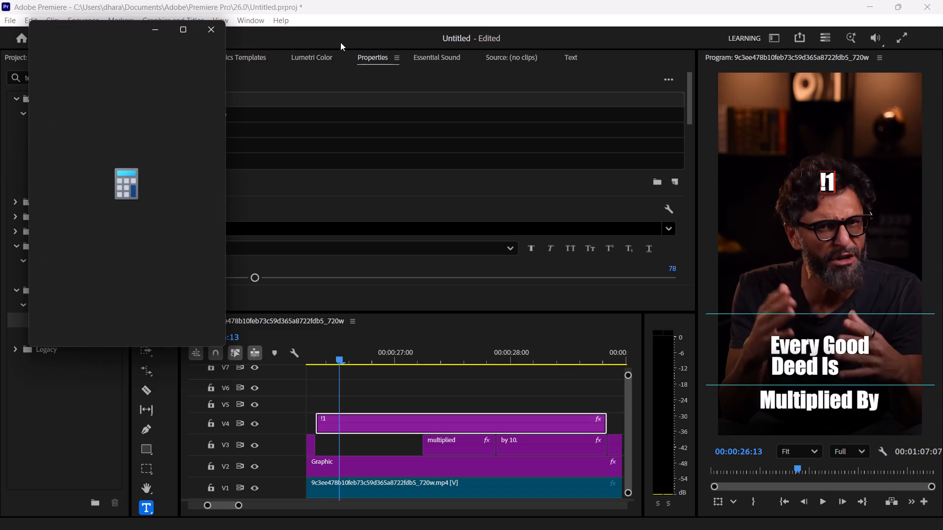
left_click(203, 35)
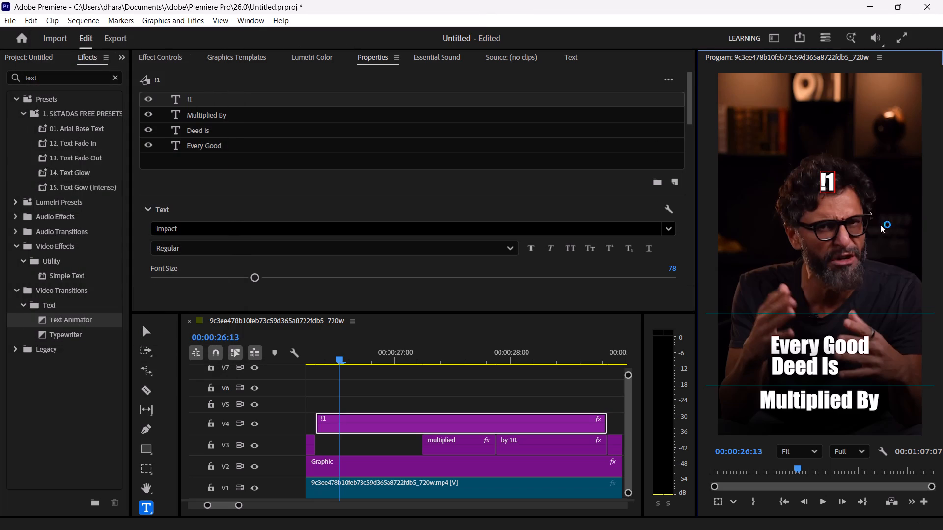
key("BackSpace")
key("BackSpace")
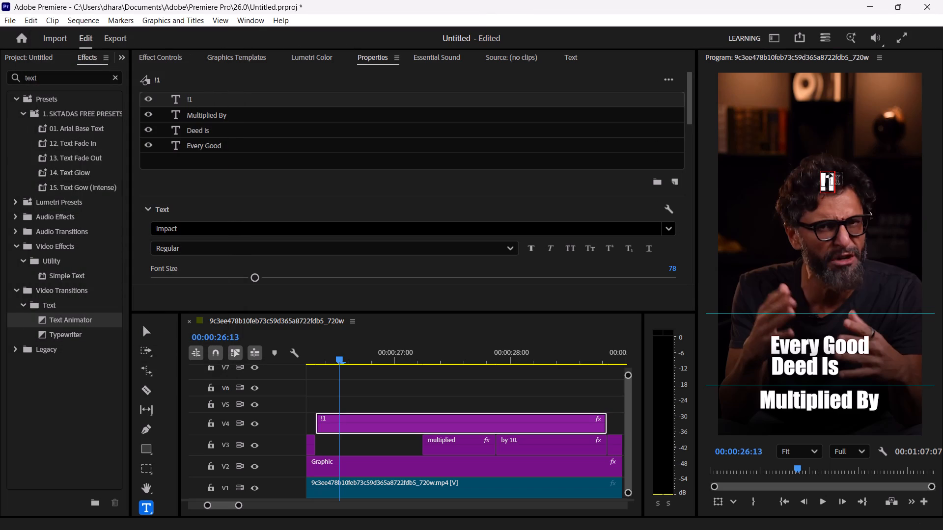
left_click(829, 177)
key("BackSpace")
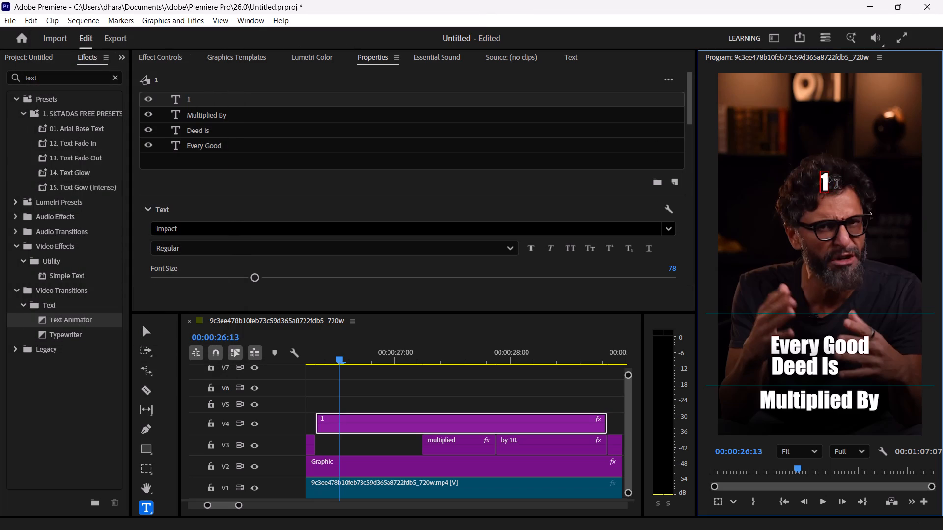
key("Delete")
key("1")
key("0")
Move the "10" text down beside "Deed Is", past the end of "Every Good" and just above the lower guide.
key("v")
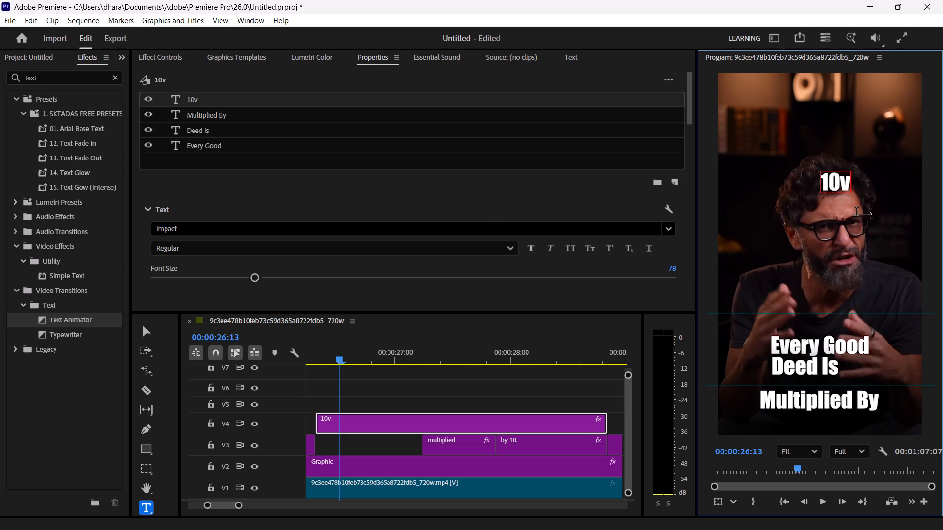
key("BackSpace")
left_click(508, 377)
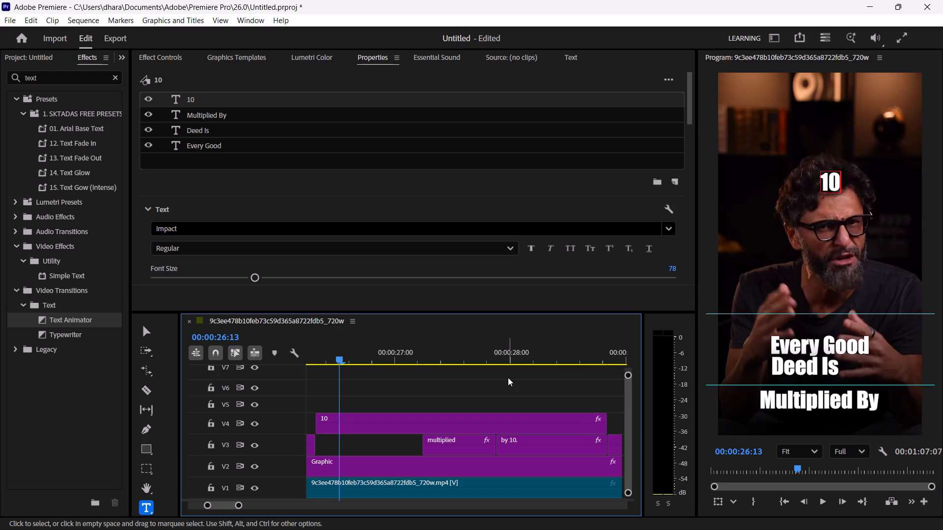
left_click(830, 183)
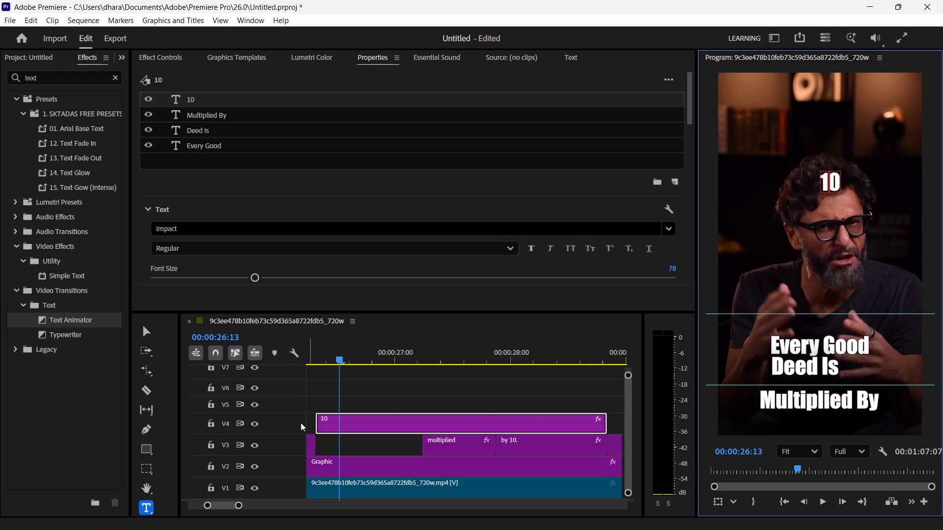
left_click(445, 381)
key("v")
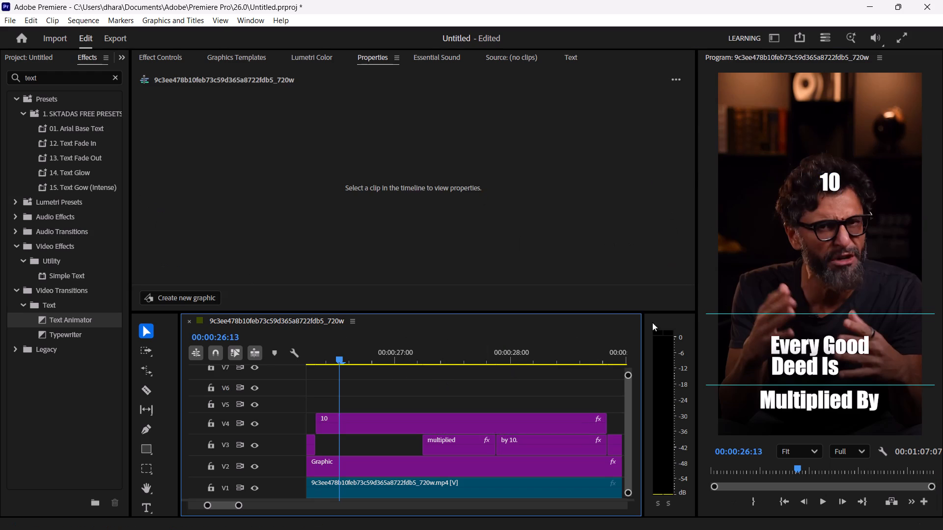
left_click_drag(834, 178, 927, 346)
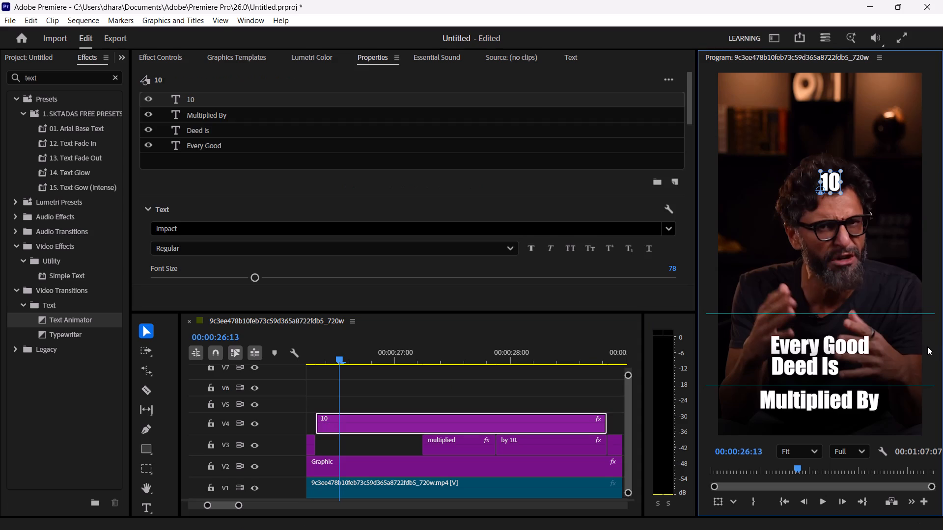
left_click_drag(927, 346, 837, 154)
left_click_drag(832, 180, 892, 362)
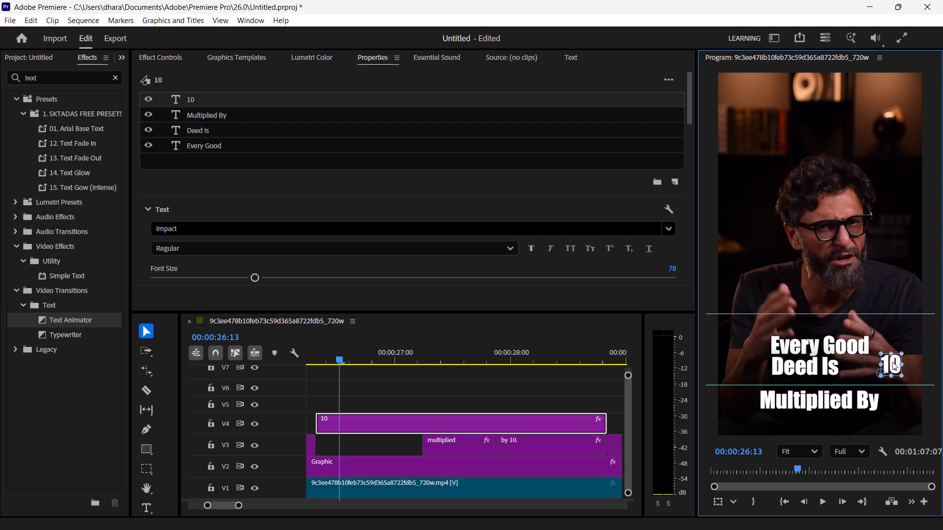
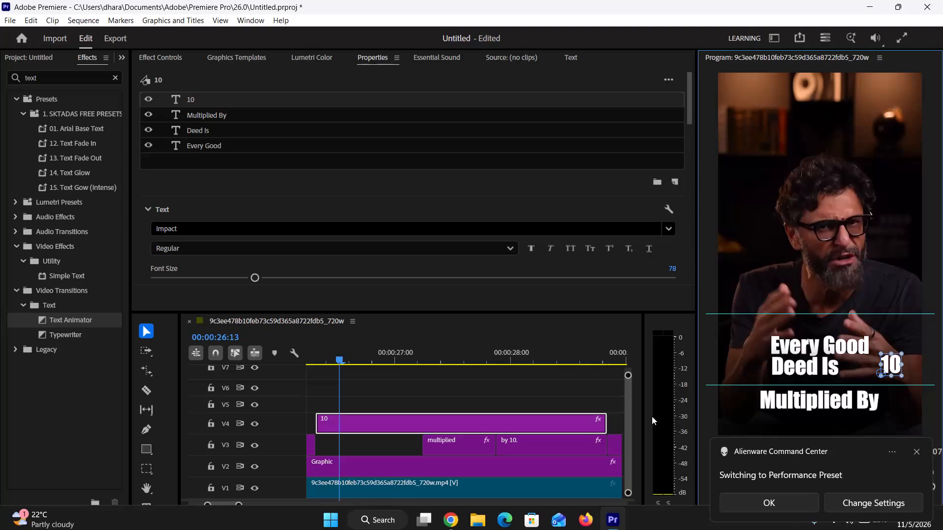
Delete the single-word captions "multiplied" and "by 10." from V3.
left_click(479, 446)
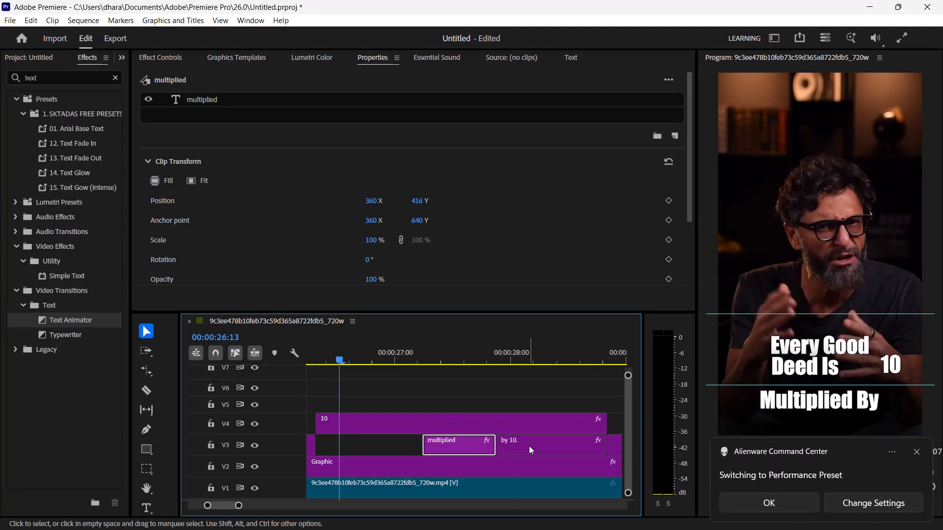
left_click(529, 446)
key("Delete")
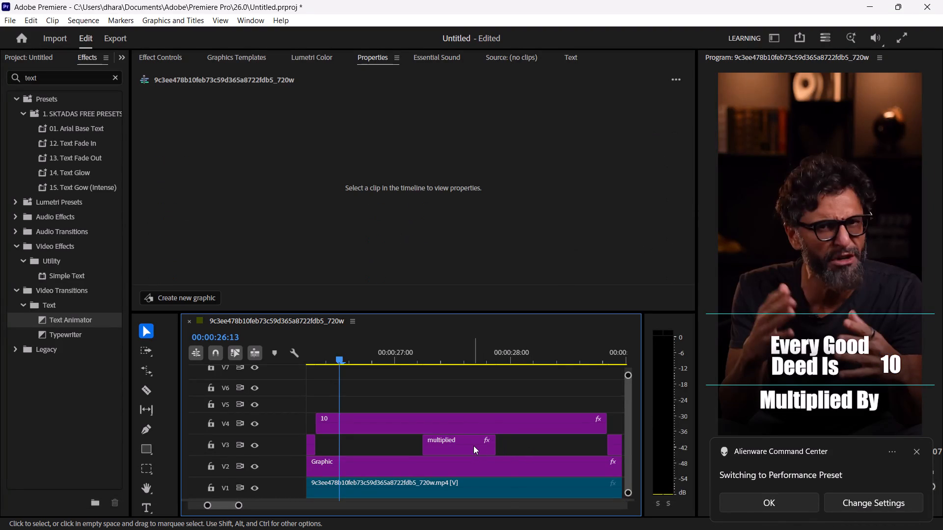
left_click(473, 446)
key("Delete")
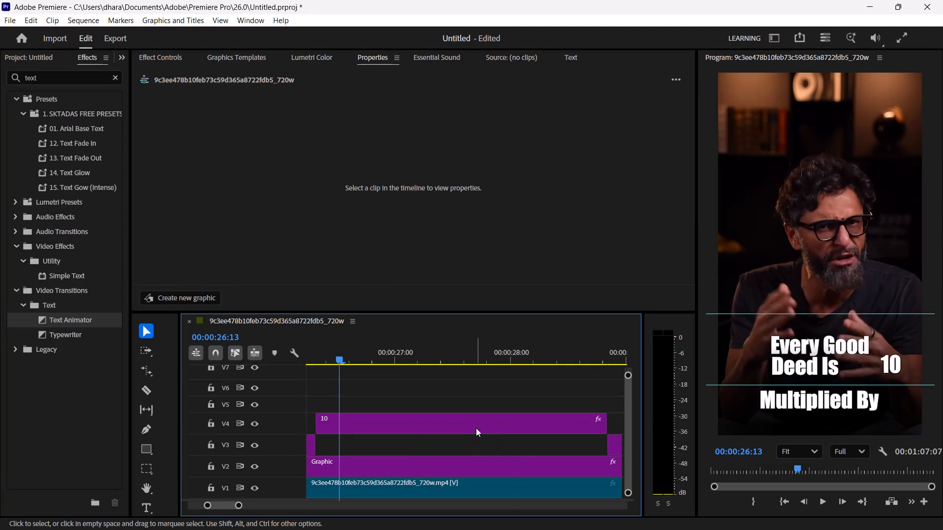
Move the four-layer caption from V4 down into the cleared gap on V3, keeping its timing.
left_click_drag(476, 428, 472, 450)
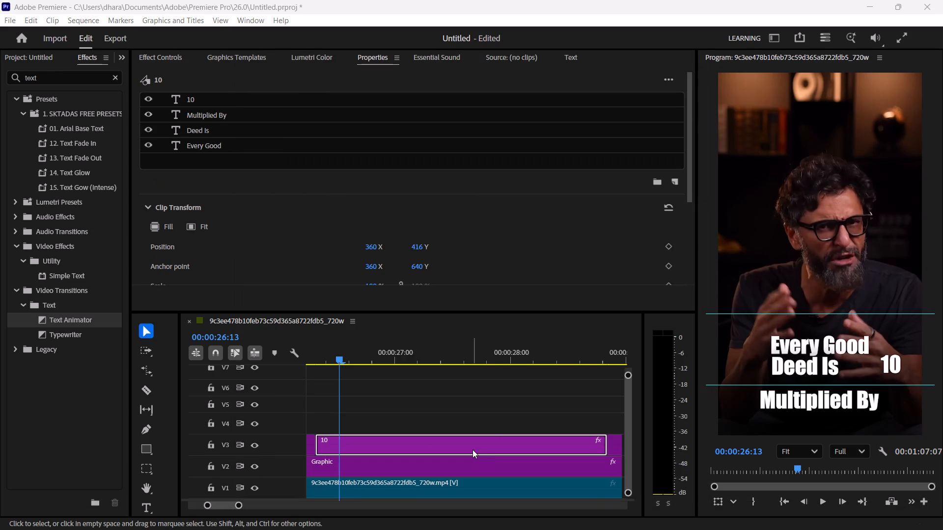
Duplicate the four-layer caption from V3 onto V4, V5 and V6, keeping all copies aligned in time.
left_click_drag(427, 441, 431, 421, "alt")
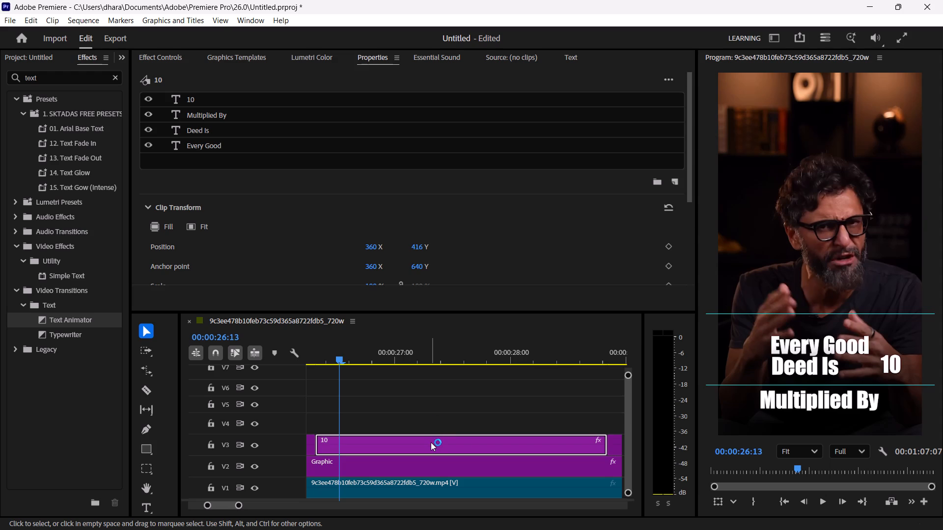
left_click_drag(431, 442, 432, 422, "alt")
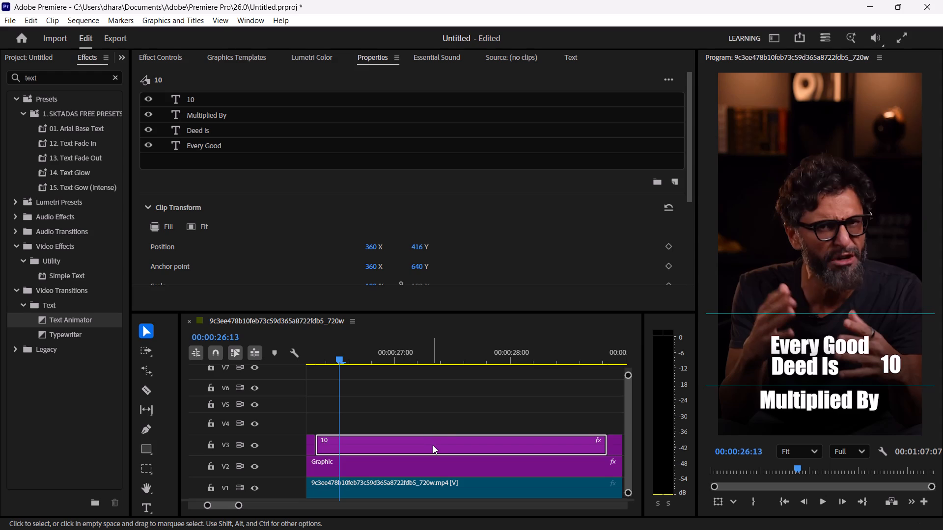
left_click(433, 445)
scroll(433, 445, "right", 1)
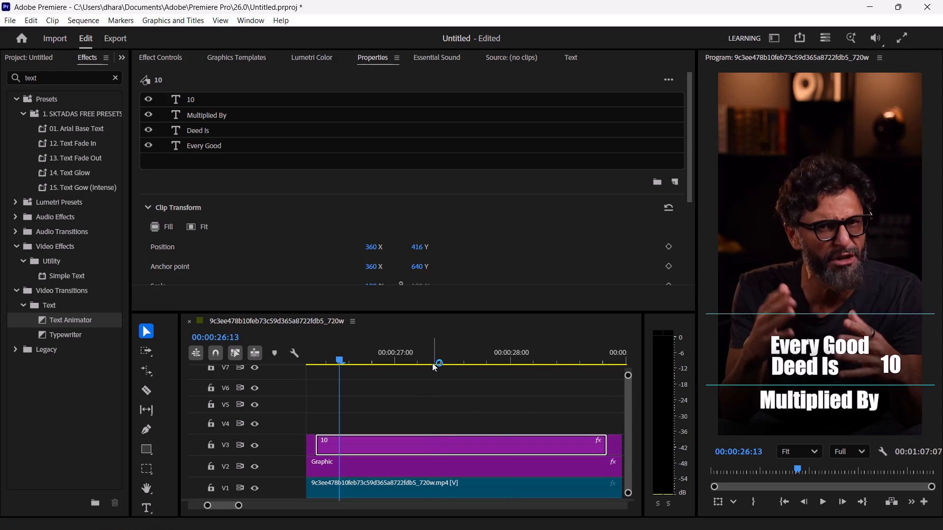
left_click(312, 445)
left_click_drag(239, 503, 264, 500)
scroll(264, 500, "right", 1)
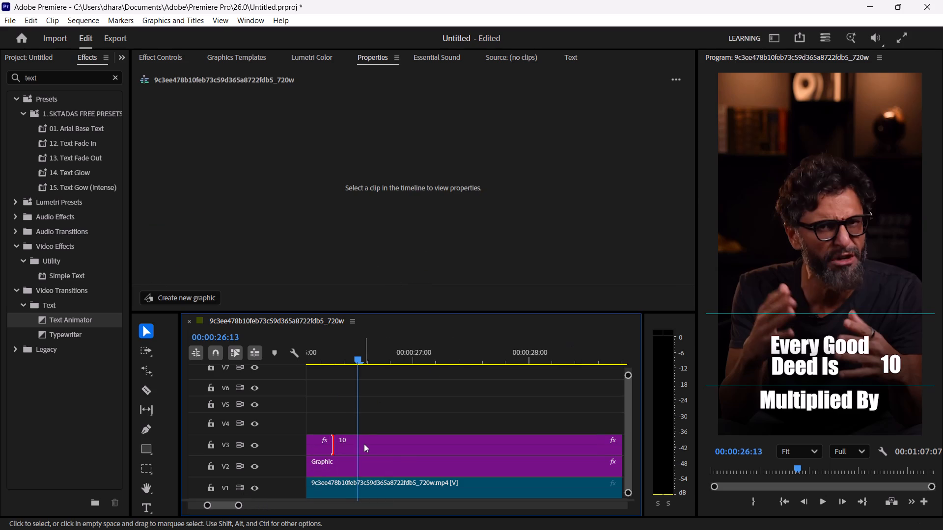
left_click(321, 448)
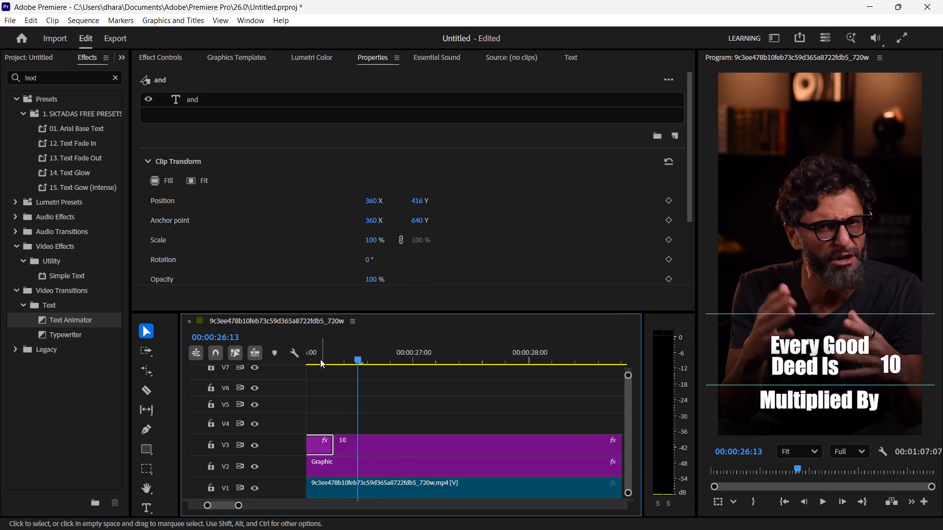
left_click(320, 359)
left_click_drag(320, 359, 357, 358)
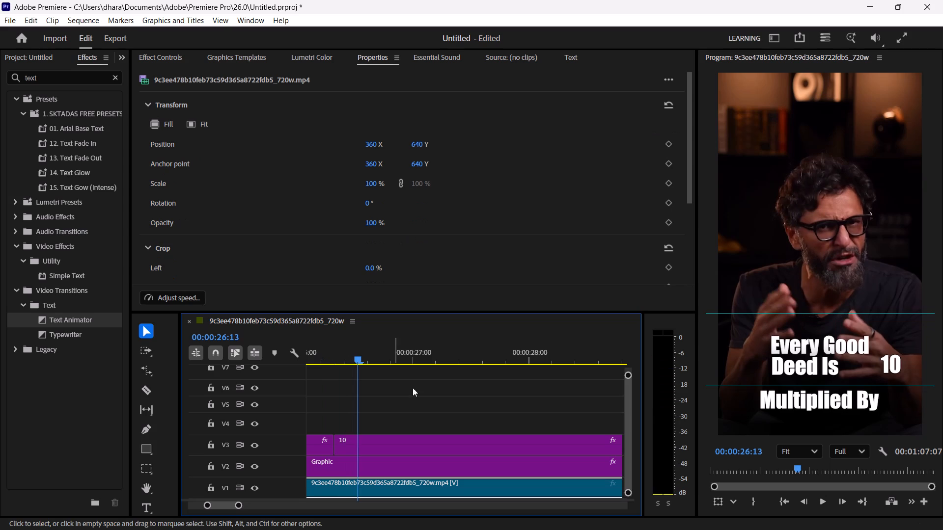
left_click(446, 442)
left_click_drag(446, 442, 446, 425, "alt")
left_click_drag(446, 425, 445, 402, "alt")
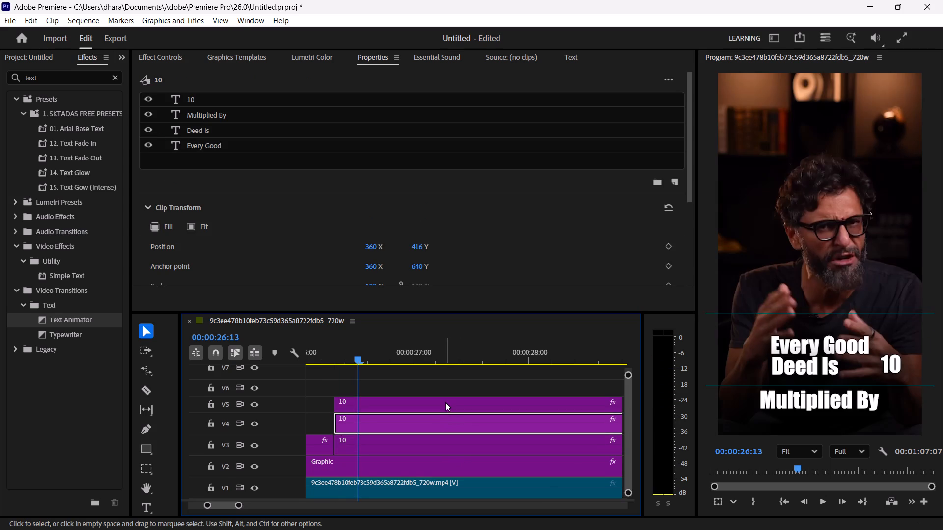
left_click_drag(445, 402, 445, 390, "alt")
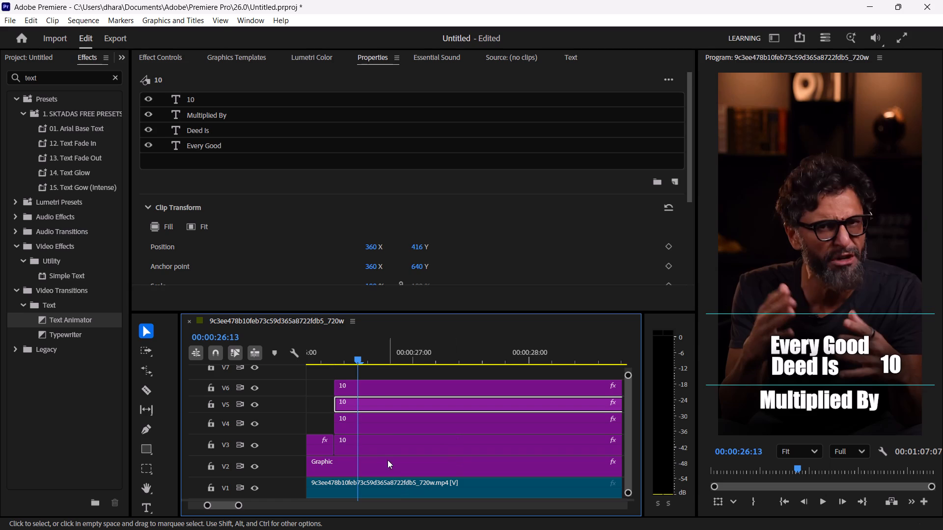
Reduce the V6 caption copy to only "Every Good" by deleting its "Deed Is", "Multiplied By" and "10" layers.
left_click(404, 387)
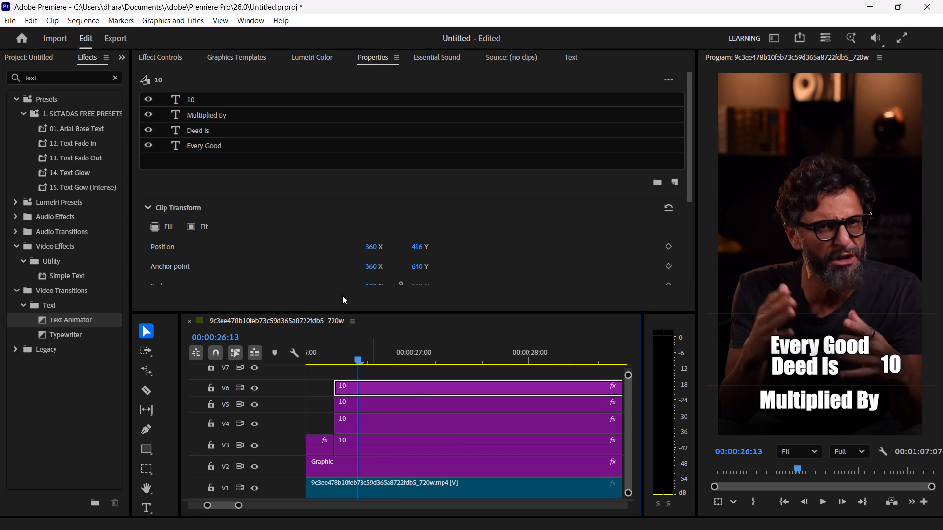
left_click(308, 131)
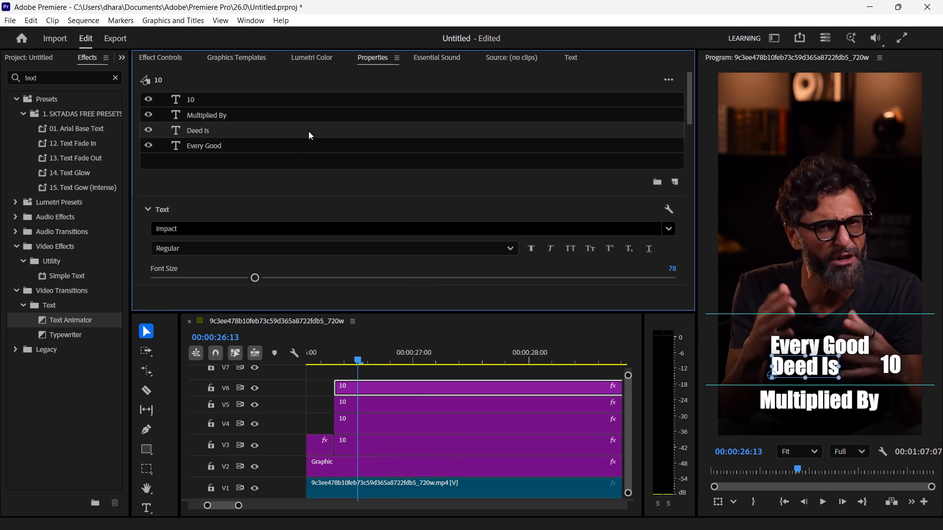
key("Delete")
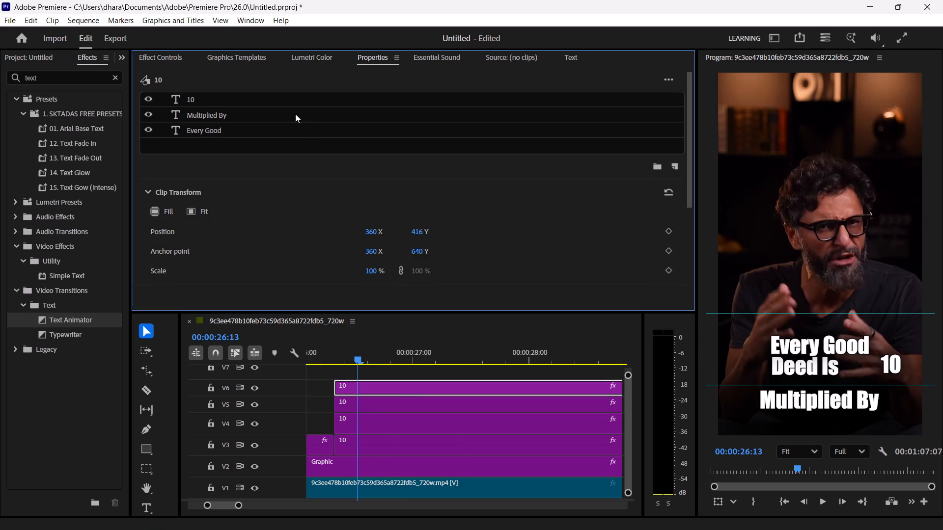
left_click(295, 113)
key("Delete")
left_click(293, 104)
key("Delete")
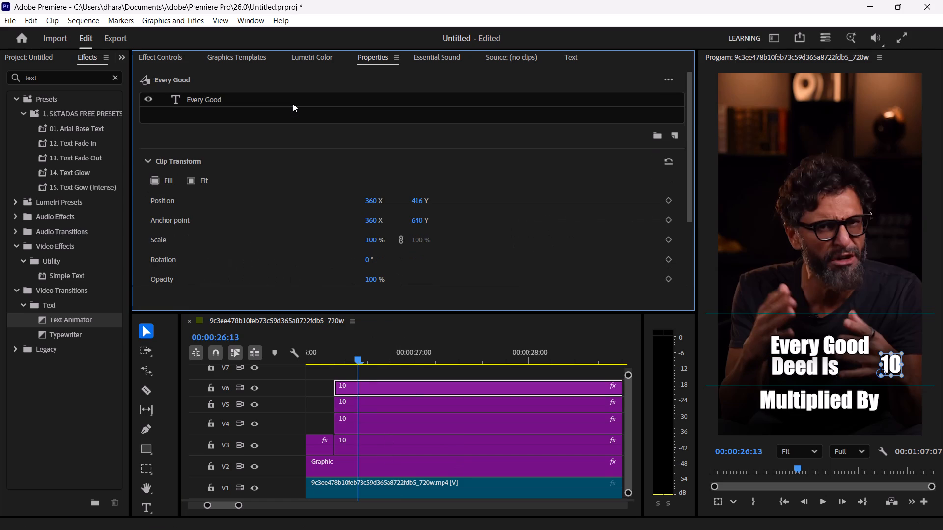
Reduce the V5 caption copy to only "Deed Is" by deleting its "Every Good", "Multiplied By" and "10" layers.
left_click(377, 407)
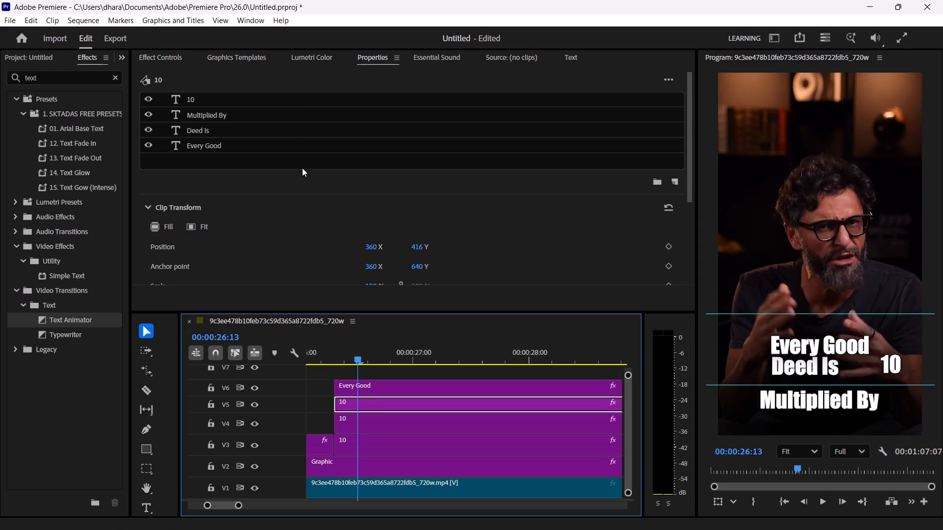
left_click(259, 150)
key("Delete")
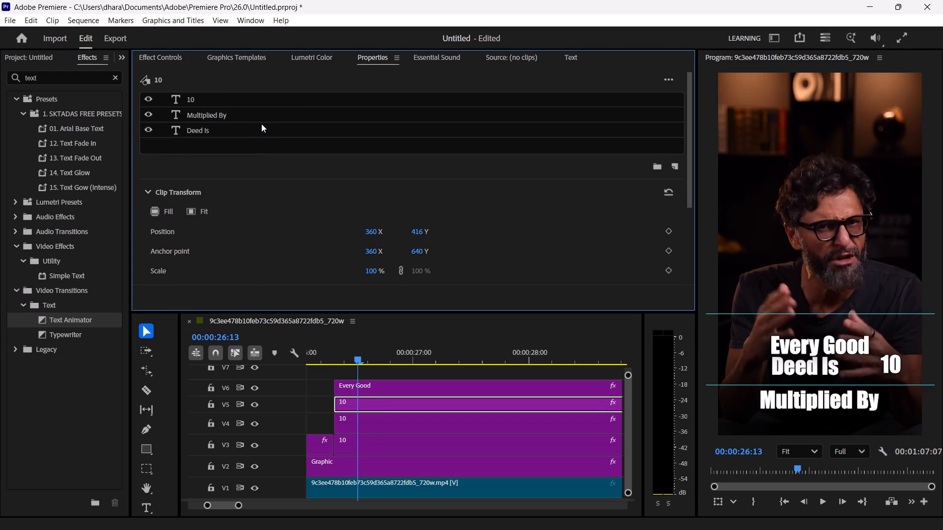
left_click(264, 119)
key("Delete")
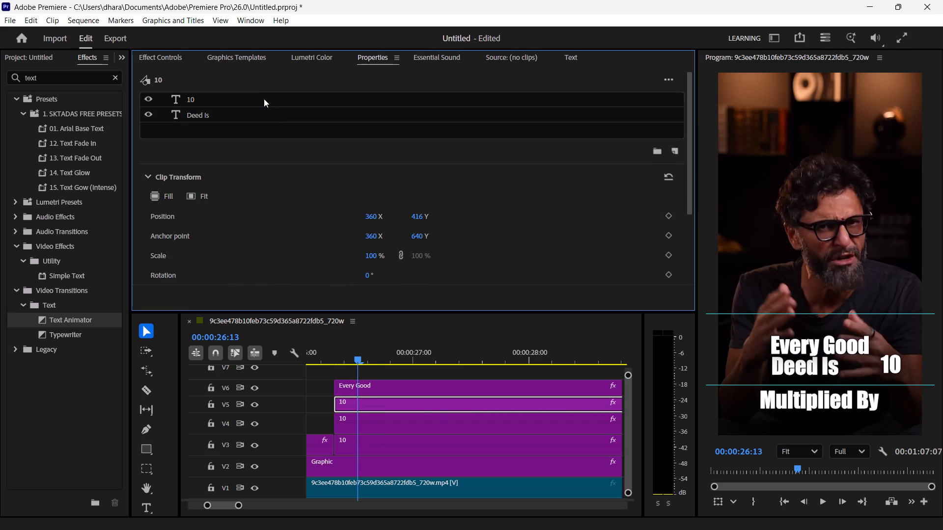
left_click(264, 99)
key("Delete")
Reduce the V4 caption copy to only "Multiplied By" by deleting its "Every Good", "Deed Is" and "10" layers.
left_click(412, 430)
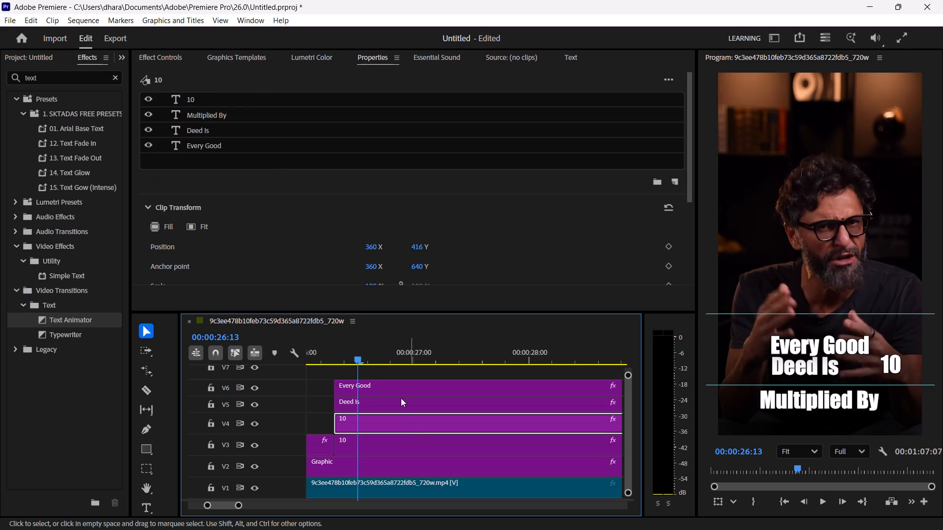
left_click(275, 145)
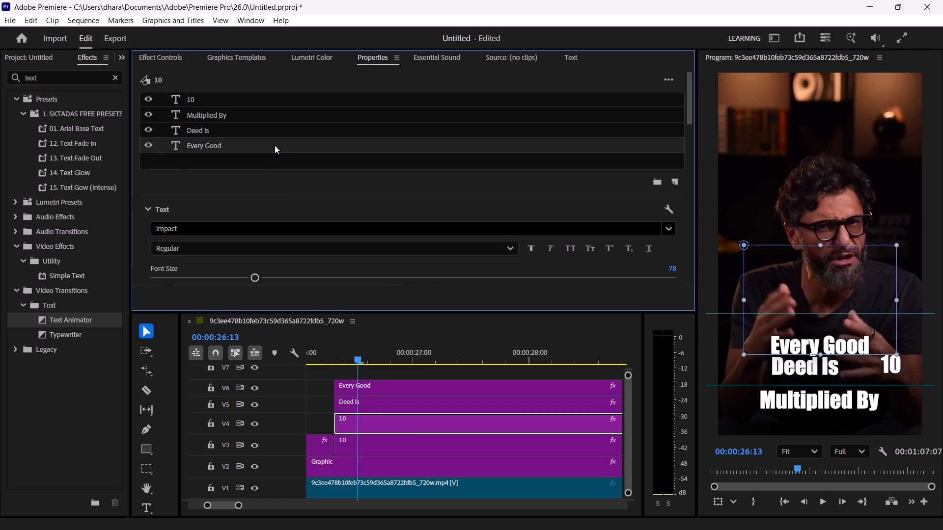
key("Delete")
left_click(274, 129)
key("Delete")
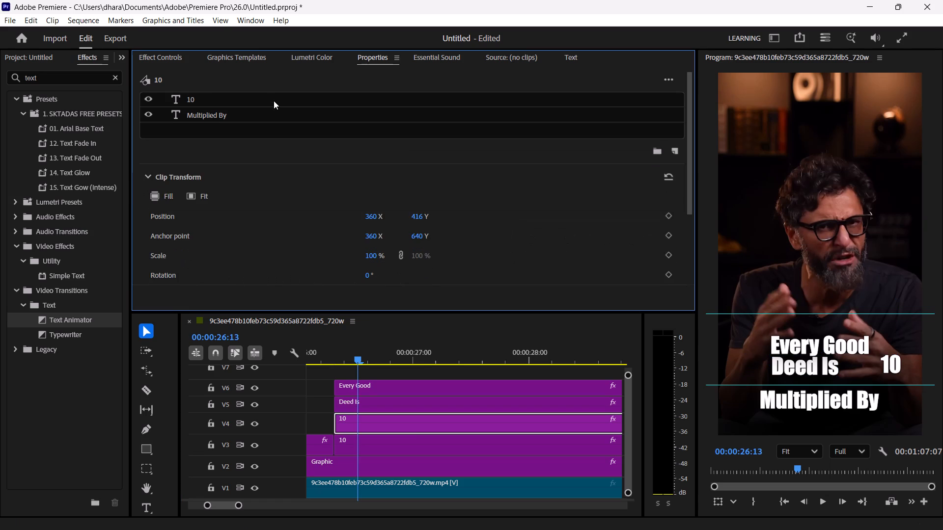
left_click(274, 101)
key("Delete")
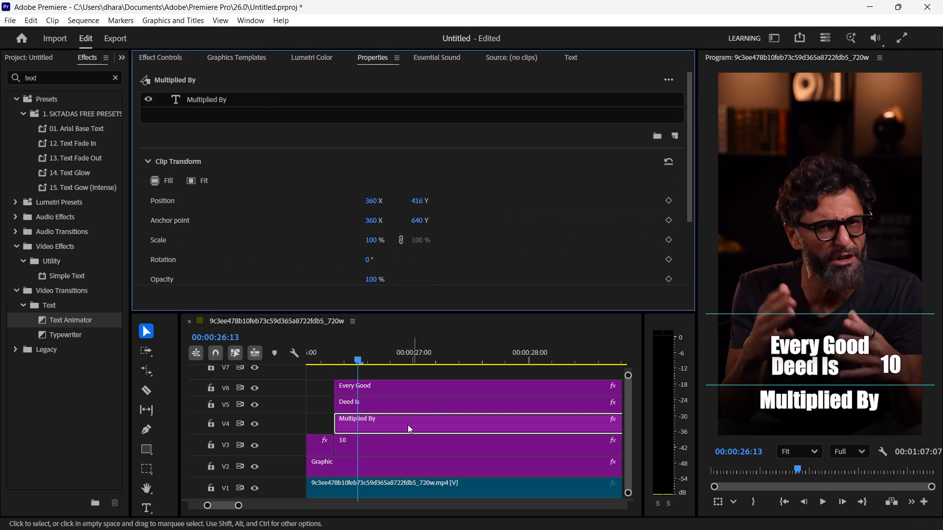
Reduce the V3 caption to only "10" by deleting its "Multiplied By", "Deed Is" and "Every Good" layers.
left_click(396, 437)
left_click(250, 111)
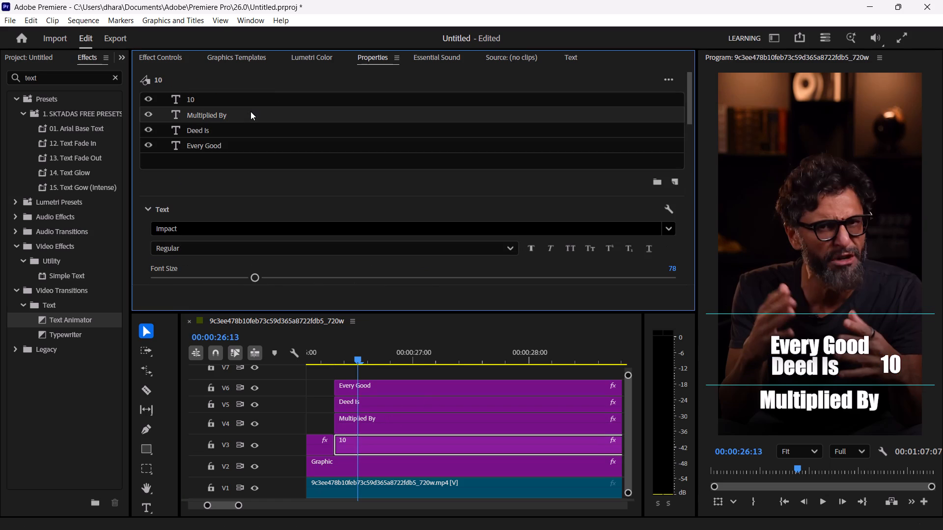
left_click(250, 122)
key("Delete")
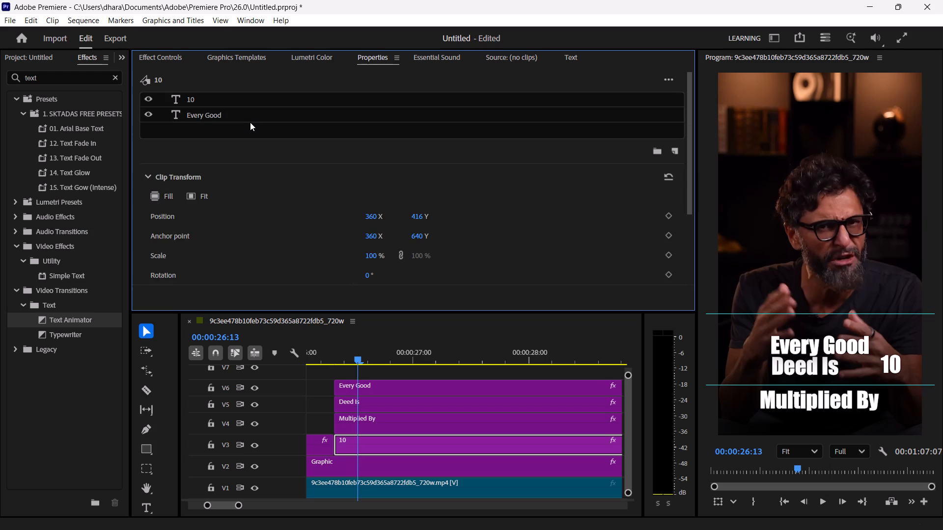
left_click(263, 112)
key("Delete")
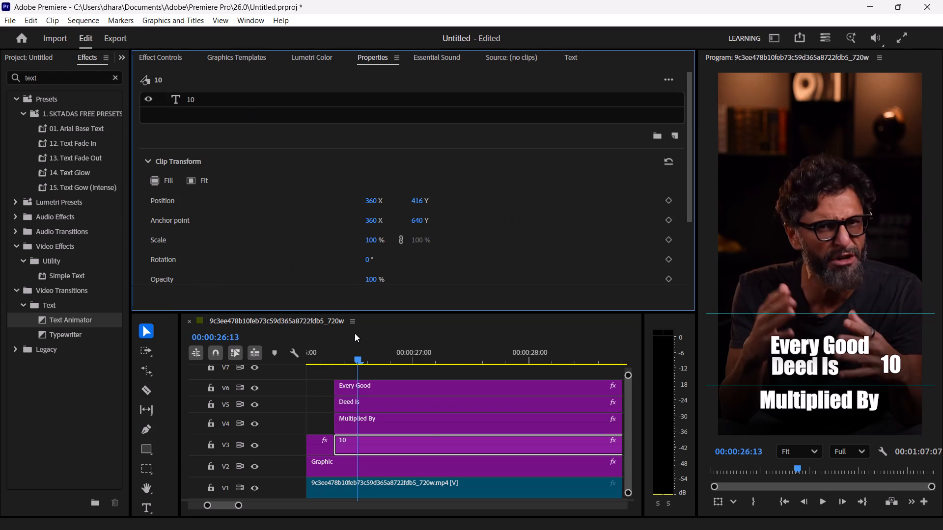
Move the "Every Good" text up and to the left in the frame, with its top at the upper guide.
left_click(471, 392)
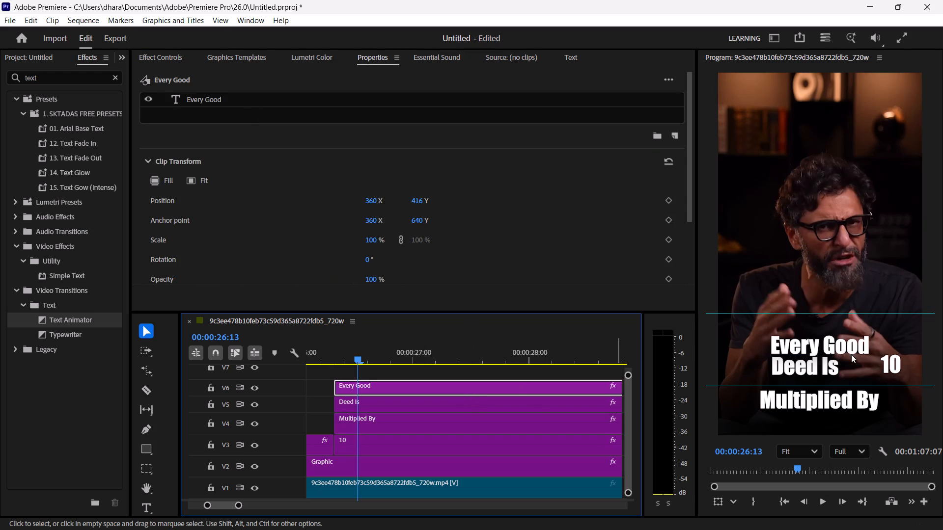
left_click(830, 345)
left_click(830, 345)
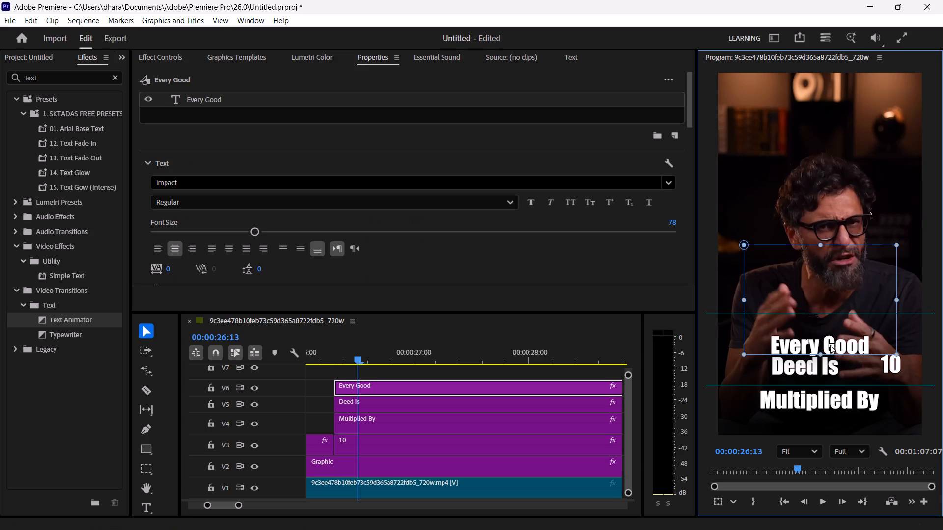
left_click_drag(830, 345, 808, 326)
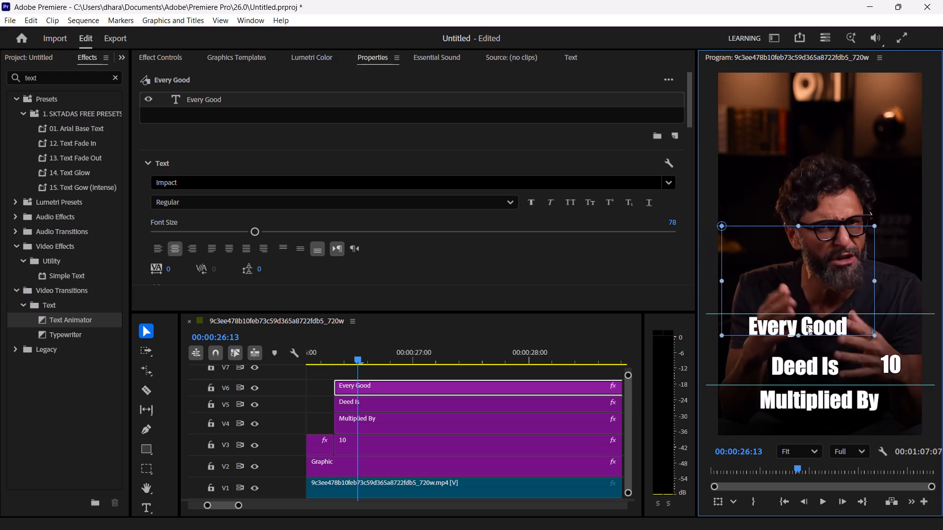
left_click_drag(808, 326, 808, 325)
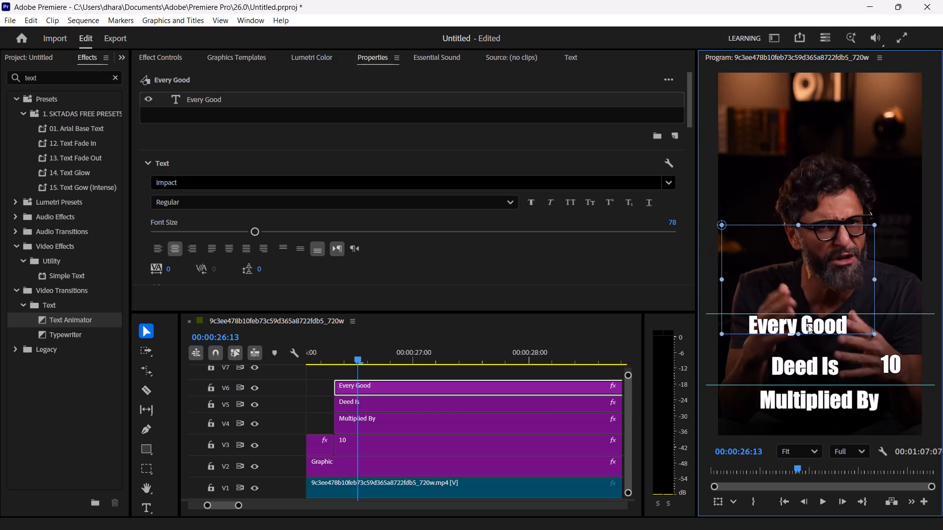
left_click_drag(808, 325, 808, 324)
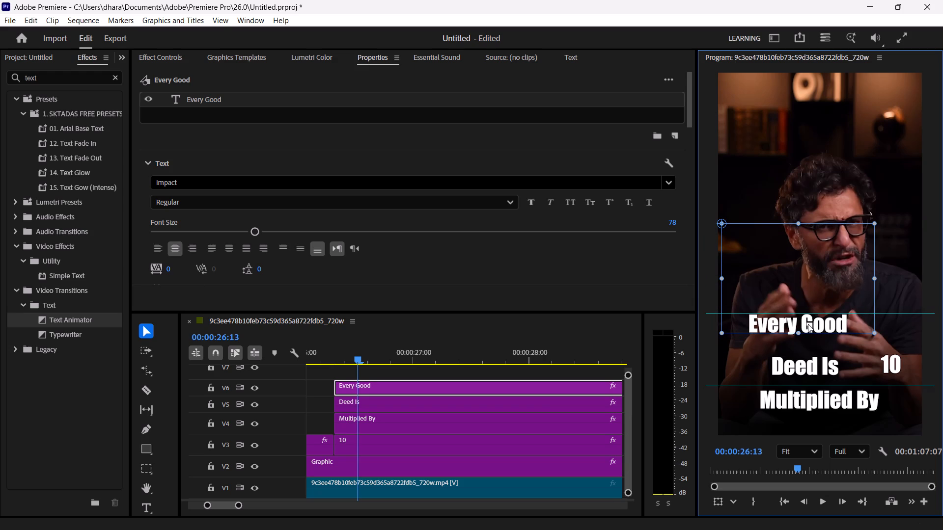
Move the "Deed Is" text directly beneath "Every Good", with their left edges aligned.
left_click_drag(810, 363, 804, 347)
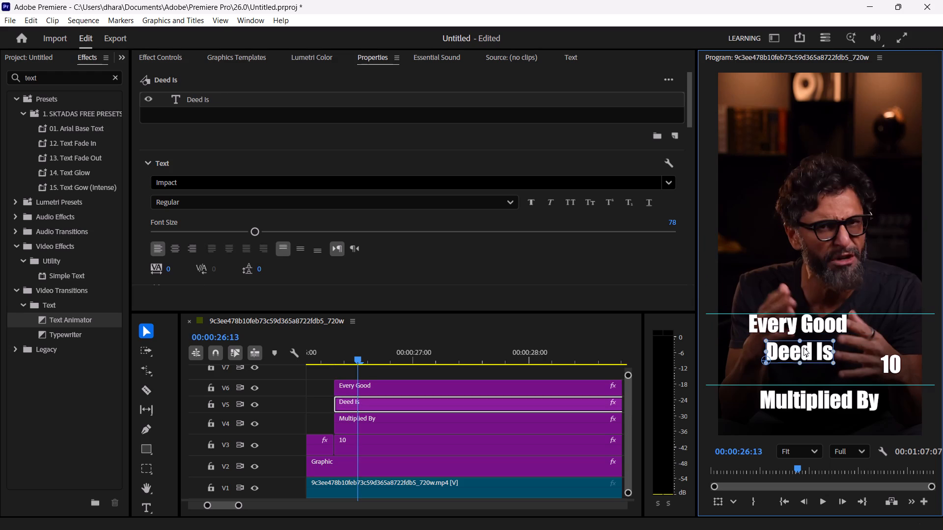
left_click_drag(804, 347, 791, 344)
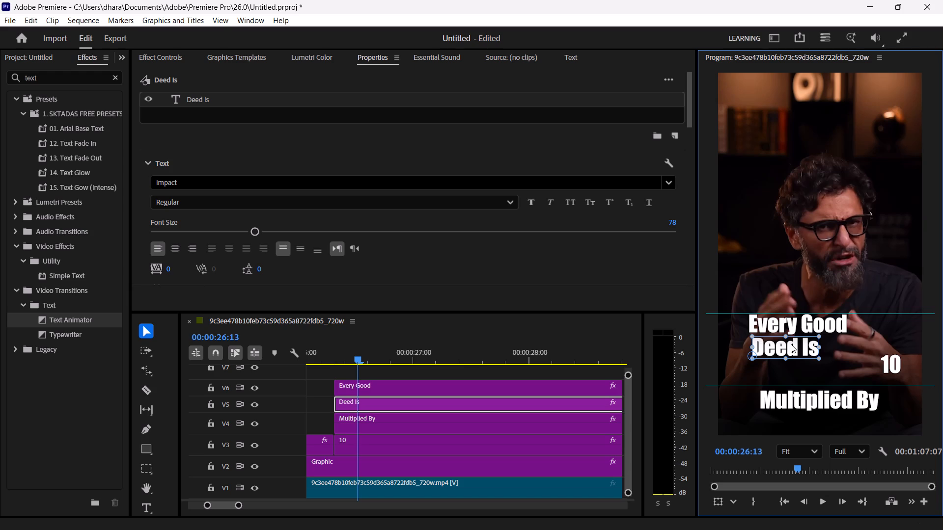
left_click_drag(791, 344, 788, 343)
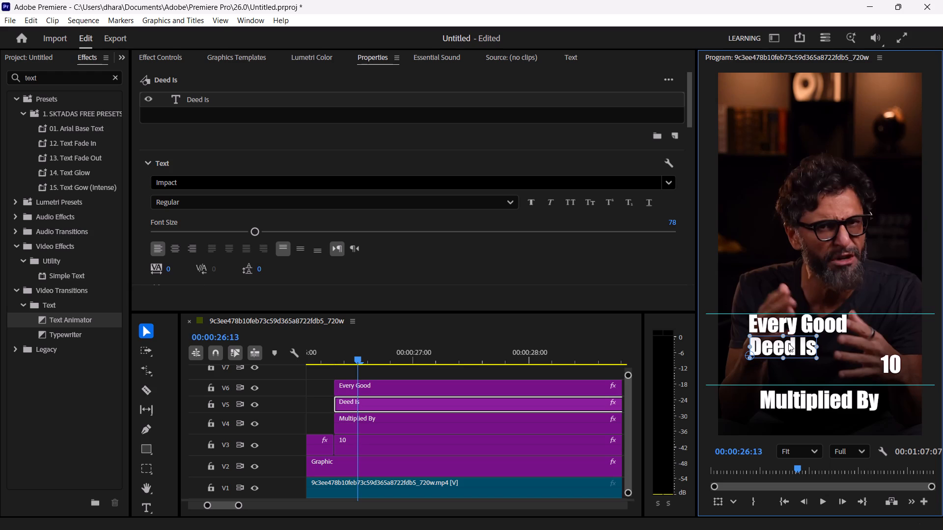
Move the "Multiplied By" text up directly beneath "Deed Is", with their left edges aligned.
left_click_drag(788, 343, 788, 343)
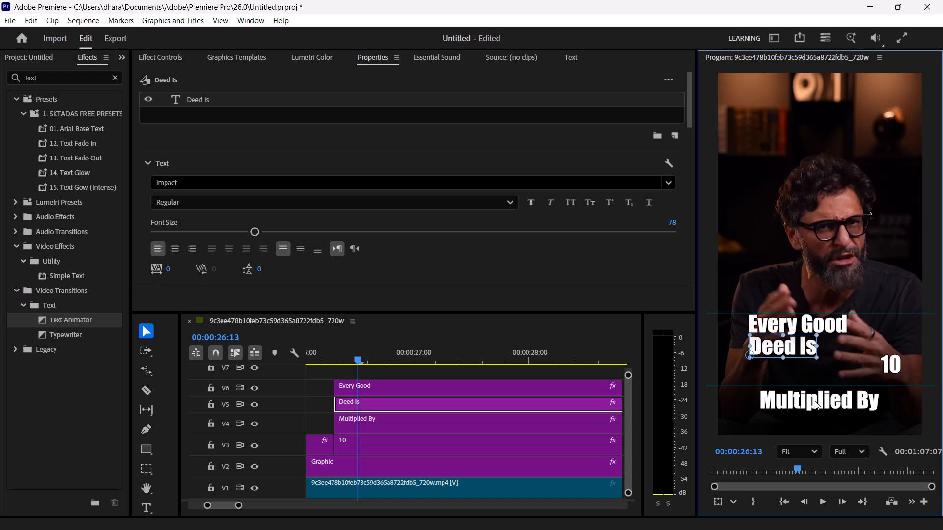
left_click_drag(815, 402, 805, 371)
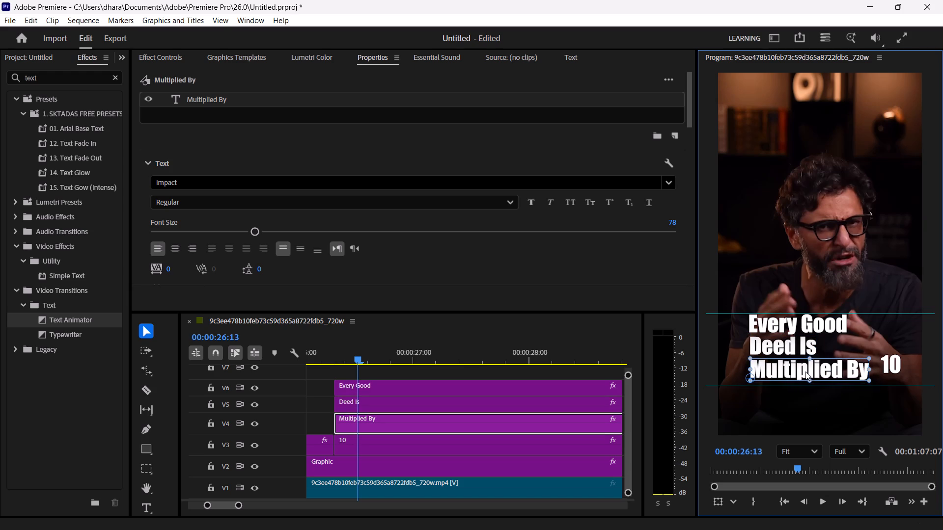
left_click_drag(805, 371, 804, 371)
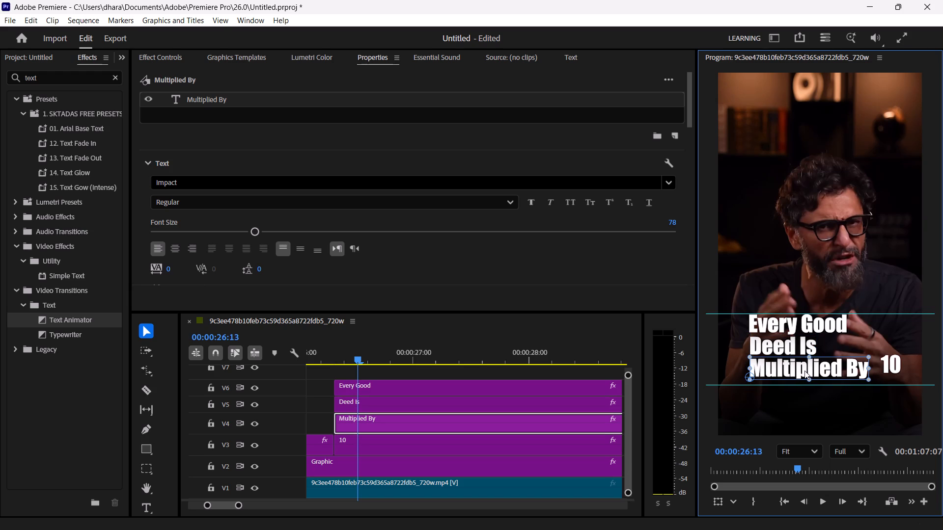
Set the "Every Good" text's font size to 50 and place it just below the upper guide.
left_click_drag(805, 326, 788, 325)
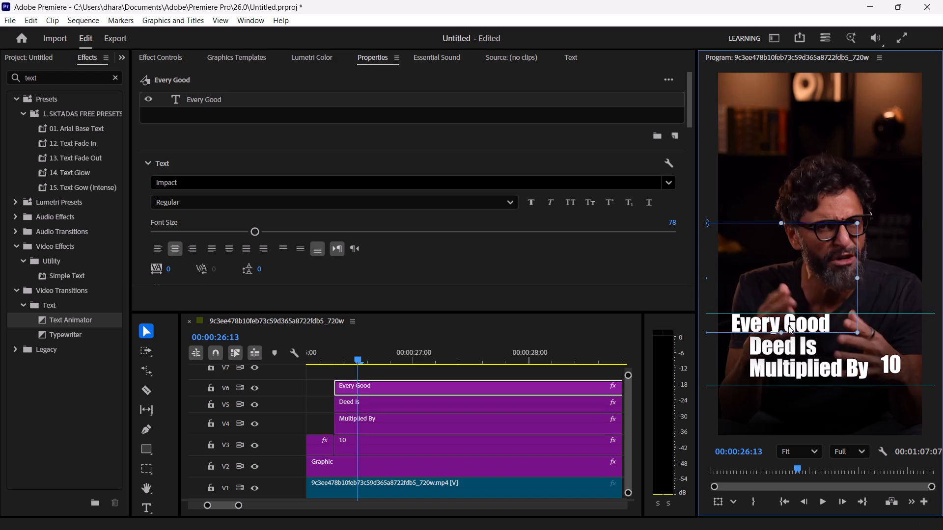
left_click_drag(788, 325, 789, 326)
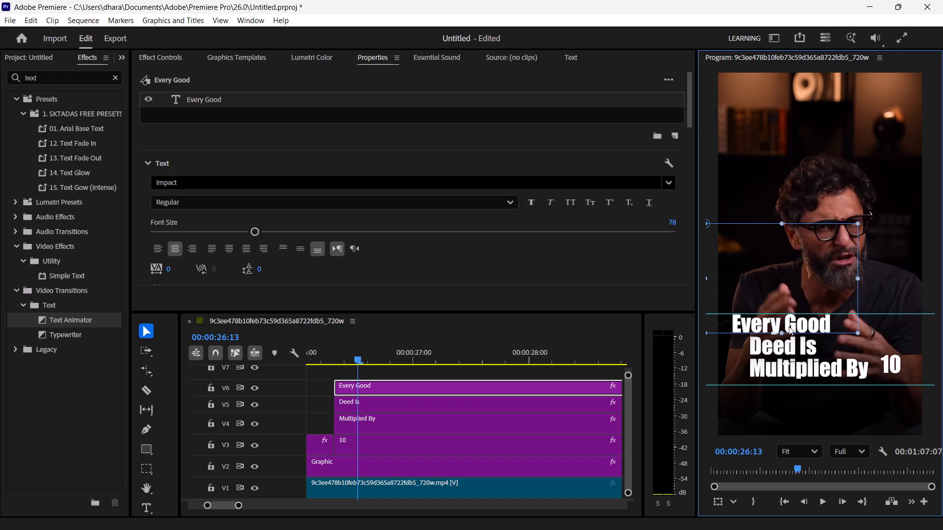
left_click(672, 222)
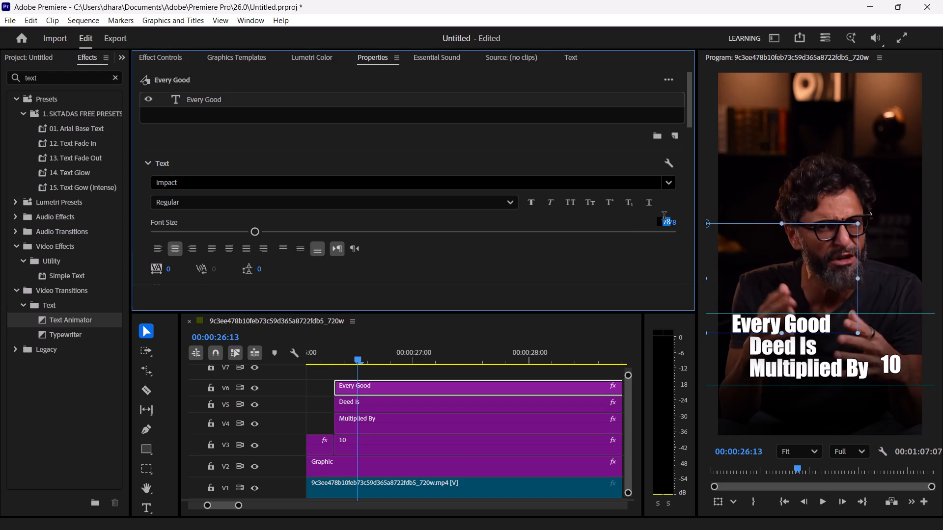
type("50")
key("Return")
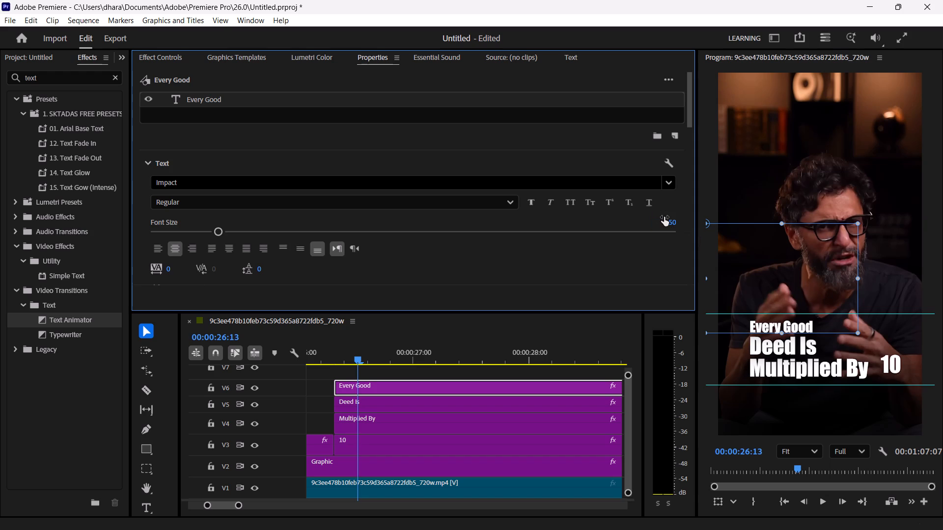
left_click_drag(774, 327, 772, 324)
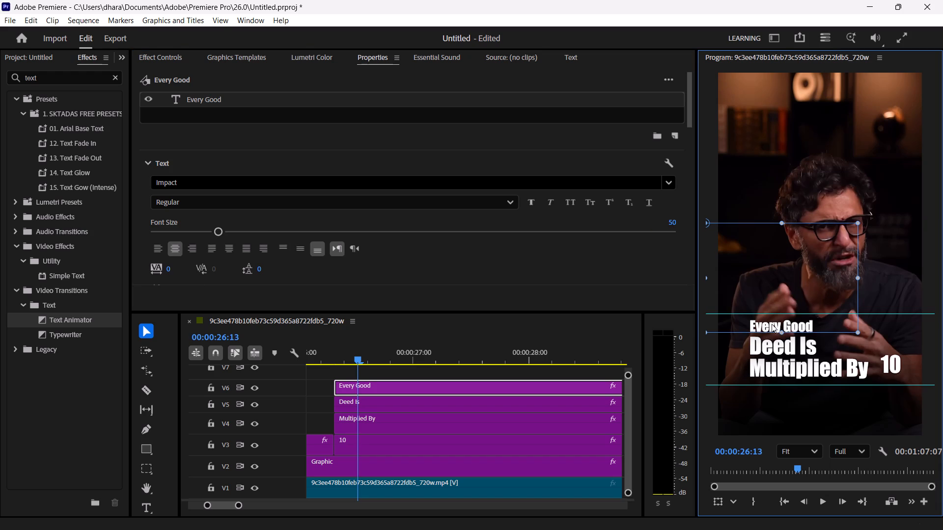
left_click_drag(772, 324, 770, 321)
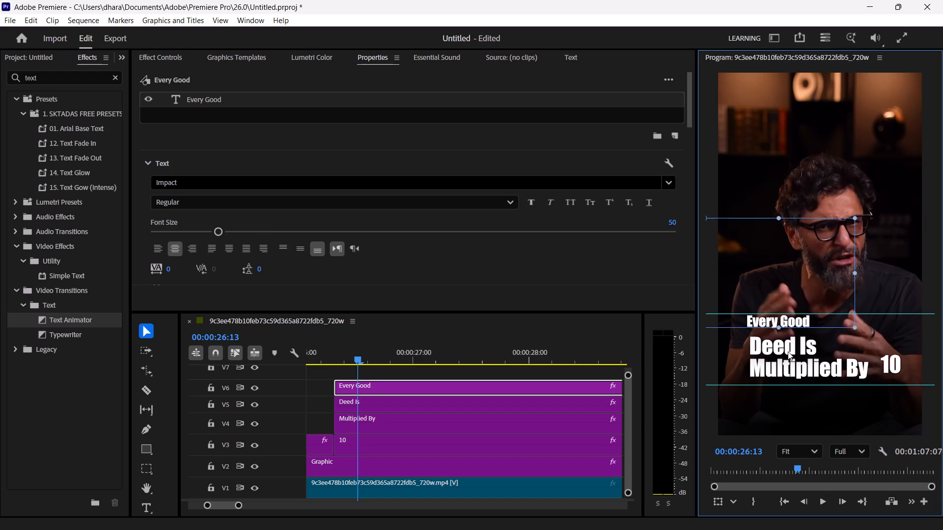
Set the "Deed Is" text's font size to 60 and place it tightly beneath "Every Good", with their right edges aligned.
left_click(788, 351)
left_click_drag(788, 351, 785, 346)
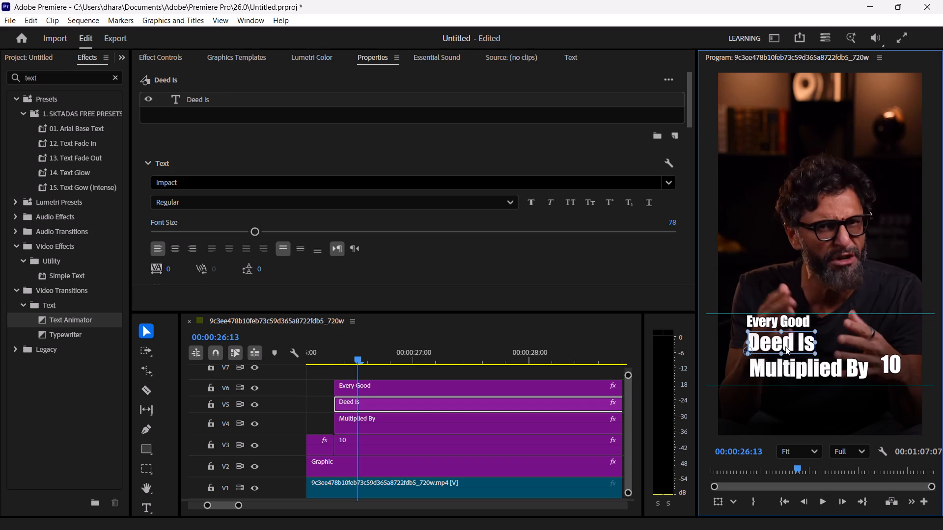
left_click_drag(785, 346, 781, 344)
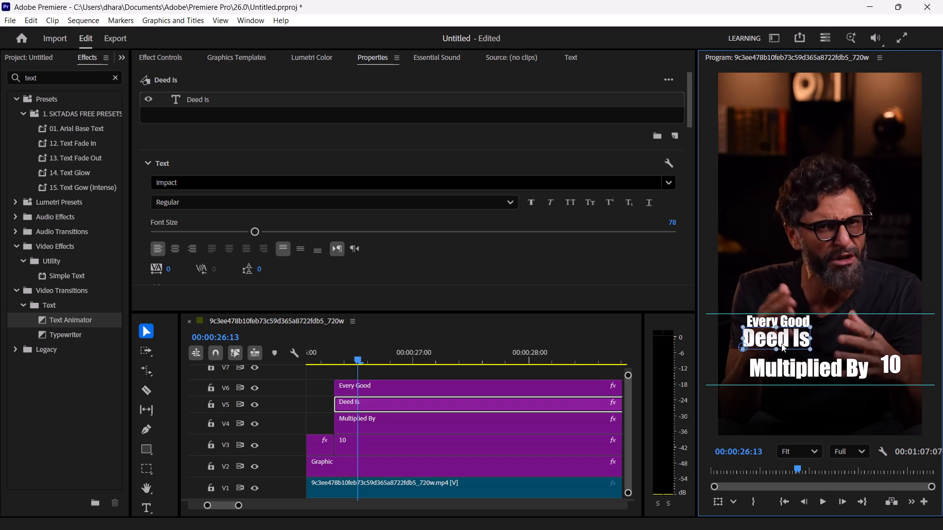
left_click_drag(781, 344, 786, 344)
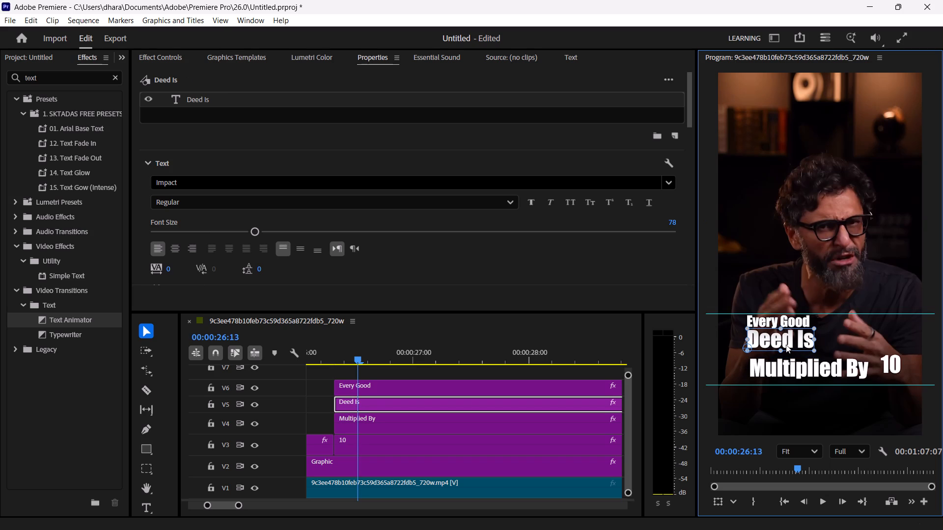
left_click_drag(786, 344, 782, 344)
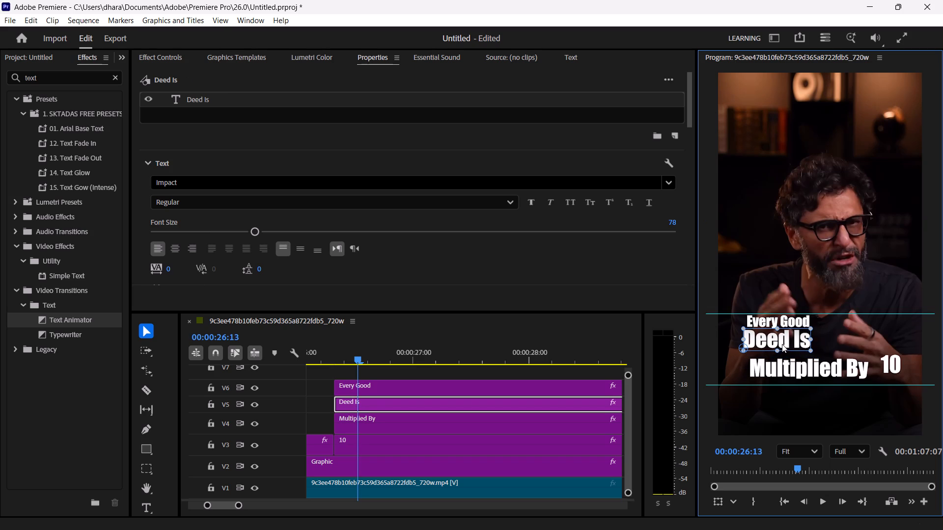
left_click_drag(782, 344, 782, 344)
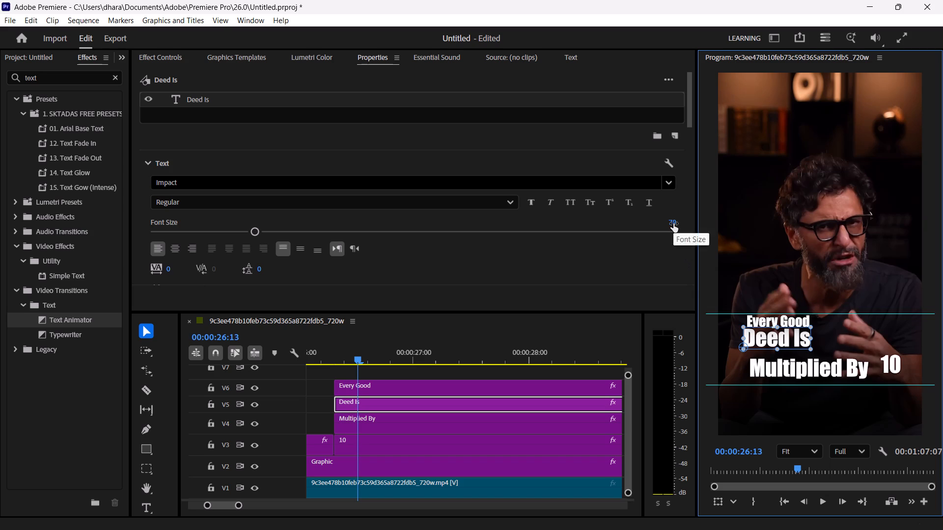
left_click(673, 223)
type("60")
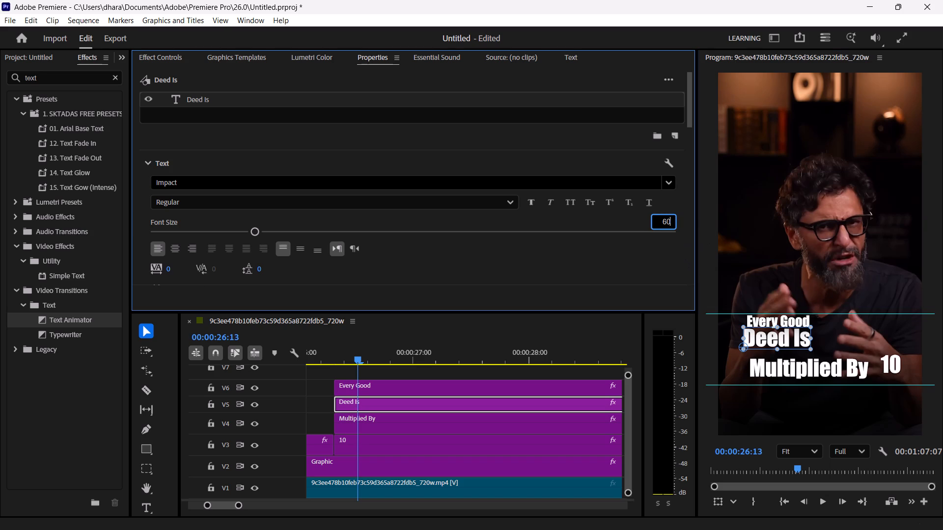
key("Return")
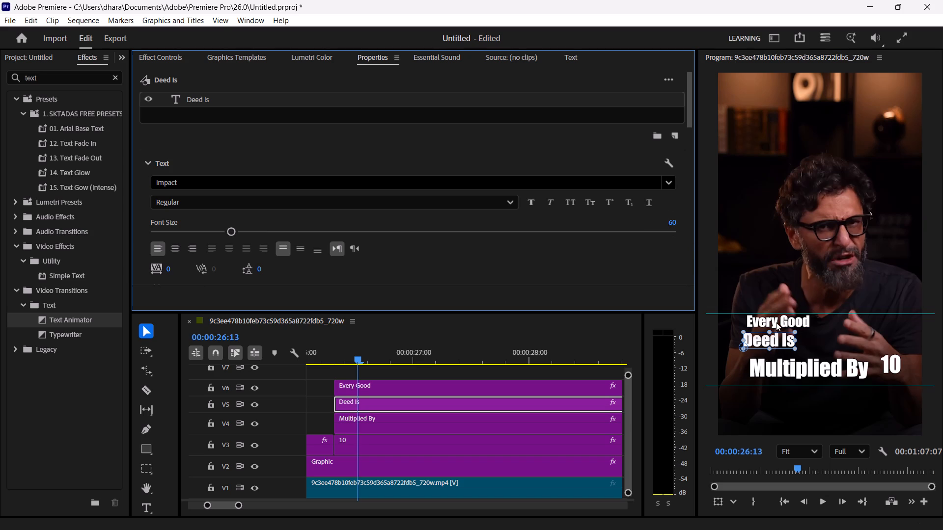
left_click_drag(777, 341, 782, 339)
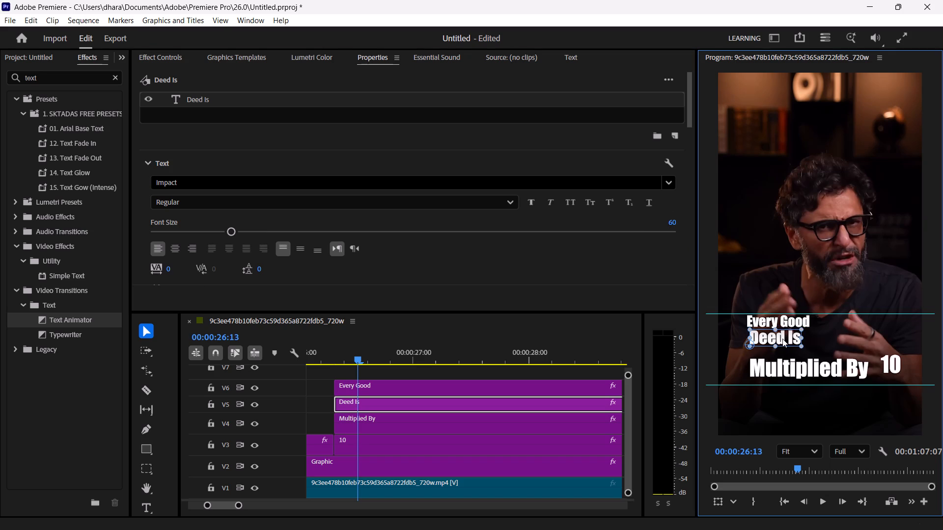
left_click_drag(782, 339, 779, 338)
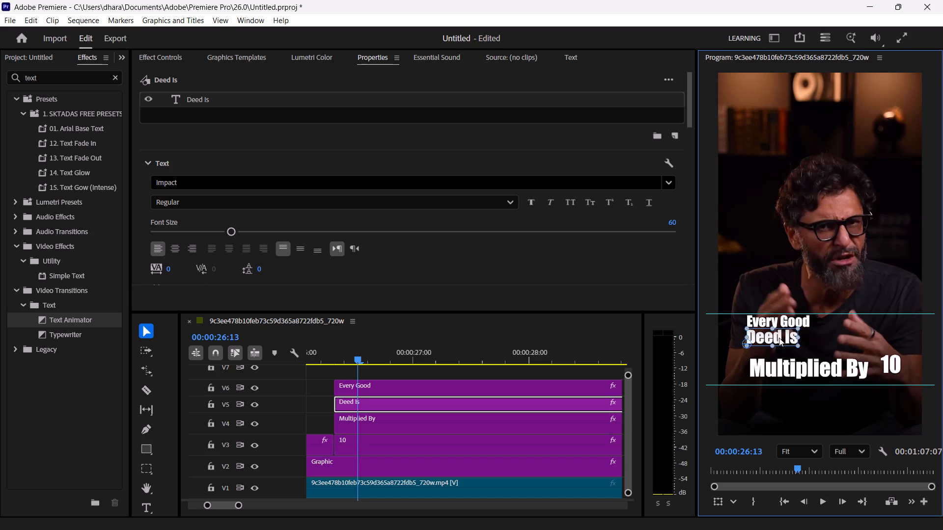
left_click_drag(779, 338, 790, 337)
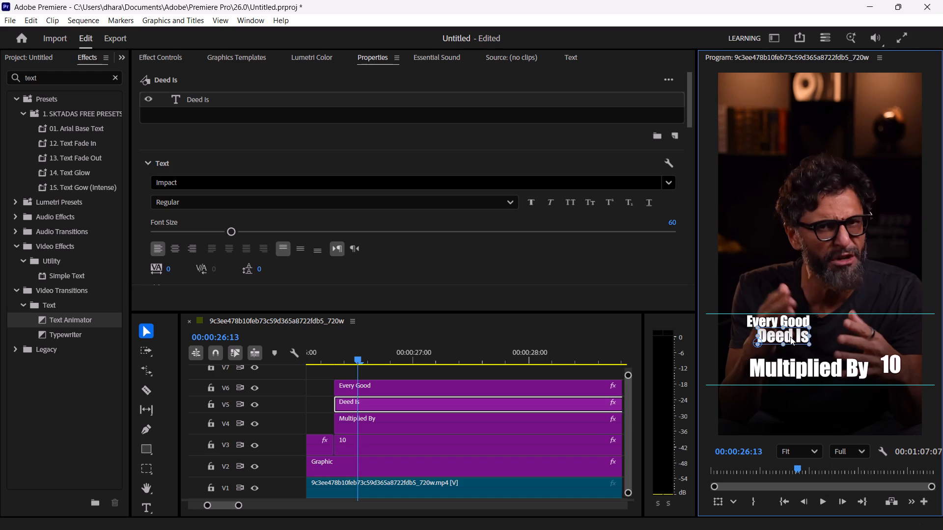
left_click_drag(790, 337, 792, 337)
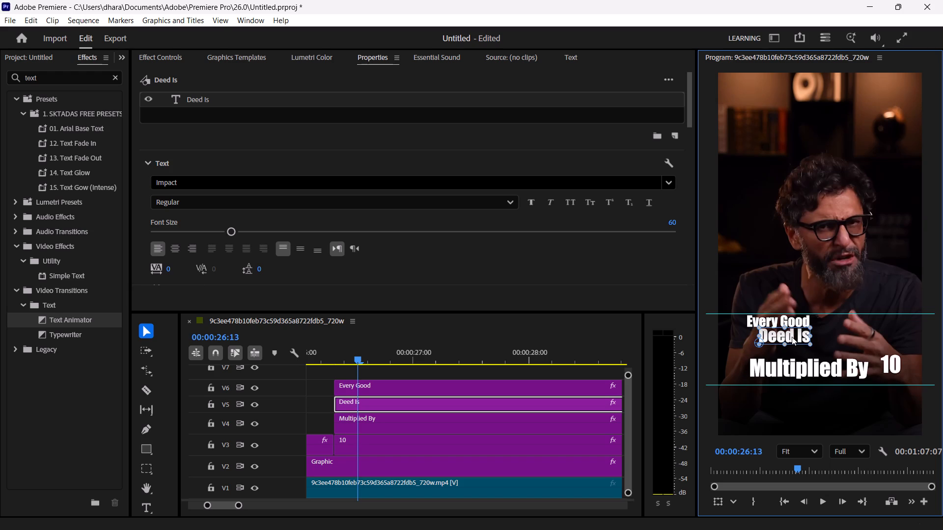
Set the "Multiplied By" text's font size to 50 and place it tightly beneath "Deed Is", with their right edges aligned.
left_click(807, 369)
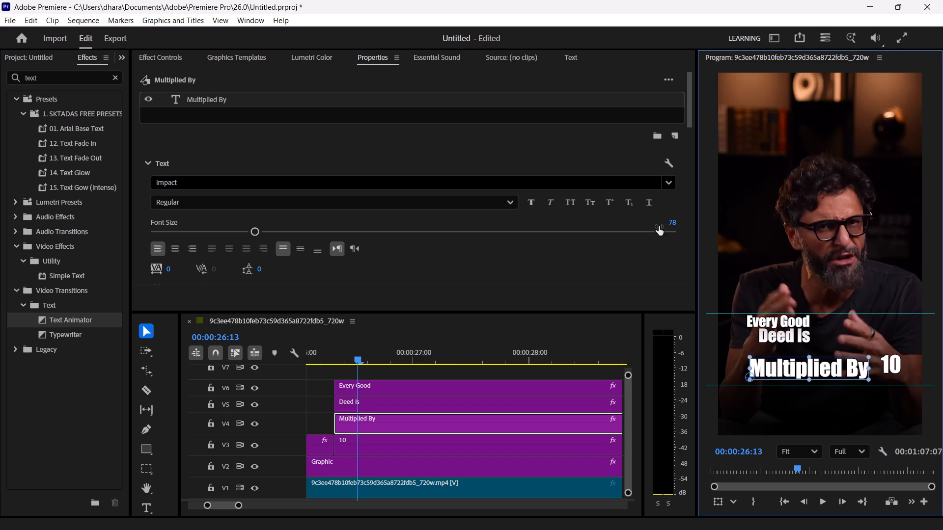
left_click(672, 223)
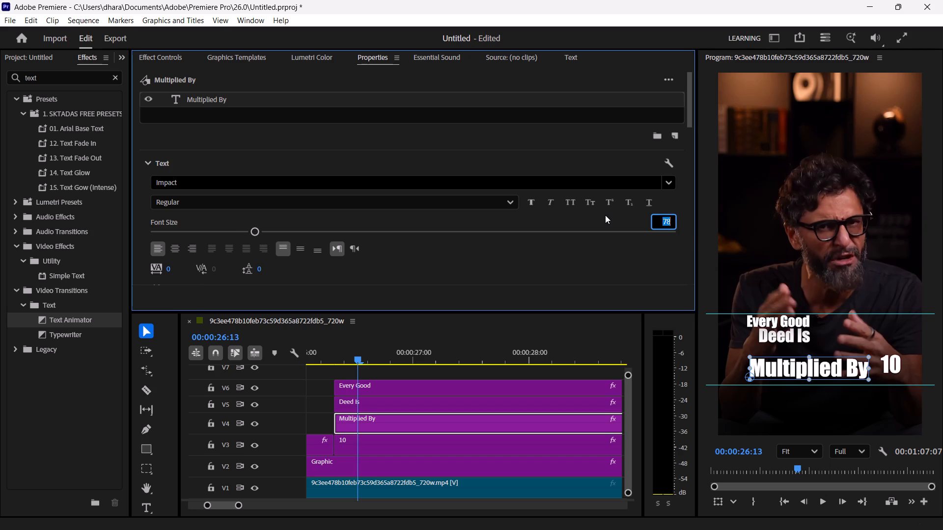
type("50")
key("Return")
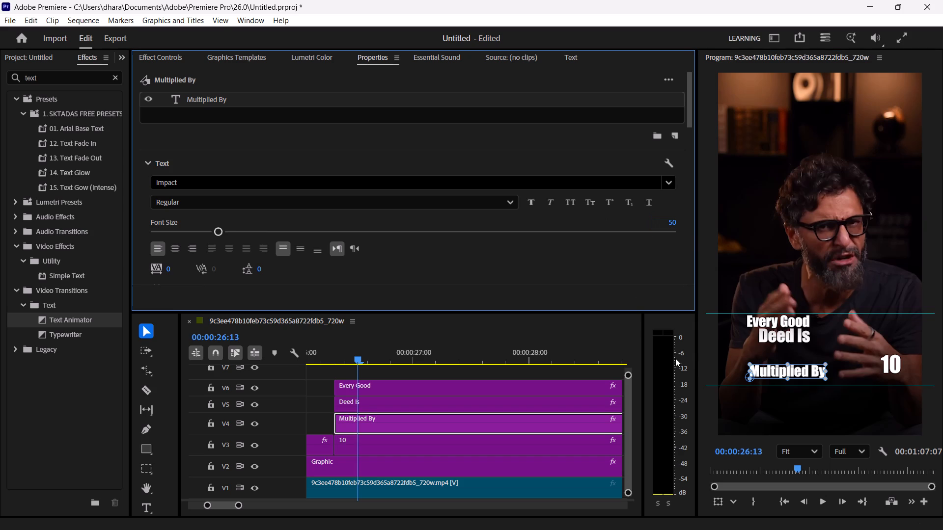
left_click_drag(803, 370, 798, 358)
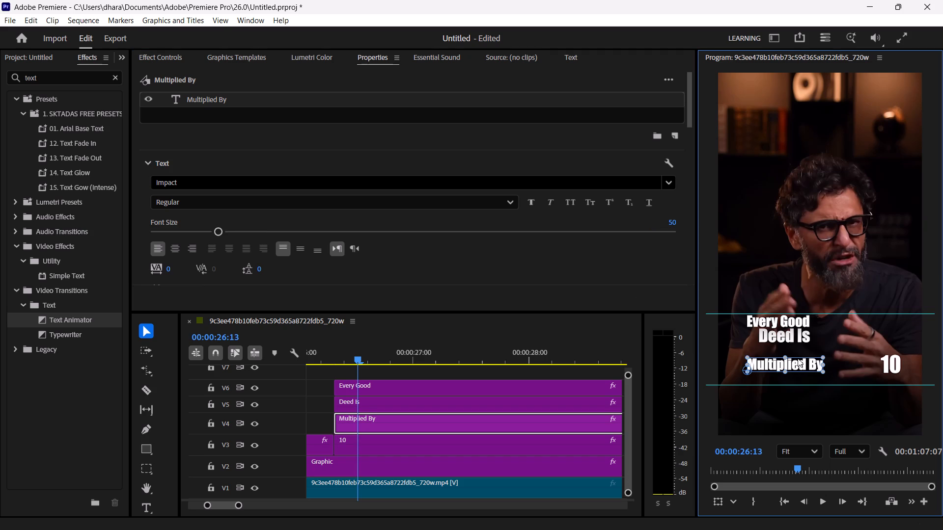
left_click_drag(798, 358, 786, 349)
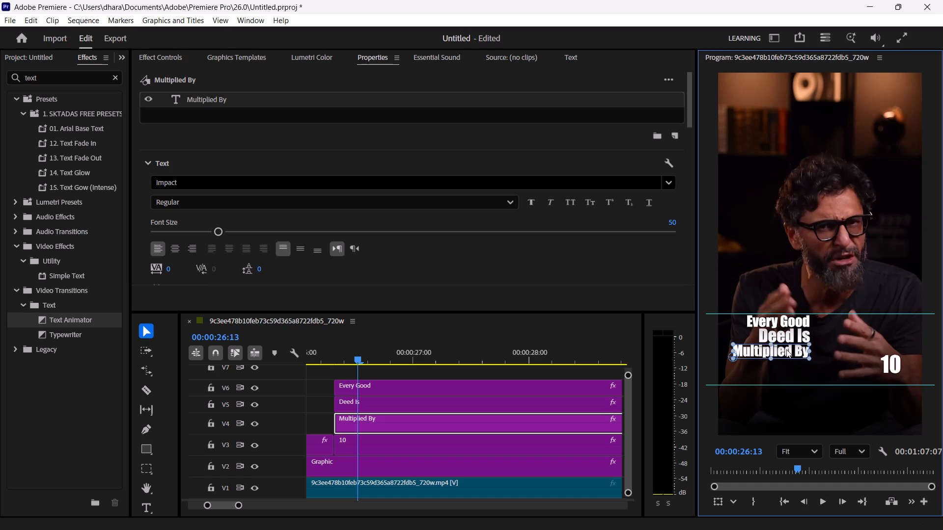
left_click_drag(786, 349, 788, 349)
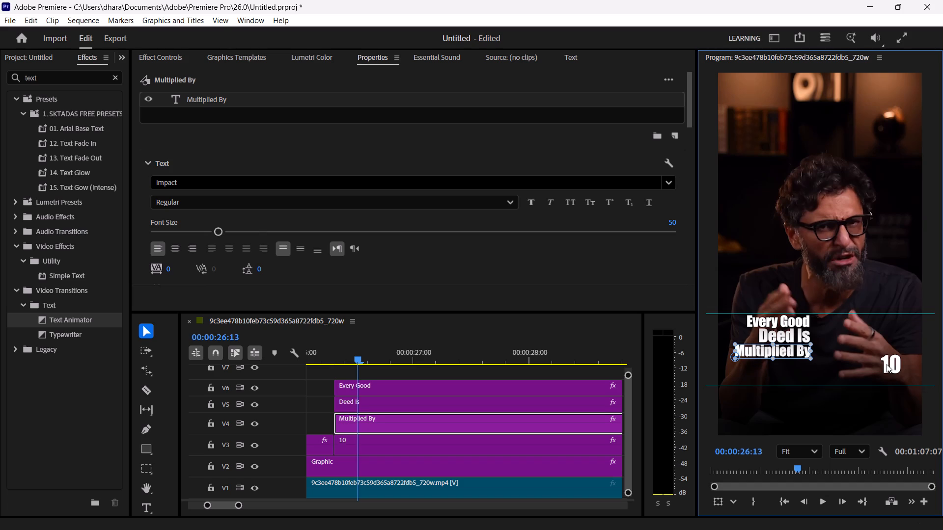
Enlarge the "10" text to the combined height of the three stacked lines and place it against their right edge.
left_click(887, 364)
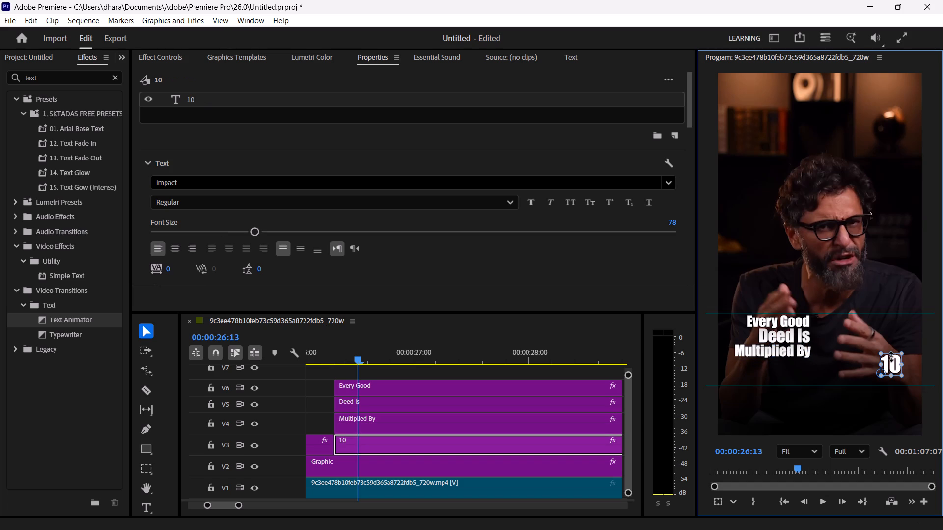
left_click_drag(891, 357, 888, 305)
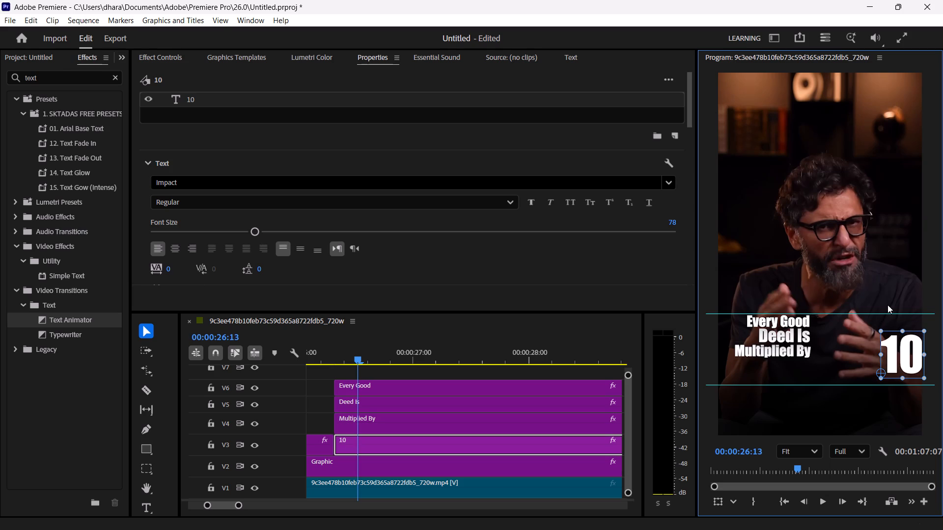
left_click_drag(913, 360, 845, 340)
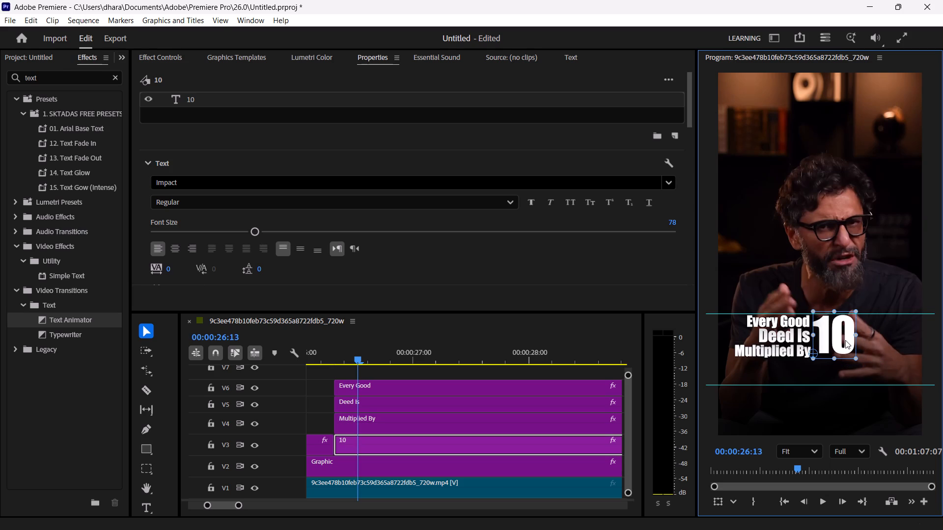
left_click_drag(845, 340, 846, 344)
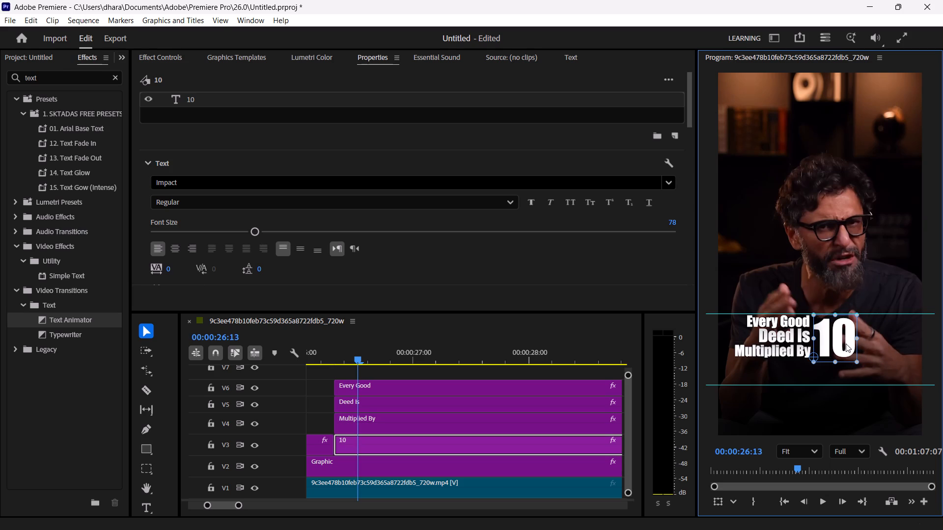
left_click_drag(846, 344, 845, 343)
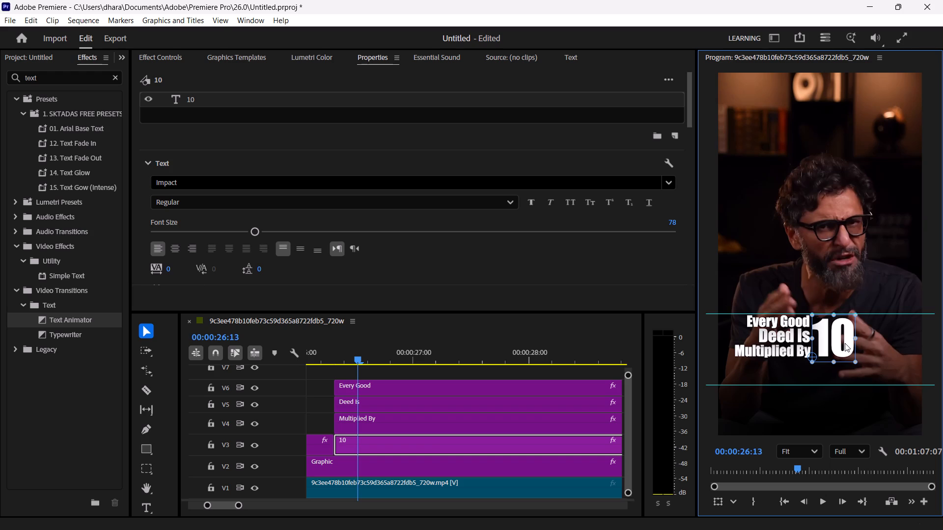
left_click_drag(845, 343, 845, 343)
left_click(833, 363)
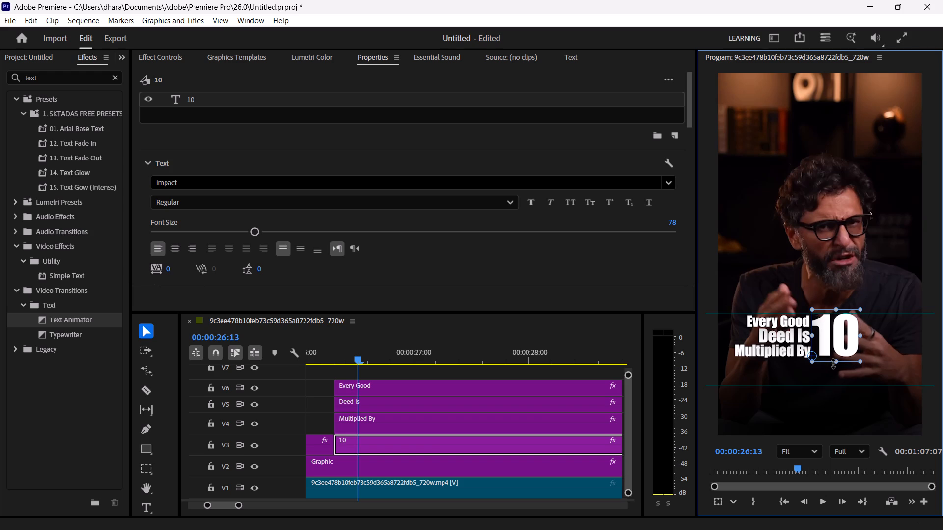
left_click(843, 339)
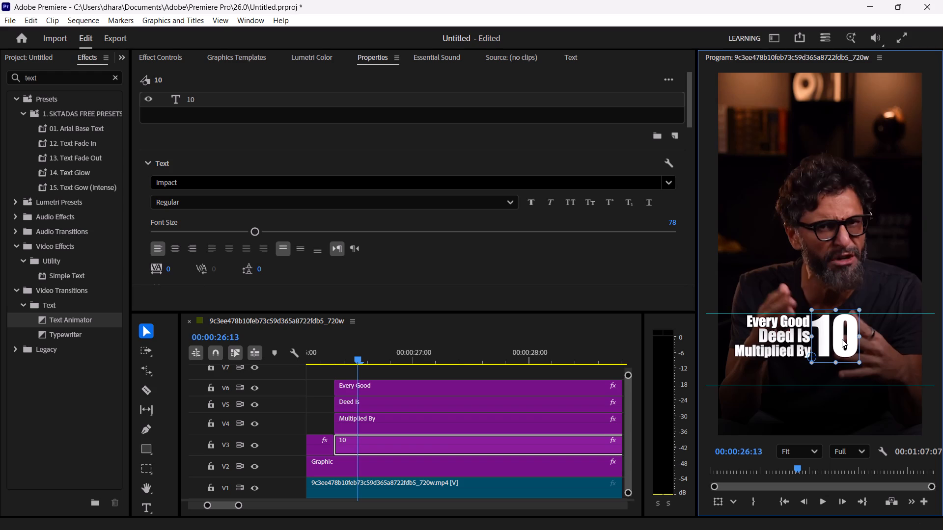
left_click(878, 336)
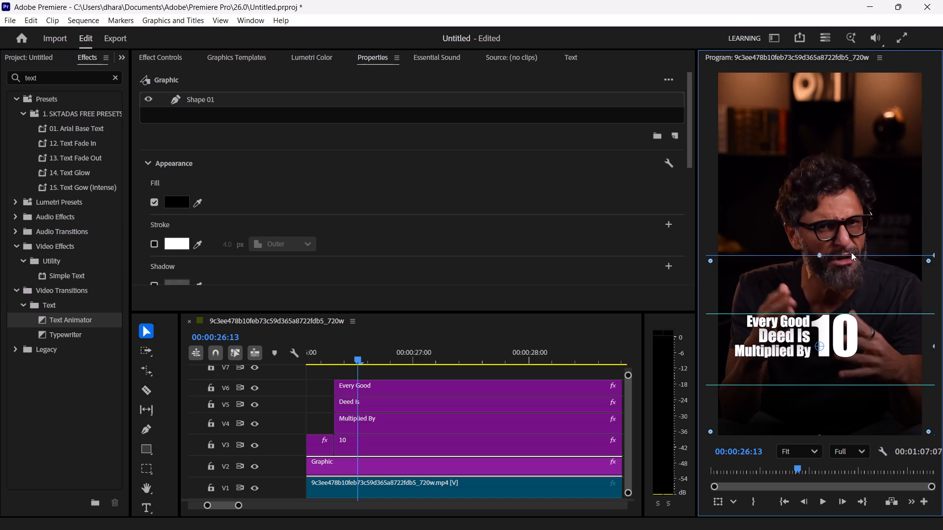
left_click(863, 213)
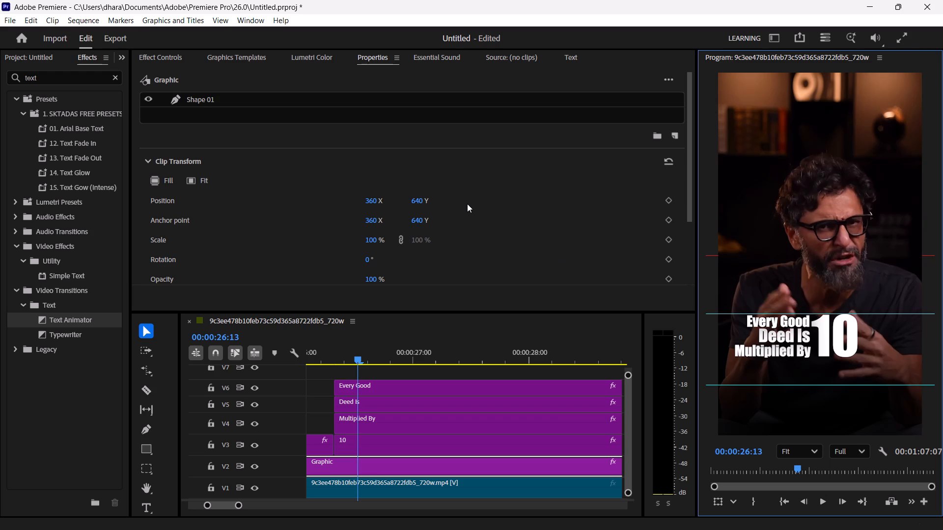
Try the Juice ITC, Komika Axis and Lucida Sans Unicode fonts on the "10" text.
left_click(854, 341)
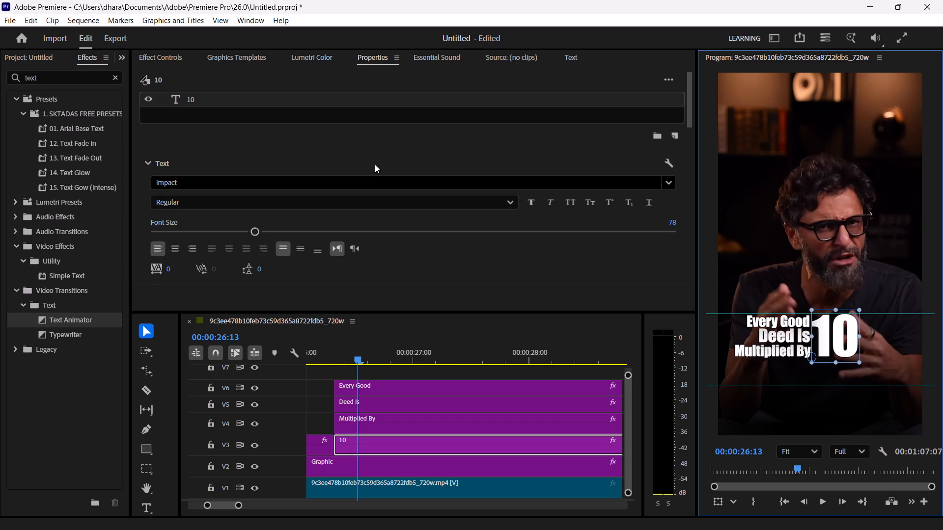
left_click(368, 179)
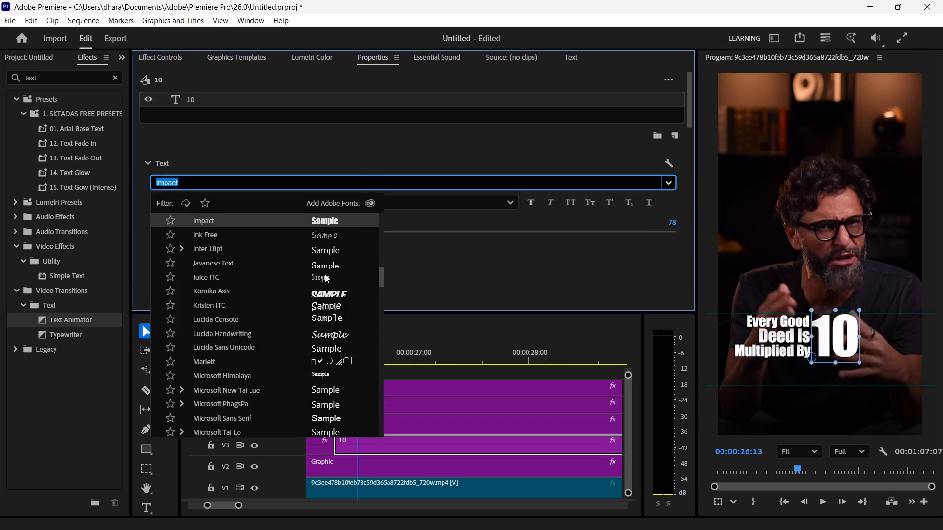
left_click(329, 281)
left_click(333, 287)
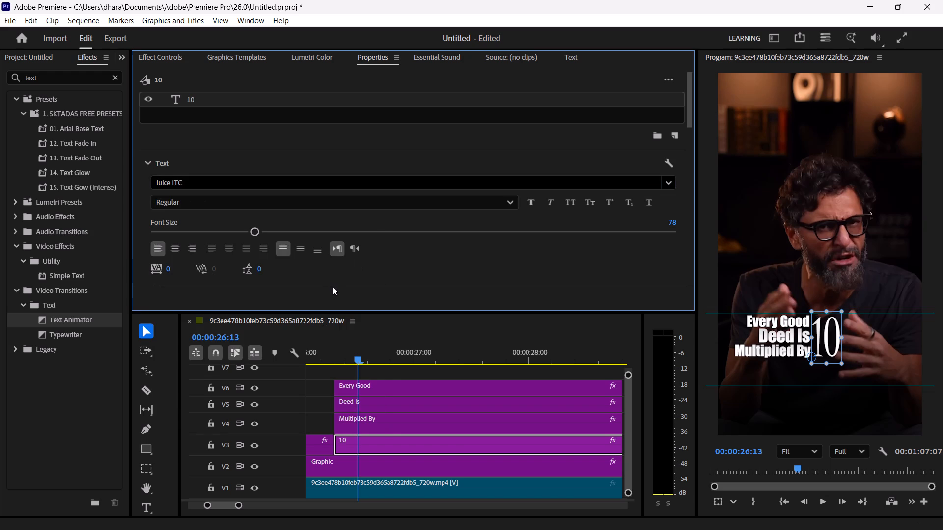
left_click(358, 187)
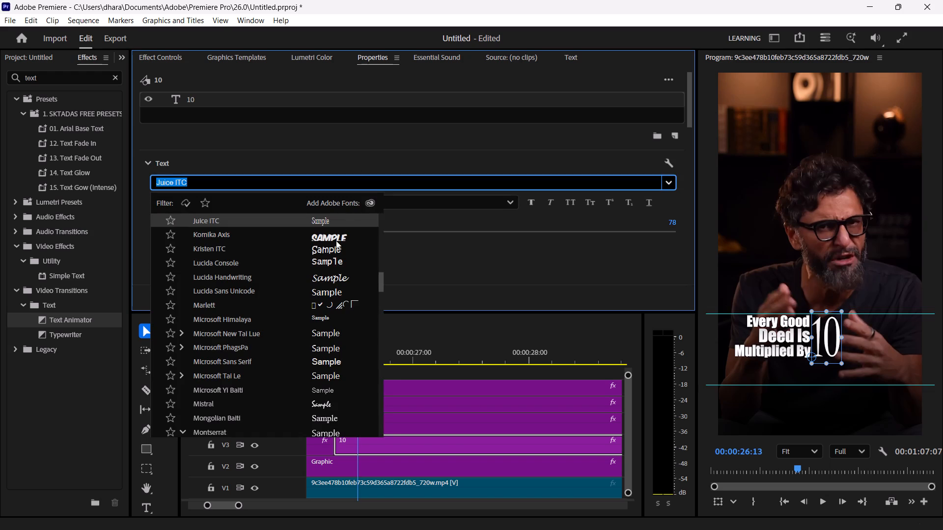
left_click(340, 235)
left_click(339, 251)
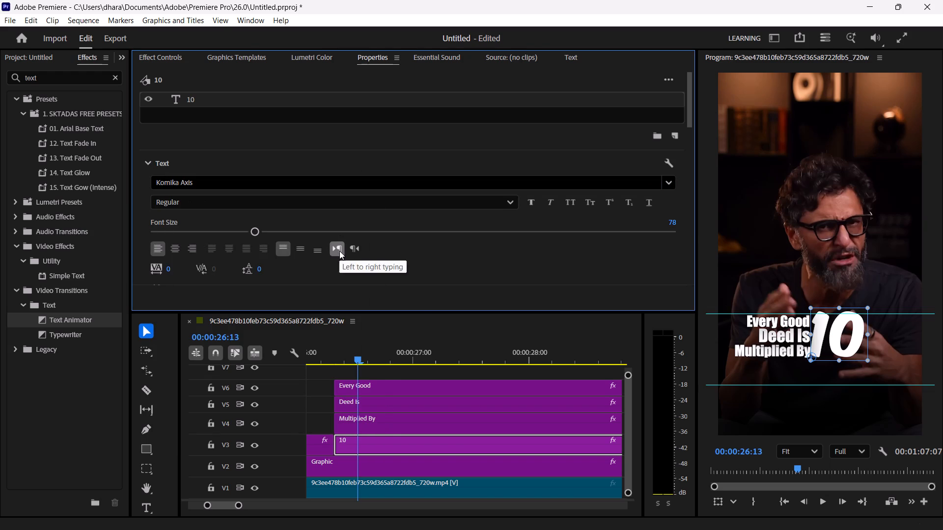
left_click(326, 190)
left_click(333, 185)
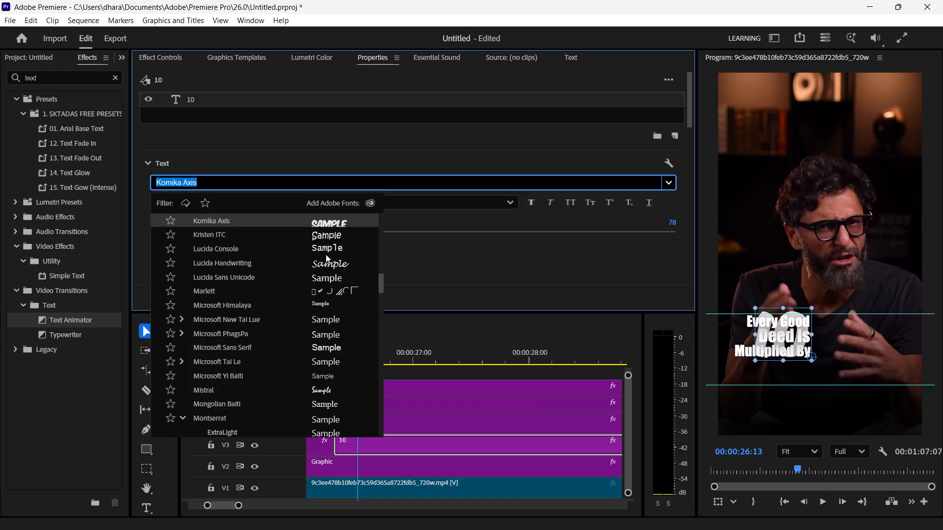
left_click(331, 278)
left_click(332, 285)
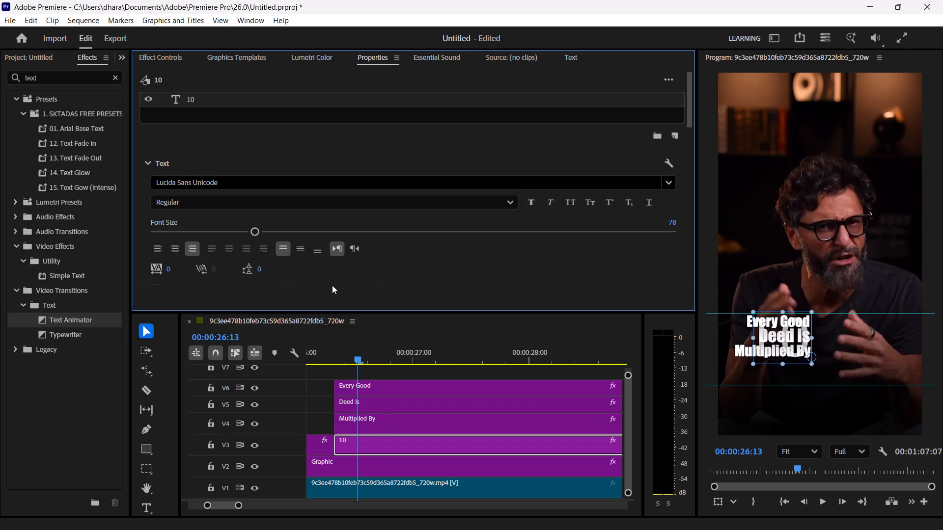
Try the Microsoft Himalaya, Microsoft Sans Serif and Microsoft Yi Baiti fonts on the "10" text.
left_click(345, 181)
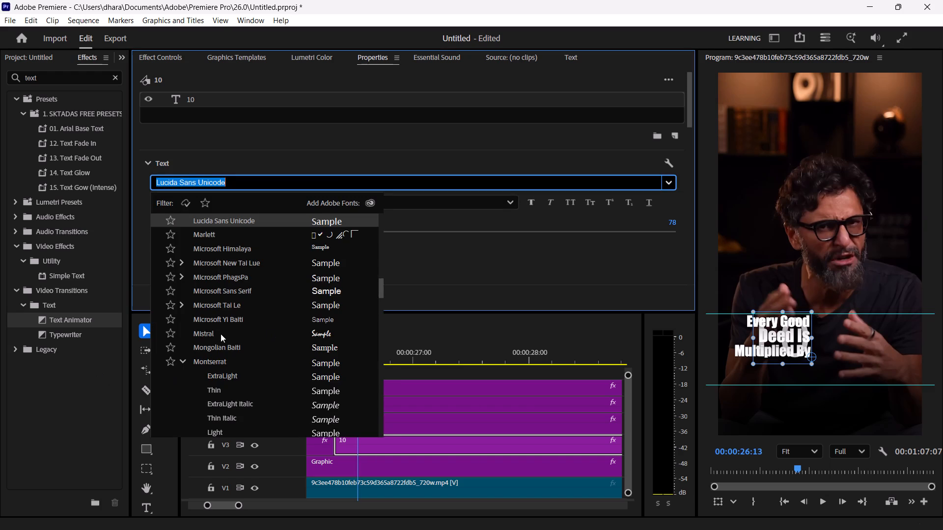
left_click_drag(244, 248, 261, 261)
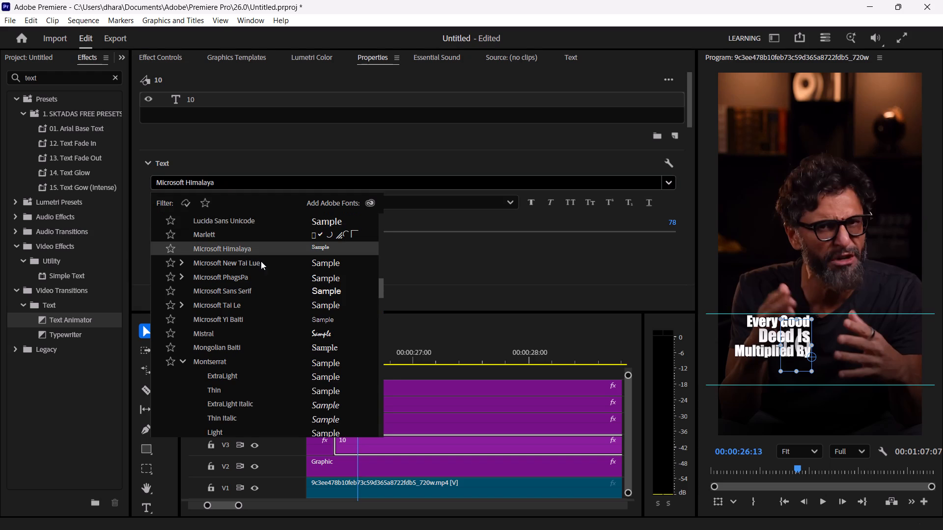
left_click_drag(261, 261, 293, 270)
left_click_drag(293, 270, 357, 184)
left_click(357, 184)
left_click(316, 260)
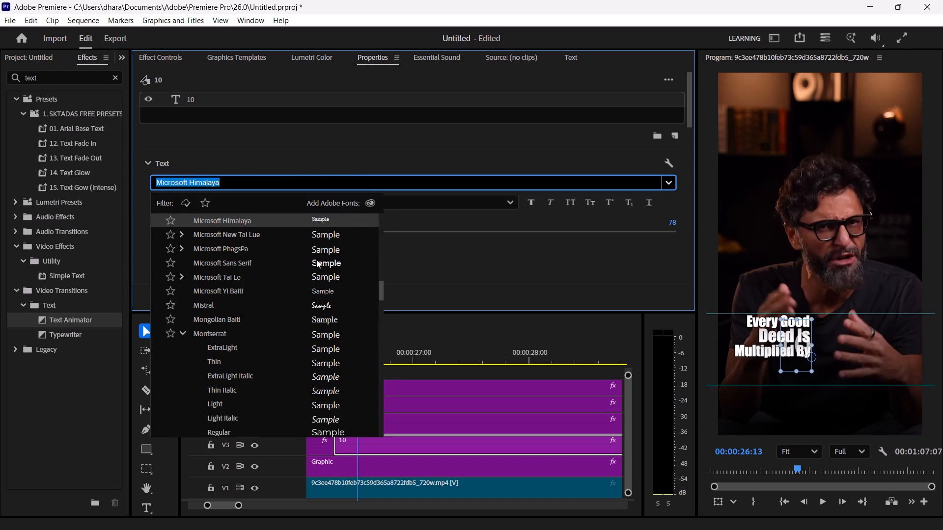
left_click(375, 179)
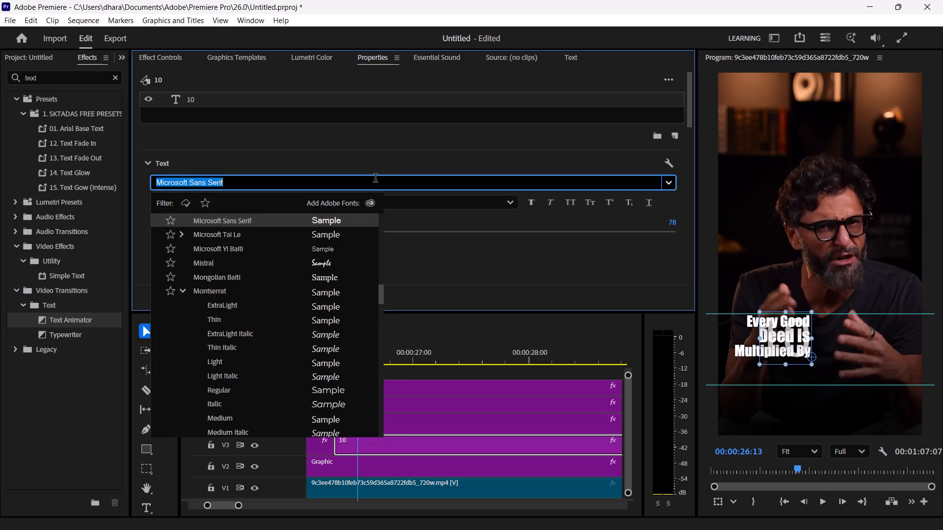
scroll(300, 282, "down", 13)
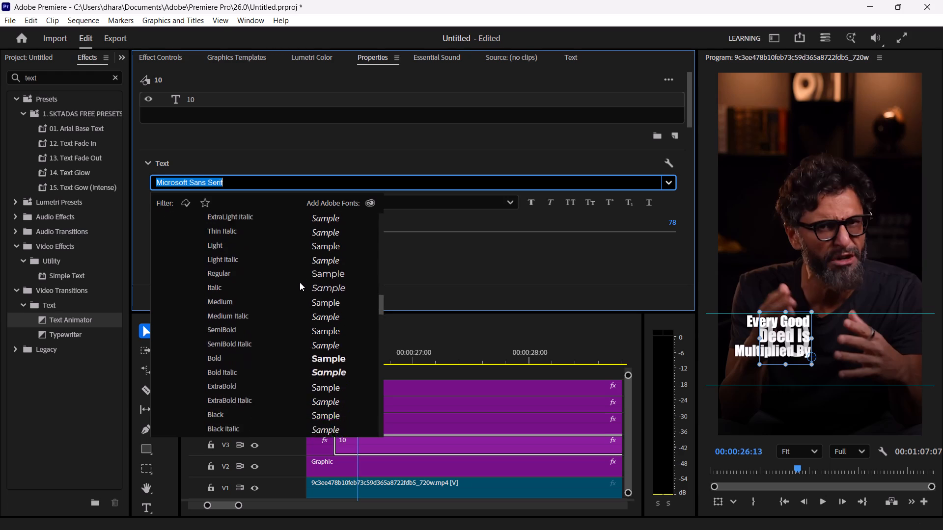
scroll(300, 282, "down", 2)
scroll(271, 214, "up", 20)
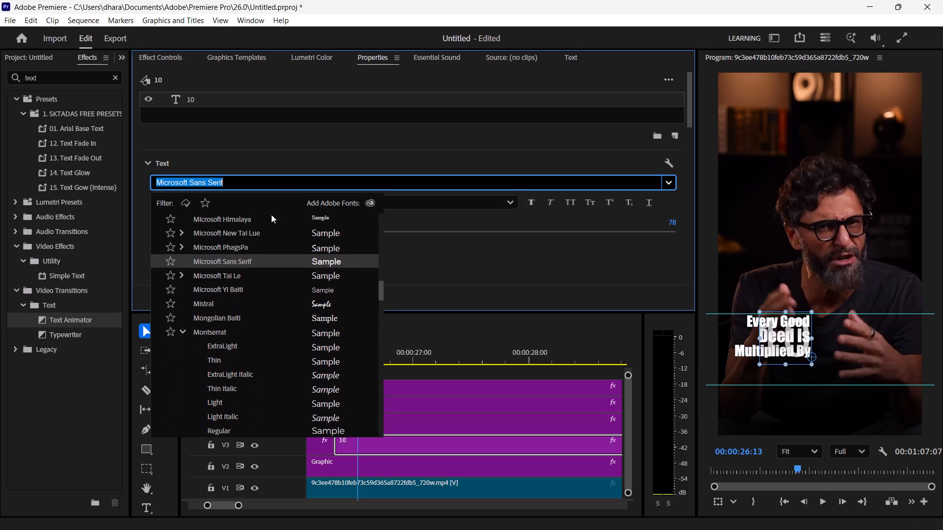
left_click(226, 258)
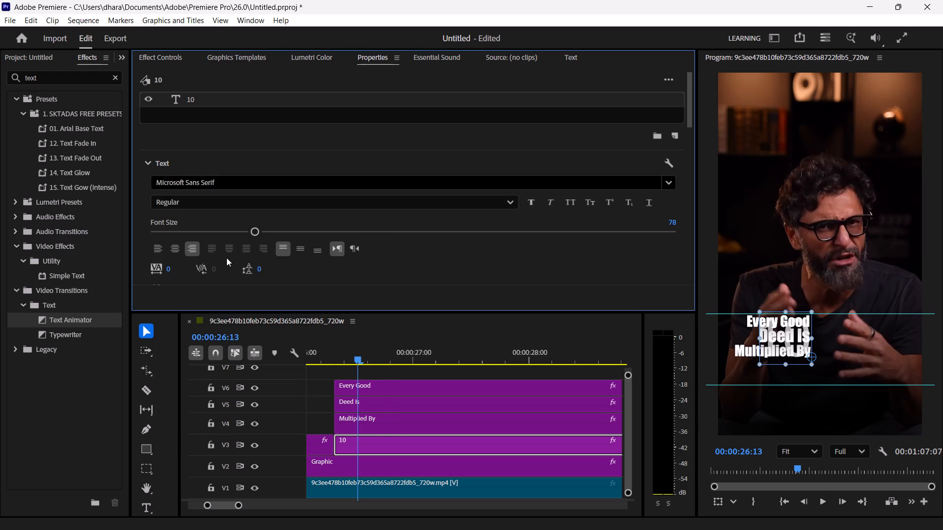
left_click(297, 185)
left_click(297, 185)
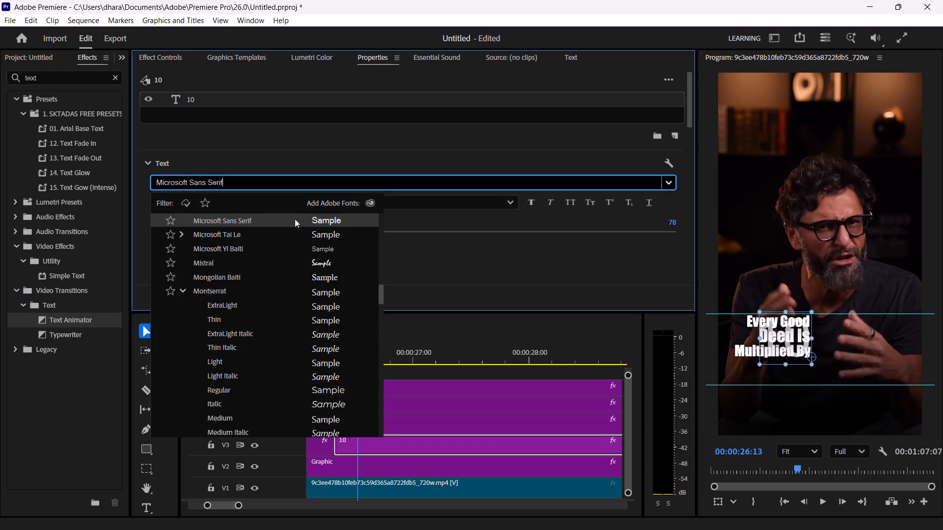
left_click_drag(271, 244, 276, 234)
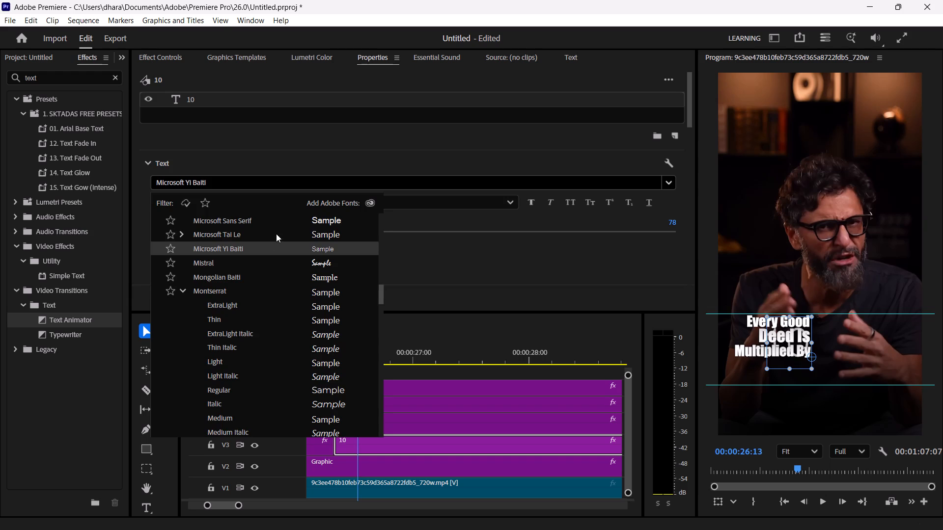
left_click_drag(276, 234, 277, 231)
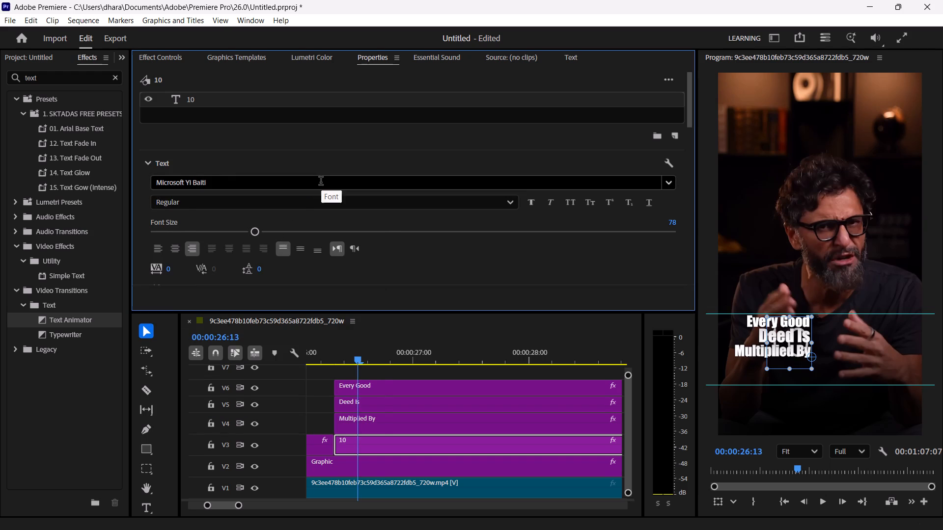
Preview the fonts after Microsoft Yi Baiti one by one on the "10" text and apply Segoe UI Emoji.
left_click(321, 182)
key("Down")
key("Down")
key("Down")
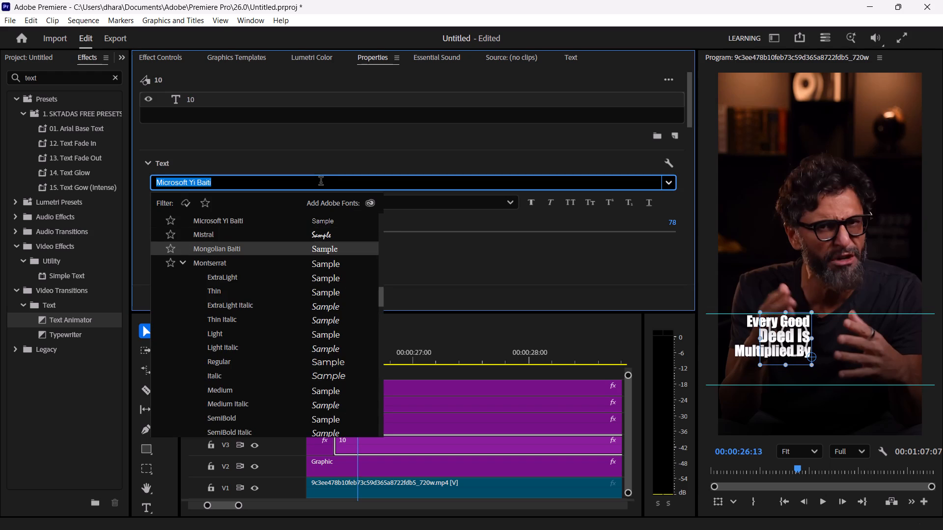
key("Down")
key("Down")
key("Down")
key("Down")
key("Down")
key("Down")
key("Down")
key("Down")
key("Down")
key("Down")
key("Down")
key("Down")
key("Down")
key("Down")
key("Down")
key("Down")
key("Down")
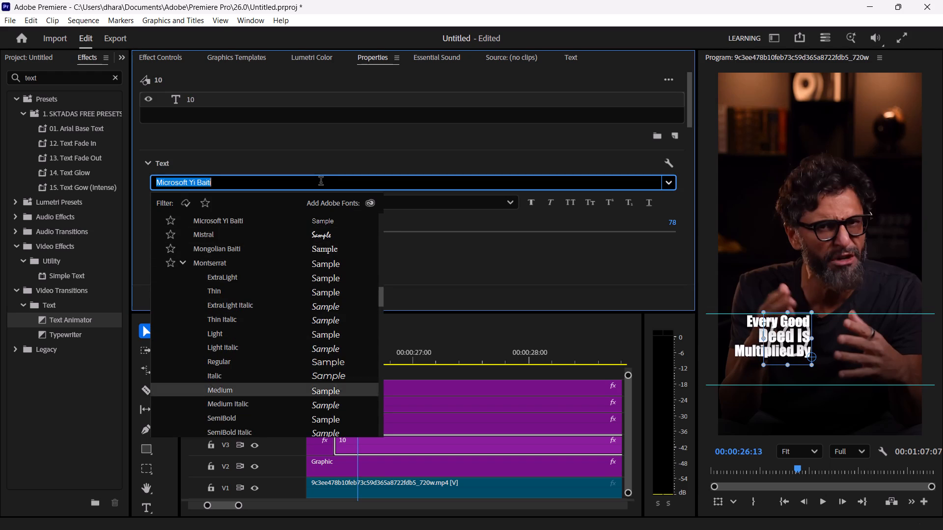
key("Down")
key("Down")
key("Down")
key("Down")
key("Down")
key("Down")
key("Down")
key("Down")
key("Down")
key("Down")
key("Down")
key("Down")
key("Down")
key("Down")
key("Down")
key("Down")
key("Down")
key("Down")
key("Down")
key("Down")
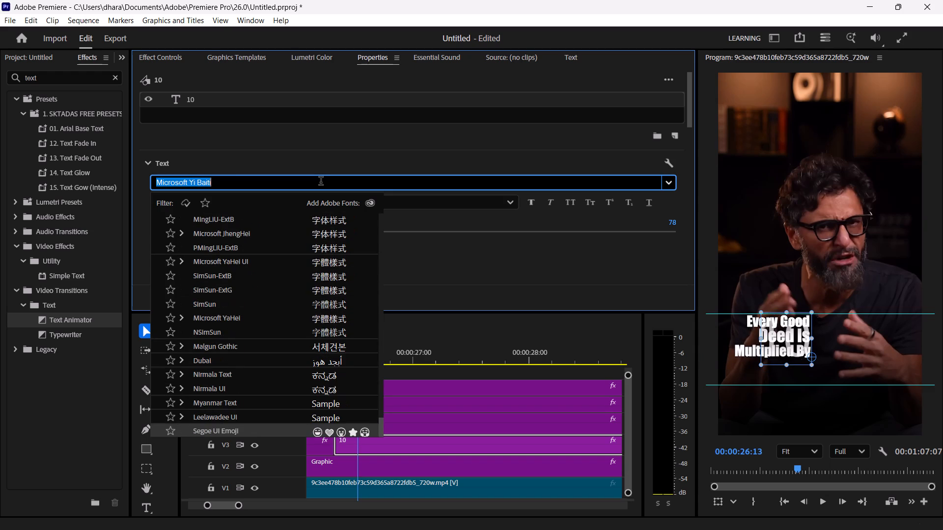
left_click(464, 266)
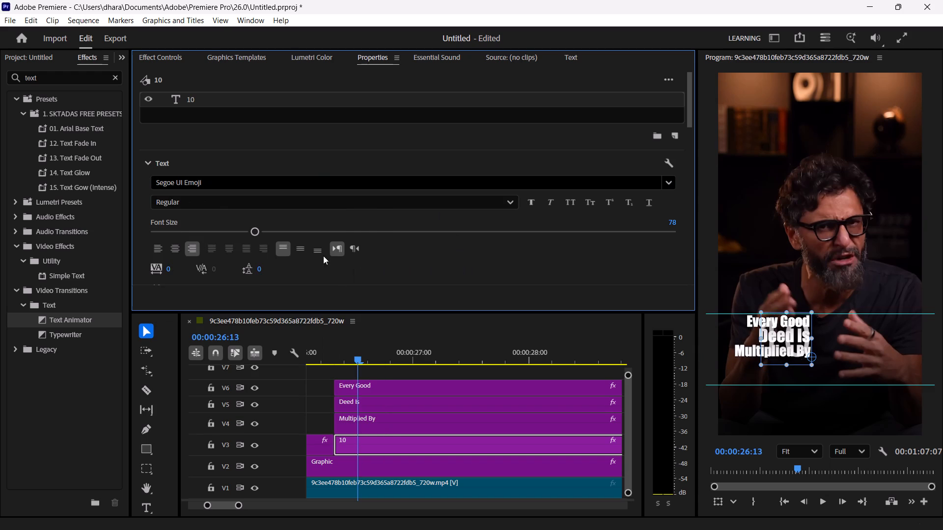
Set the "10" text's alignment to left horizontally and bottom vertically.
left_click(297, 249)
left_click(320, 250)
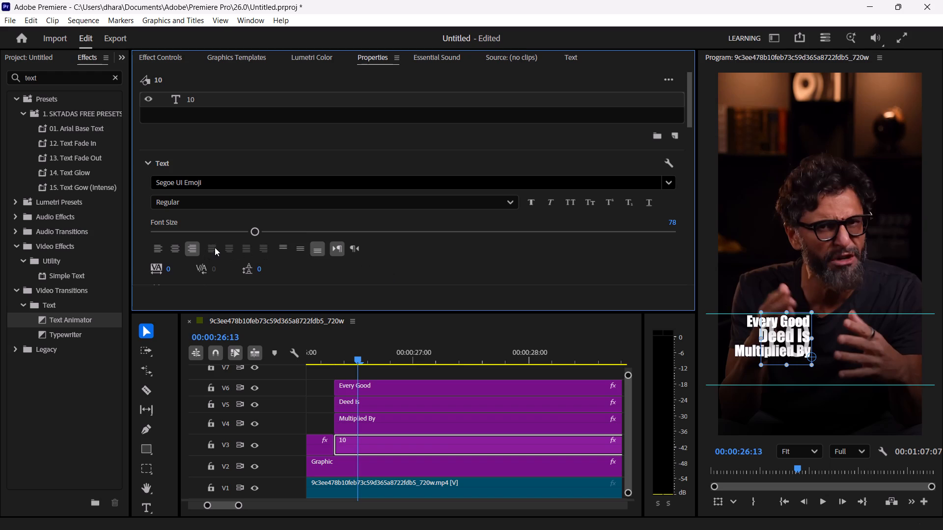
left_click(175, 246)
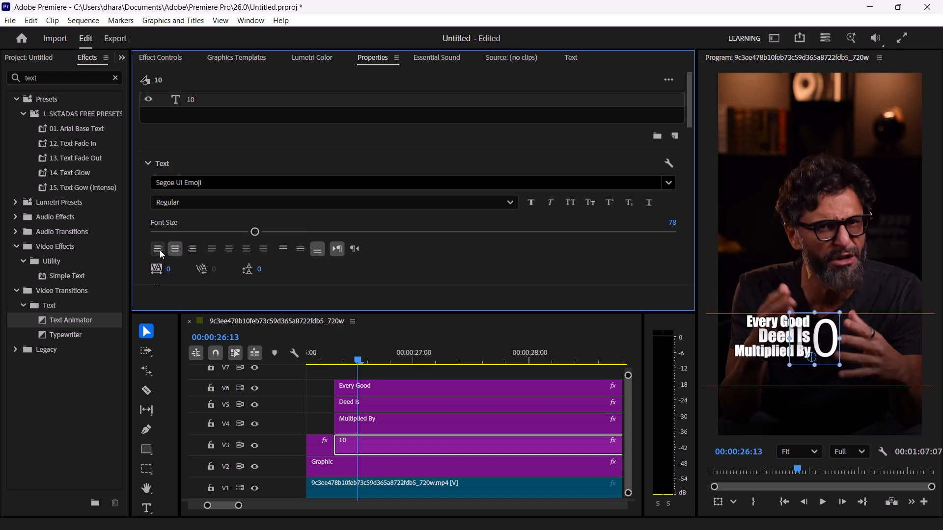
left_click(160, 250)
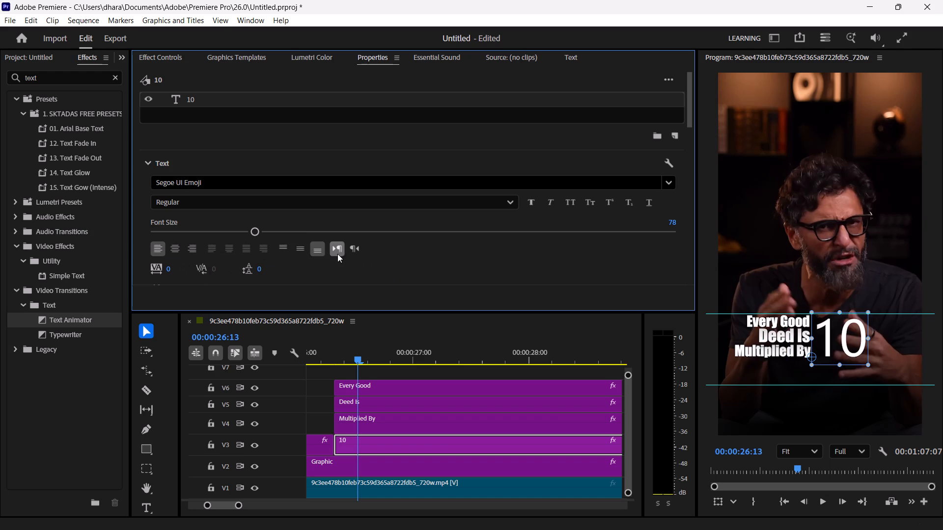
Preview the fonts listed before Segoe UI Emoji on the "10" text and apply Tempus Sans ITC.
left_click(358, 182)
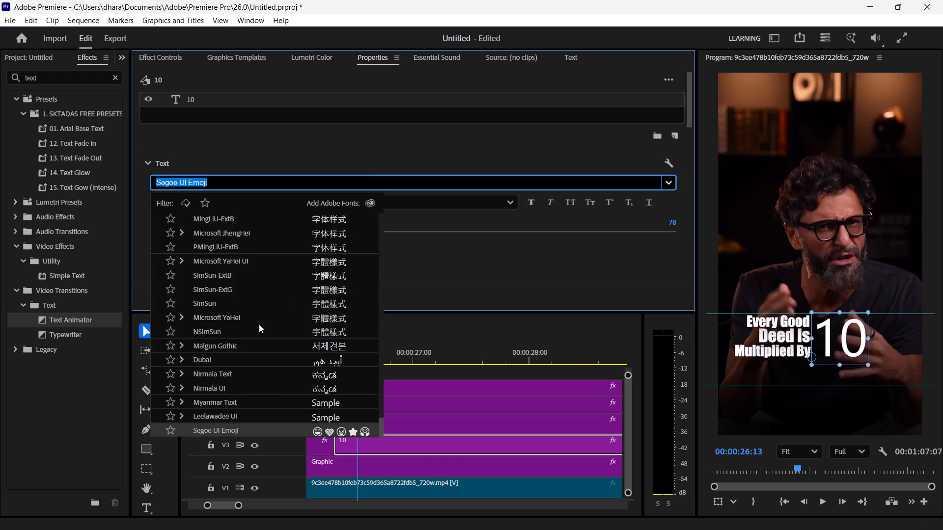
scroll(259, 324, "down", 1)
key("Up")
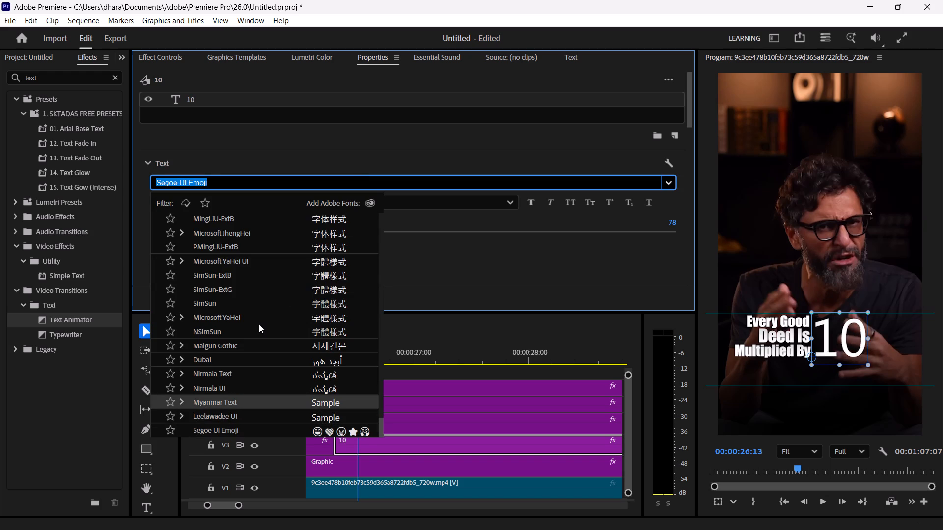
key("Up")
key("Up")
key("Up")
key("Up")
key("Up")
key("Up")
key("Up")
key("Up")
key("Up")
key("Up")
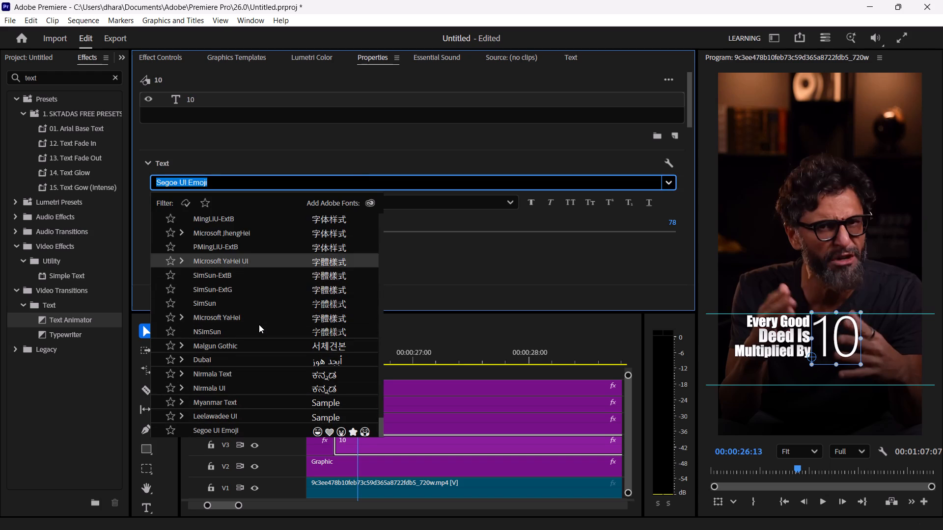
key("Up")
key("Up")
key("Up")
key("Up")
key("Up")
key("Up")
key("Up")
key("Up")
key("Up")
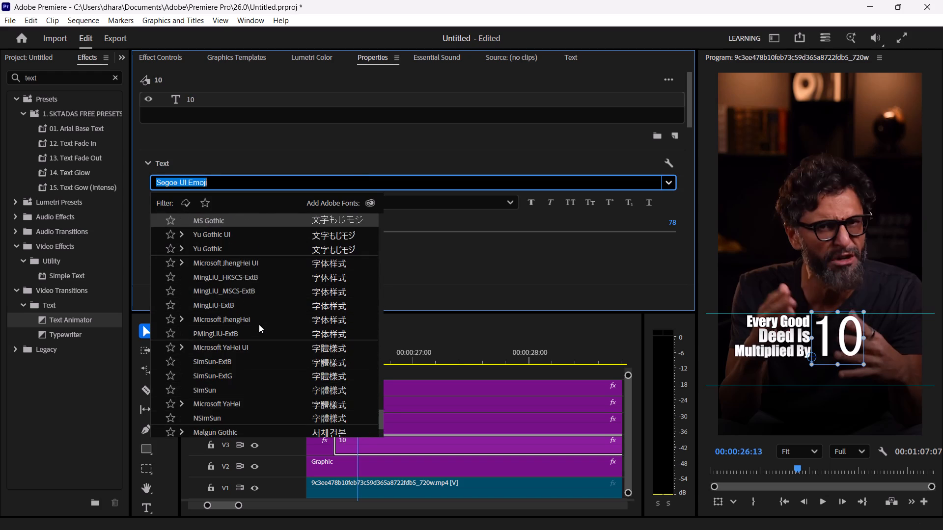
key("Up")
key("Up")
key("Up")
key("Up")
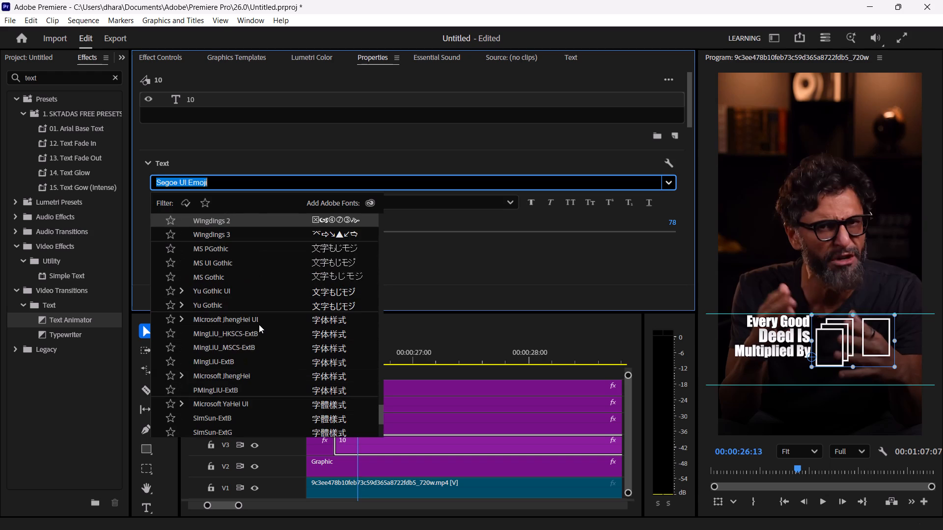
key("Up")
key("Up")
key("Up")
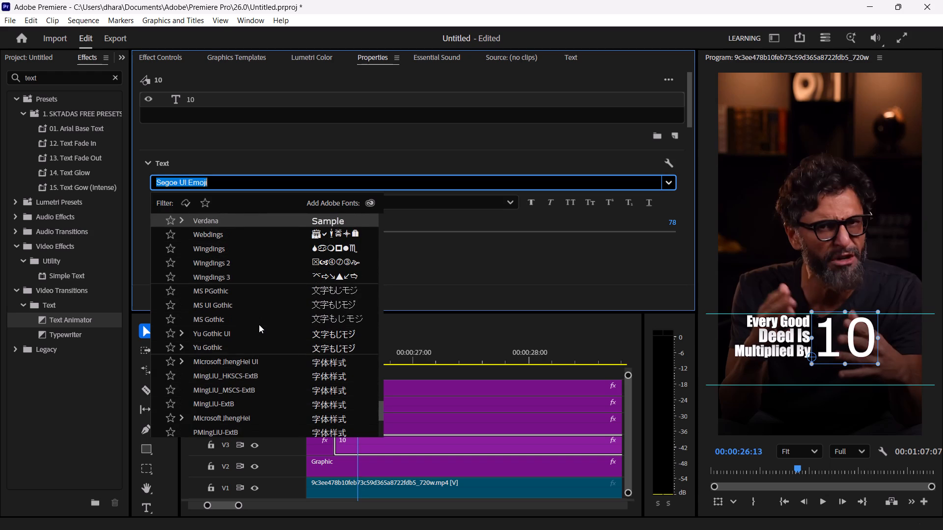
key("Up")
key("Up")
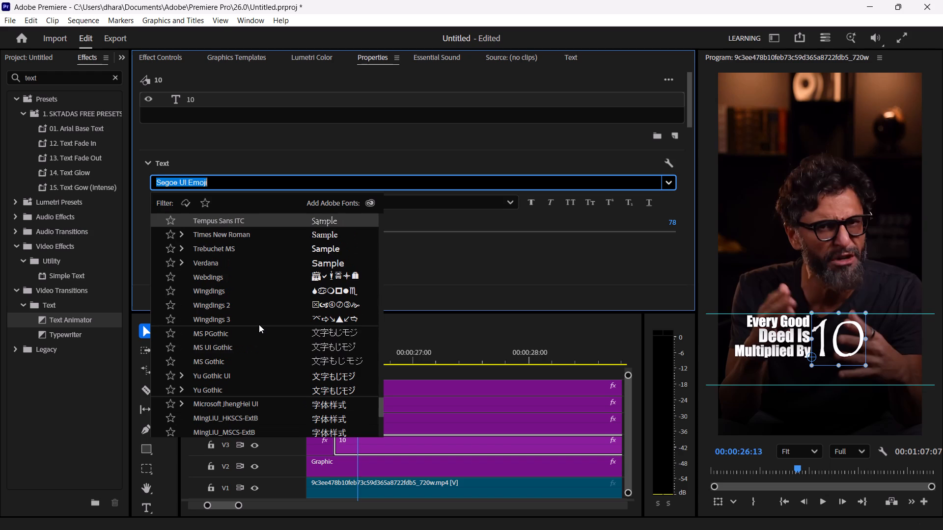
left_click(832, 347)
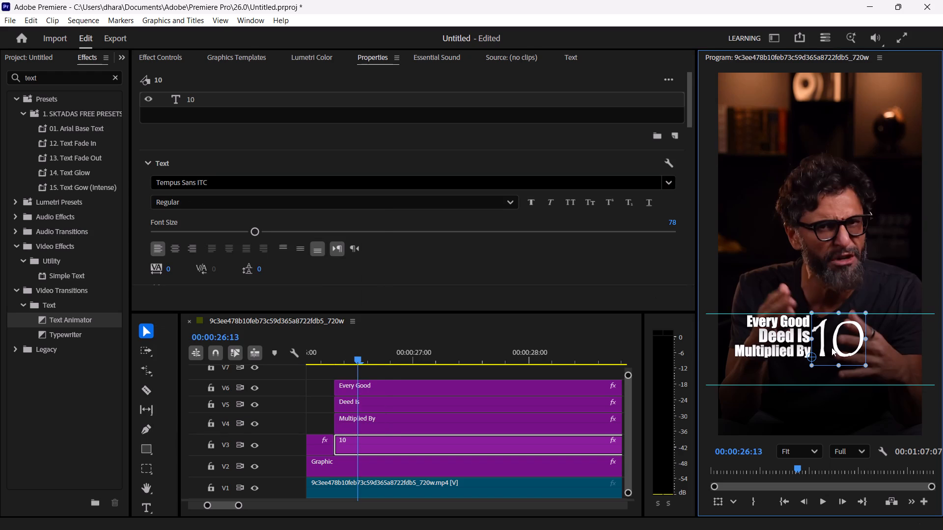
Select the "Every Good" text clip on V6.
left_click(838, 239)
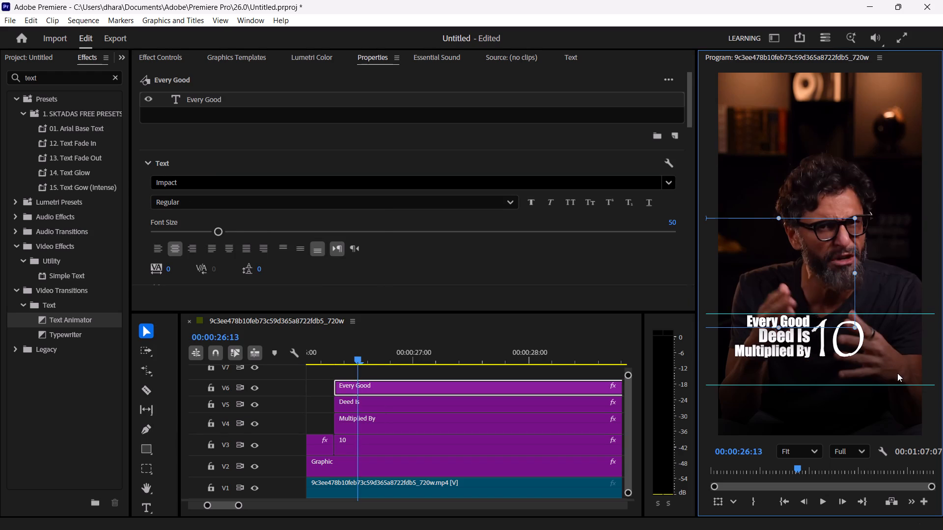
left_click(887, 363)
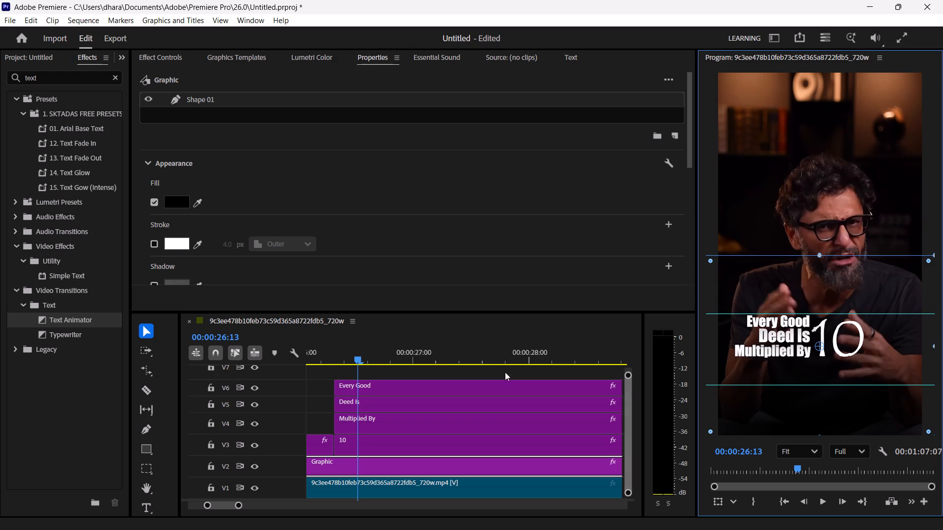
left_click(399, 386)
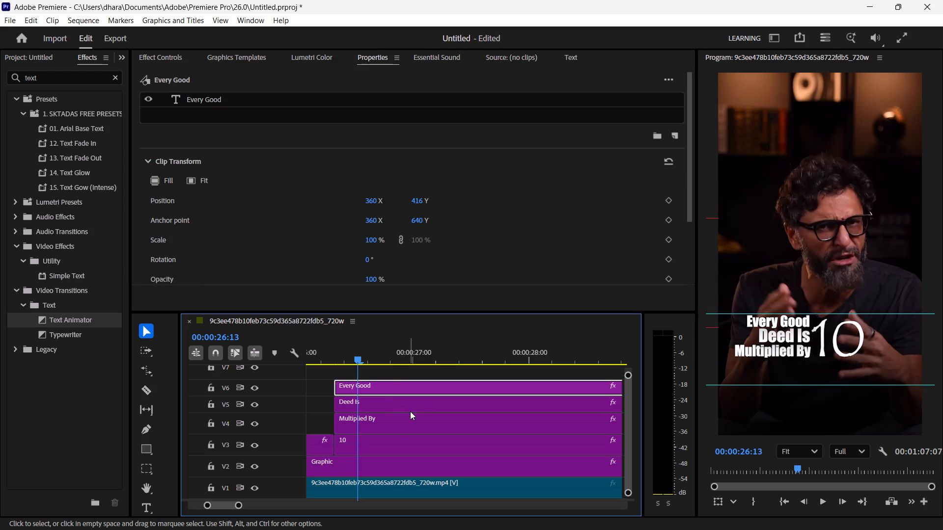
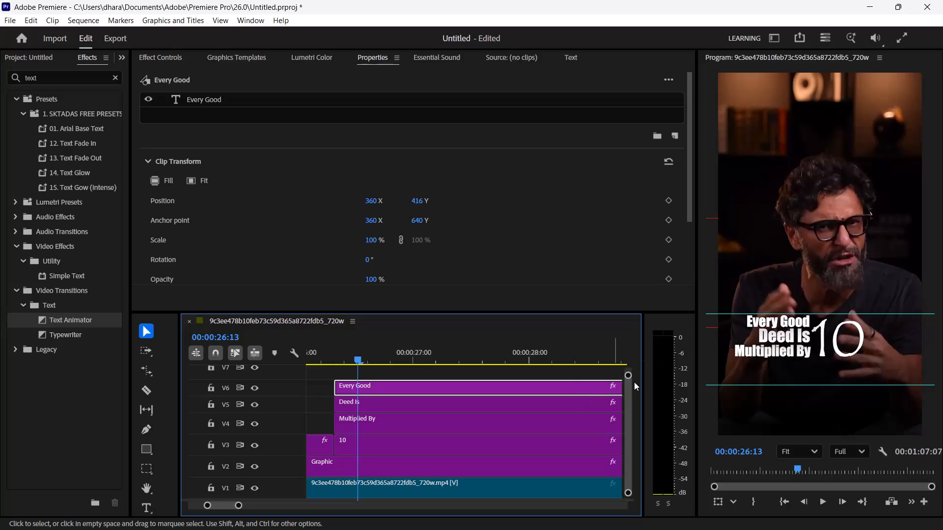
Scale up the "10" text from the V3 clip until it stands taller than the three stacked lines, and position it beside them.
left_click(554, 444)
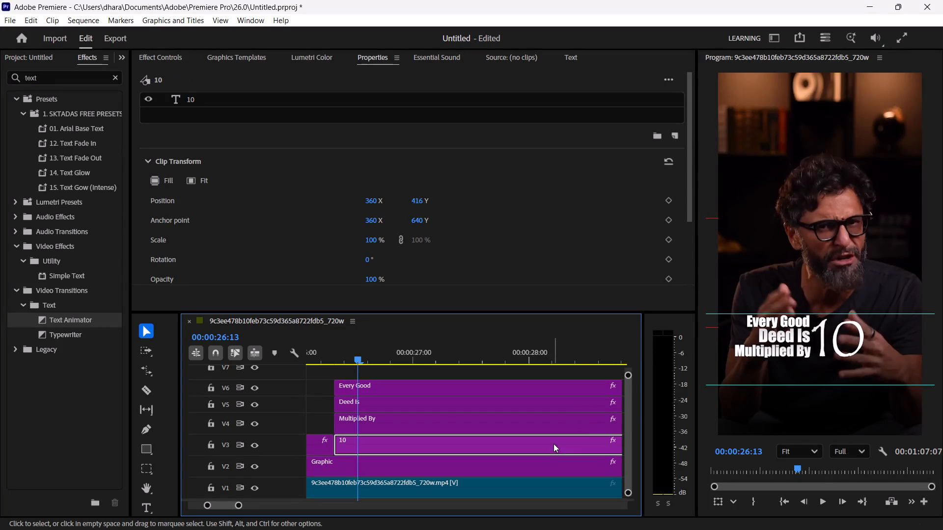
left_click(839, 346)
double_click(839, 346)
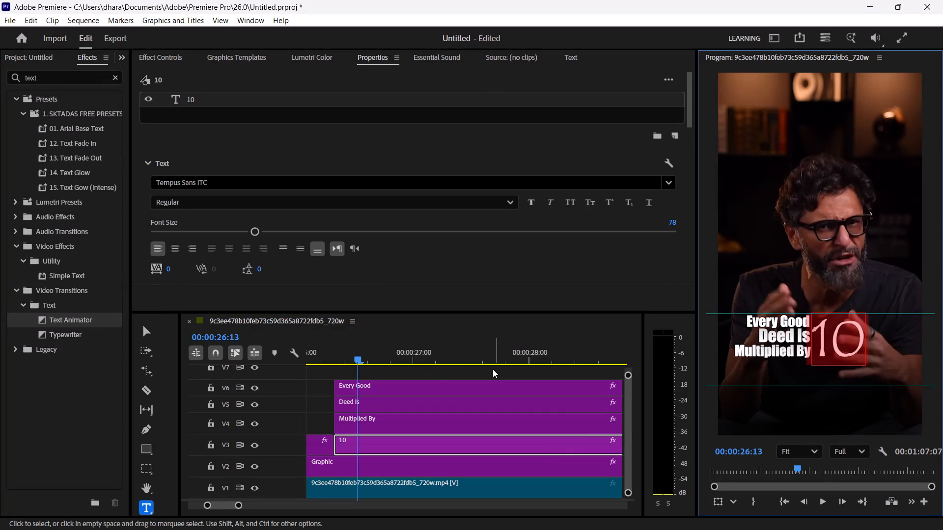
left_click(152, 331)
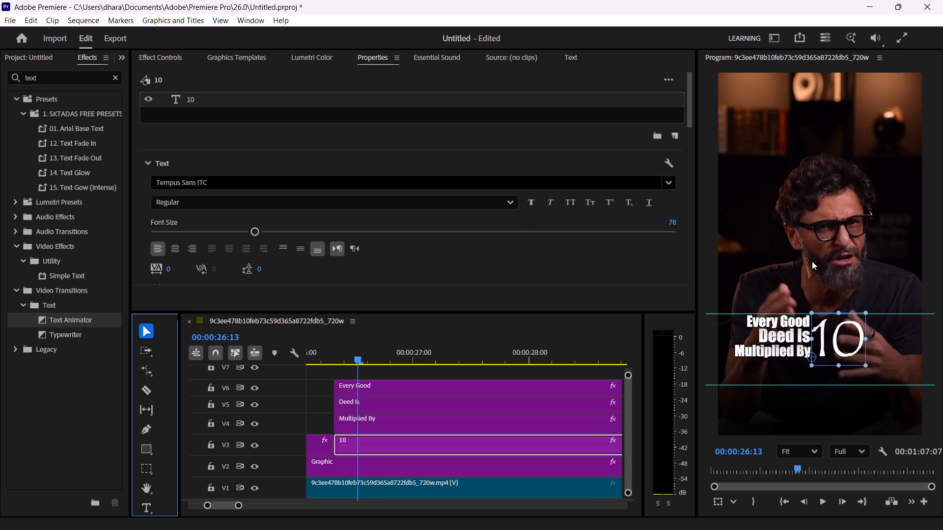
left_click(839, 344)
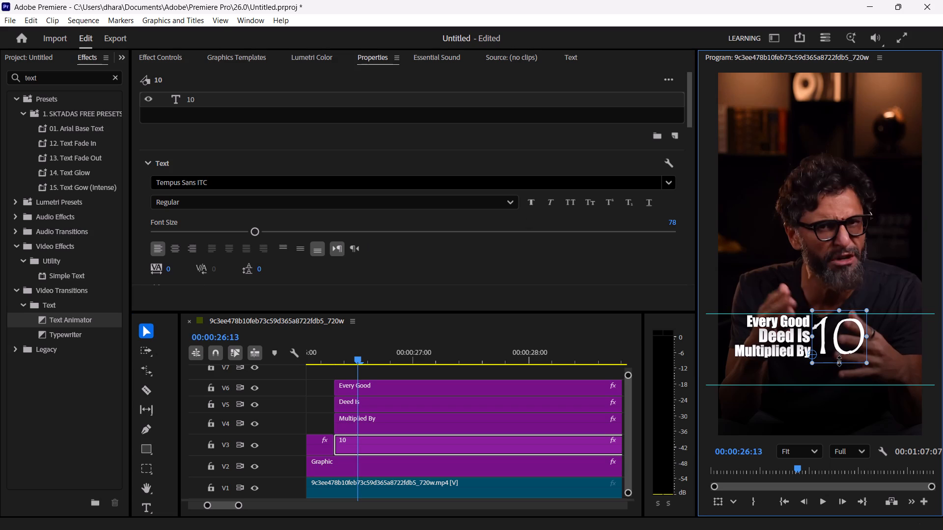
left_click_drag(840, 362, 842, 376)
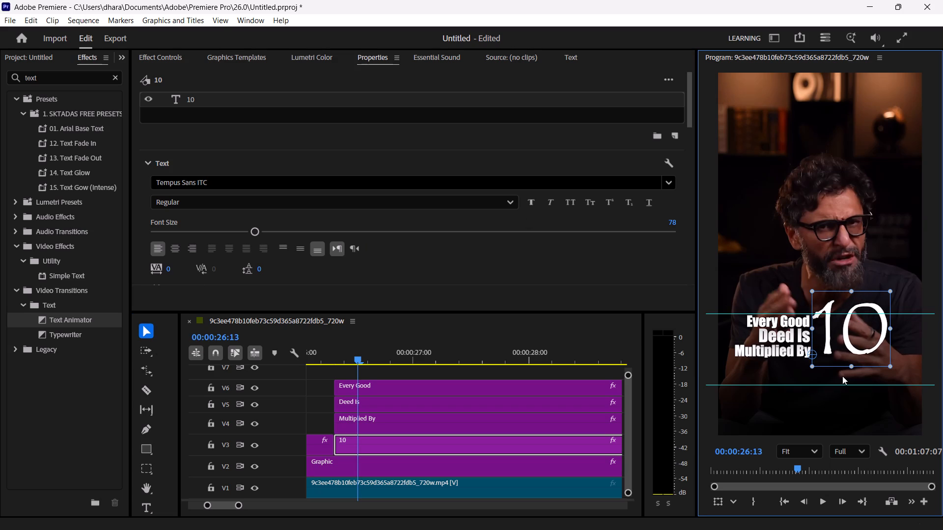
left_click(844, 340)
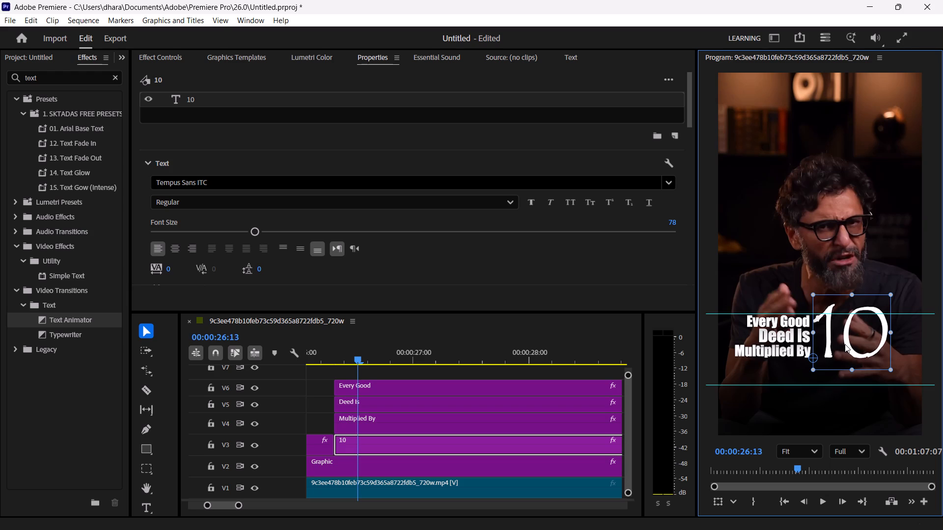
left_click(764, 244)
left_click(914, 269)
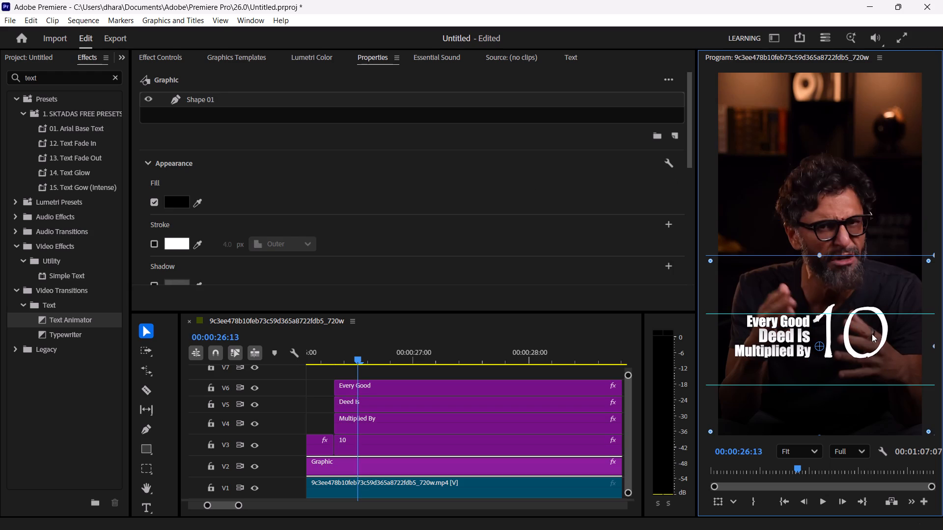
left_click(884, 343)
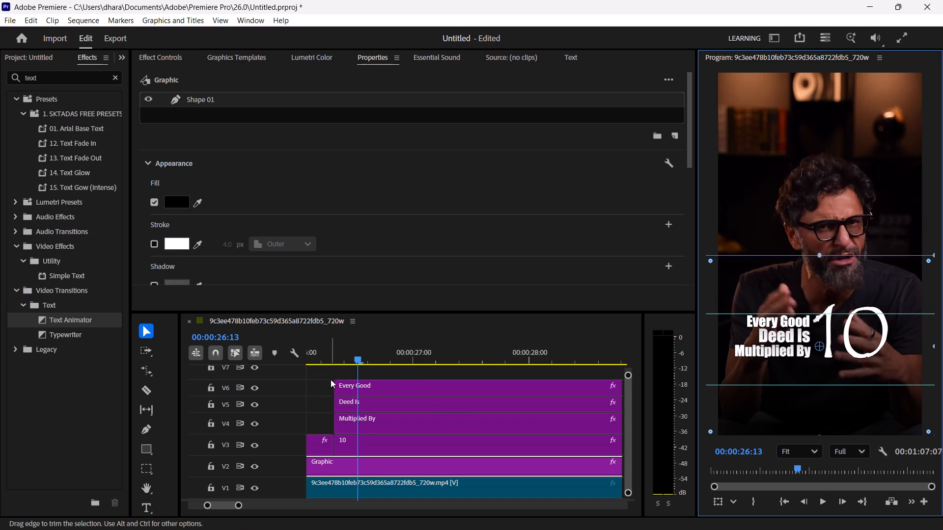
Set the position of the "Every Good", "Deed Is", "Multiplied By" and "10" clips together to 387 X, 467 Y.
left_click_drag(344, 372, 390, 452)
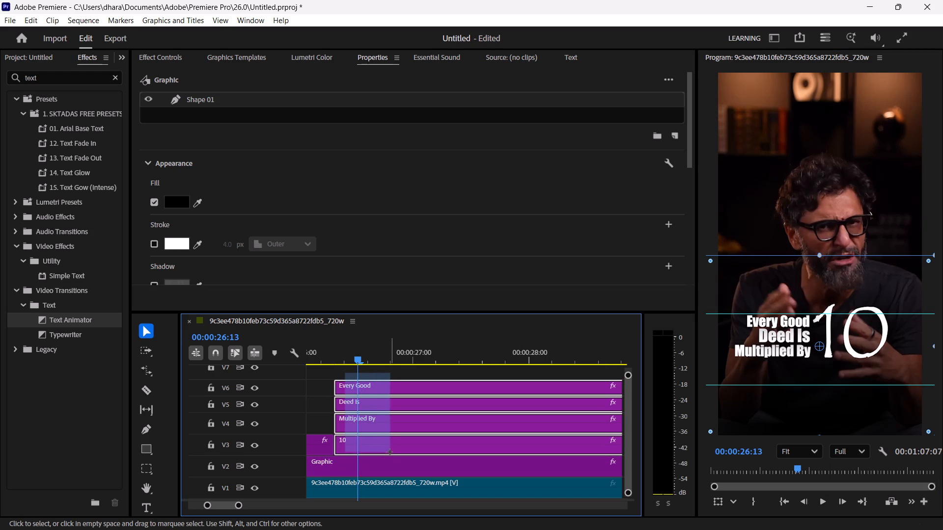
left_click_drag(390, 452, 390, 451)
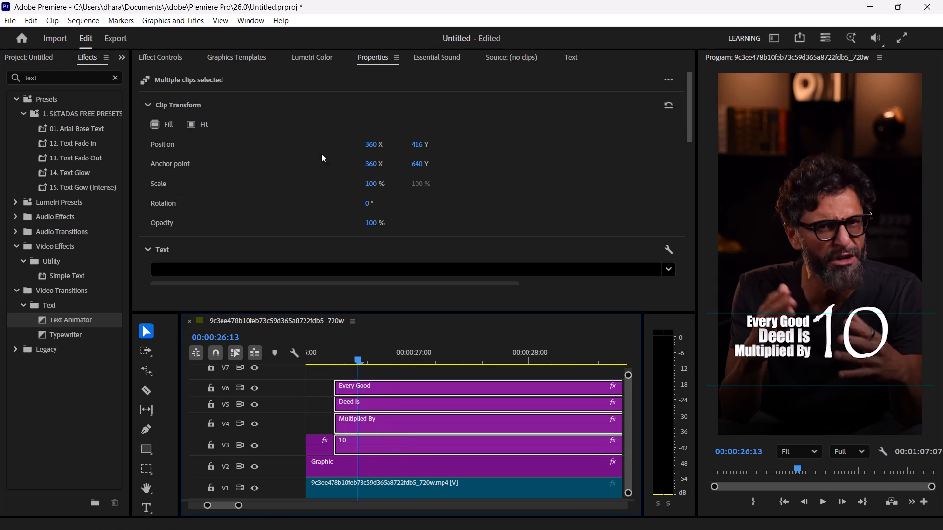
left_click_drag(366, 145, 380, 144)
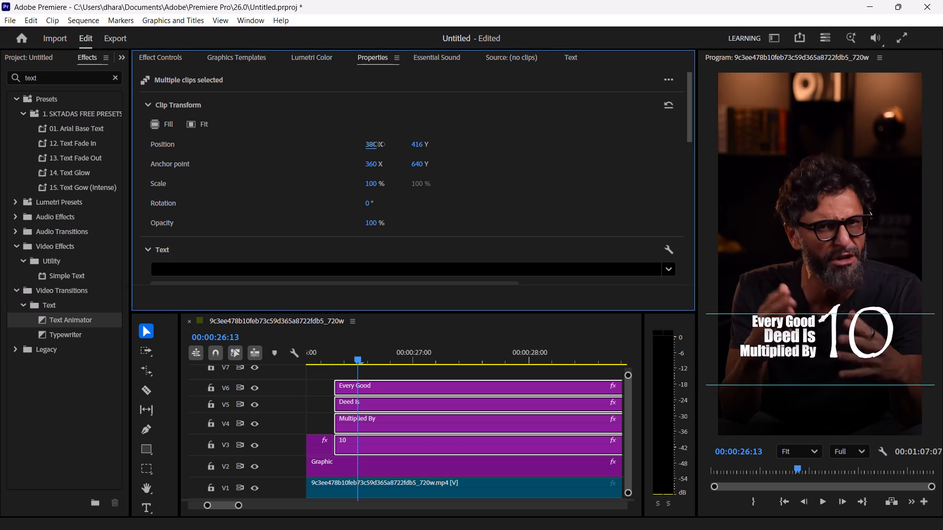
left_click_drag(380, 144, 401, 144)
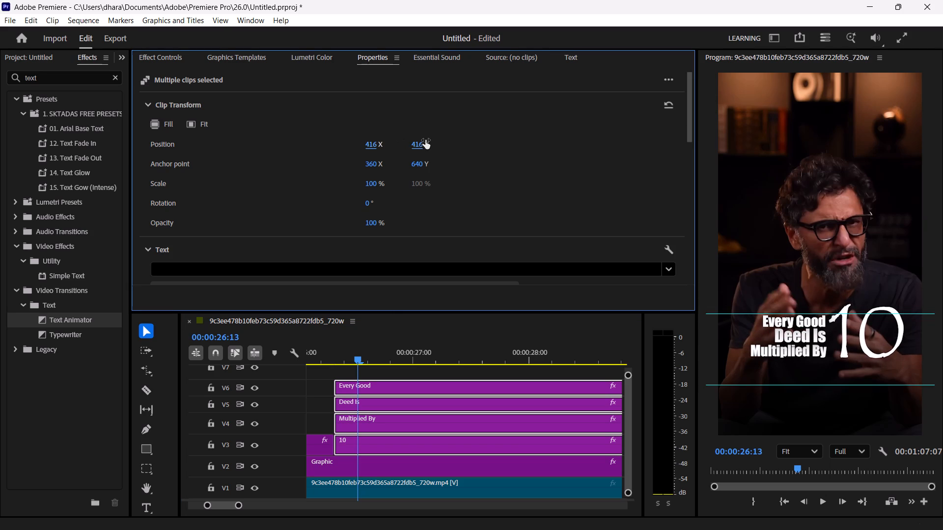
left_click_drag(419, 143, 470, 143)
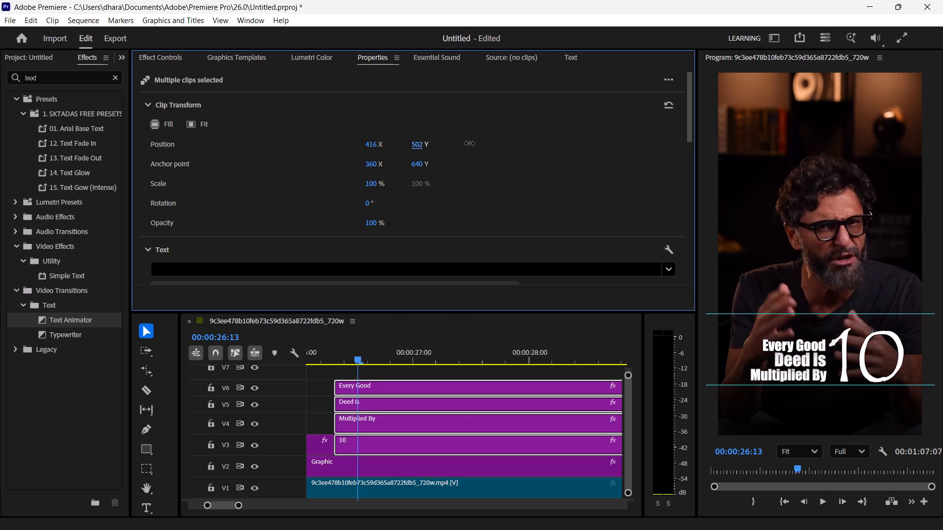
left_click_drag(470, 143, 448, 143)
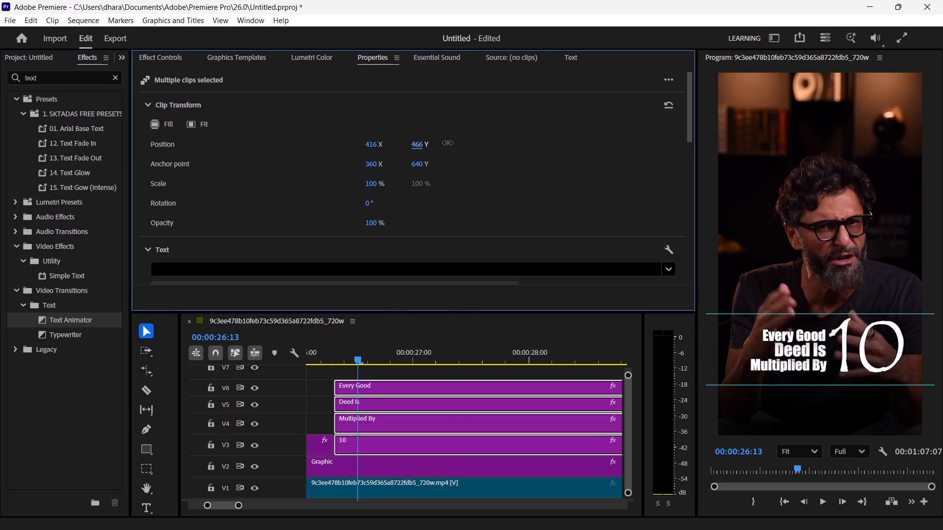
left_click_drag(448, 143, 448, 143)
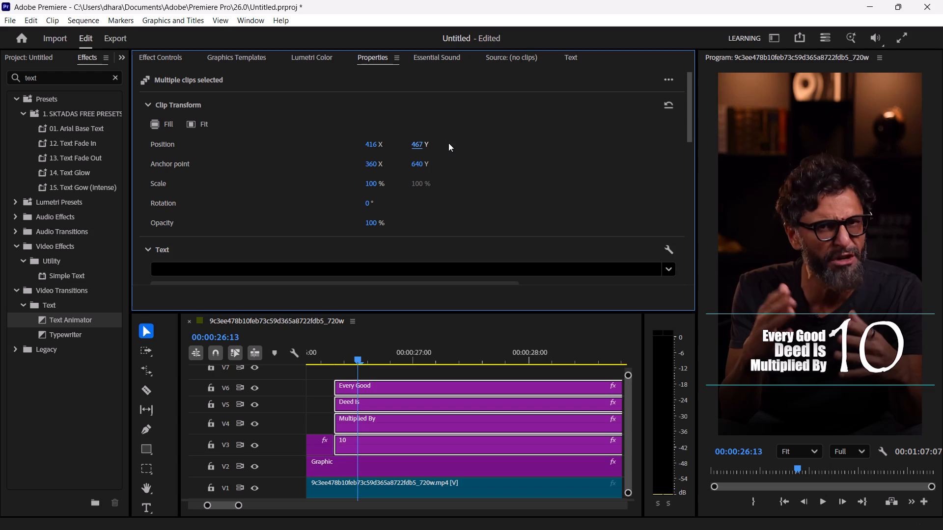
left_click_drag(372, 146, 363, 147)
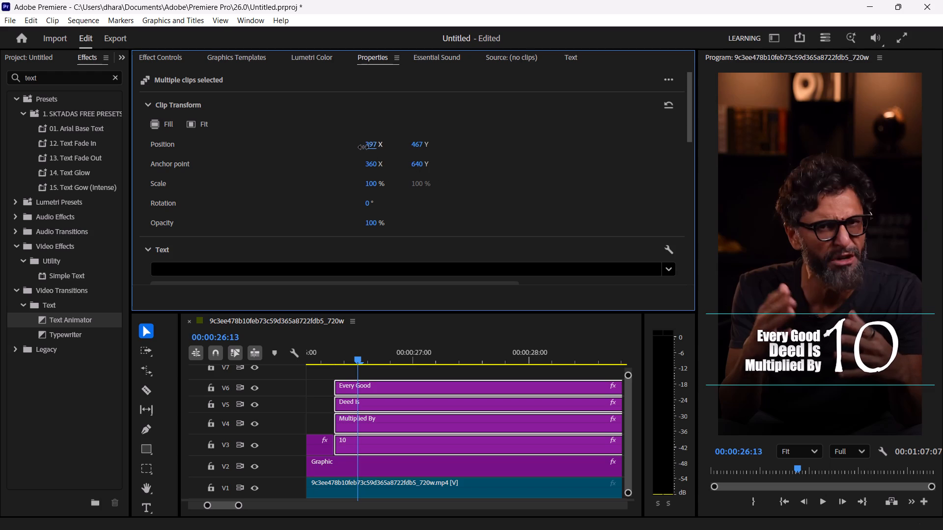
left_click_drag(363, 147, 358, 147)
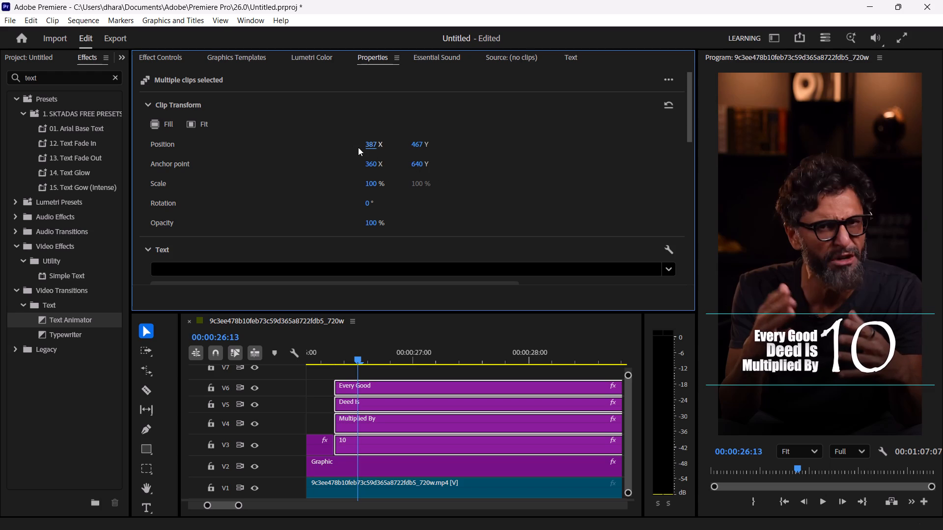
Play the start of the "Every Good Deed Is Multiplied By 10" section repeatedly to examine the caption timing against the speech.
left_click(323, 357)
key("space")
key("space")
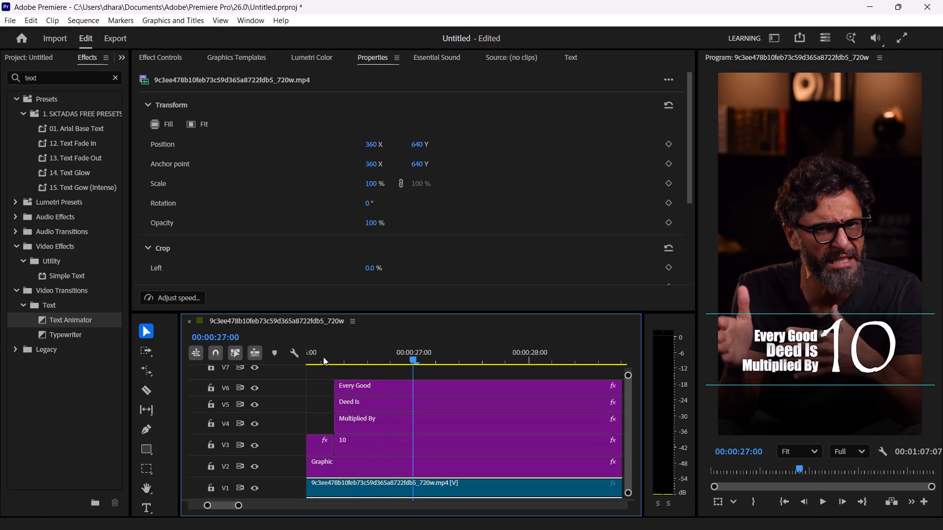
left_click(325, 358)
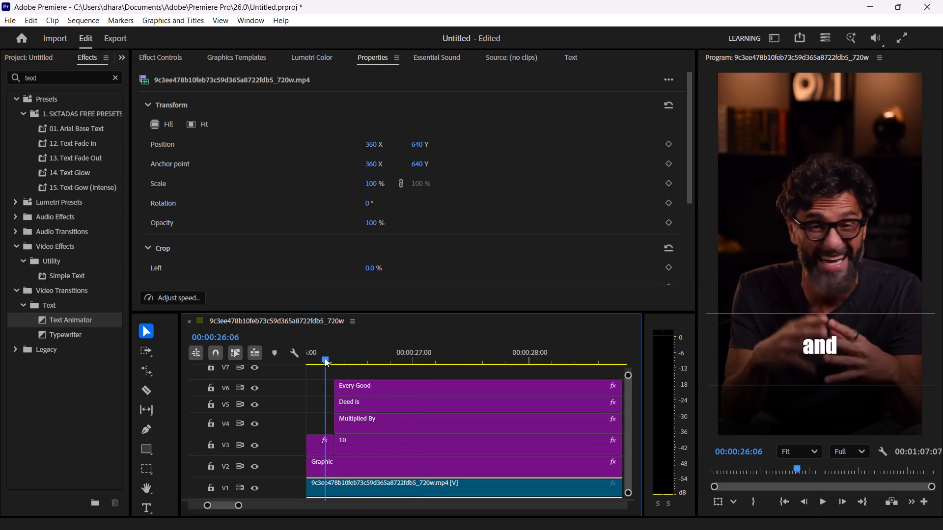
key("space")
key("space")
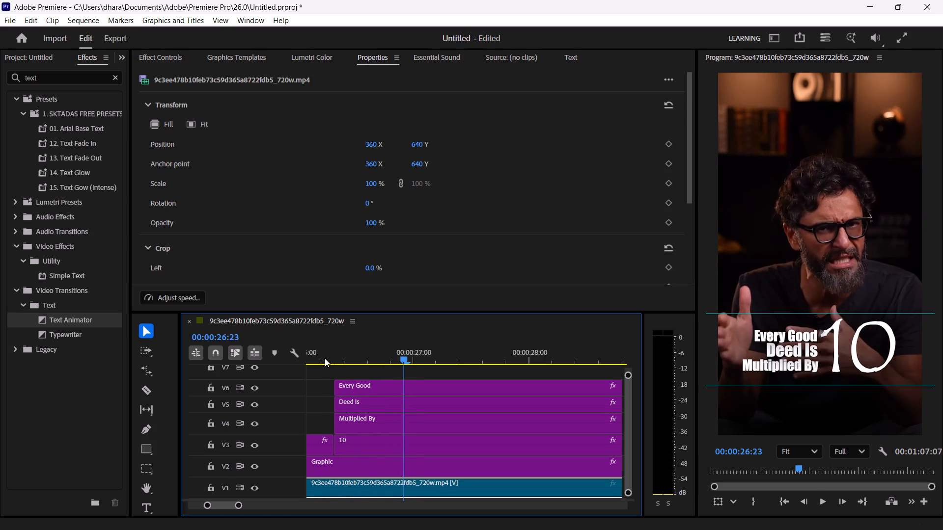
key("Left")
key("Left")
key("Left")
key("Left")
key("Left")
key("Left")
key("Left")
key("Left")
key("Left")
key("Left")
key("Left")
key("Left")
key("Left")
key("Left")
key("Left")
key("Left")
key("Left")
key("Left")
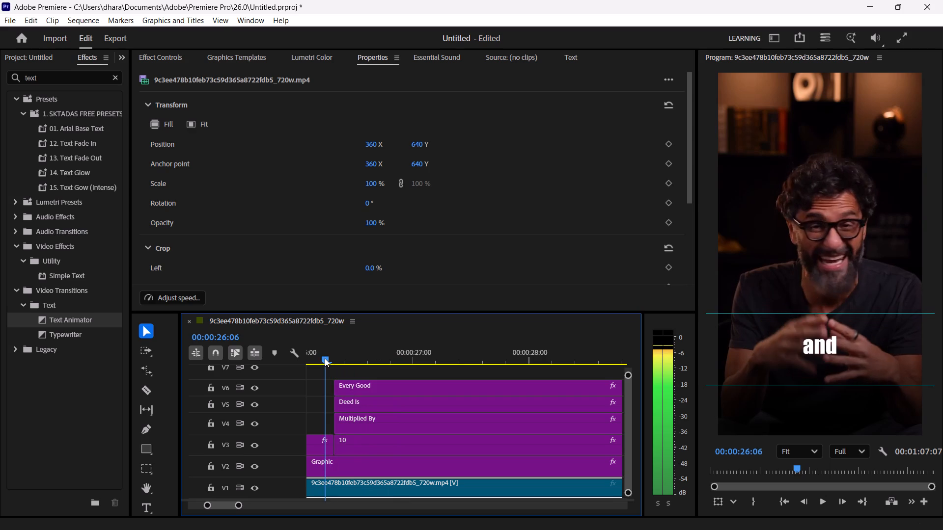
key("space")
key("space")
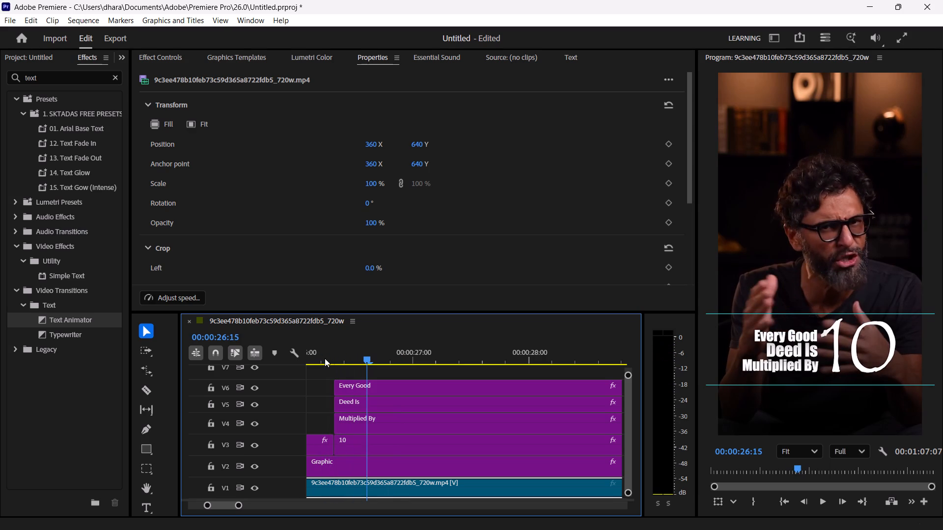
Step through the speech frame by frame and trim the start of the "Deed Is" clip on V5 to 00:00:26:19.
key("Left")
key("Left")
key("Left")
key("Left")
key("Left")
key("Left")
key("Left")
key("Left")
key("Left")
key("Left")
key("Left")
key("Left")
key("Left")
key("Left")
key("Left")
key("Left")
key("Right")
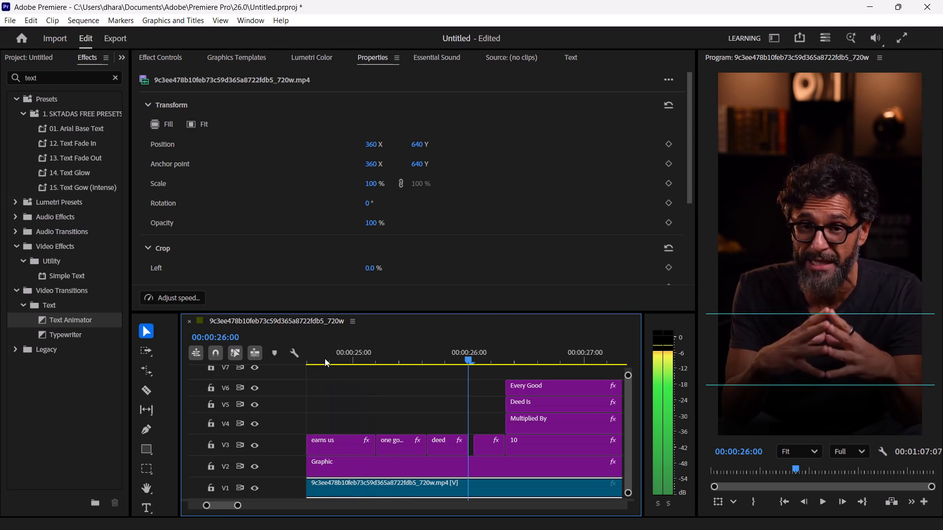
key("Right")
key("Right")
key("Right")
key("Right")
key("Right")
key("Right")
key("Right")
key("Right")
key("Right")
key("Right")
key("Left")
key("Left")
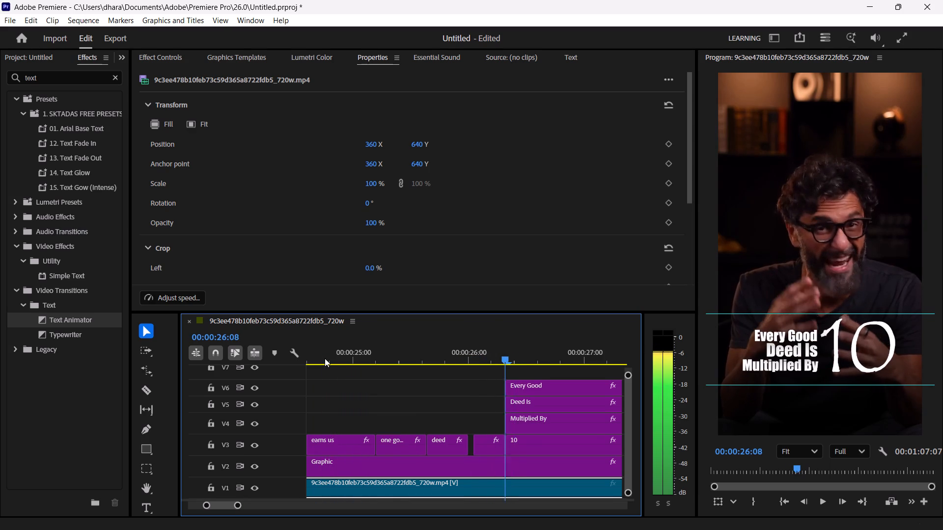
key("Left")
key("Right")
key("Right")
key("Right")
key("Right")
key("Right")
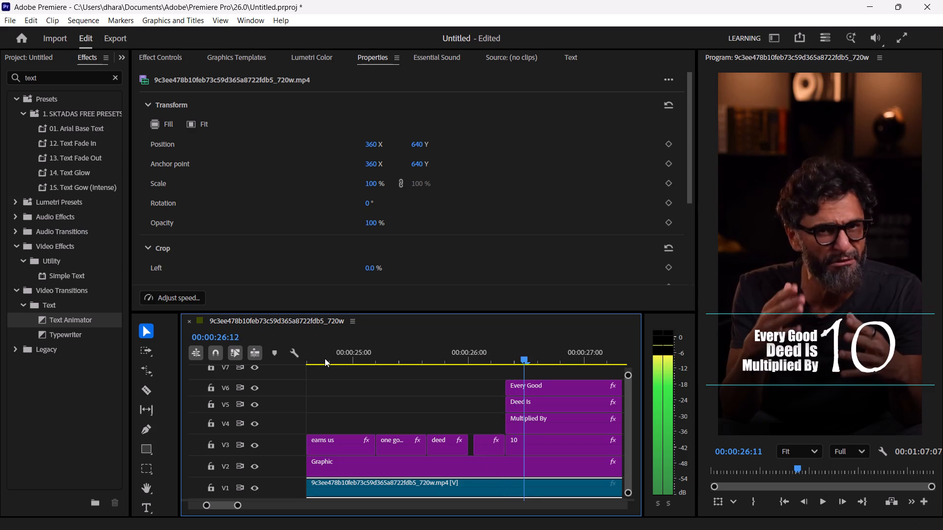
key("Right")
key("Right")
key("Right")
key("Right")
key("Right")
key("Right")
key("Left")
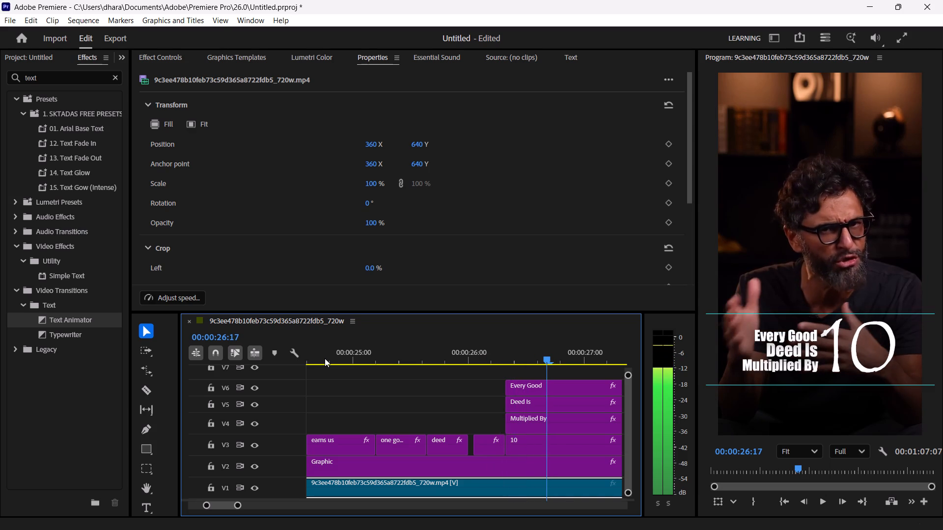
key("Right")
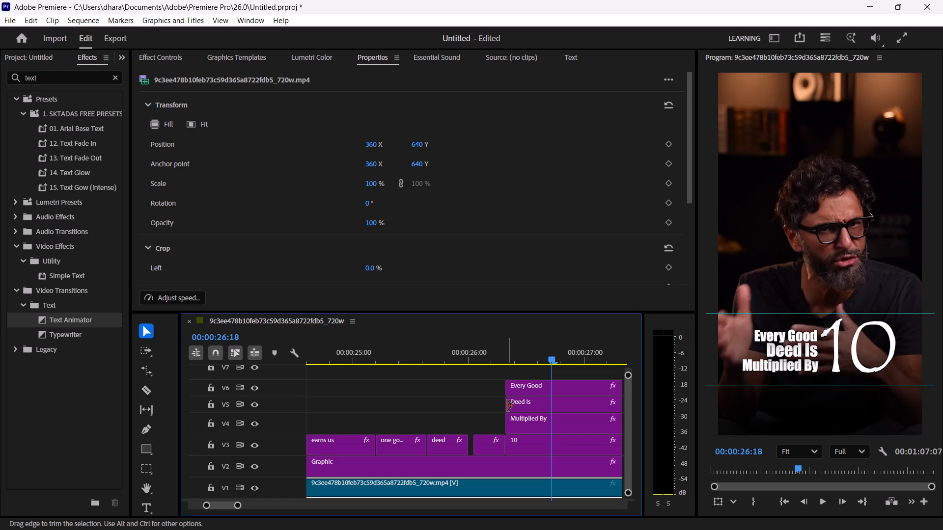
key("Right")
key("Right")
key("Right")
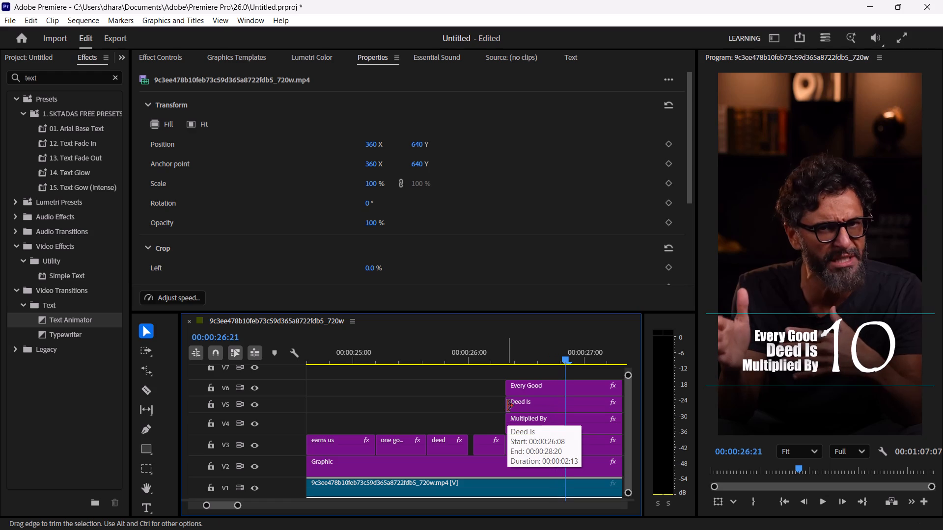
key("Left")
key("Left")
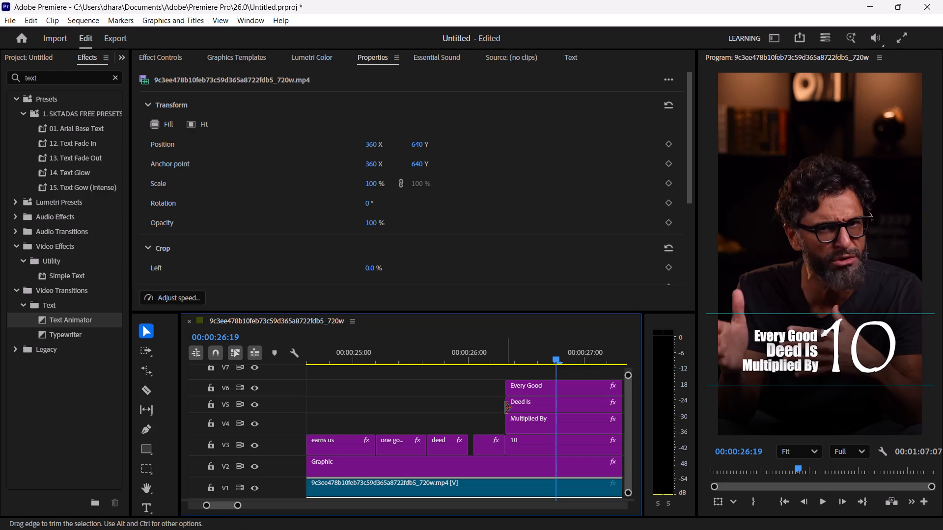
left_click_drag(506, 403, 527, 403)
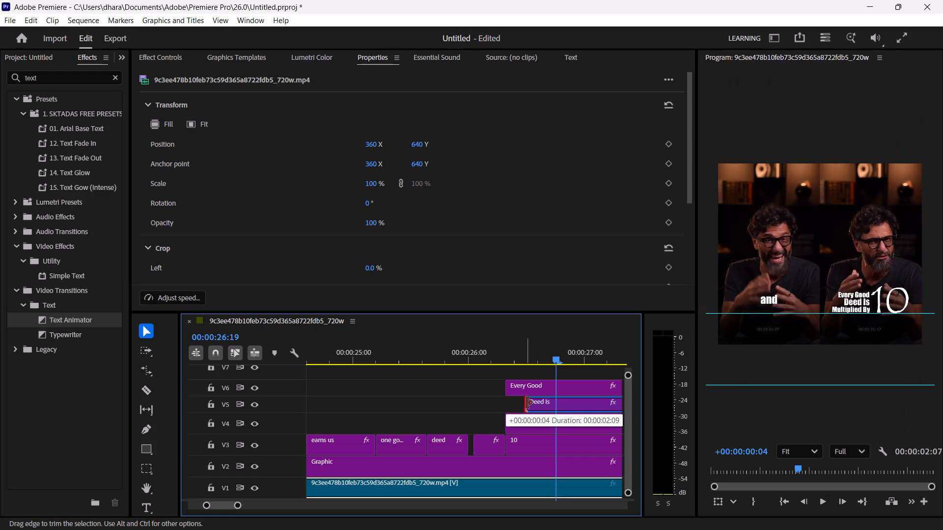
left_click_drag(527, 403, 555, 402)
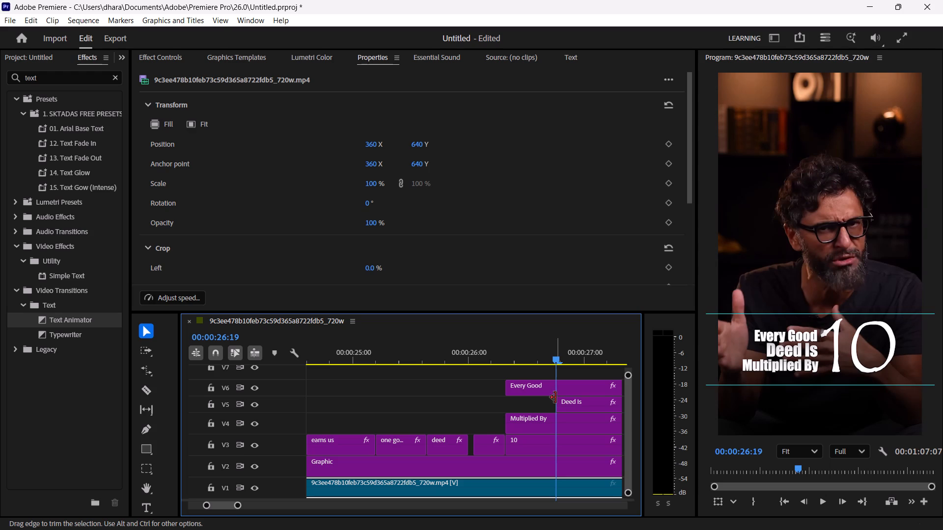
Play on to the words "Multiplied By" and trim the start of the "Multiplied By" clip on V4 to 00:00:27:07.
key("space")
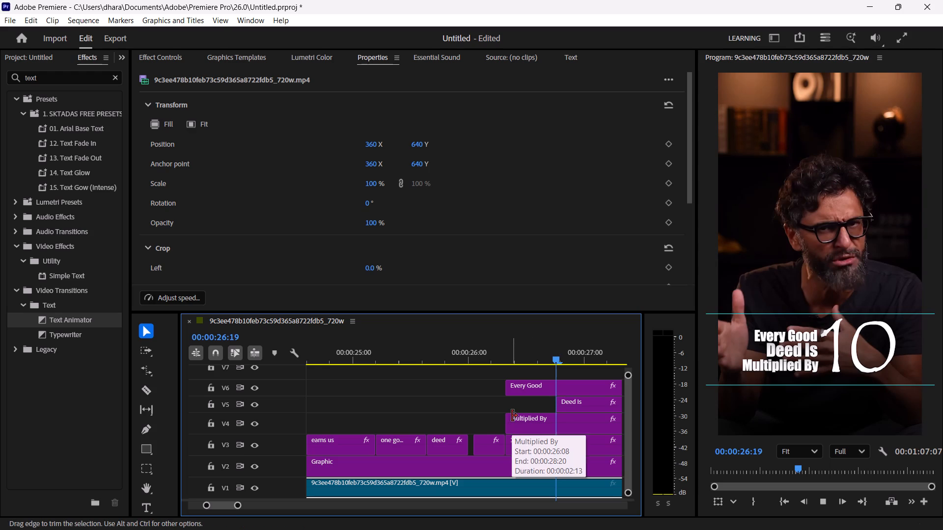
key("space")
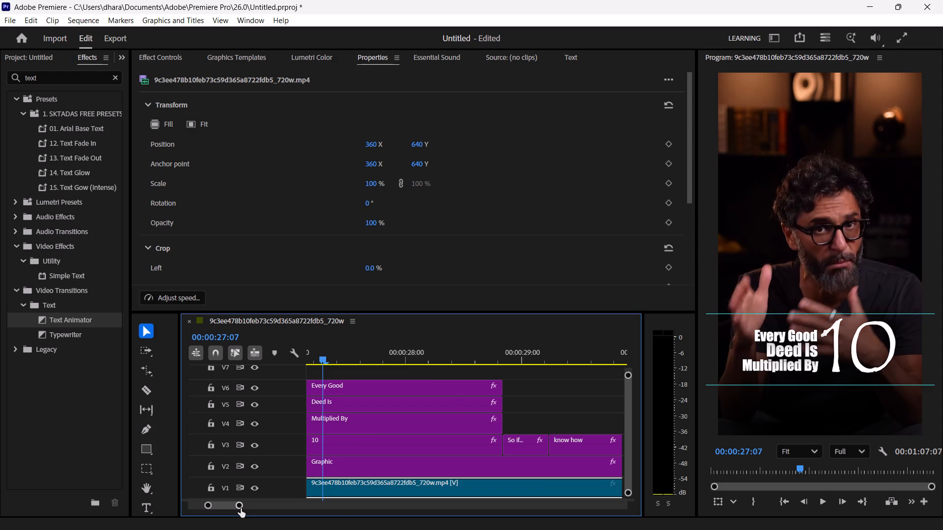
left_click_drag(241, 508, 250, 509)
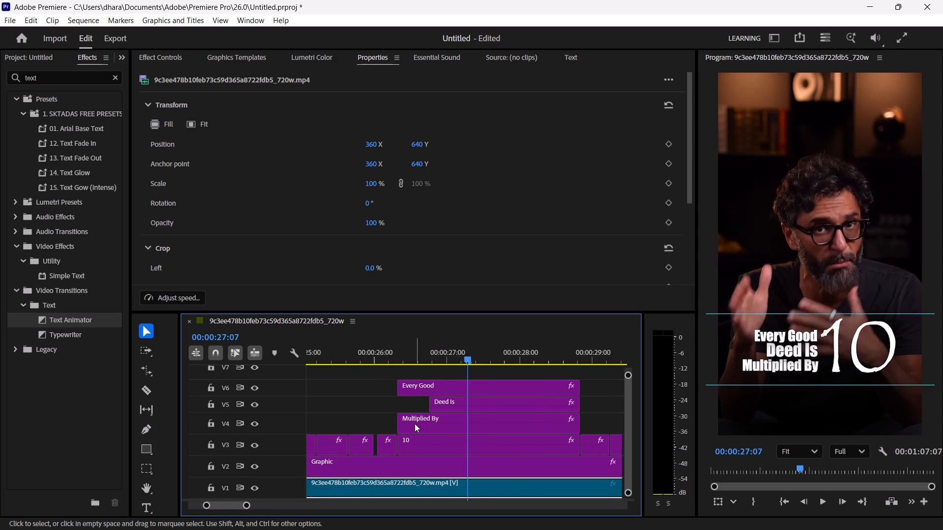
left_click_drag(399, 423, 451, 422)
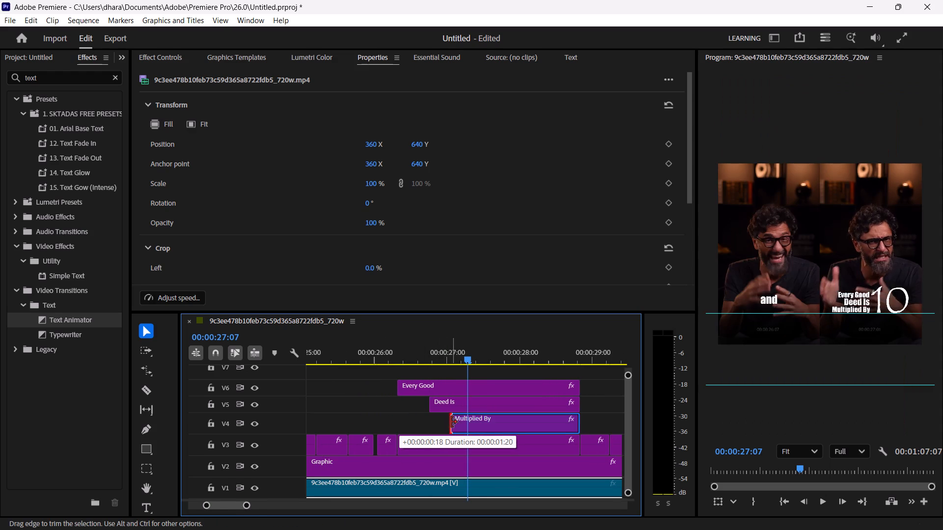
left_click_drag(451, 422, 466, 421)
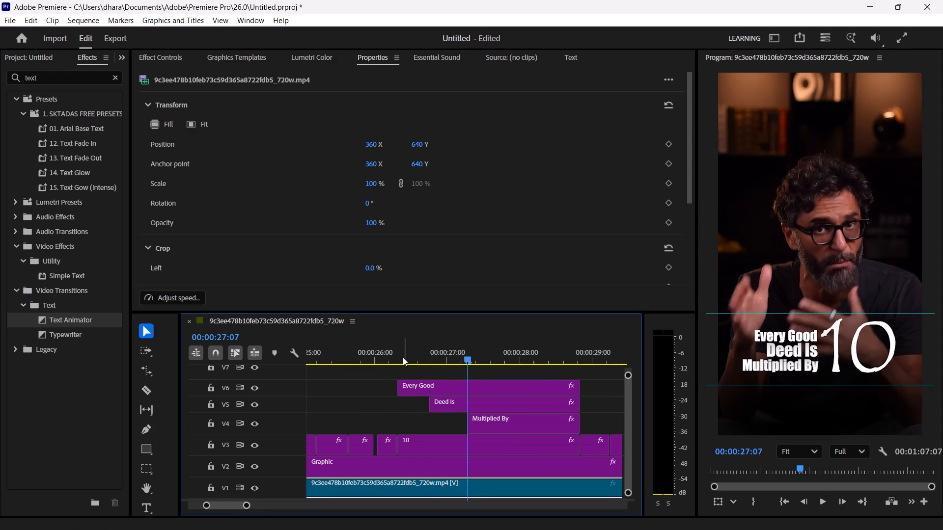
Play and step through the speech to the word "10" and trim the start of the "10" clip on V3 to 00:00:28:01.
left_click(362, 343)
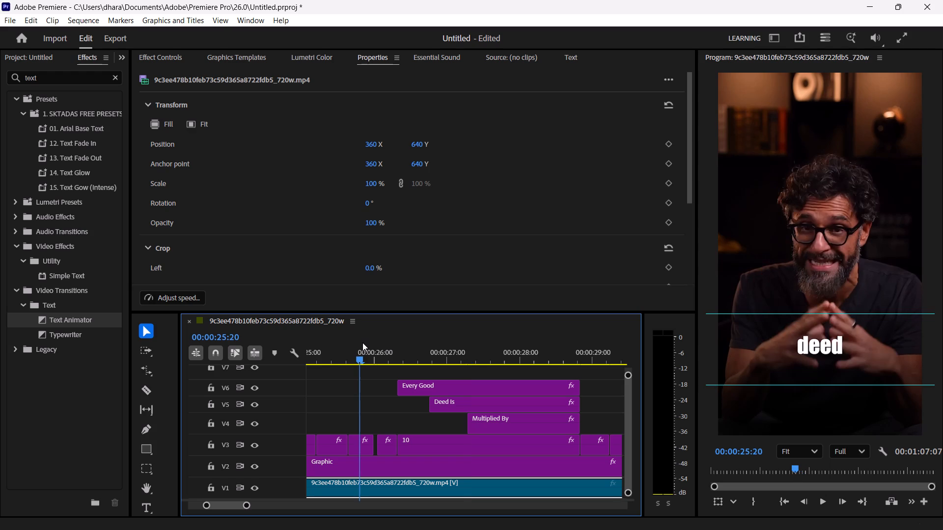
key("space")
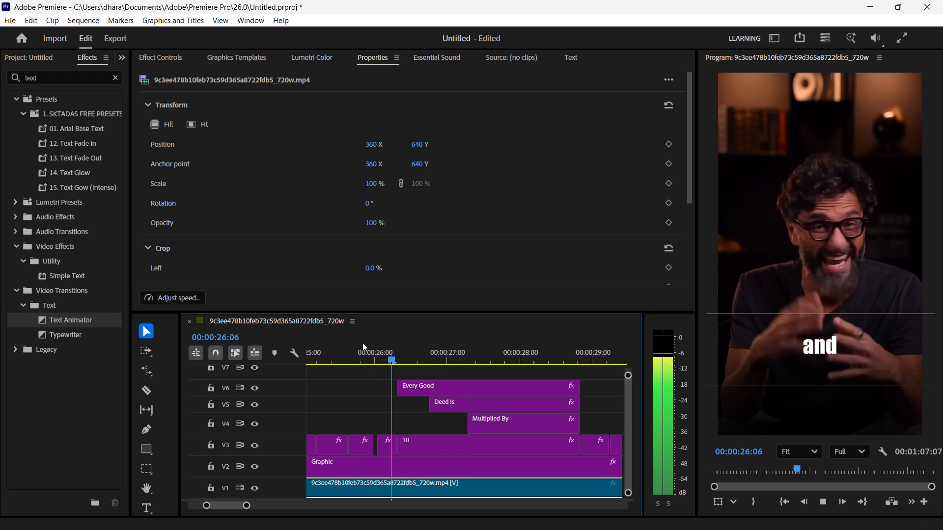
key("space")
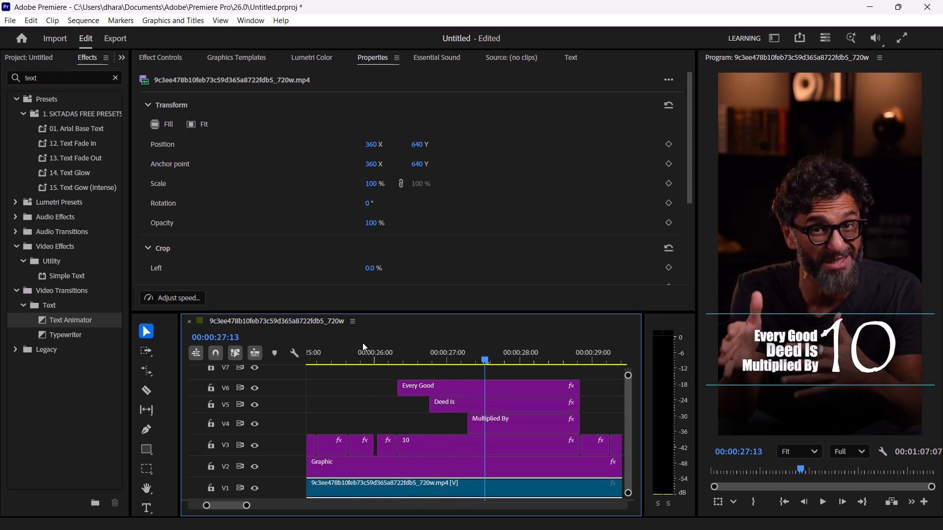
key("space")
key("space")
key("space")
key("space")
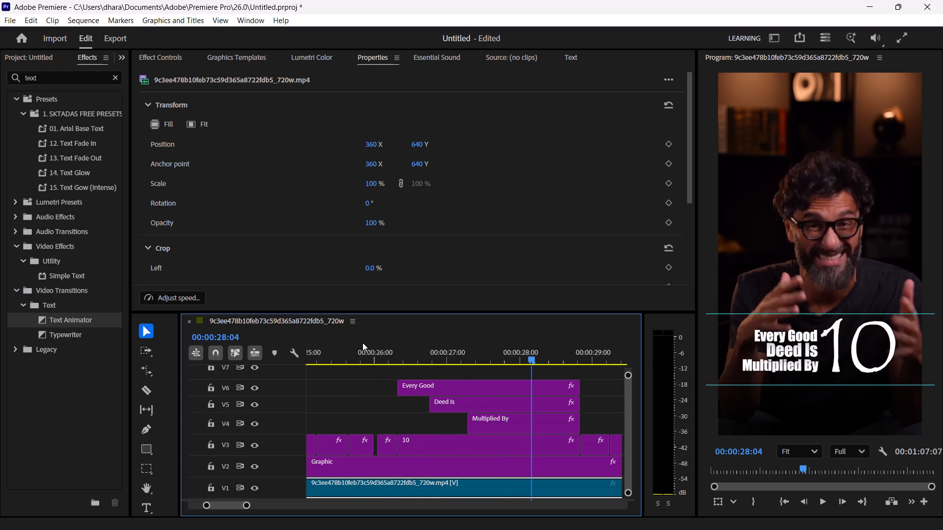
key("Left")
key("Left")
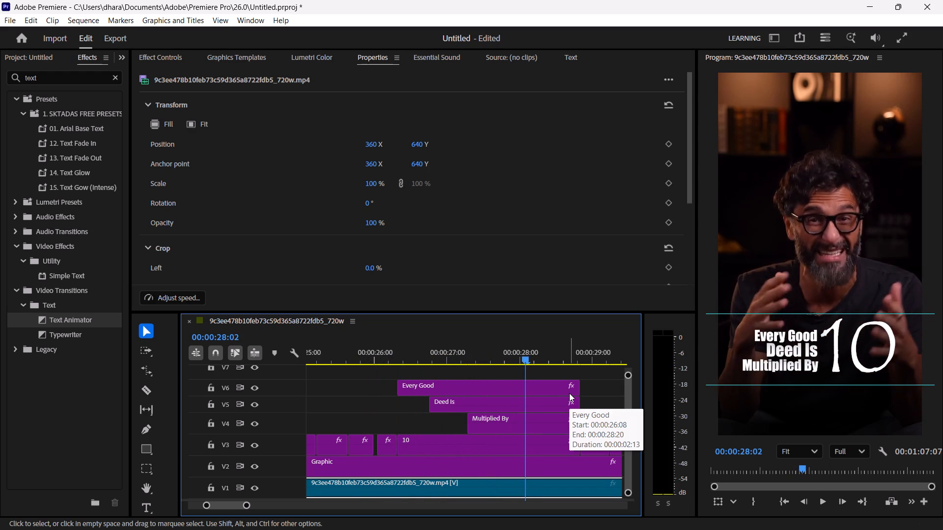
key("Left")
key("Left")
key("Right")
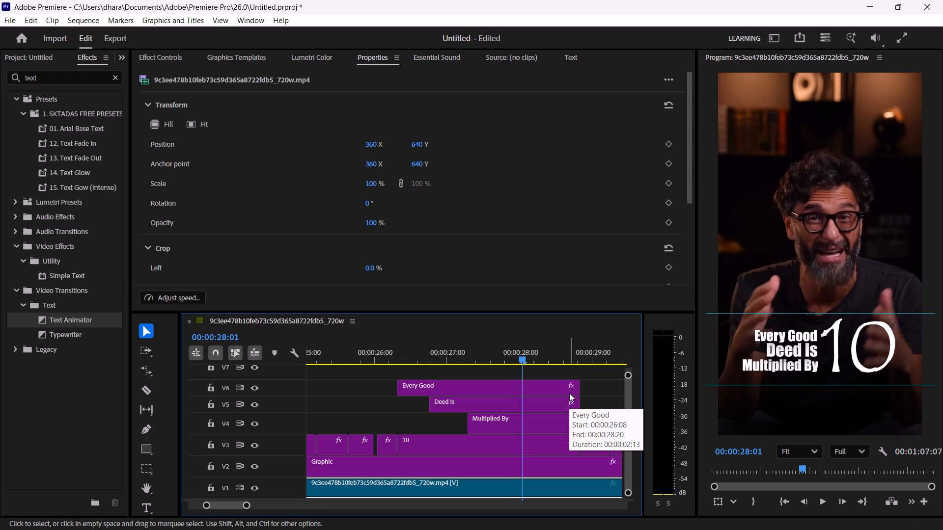
left_click(404, 450)
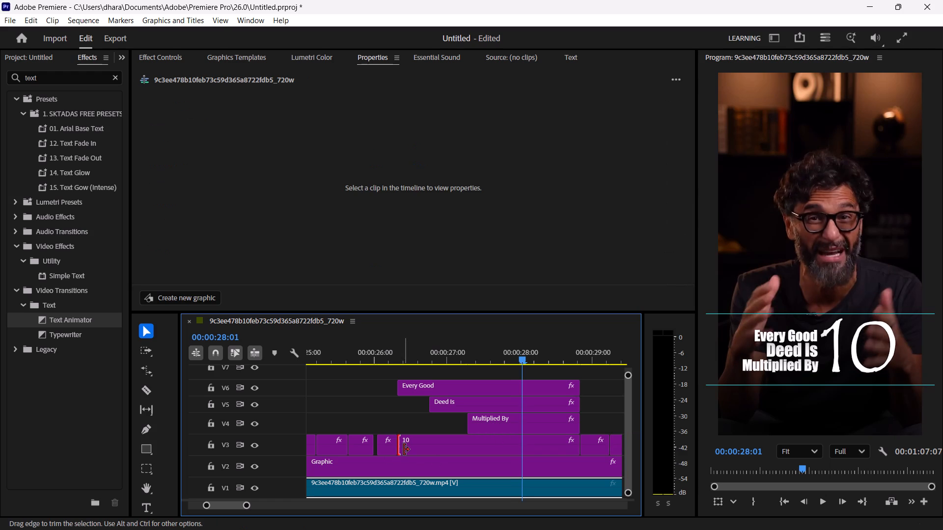
left_click_drag(400, 446, 522, 446)
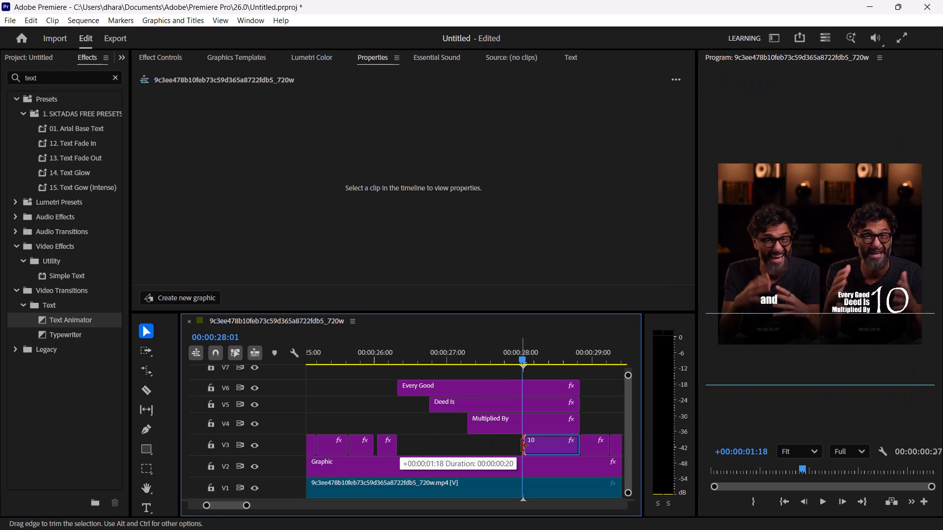
left_click_drag(522, 446, 522, 446)
Play the staggered "Every Good Deed Is Multiplied By 10" section twice to examine the caption timing against the speech.
left_click(358, 351)
key("space")
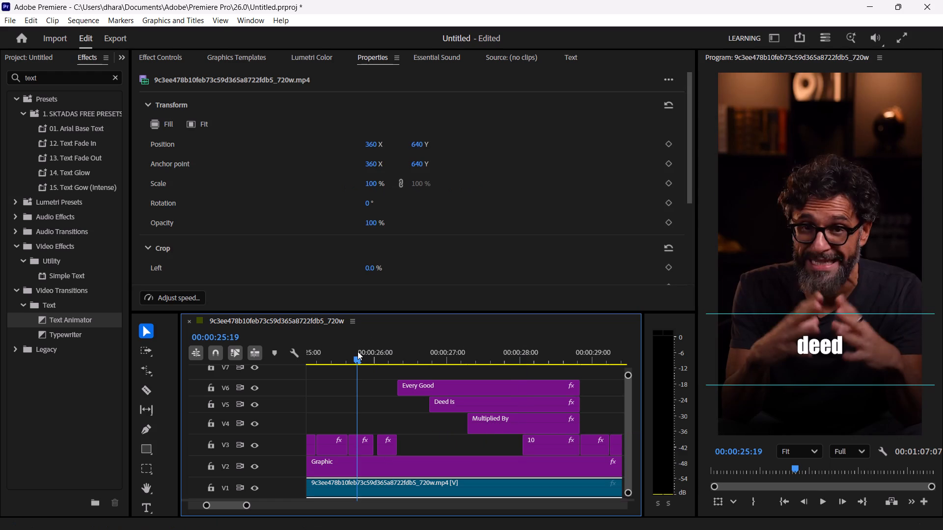
key("space")
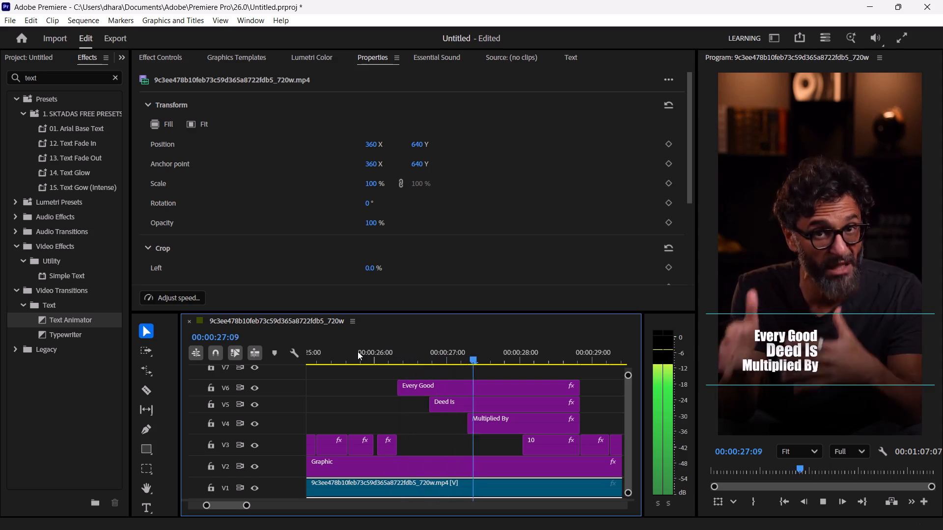
key("space")
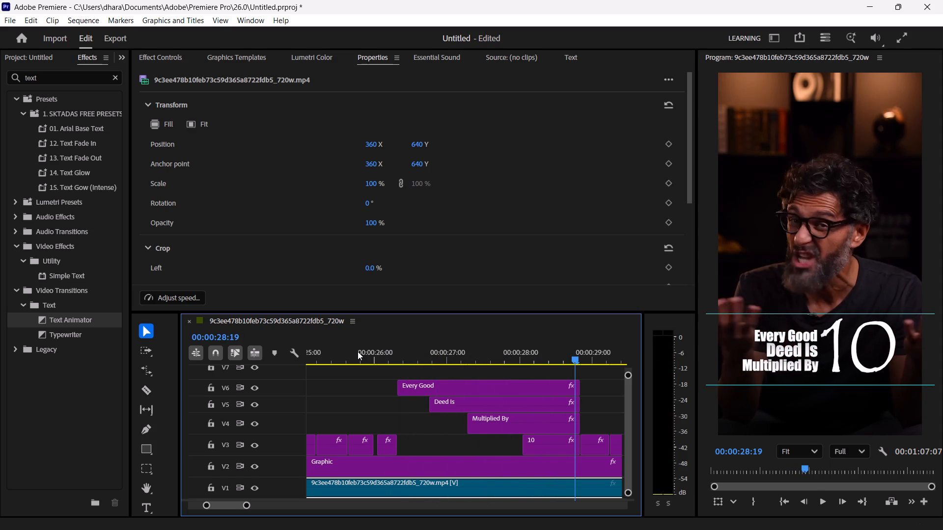
left_click(402, 352)
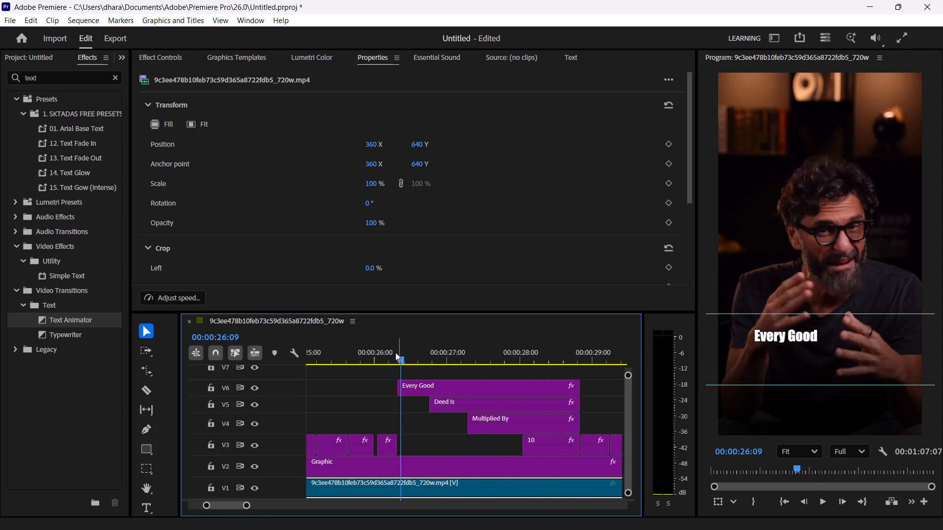
left_click(377, 355)
key("space")
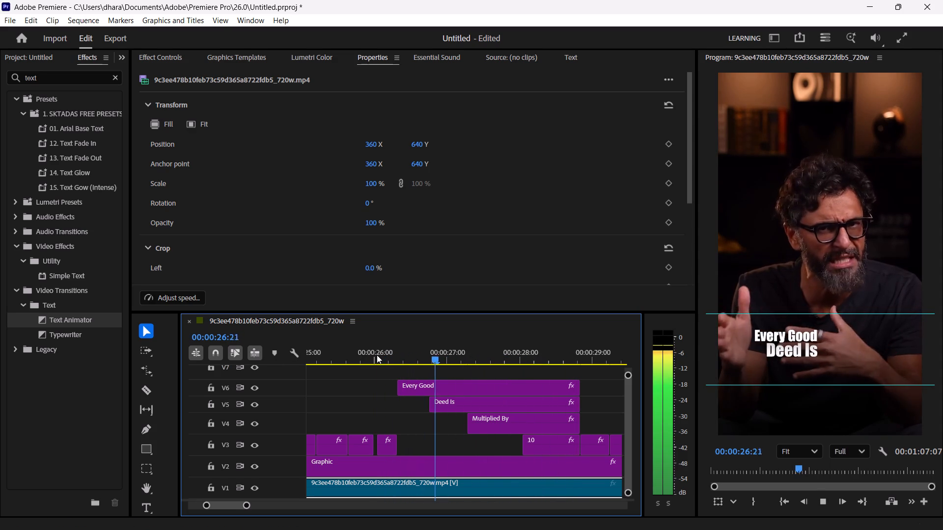
key("space")
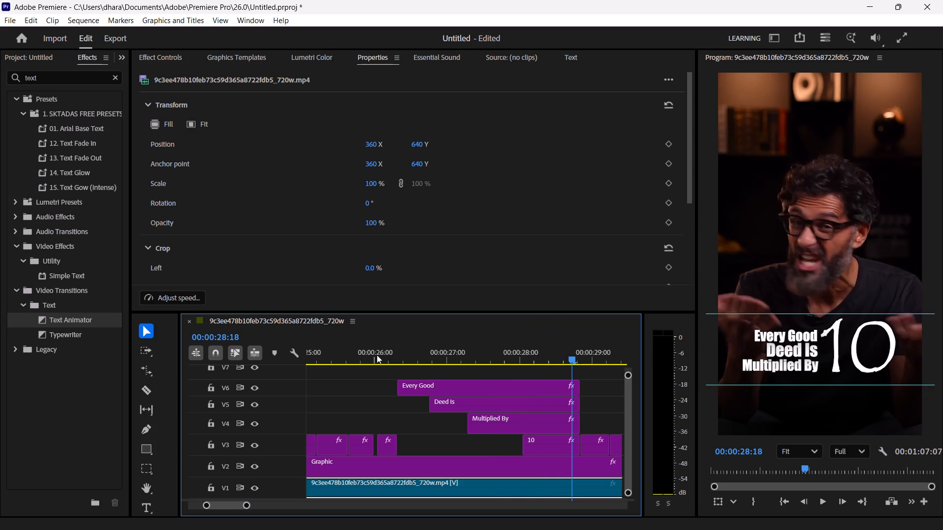
Select the "Every Good" clip at its first frame and look through its properties, effect settings and the graphics templates for animation options.
left_click(398, 359)
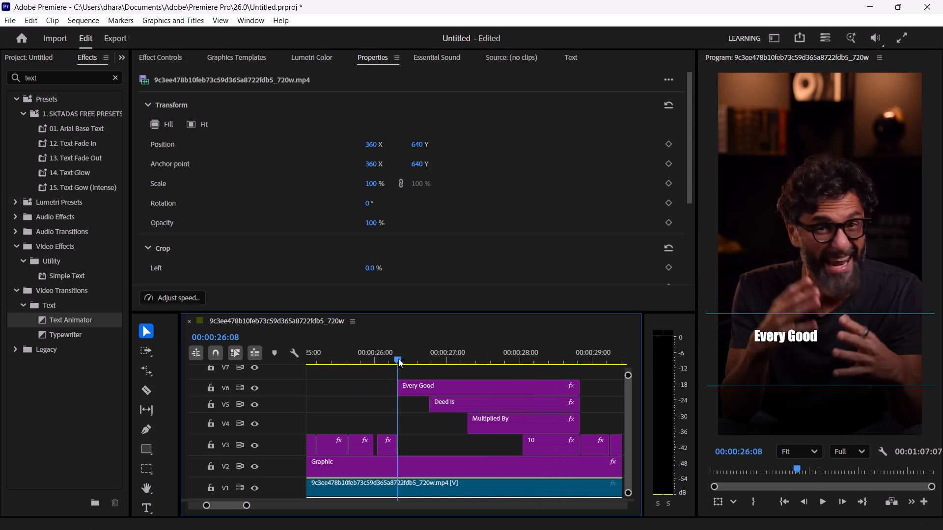
key("Left")
key("Right")
left_click(415, 383)
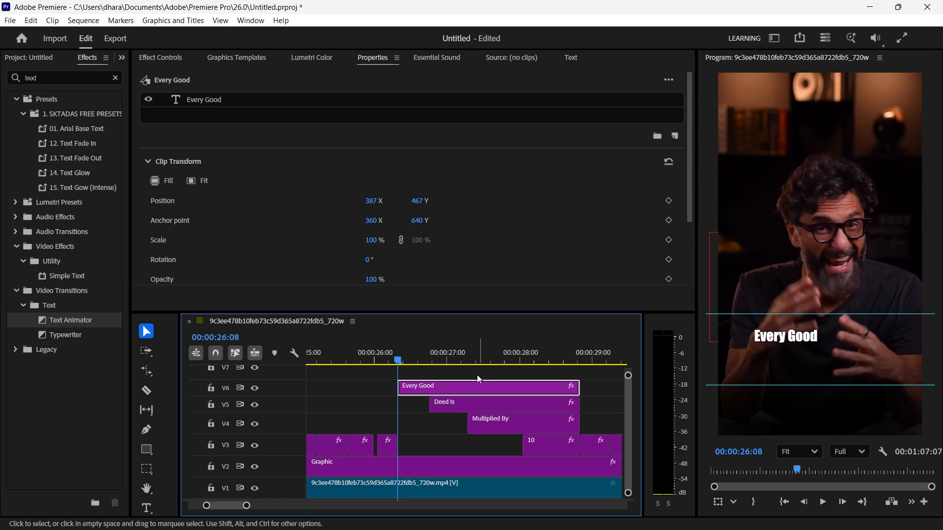
left_click(471, 388)
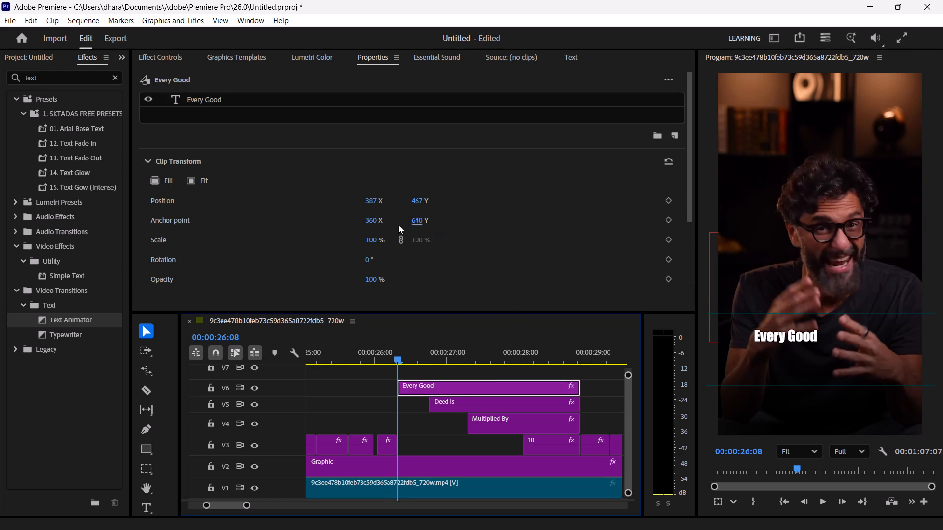
scroll(336, 219, "up", 1)
left_click(301, 58)
left_click(253, 54)
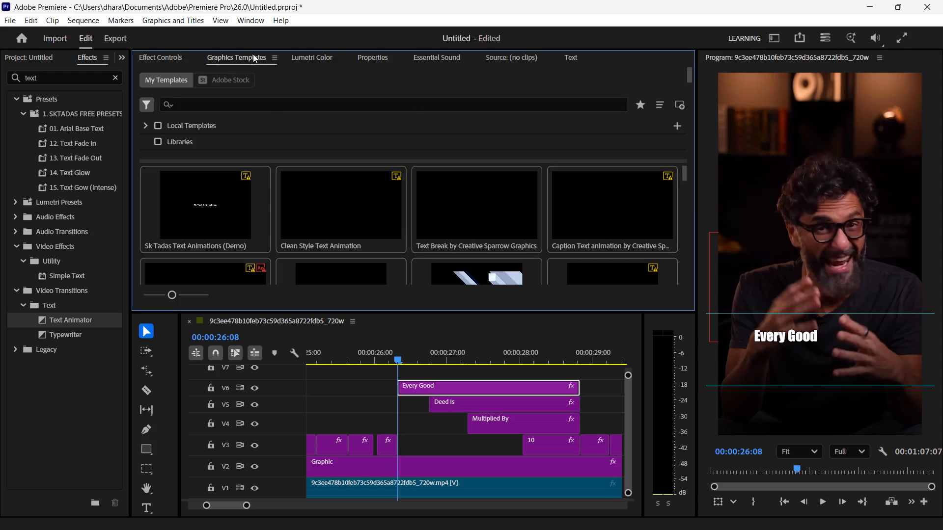
left_click(179, 61)
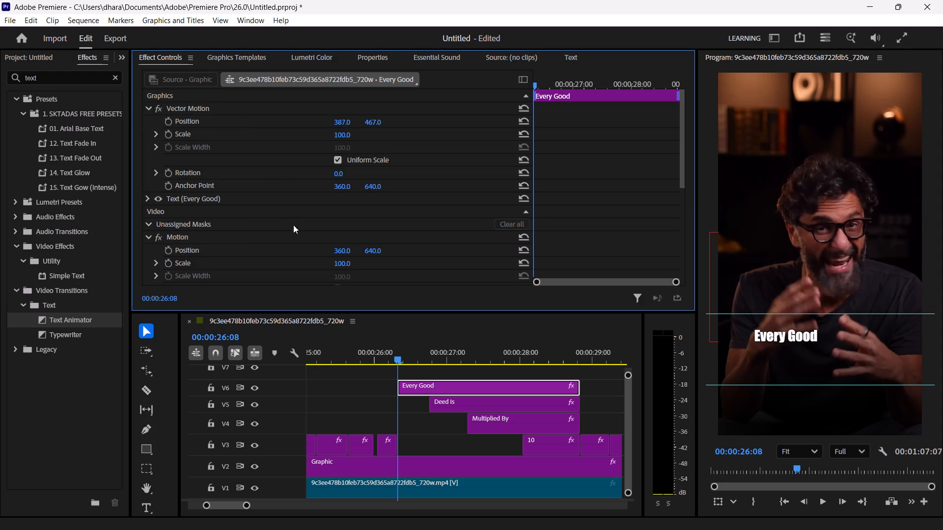
scroll(296, 232, "up", 1)
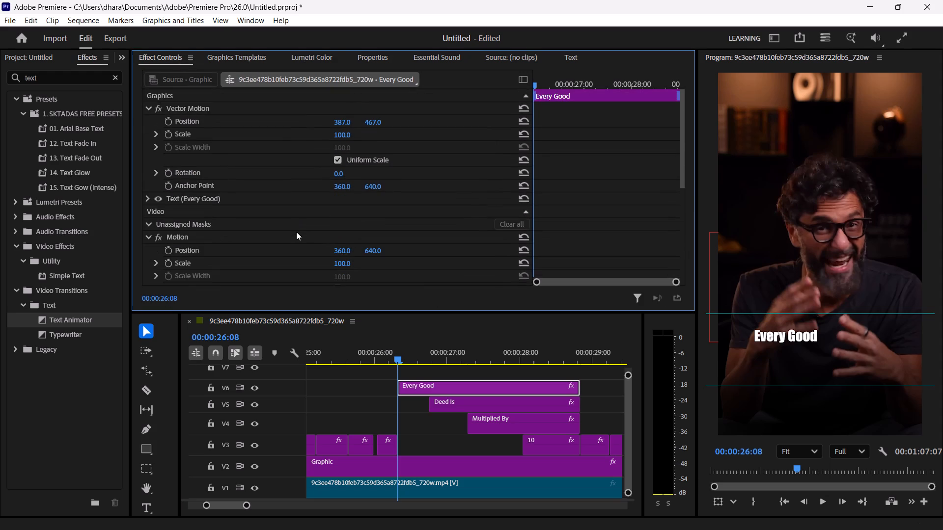
scroll(296, 232, "down", 1)
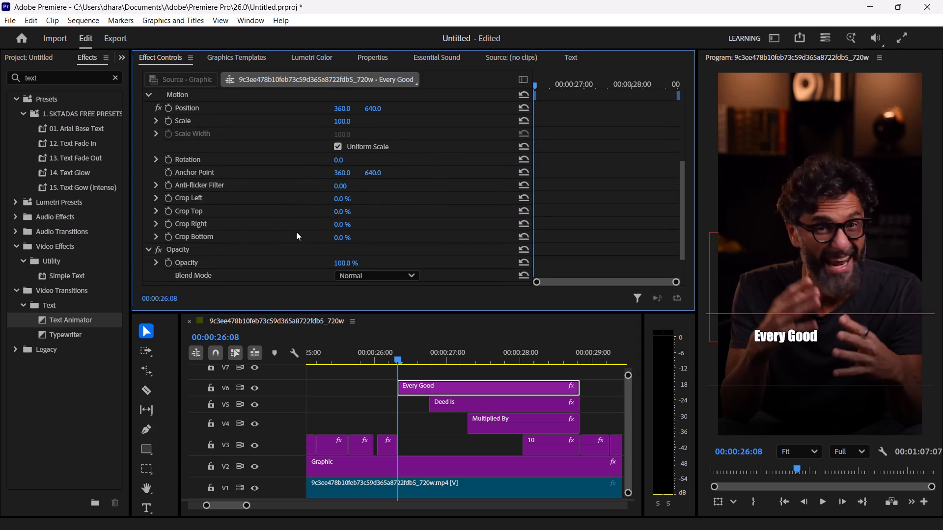
scroll(296, 232, "down", 1)
Apply the Typewriter transition to the start of the "Every Good" clip on V6 and preview it from just before the clip.
left_click(57, 333)
left_click_drag(57, 333, 104, 330)
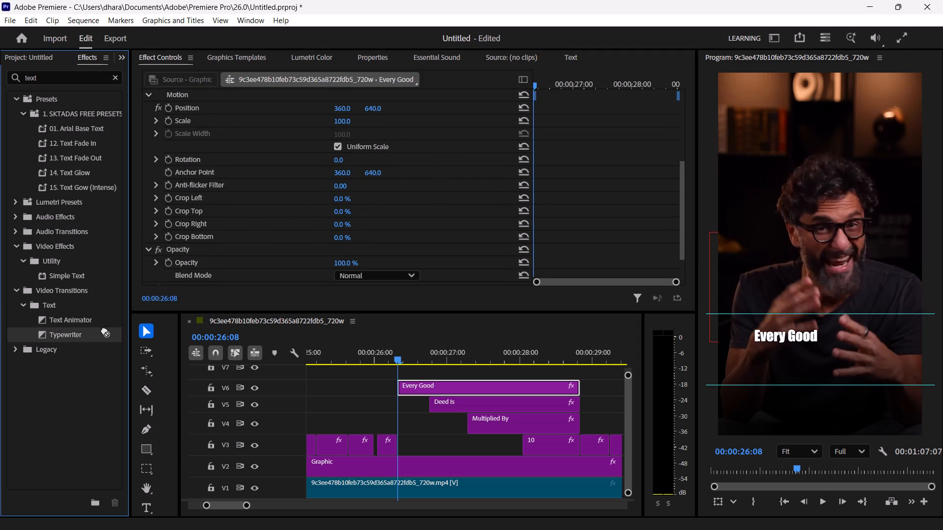
left_click_drag(104, 330, 416, 381)
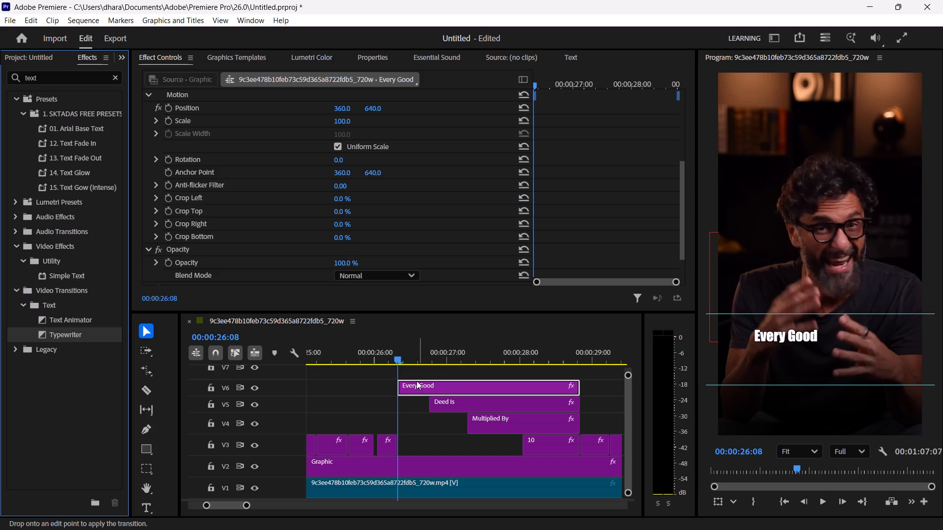
left_click_drag(416, 381, 443, 403)
left_click_drag(443, 403, 438, 401)
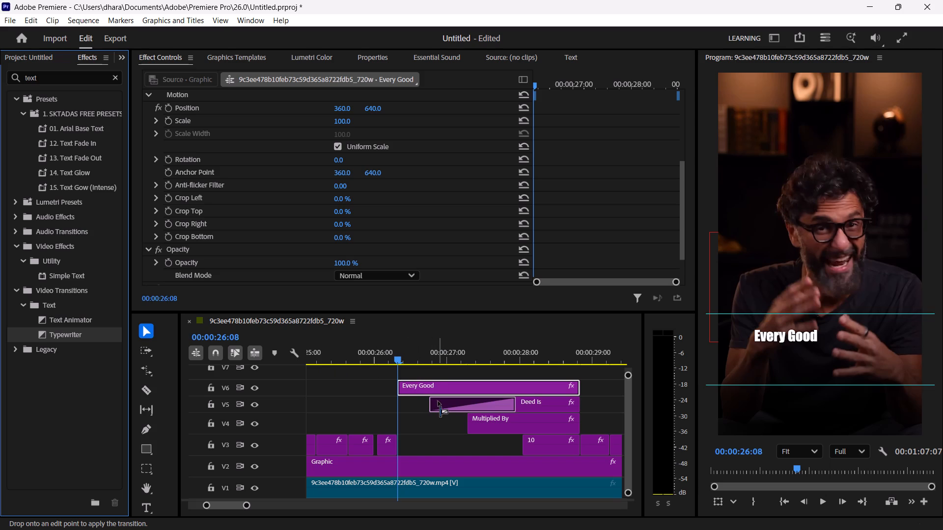
left_click_drag(438, 401, 404, 392)
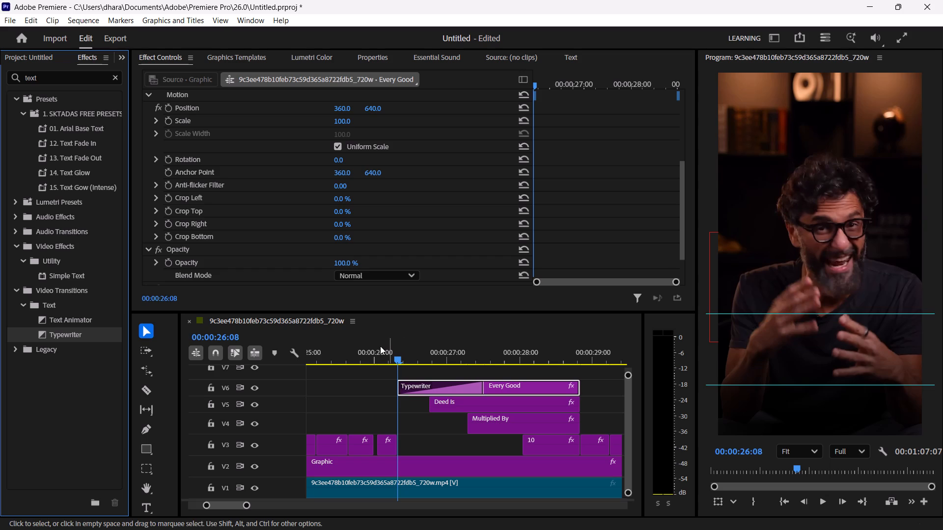
left_click(377, 348)
key("space")
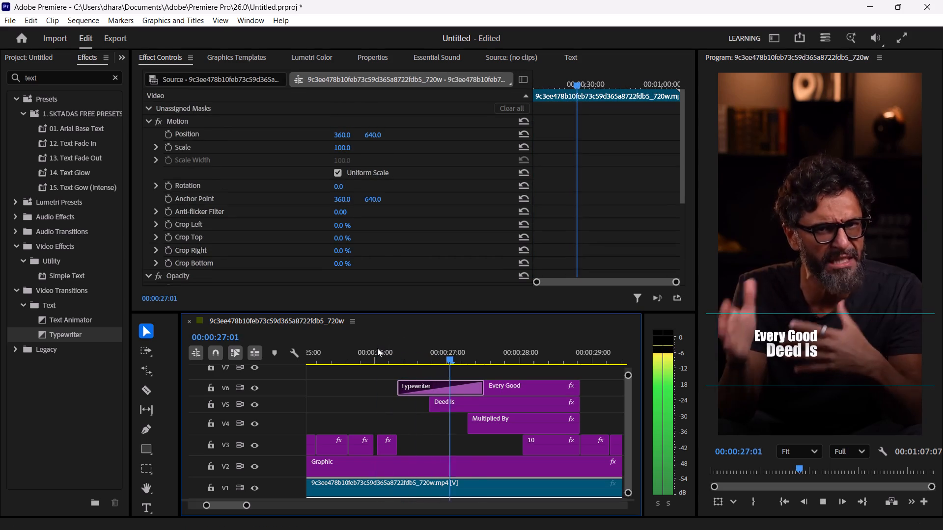
Replay the section from just before "Every Good" to check its Typewriter transition against the speech.
key("space")
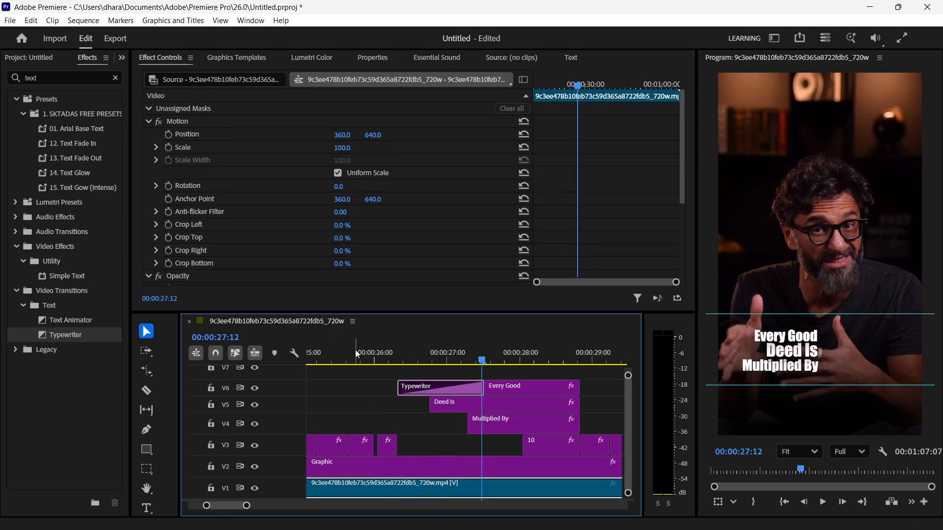
left_click(355, 349)
key("space")
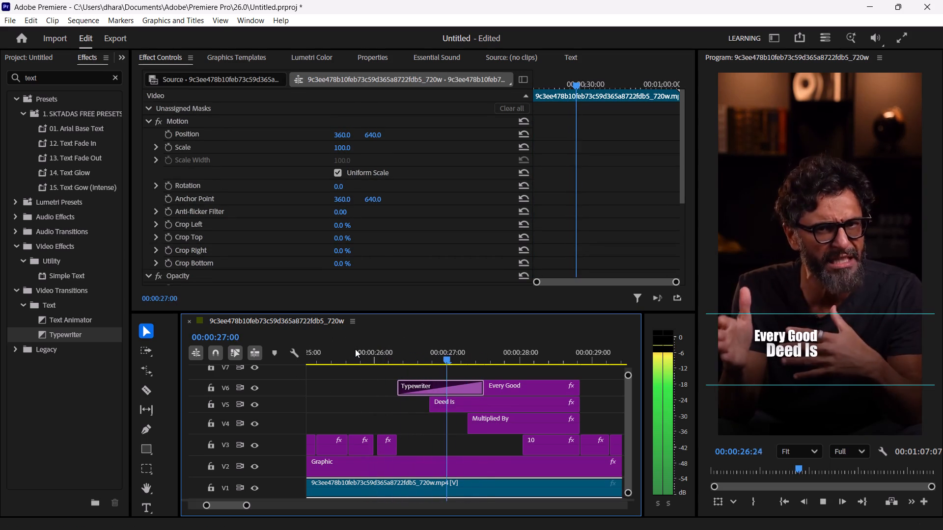
key("space")
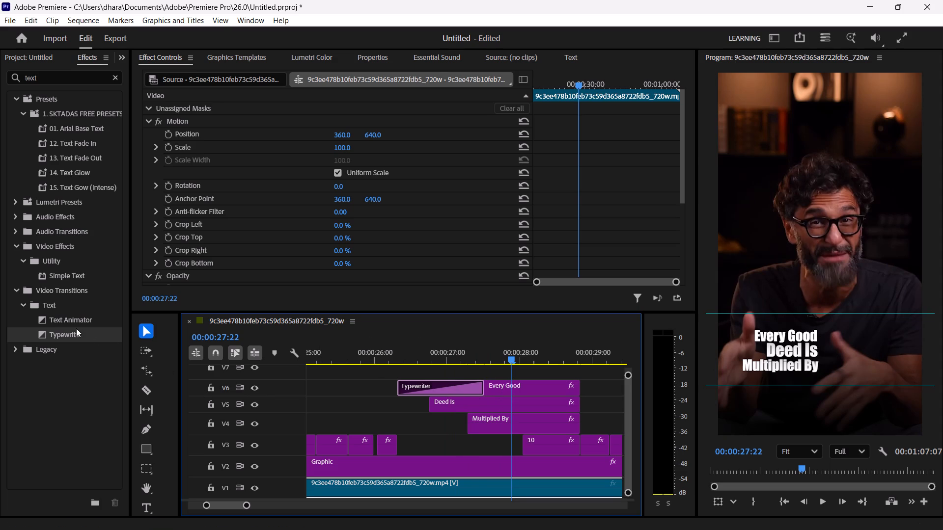
Apply the Typewriter transition to the start of the "Deed Is" clip on V5.
left_click_drag(72, 332, 336, 426)
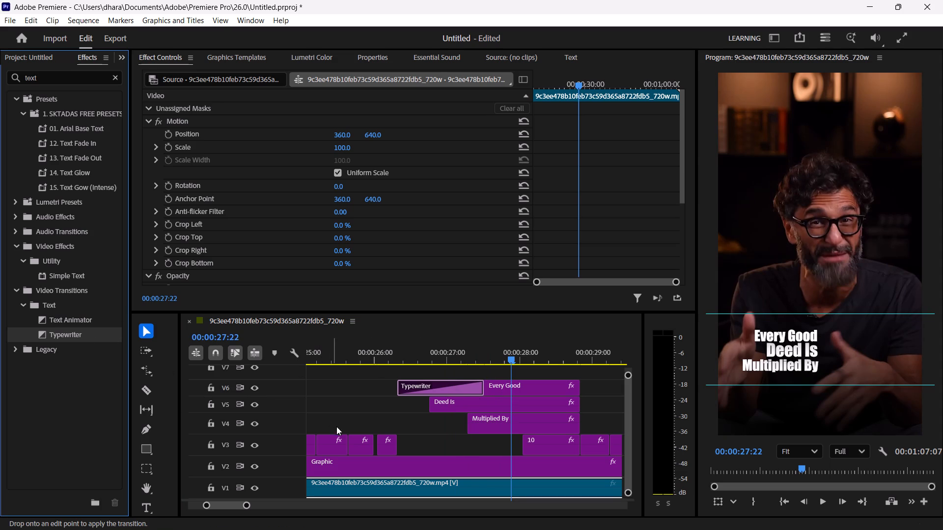
left_click_drag(336, 426, 464, 402)
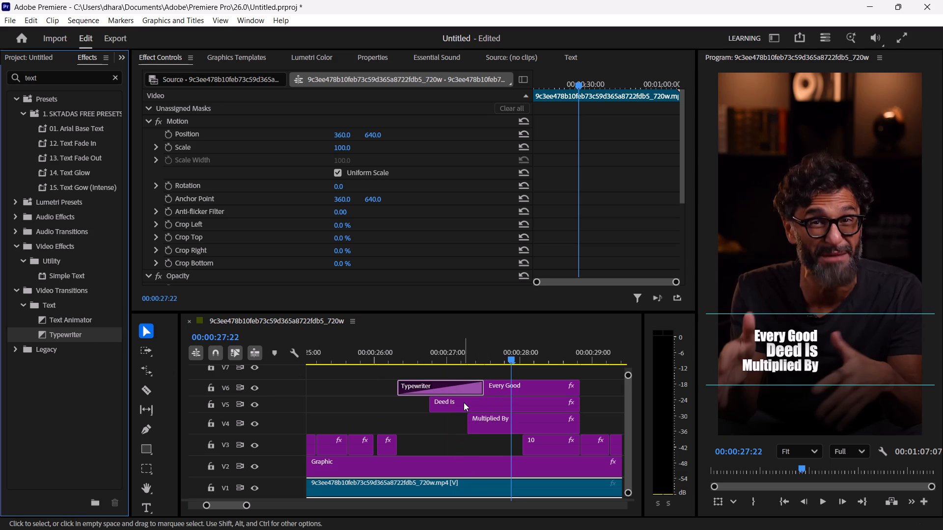
left_click_drag(57, 336, 279, 379)
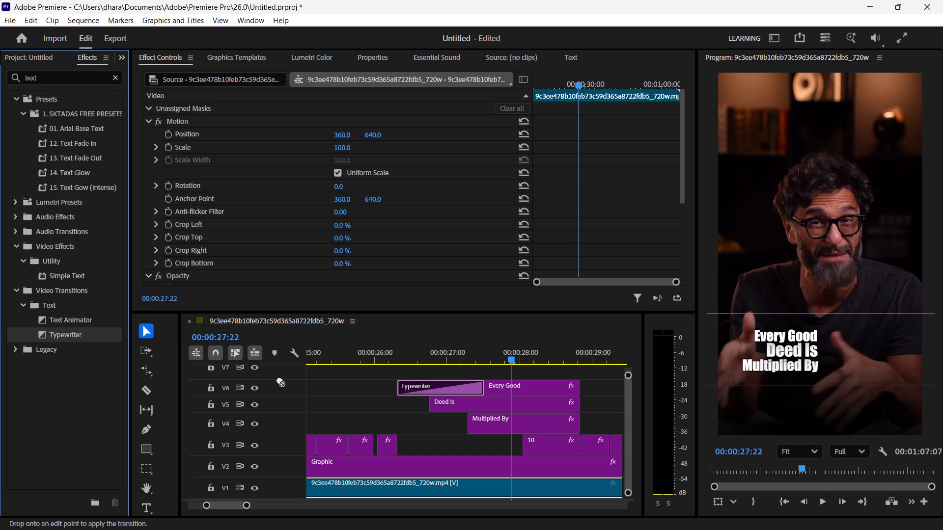
left_click_drag(279, 379, 453, 401)
left_click_drag(453, 401, 429, 411)
left_click_drag(429, 411, 433, 407)
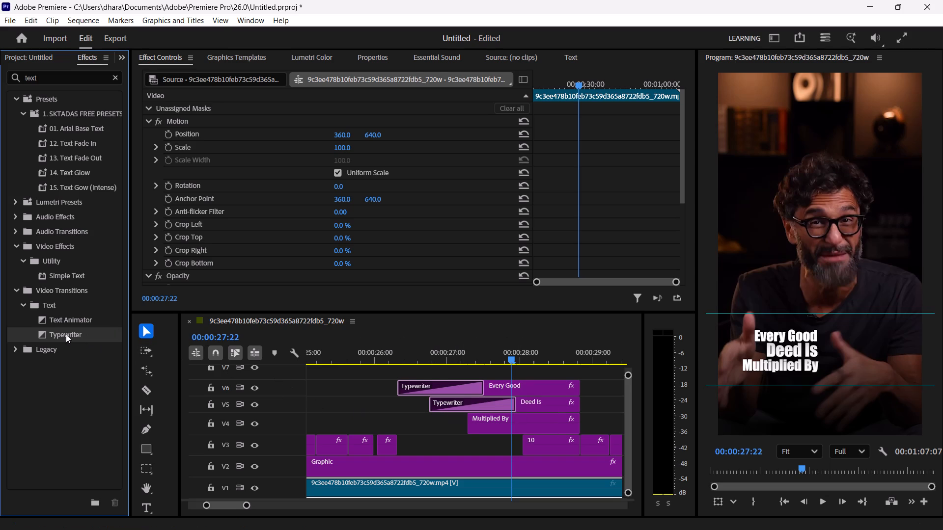
Apply the Typewriter transition to the start of the "Multiplied By" clip on V4 and the "10" clip on V3.
left_click_drag(59, 332, 448, 435)
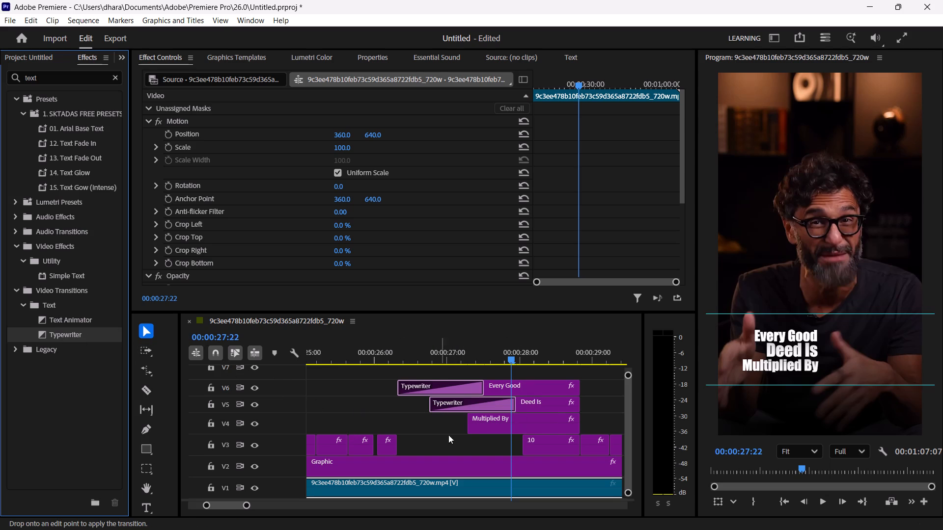
left_click_drag(448, 435, 470, 431)
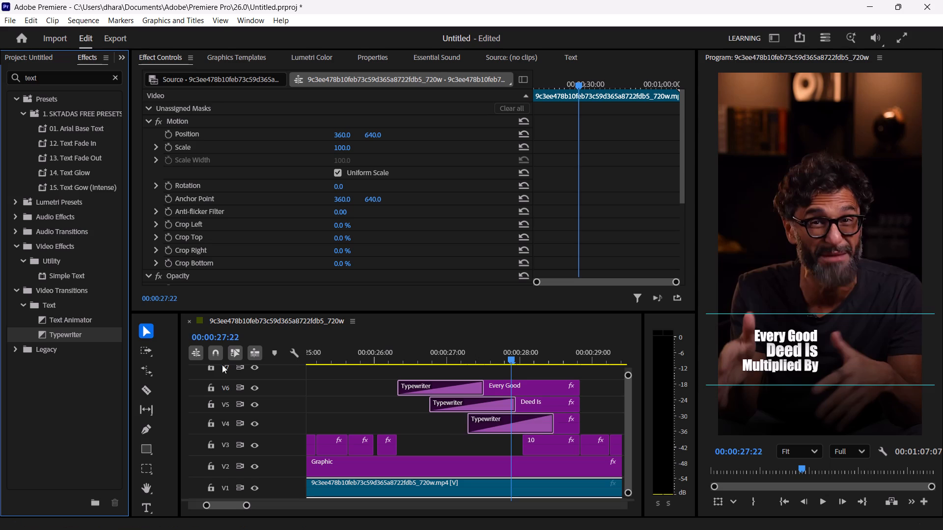
left_click_drag(55, 334, 422, 459)
scroll(391, 444, "right", 1)
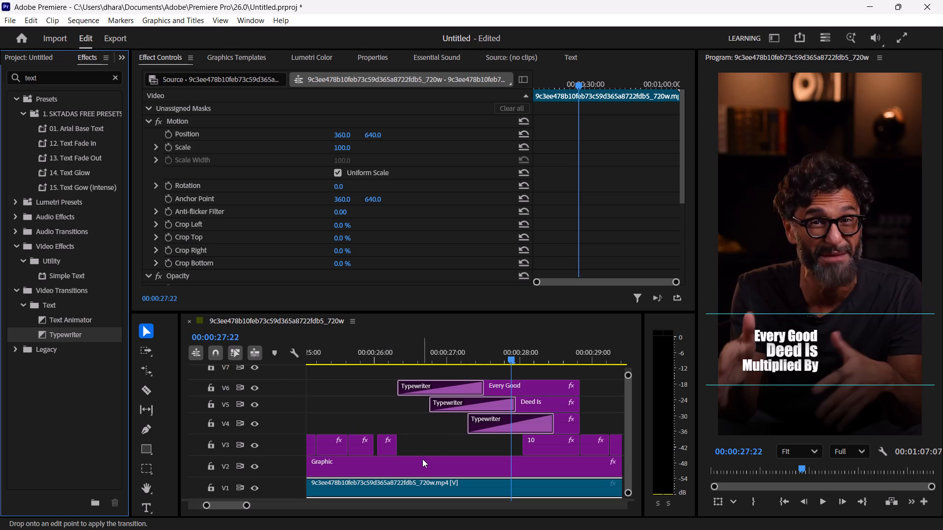
left_click_drag(422, 459, 526, 445)
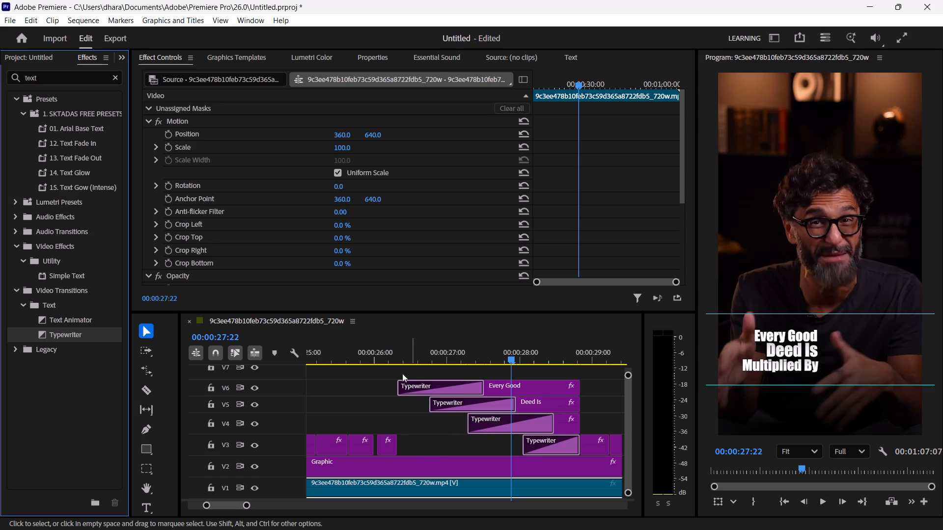
Play the "Every Good Deed Is Multiplied By 10" section twice to examine all four Typewriter transitions against the speech.
left_click(360, 357)
key("space")
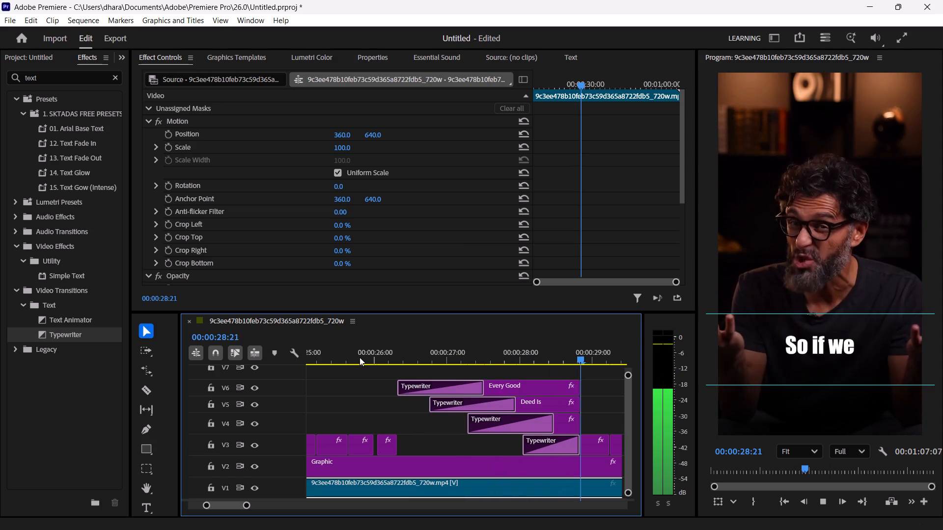
key("space")
left_click(319, 348)
key("space")
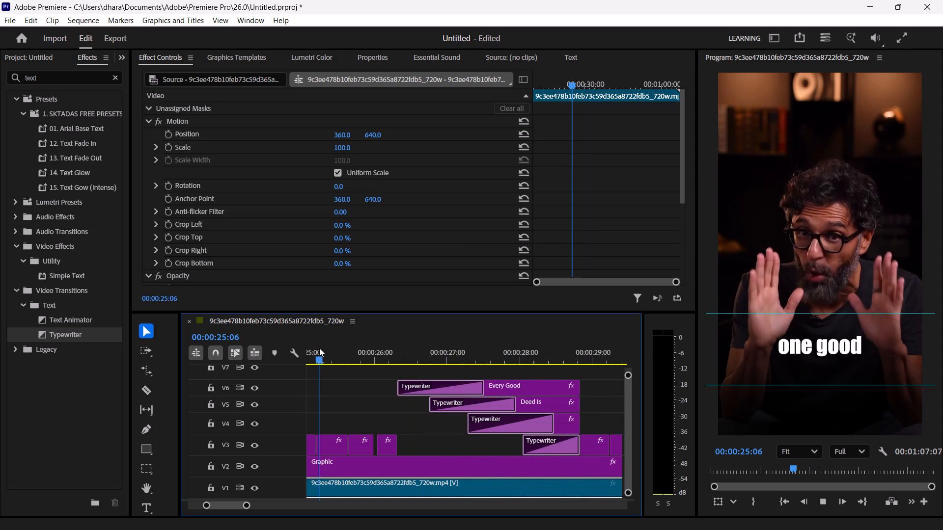
key("space")
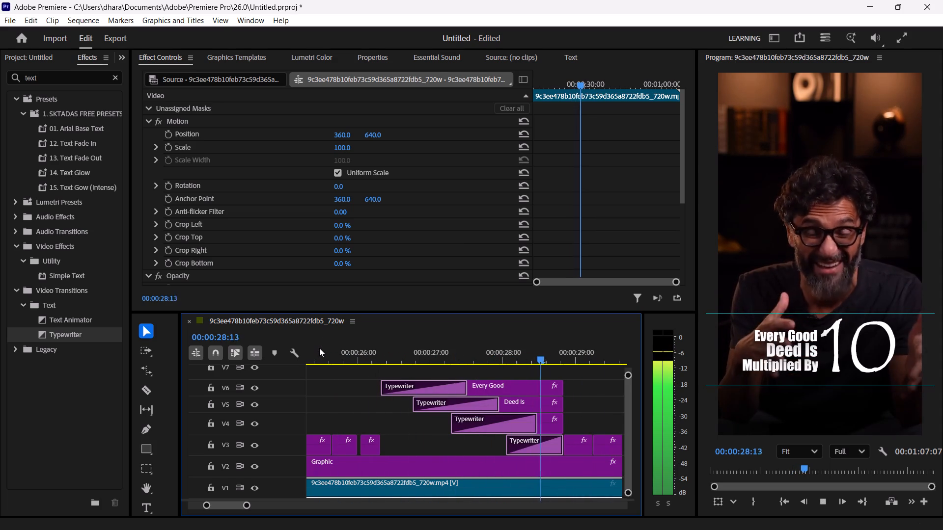
key("space")
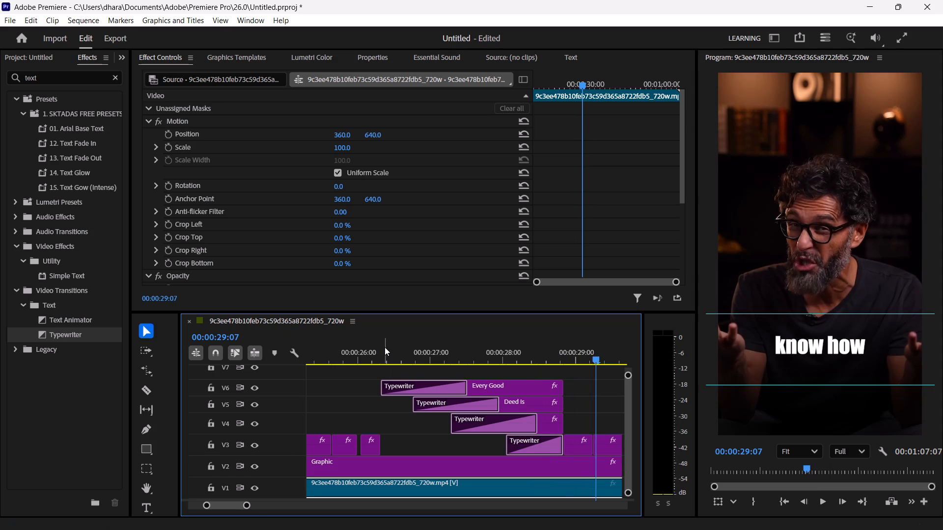
Select the "10" text at 00:00:28:11 and look through its effect settings, the graphics templates and its colour settings.
left_click(385, 345)
left_click(535, 352)
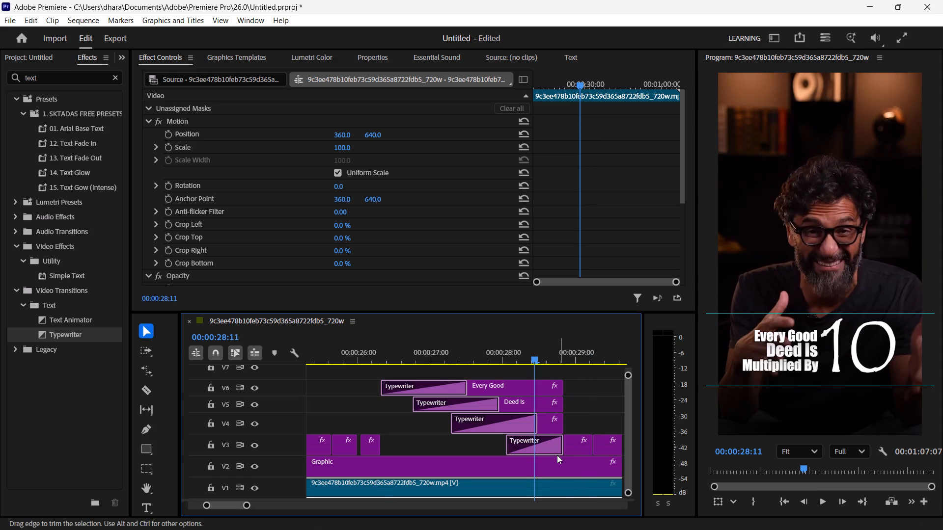
left_click(890, 348)
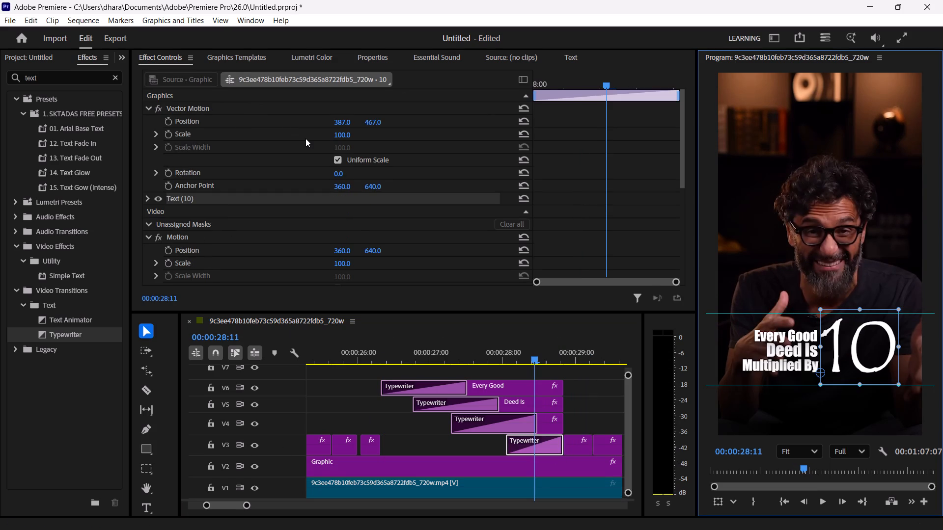
scroll(305, 138, "down", 1)
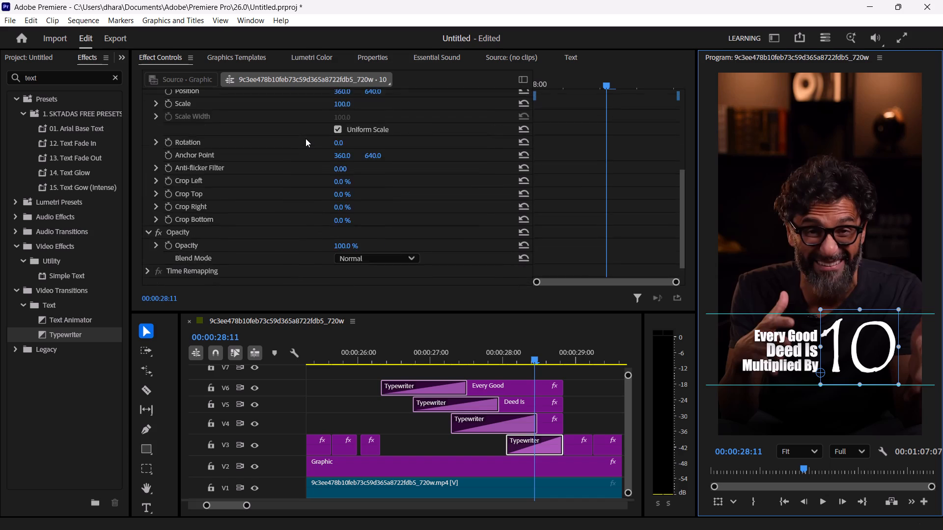
scroll(305, 138, "up", 1)
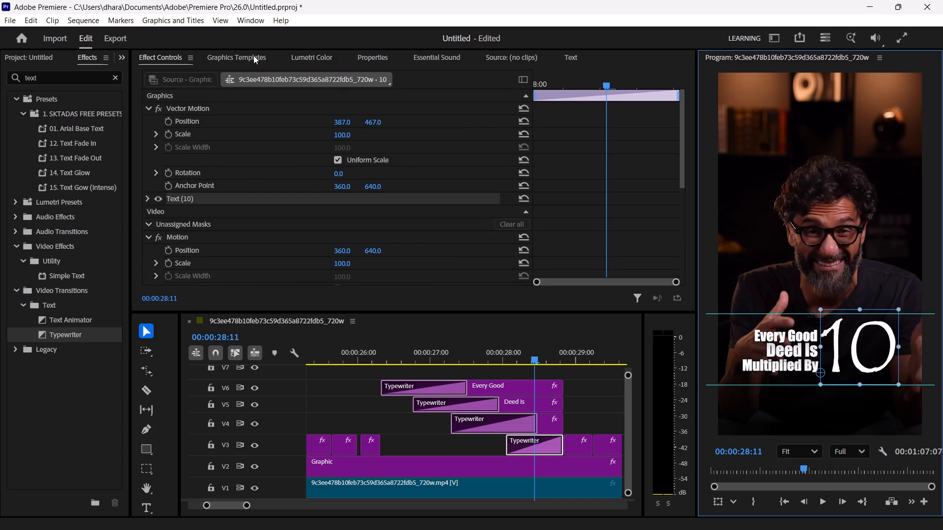
left_click(253, 55)
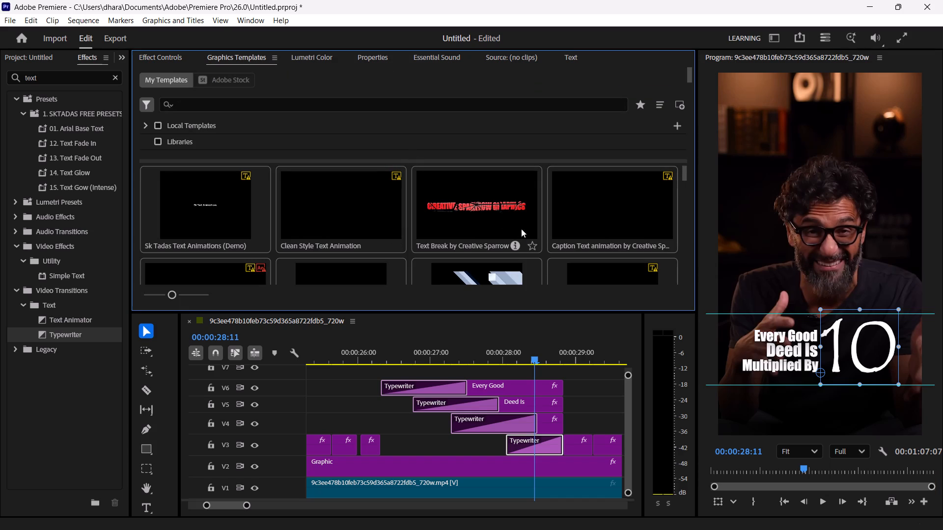
scroll(438, 239, "down", 3)
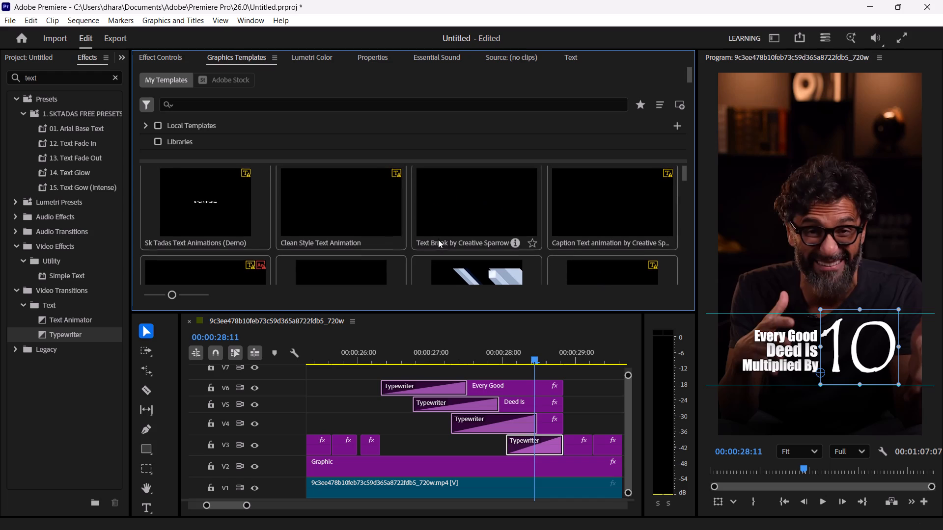
scroll(438, 239, "down", 7)
scroll(438, 239, "up", 2)
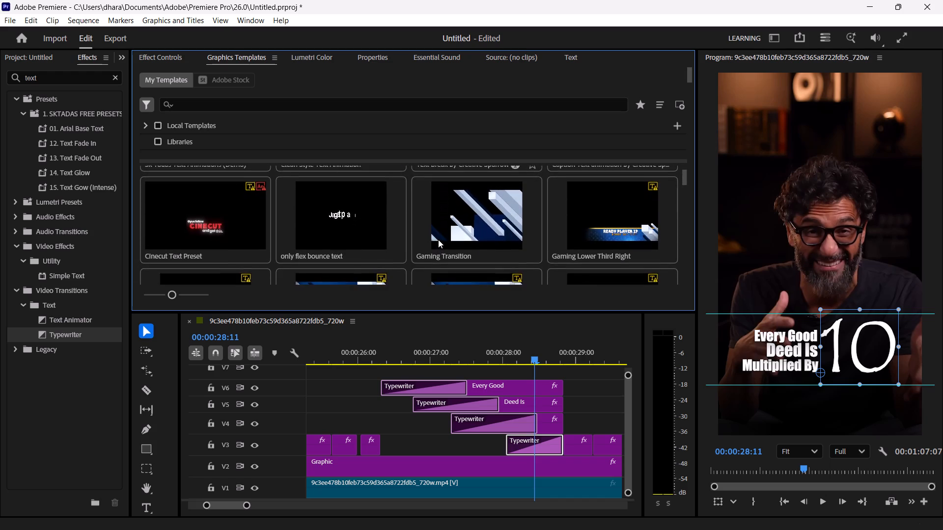
scroll(438, 239, "up", 2)
left_click(316, 59)
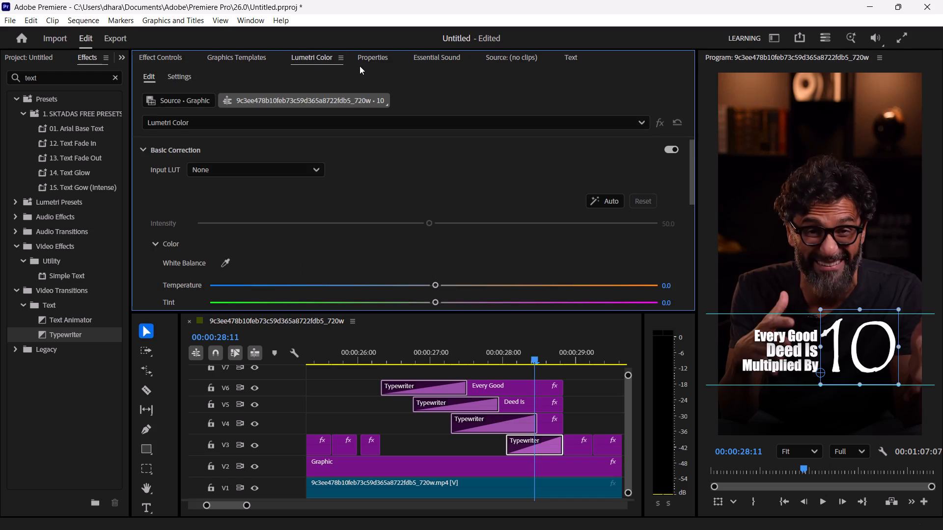
Try neighbouring fonts on the "10" text and set its font to Trebuchet MS.
left_click(362, 64)
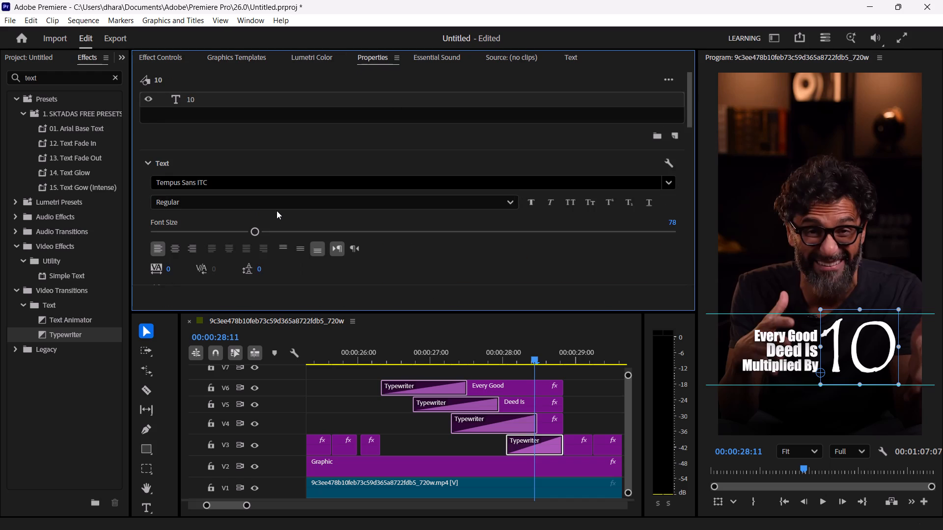
left_click(293, 189)
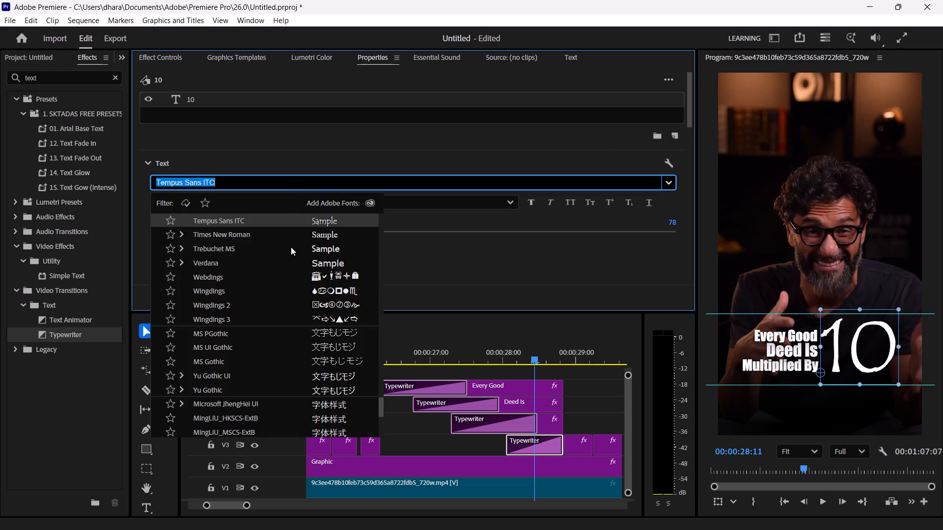
key("Down")
key("Down")
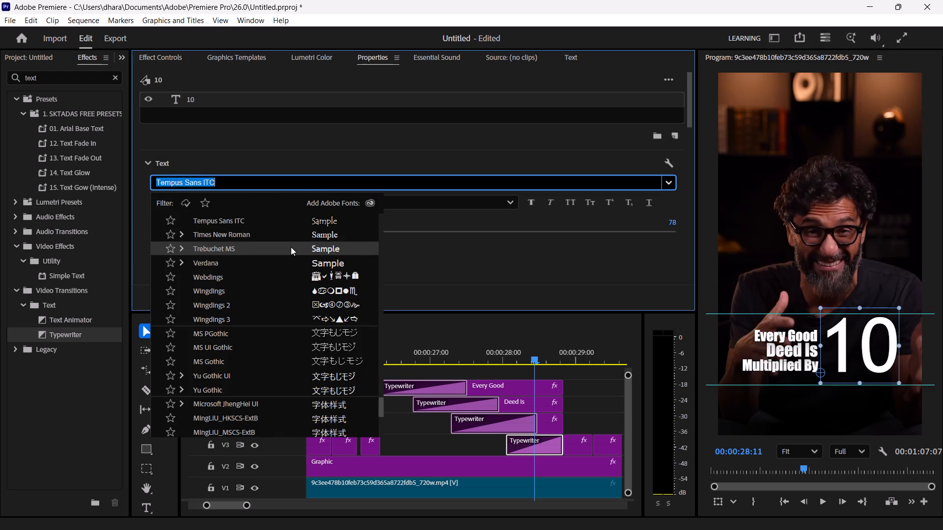
key("Up")
key("Up")
key("Up")
key("Down")
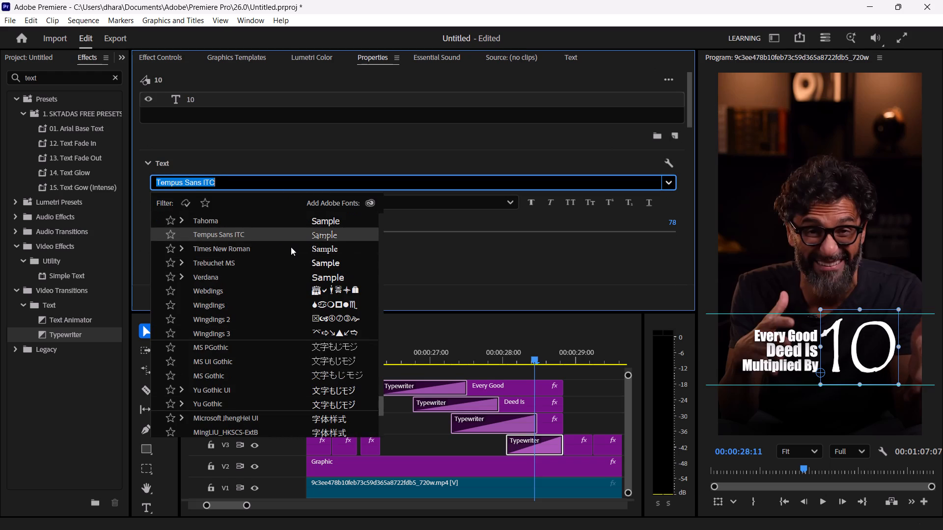
key("Down")
key("Down")
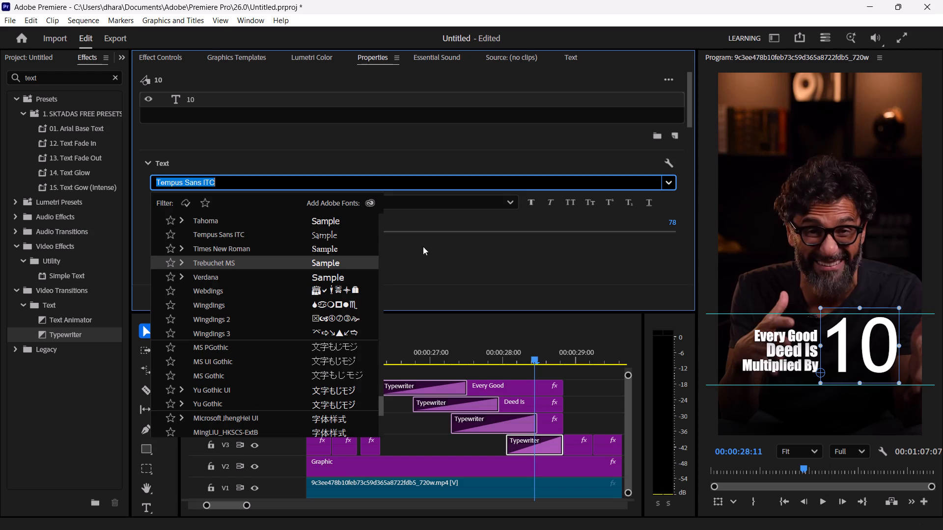
left_click(437, 250)
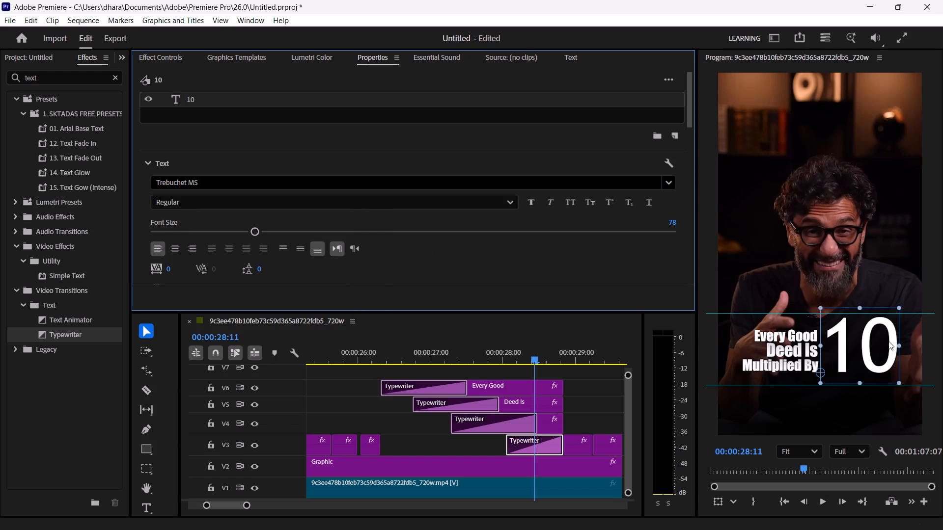
Move the "10" text slightly left in the frame, closer to the three stacked caption lines, and deselect it.
left_click_drag(888, 341, 882, 344)
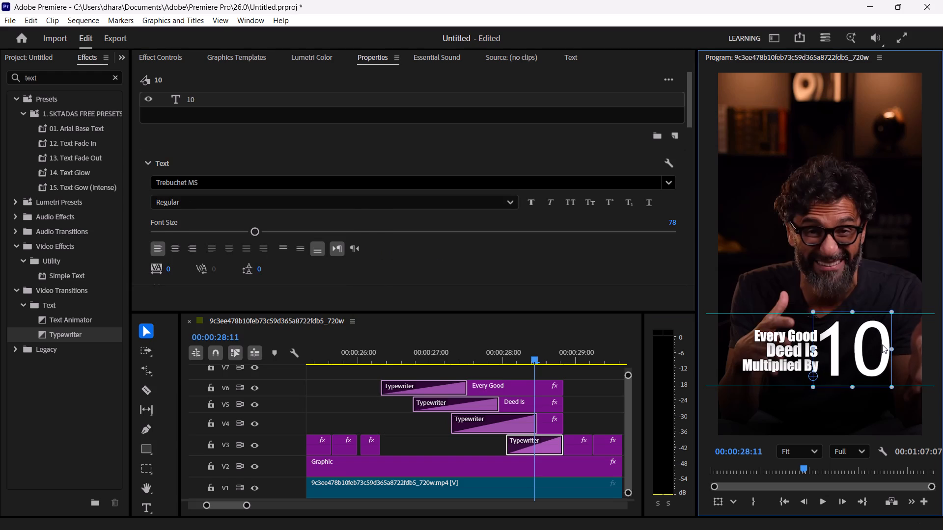
left_click_drag(882, 344, 882, 340)
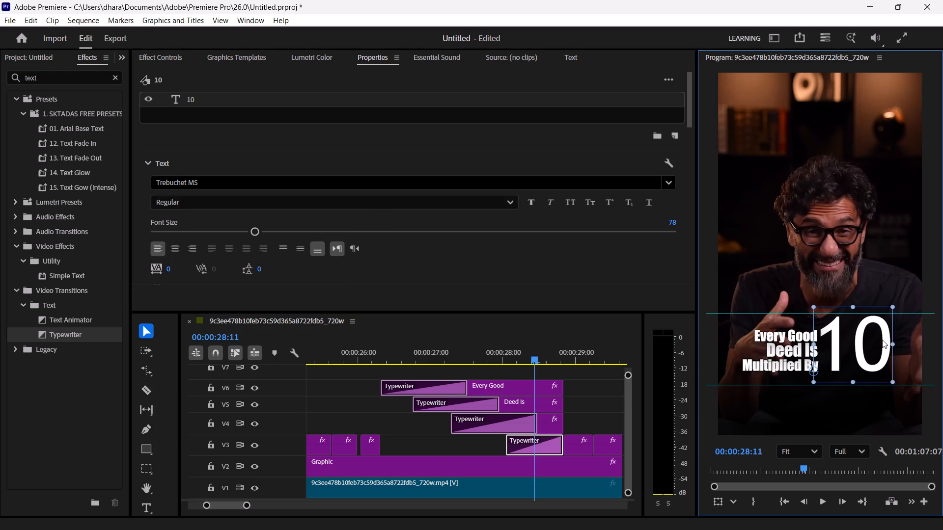
left_click_drag(882, 340, 883, 341)
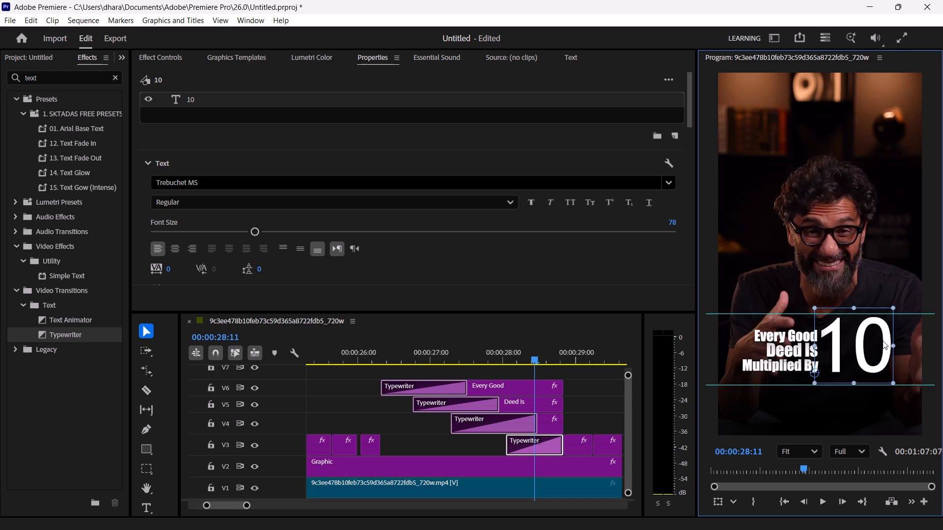
left_click(804, 417)
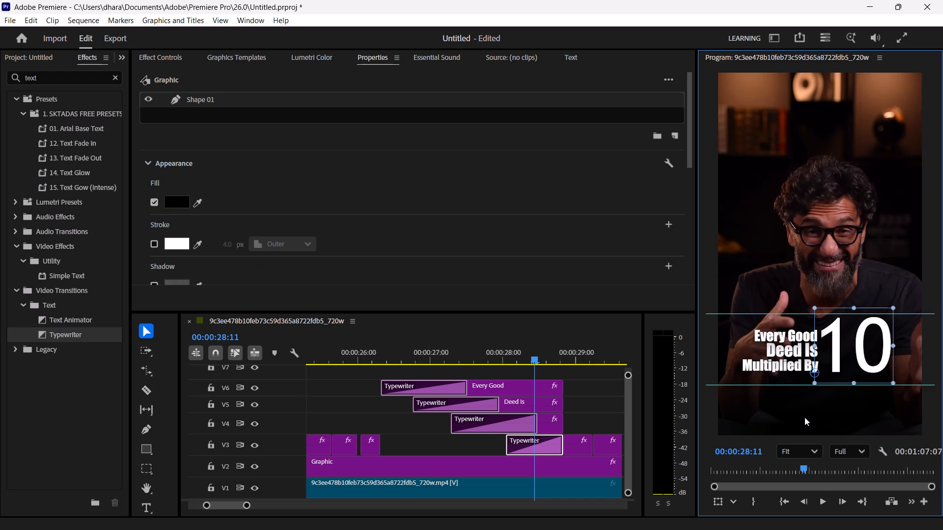
Play the "Every Good Deed Is Multiplied By" captions from about 00:00:25:10 to examine their Typewriter reveals against the speech.
left_click(617, 323)
left_click(314, 348)
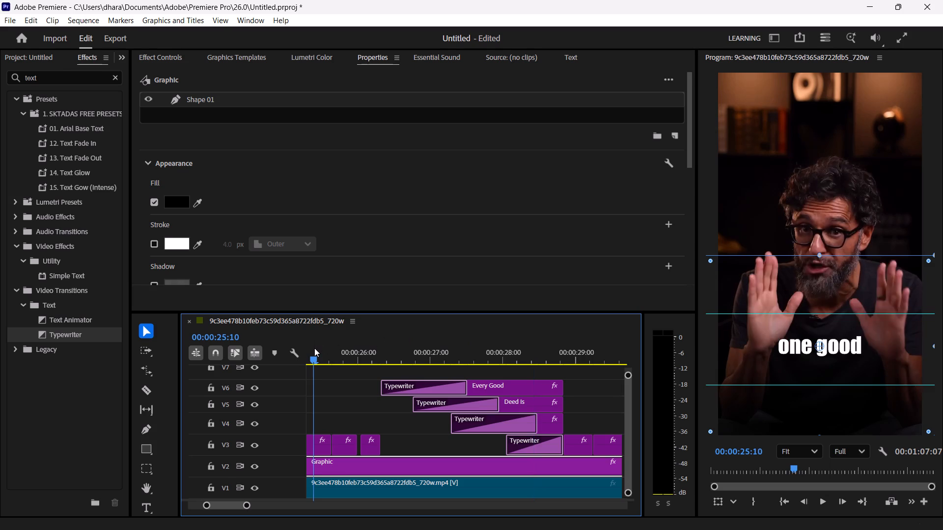
key("space")
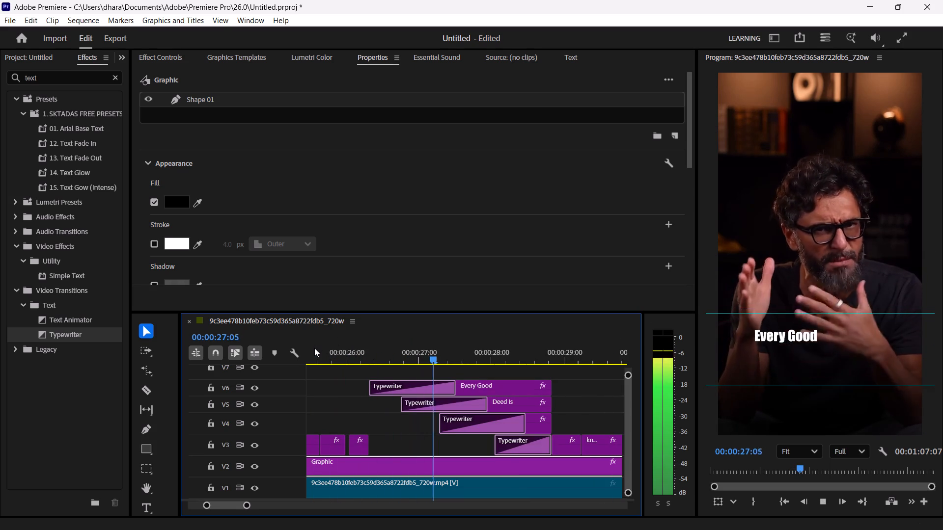
key("space")
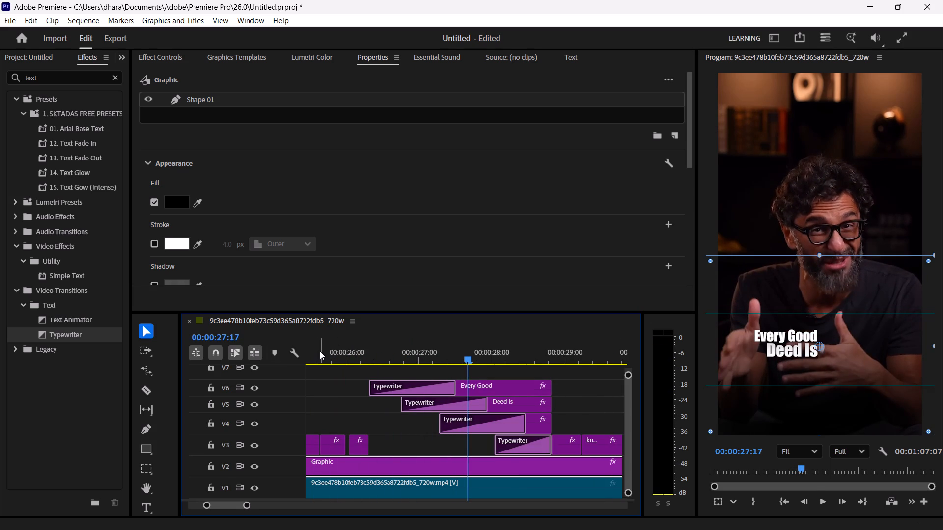
left_click(320, 351)
key("space")
key("space")
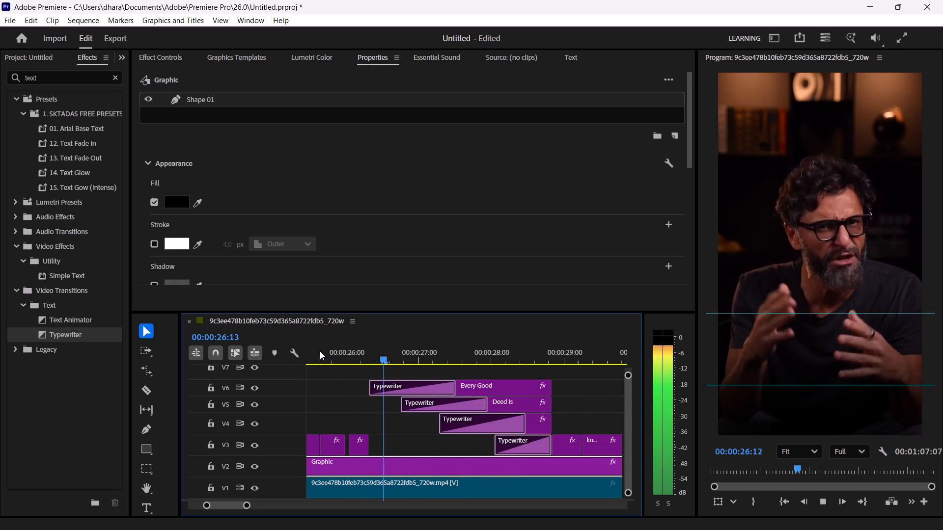
key("space")
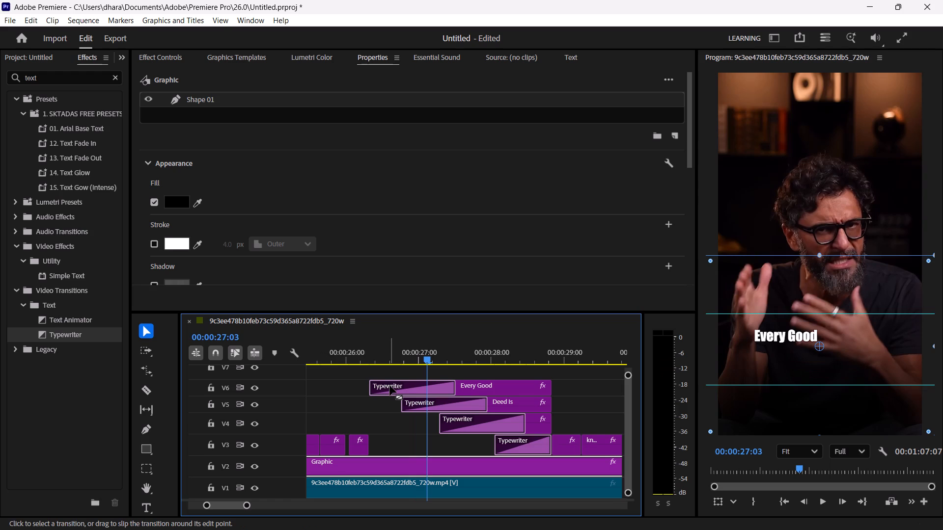
On the "Every Good" clip's Typewriter transition, try out Start Line Delay, return it to 0%, and set End Line Delay to 528%.
left_click(390, 386)
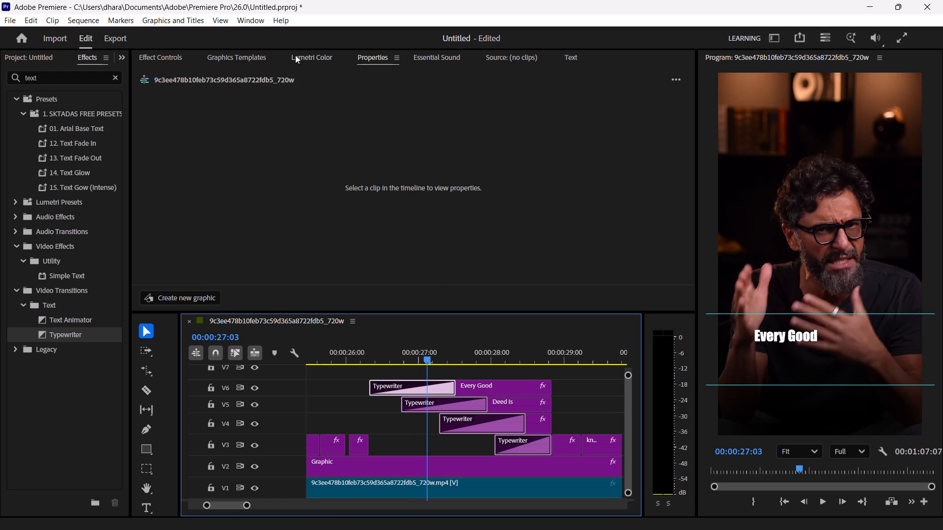
left_click(293, 56)
left_click(238, 54)
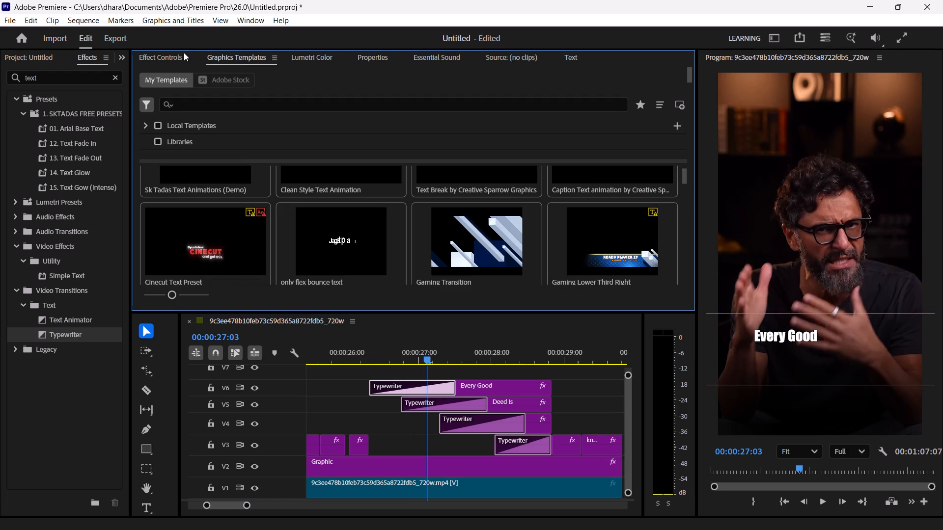
left_click(183, 53)
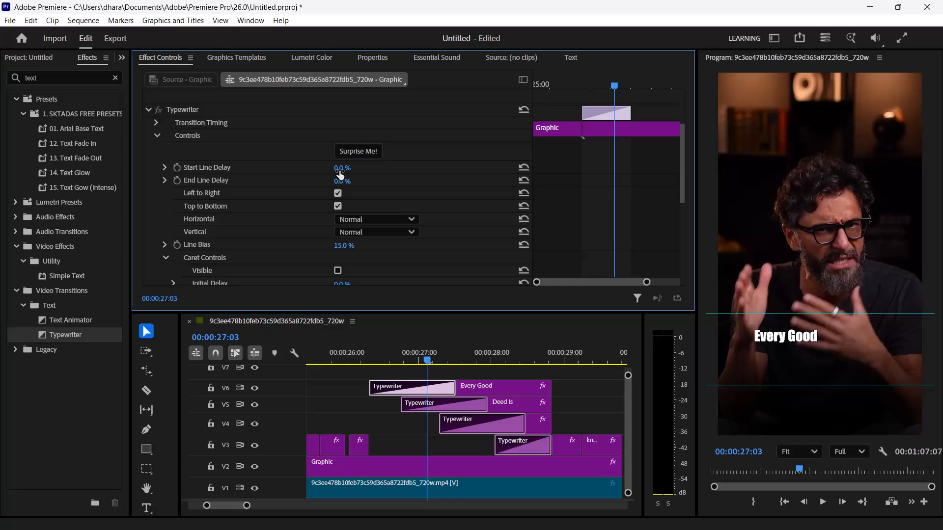
left_click_drag(339, 171, 404, 168)
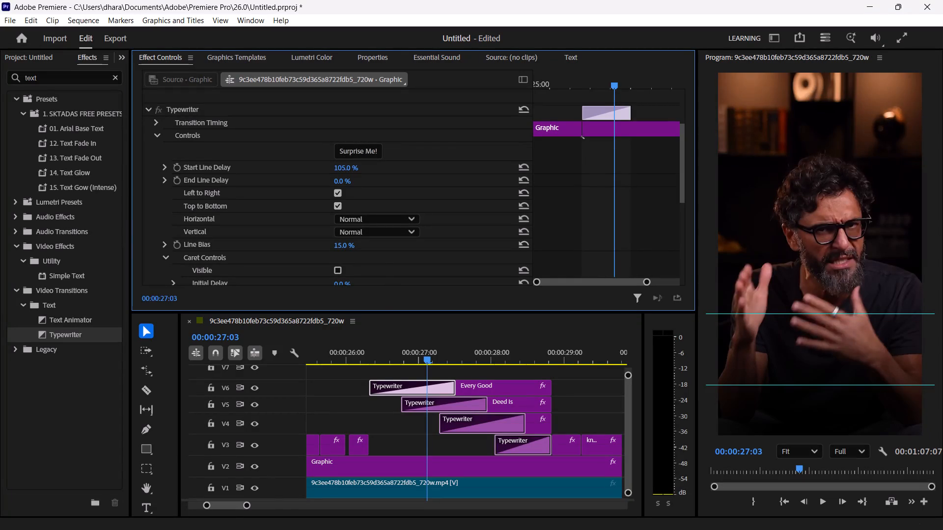
left_click_drag(404, 168, 354, 179)
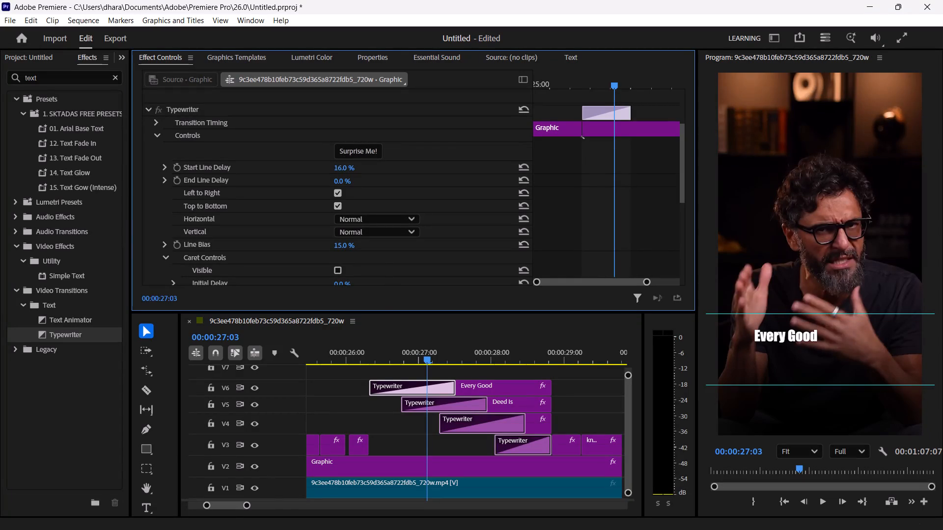
left_click_drag(354, 179, 331, 185)
left_click_drag(338, 183, 340, 182)
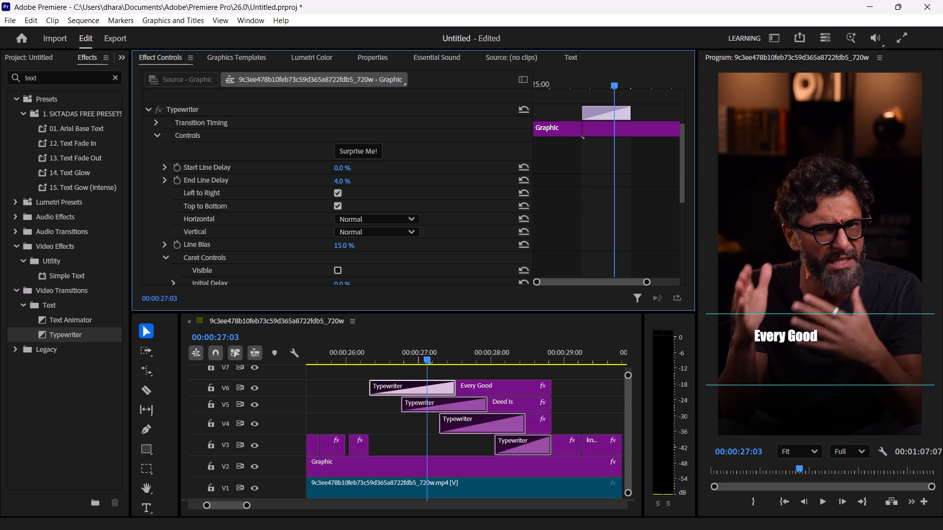
left_click_drag(340, 182, 384, 176)
left_click_drag(384, 176, 661, 161)
Play from 00:00:26:06 to 00:00:28:01 in short bursts to examine how "Every Good" and the following caption lines appear.
key("Left")
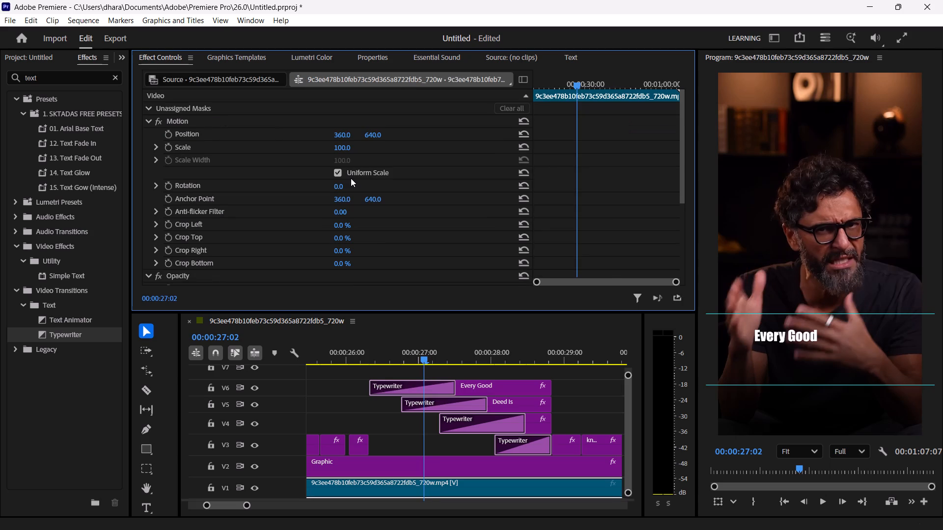
left_click(363, 361)
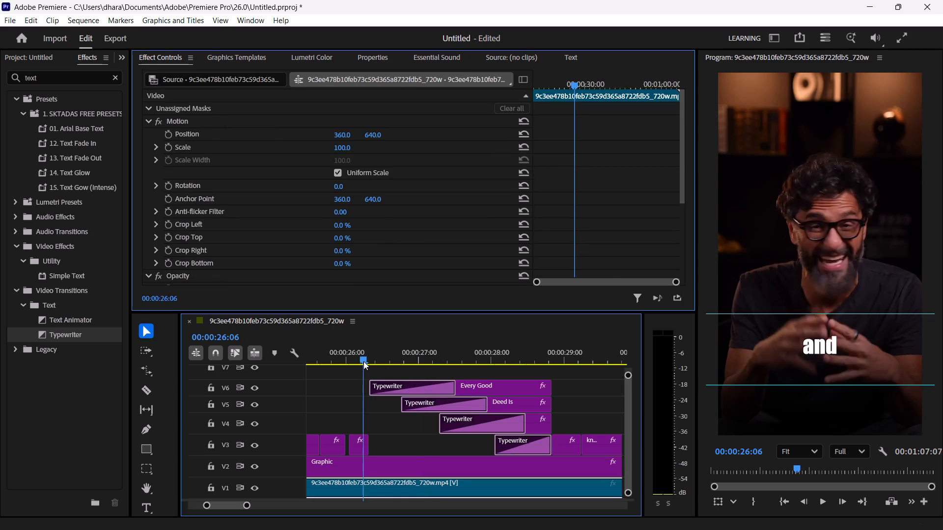
key("space")
key("space")
key("space")
key("space")
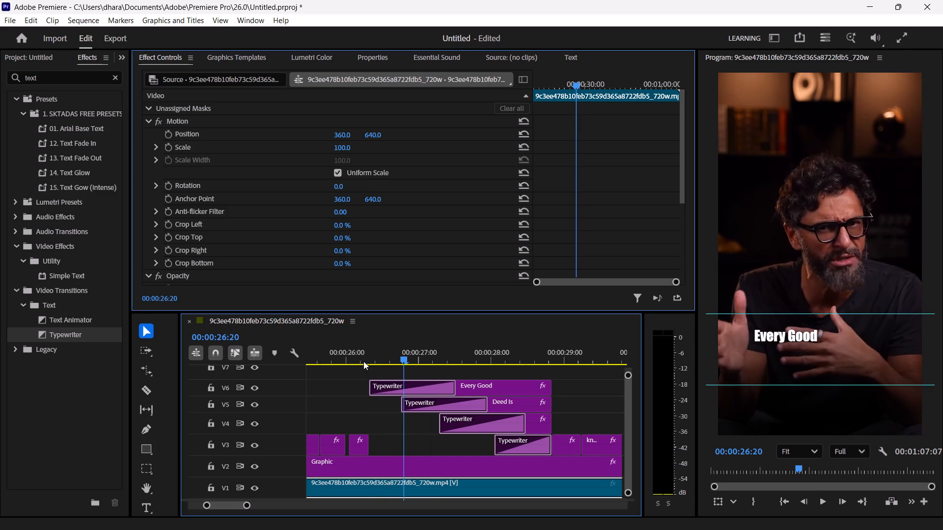
key("space")
key("space")
key("space")
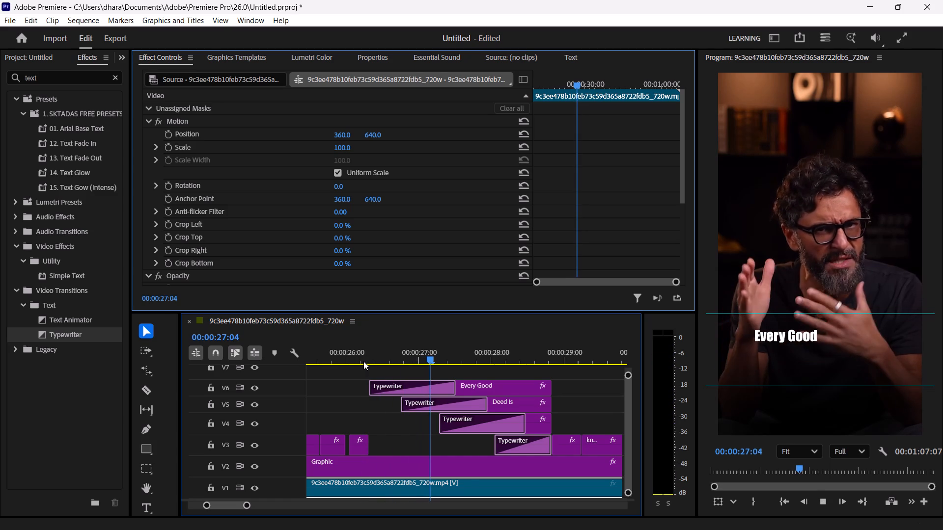
key("space")
key("space")
key("space")
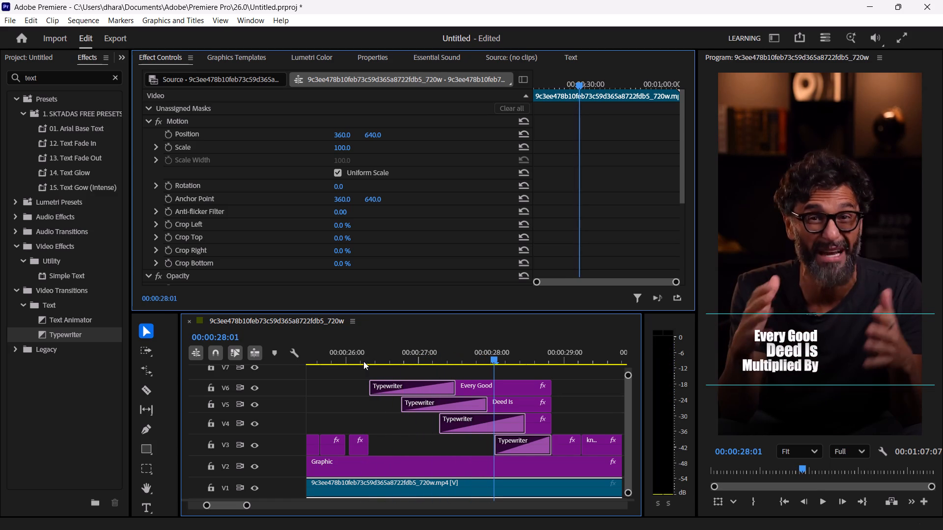
Set the "Every Good" Typewriter transition's Horizontal option to Centered and its Vertical option to Scroll.
left_click(417, 388)
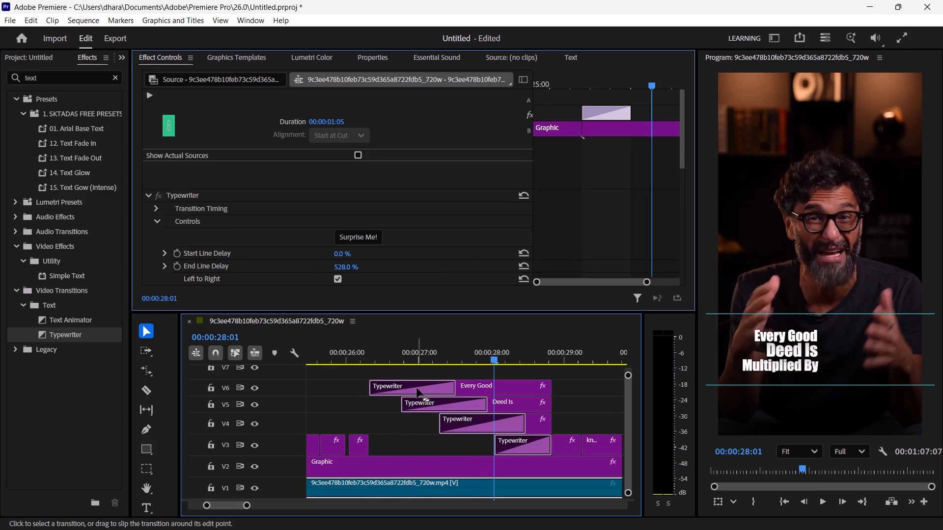
scroll(428, 228, "up", 1)
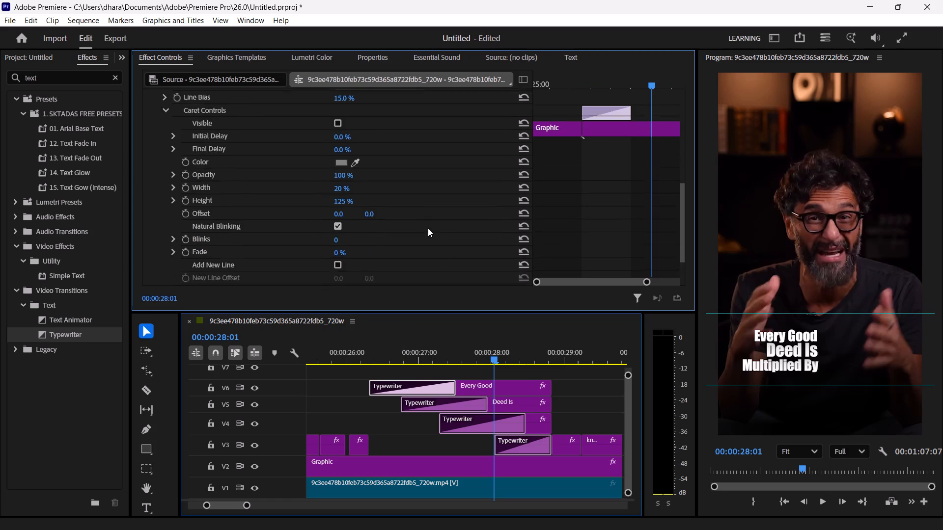
scroll(428, 228, "up", 1)
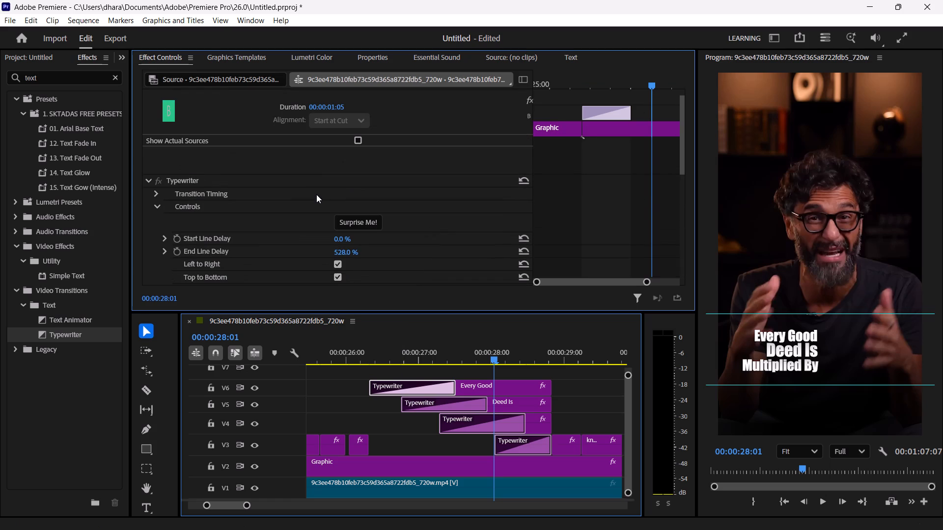
scroll(316, 194, "up", 1)
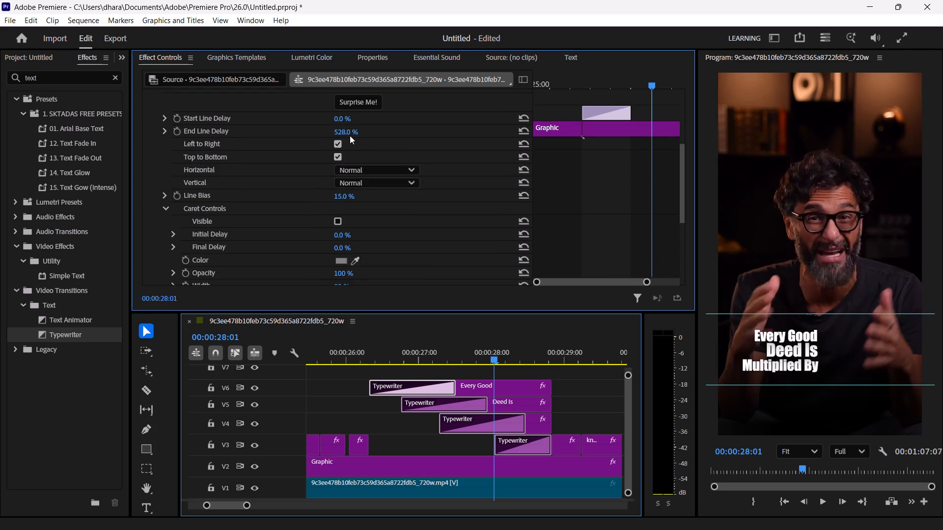
left_click(359, 168)
left_click(359, 168)
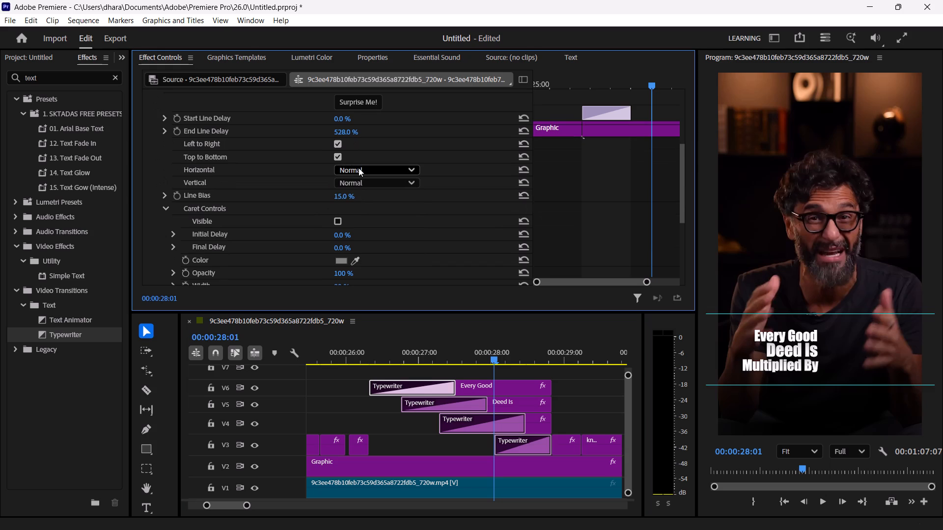
left_click(358, 173)
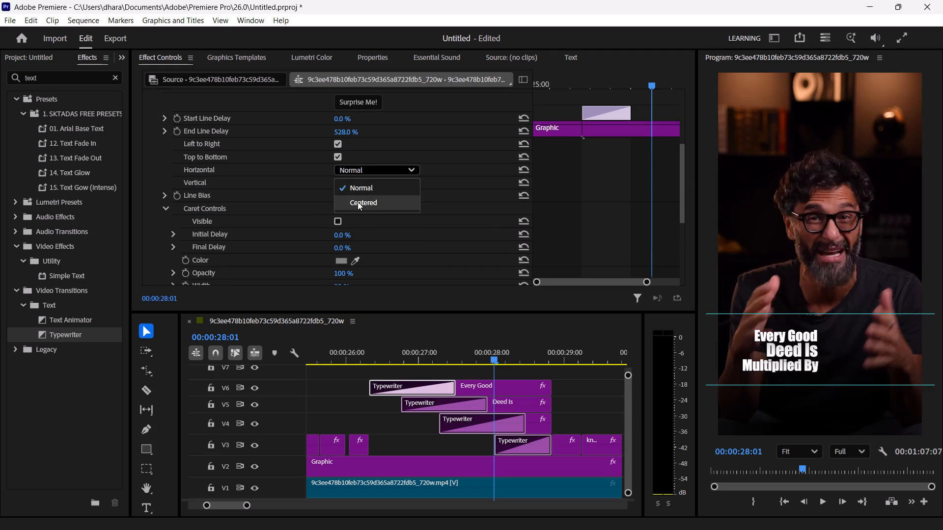
left_click(358, 202)
left_click(365, 191)
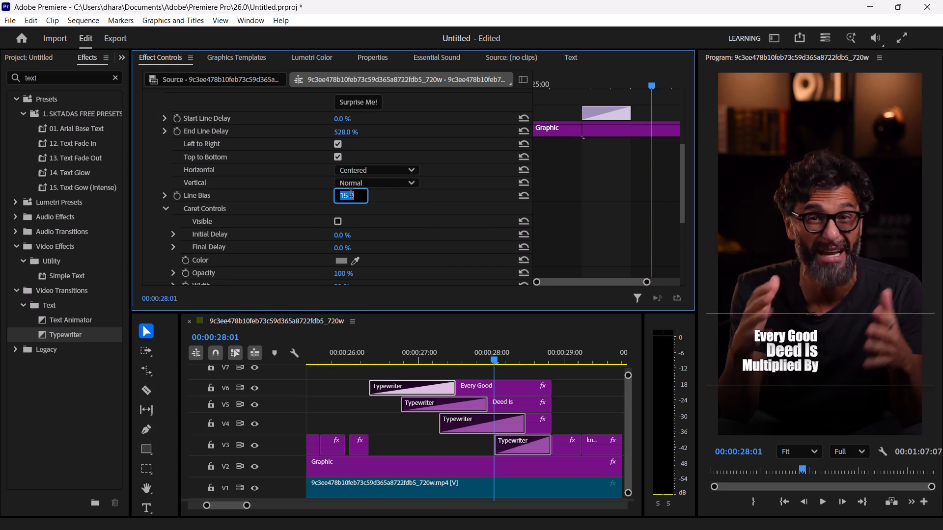
left_click(367, 179)
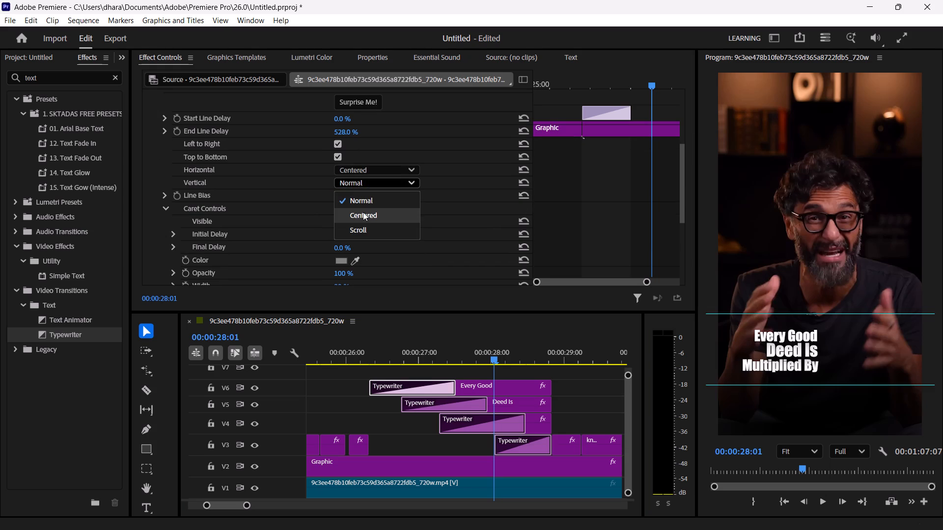
left_click(363, 226)
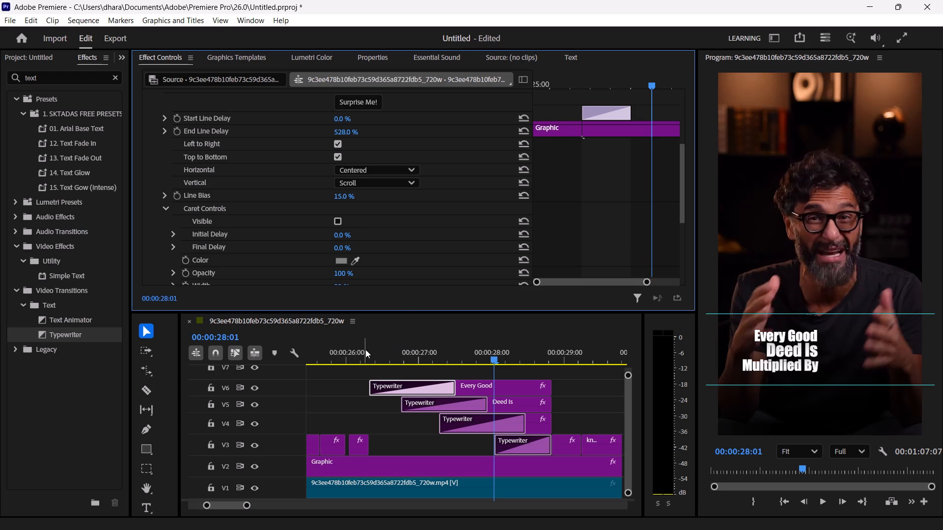
Play the section from just before "Every Good" to 00:00:27:10 to check the adjusted Typewriter reveal.
left_click(365, 349)
key("space")
key("space")
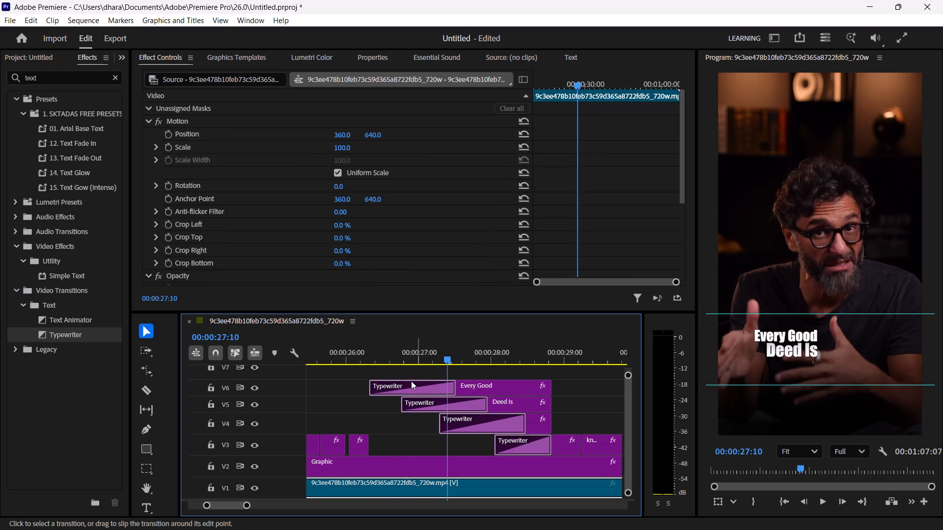
Raise the caret Blinks value of the "Every Good" Typewriter transition to about 100.
left_click(392, 384)
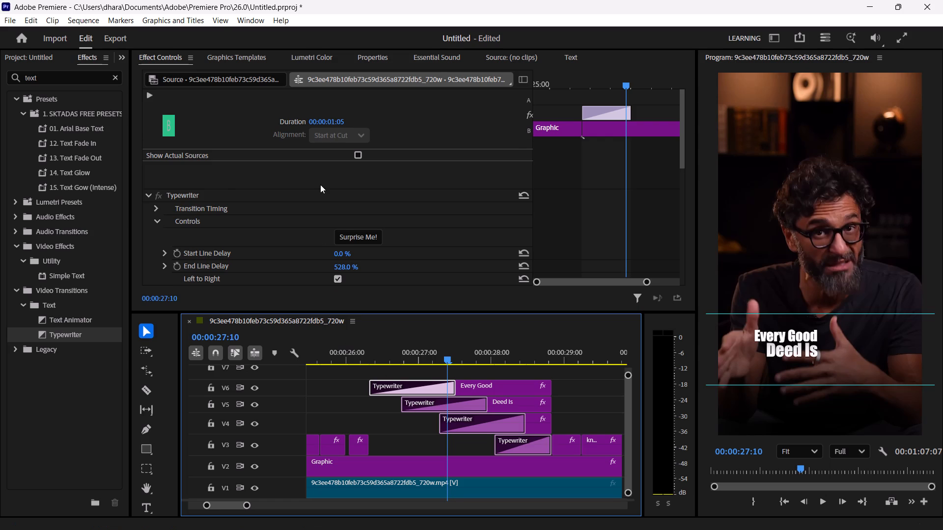
scroll(320, 185, "down", 6)
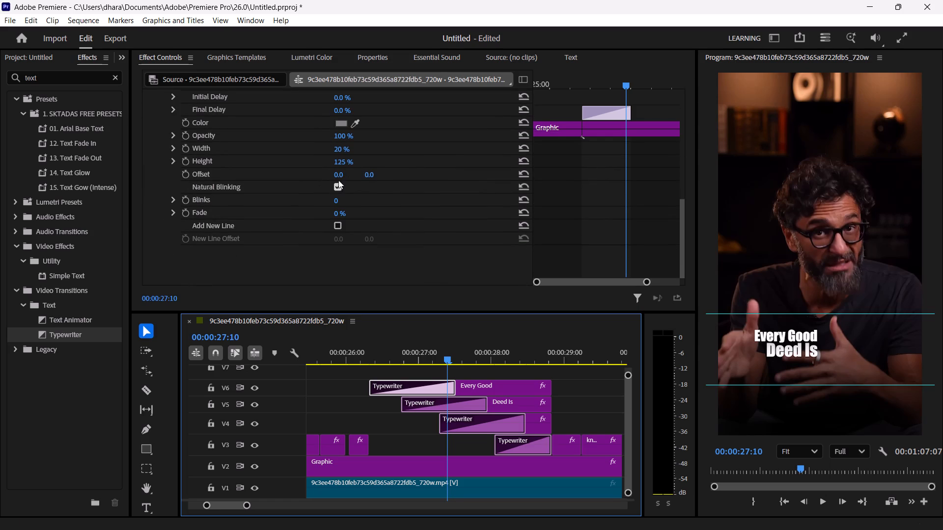
scroll(330, 184, "down", 1)
left_click_drag(335, 198, 424, 188)
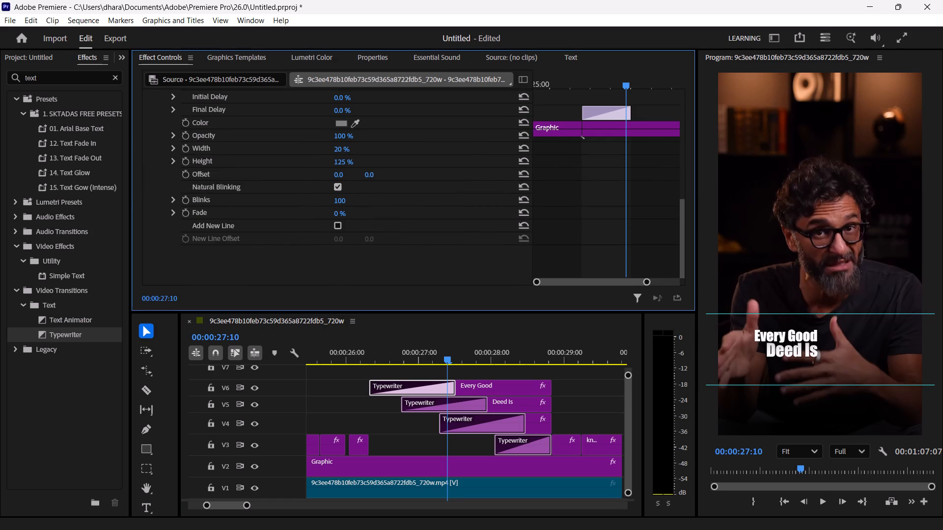
left_click_drag(424, 188, 430, 188)
Step through the opening frames of "Every Good" from 00:00:26:08 to 00:00:26:10 to examine how the text appears.
left_click(369, 360)
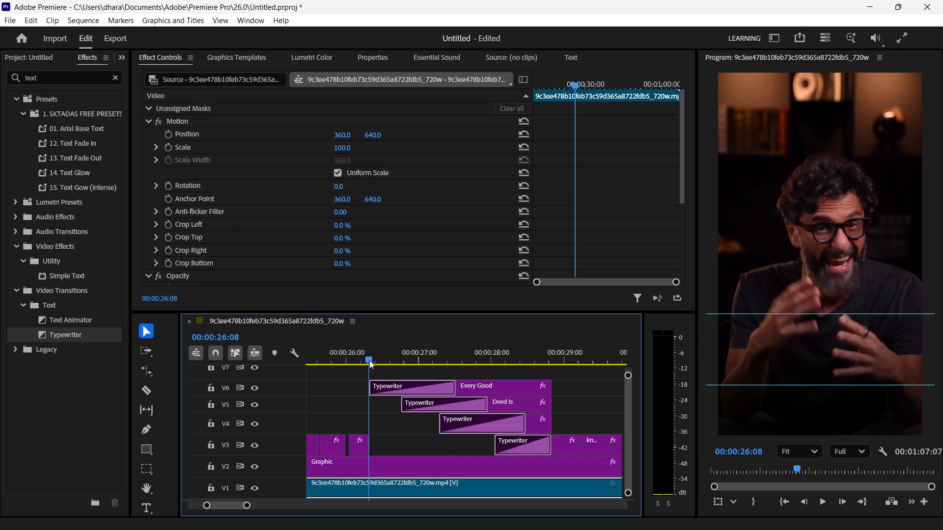
key("Right")
key("Right")
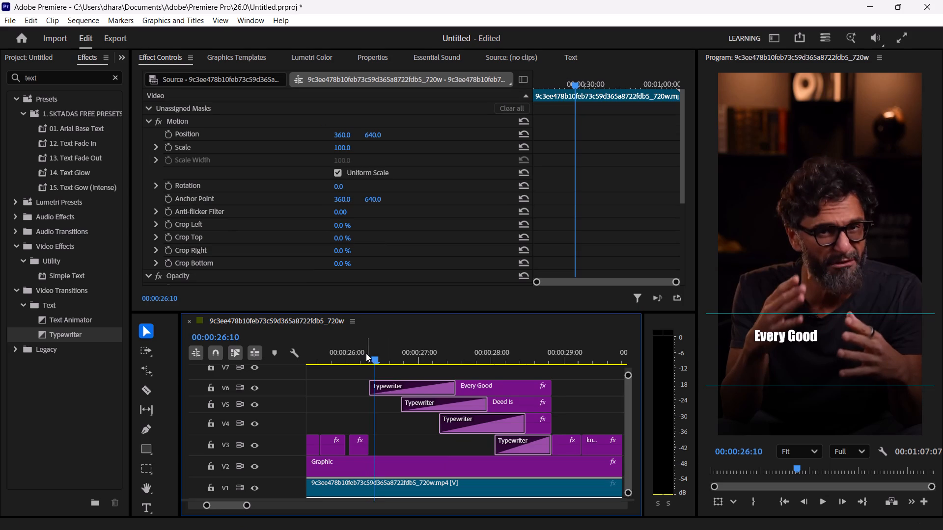
scroll(366, 353, "up", 2)
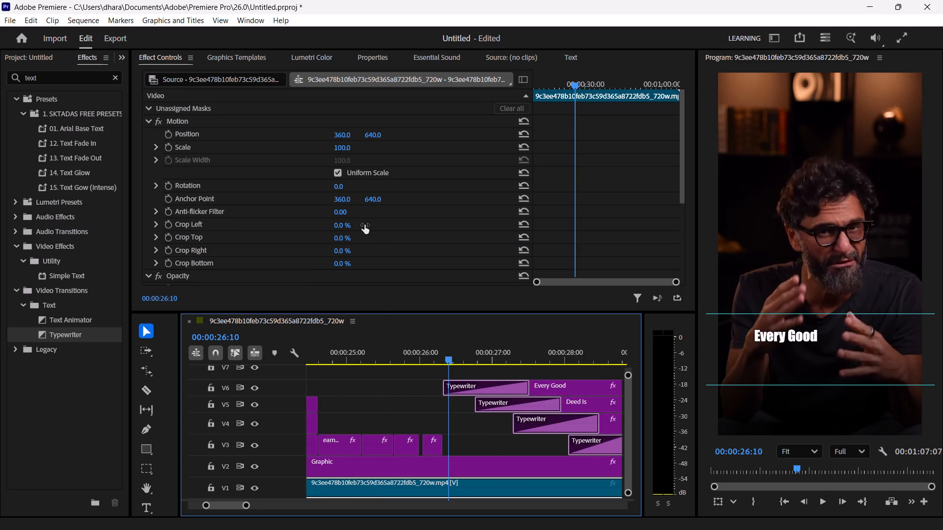
scroll(364, 225, "down", 4)
scroll(259, 206, "up", 1)
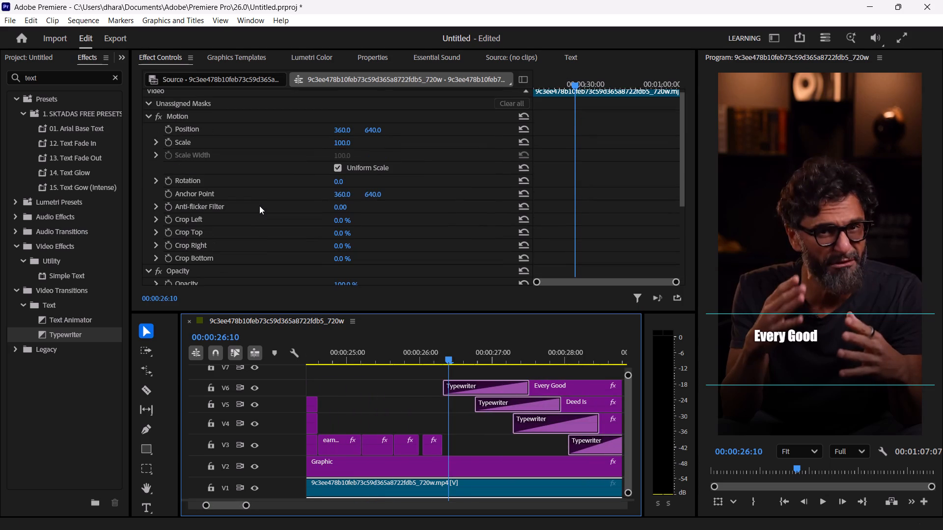
scroll(259, 206, "up", 4)
scroll(259, 206, "down", 1)
scroll(259, 206, "up", 2)
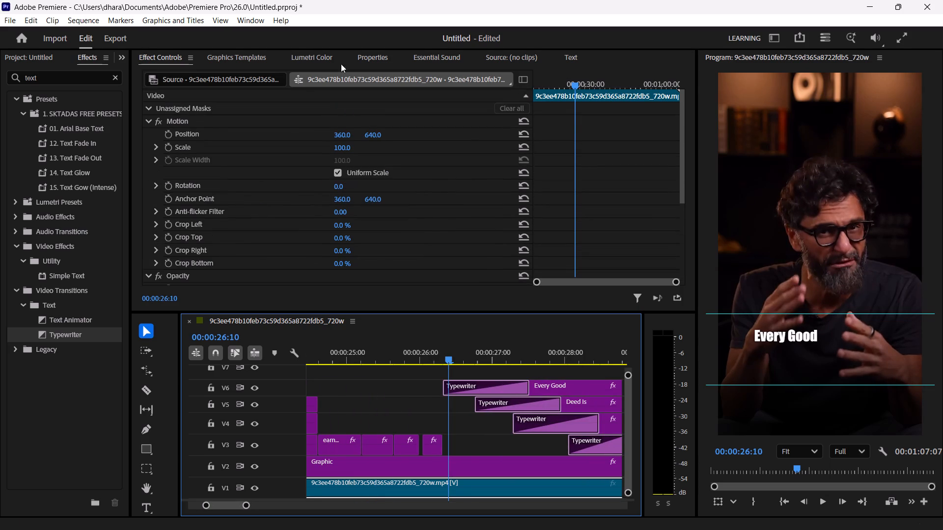
Remove the Typewriter transitions from the "Every Good", "Deed Is", "Multiplied By" and "10" clips.
left_click(479, 383)
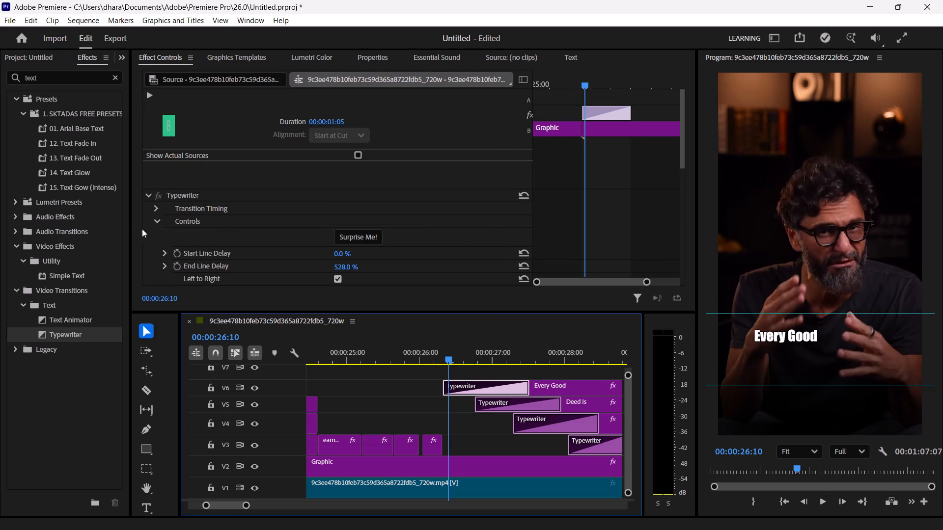
right_click(179, 197)
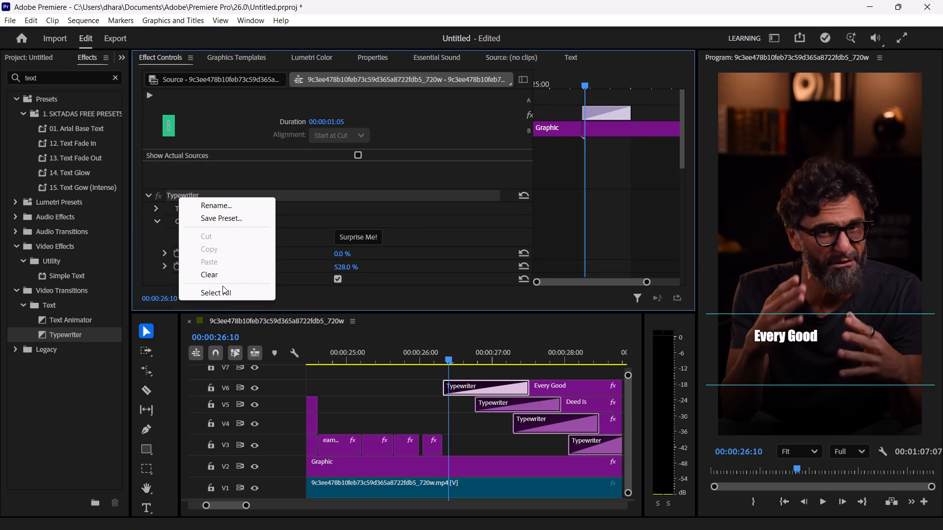
left_click(226, 274)
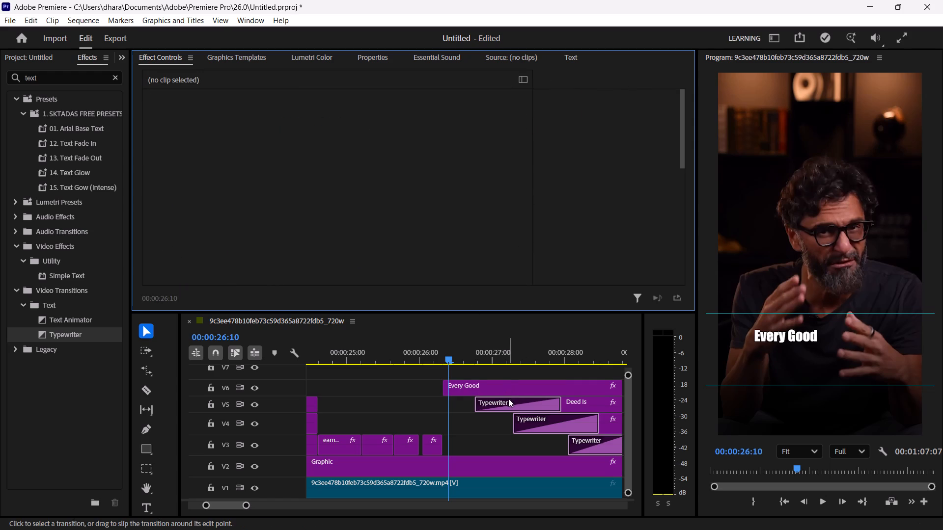
left_click(510, 402)
right_click(510, 402)
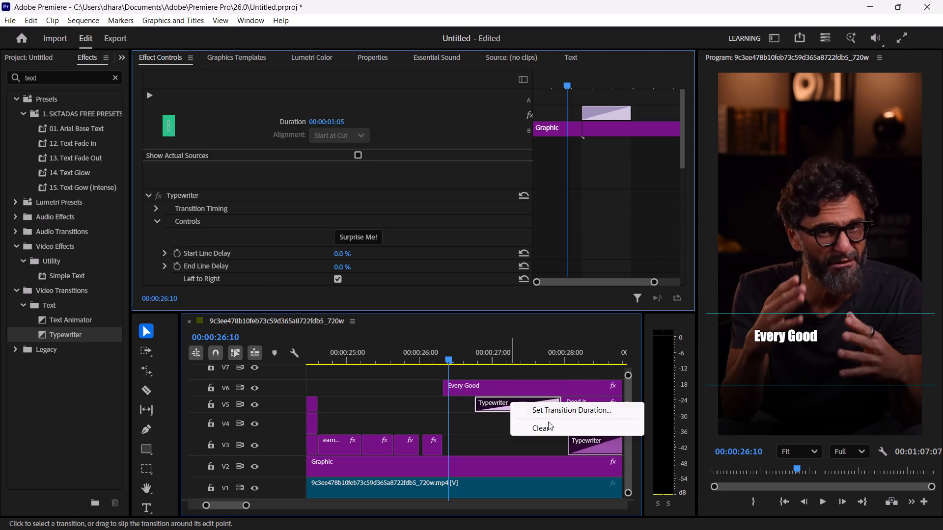
left_click(548, 427)
left_click(560, 425)
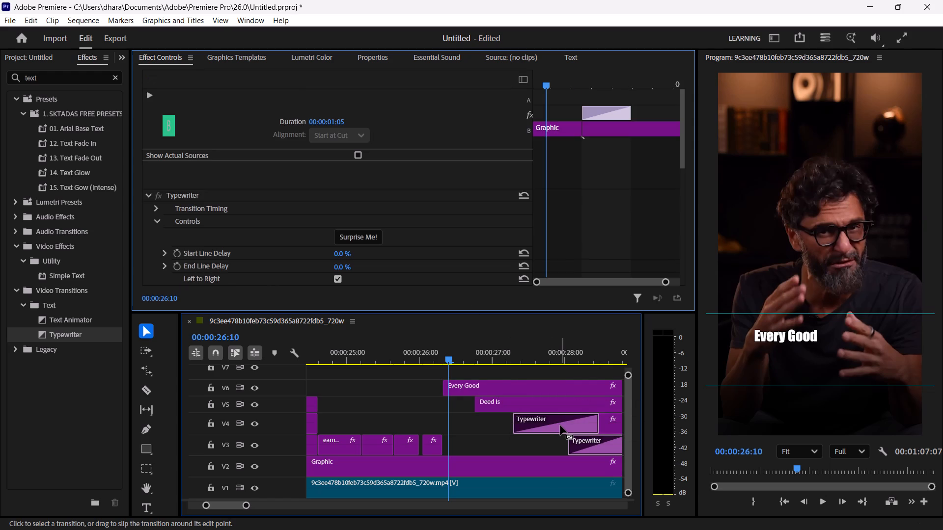
right_click(560, 425)
left_click(581, 450)
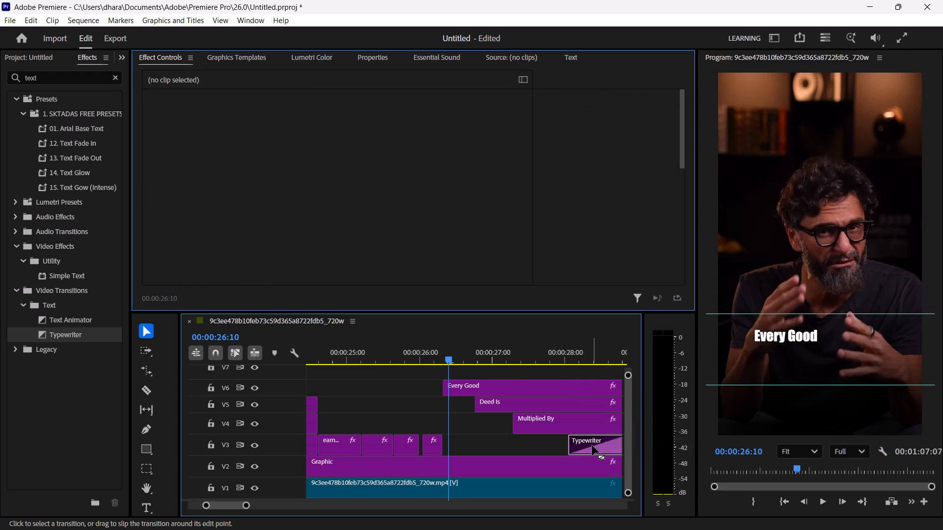
left_click(592, 446)
right_click(592, 446)
left_click(628, 472)
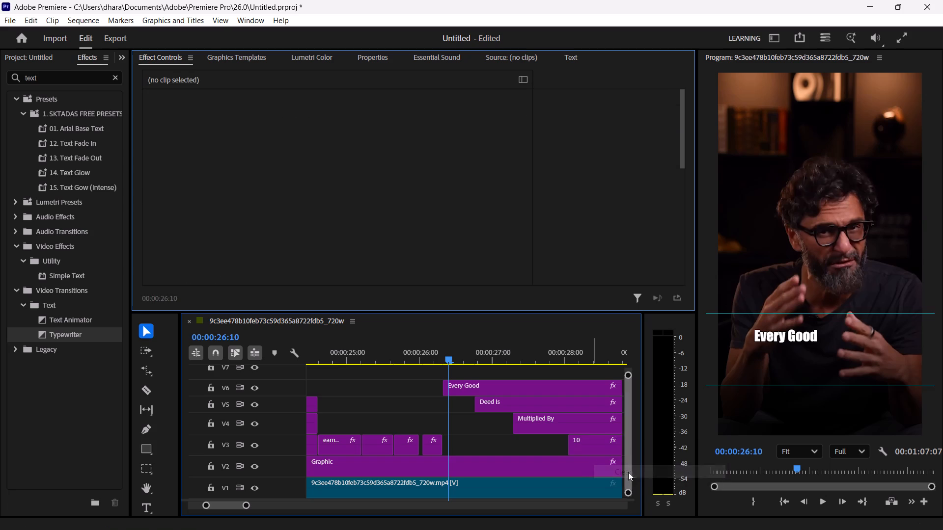
Add an Opacity keyframe of 0% to the "Every Good" clip at its first frame, 00:00:26:08.
left_click(438, 356)
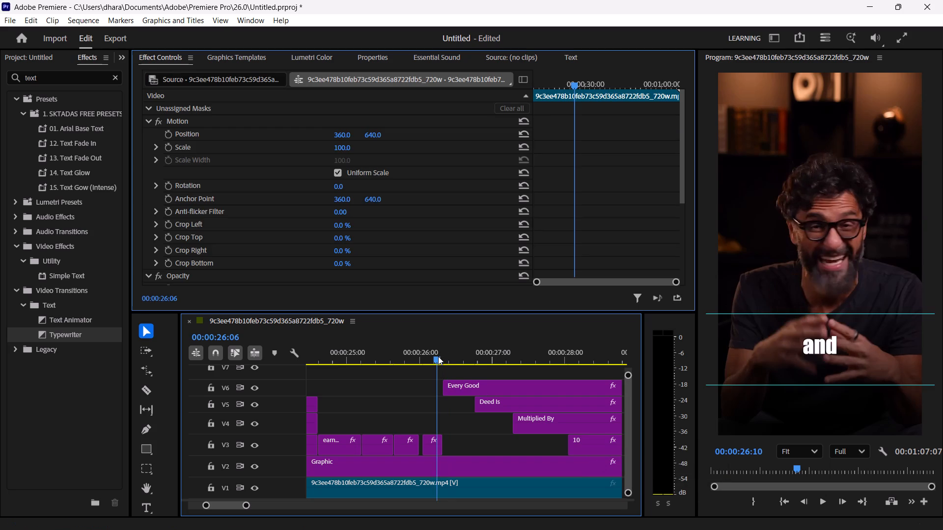
key("Right")
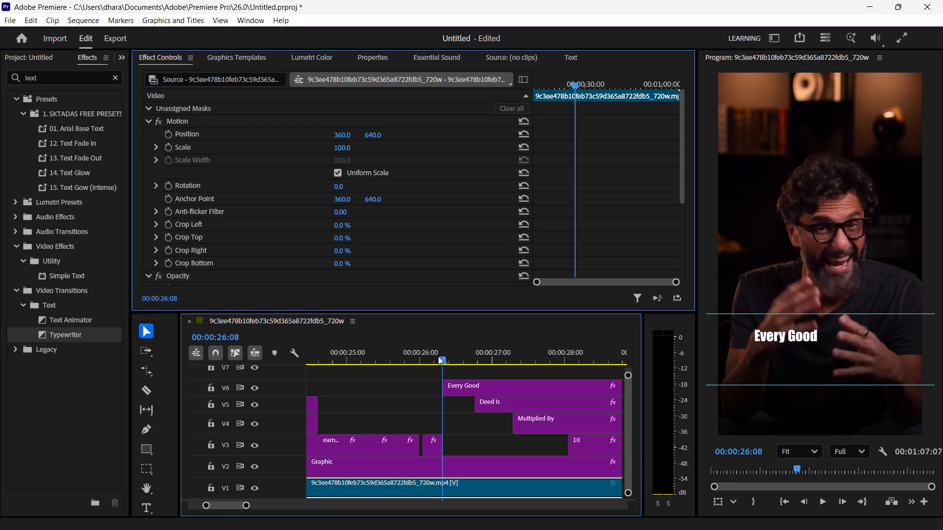
key("Left")
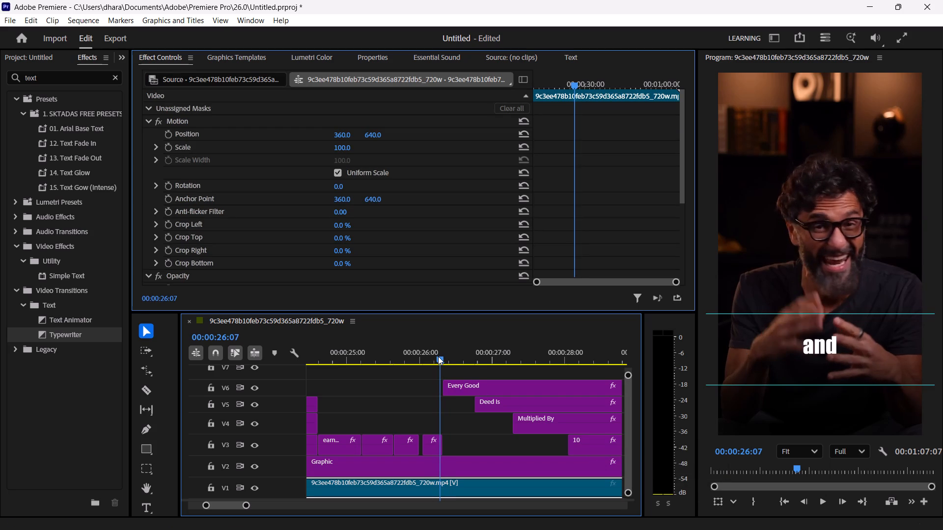
key("Right")
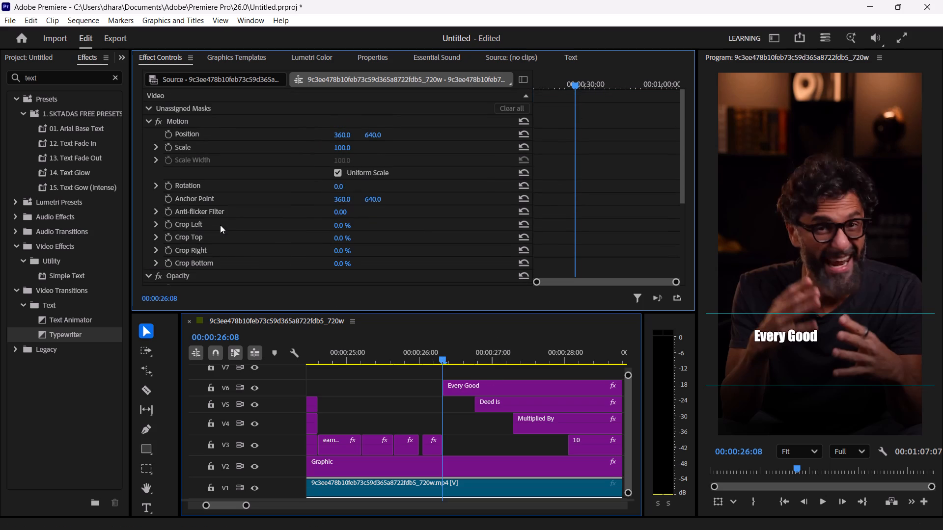
left_click(456, 387)
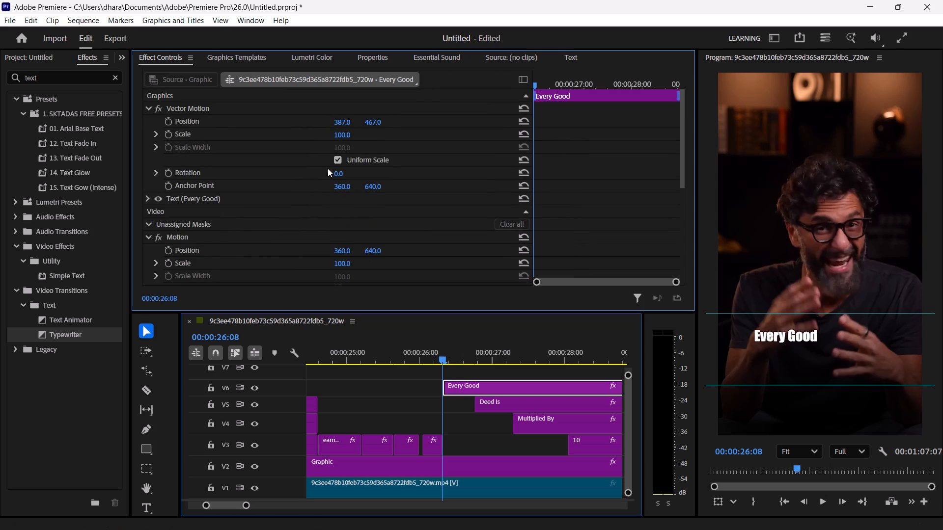
scroll(328, 168, "down", 1)
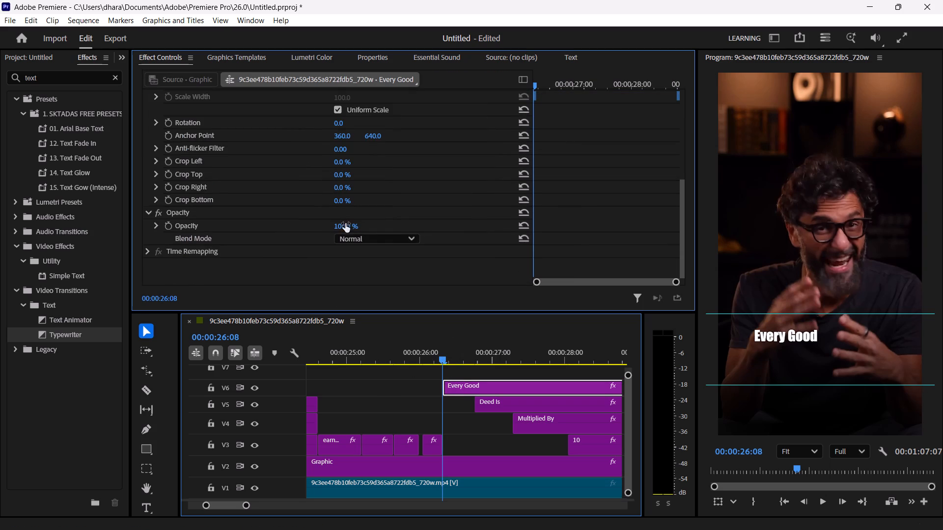
left_click_drag(346, 229, 142, 256)
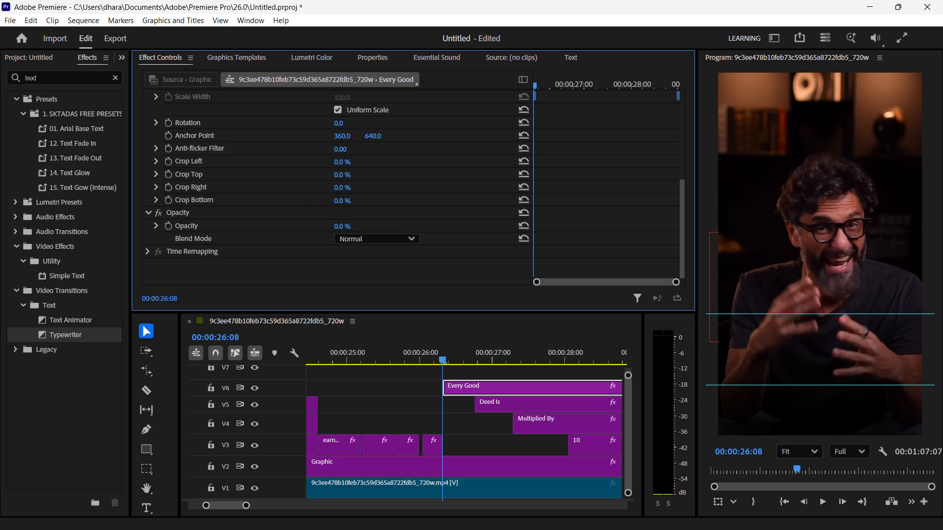
left_click_drag(142, 256, 140, 256)
left_click(168, 224)
Add a 100% Opacity keyframe to "Every Good" at 00:00:26:19, where the "Deed Is" clip begins.
key("Right")
key("Right")
key("Right")
key("Right")
key("Right")
key("Right")
key("Right")
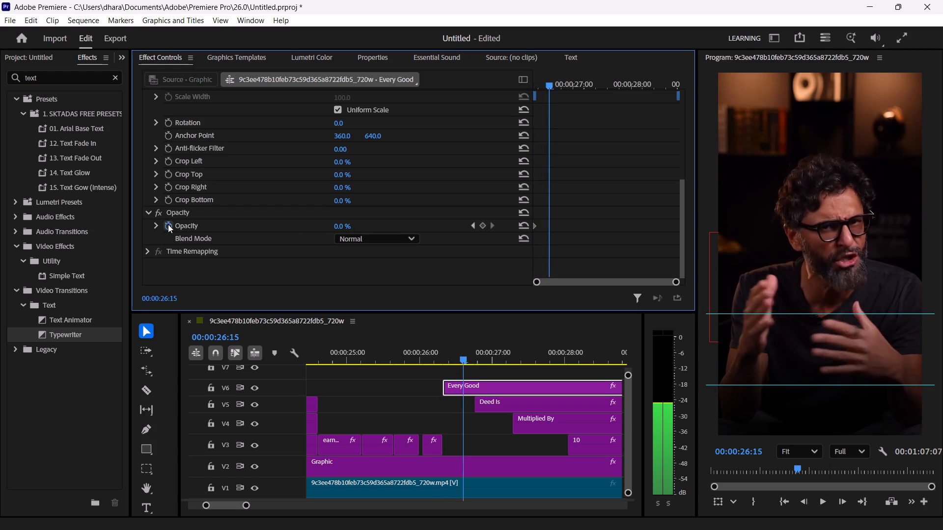
key("Right")
key("Right")
key("Right")
key("Right")
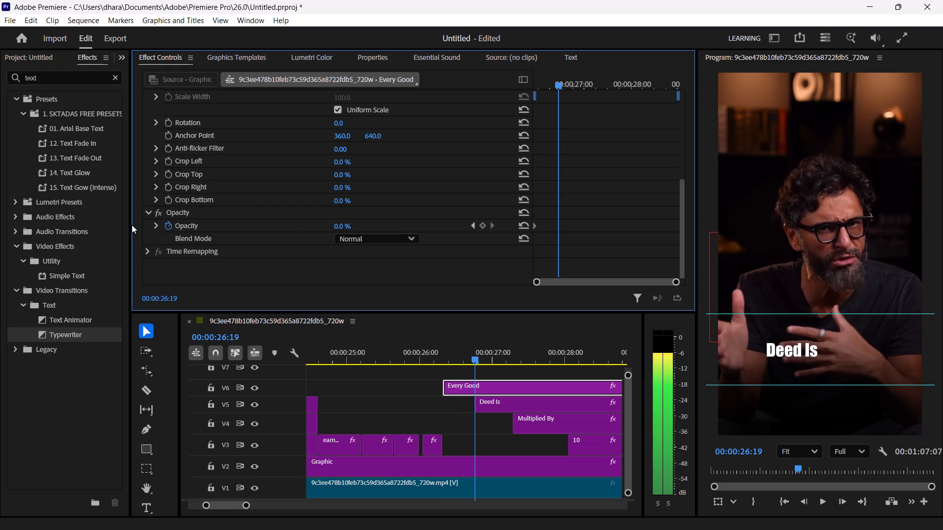
left_click_drag(340, 227, 479, 206)
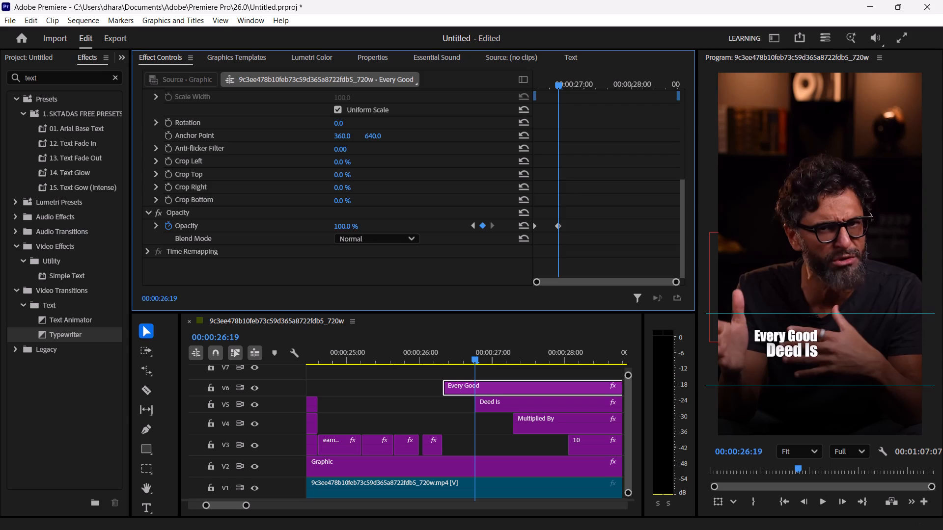
left_click_drag(479, 206, 632, 198)
Add an Opacity keyframe of 0% to the "Deed Is" clip at its start, 00:00:26:19.
left_click(504, 404)
scroll(360, 179, "down", 5)
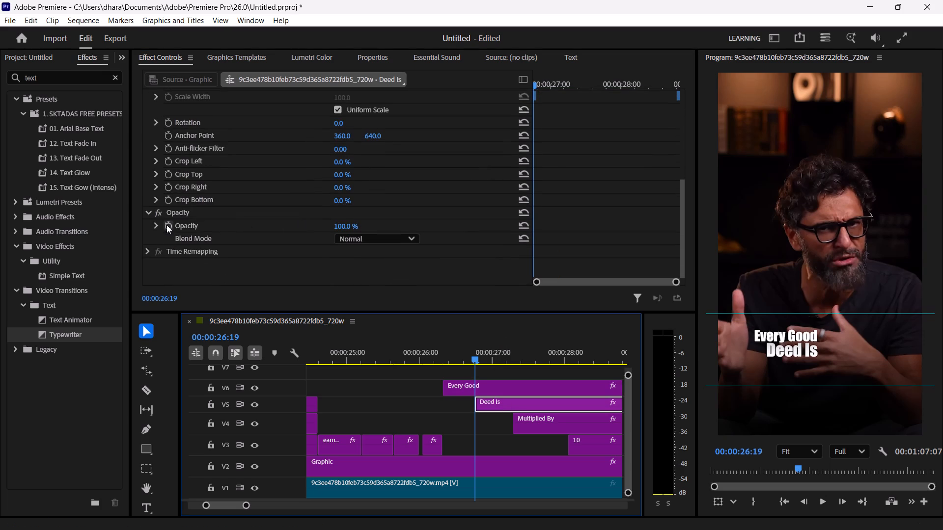
left_click(166, 225)
left_click_drag(340, 225, 302, 231)
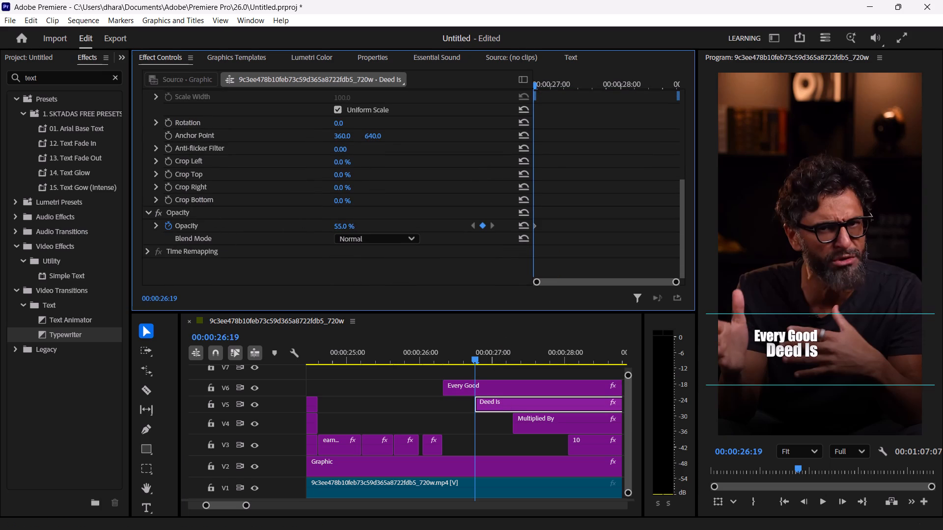
left_click_drag(302, 231, 113, 249)
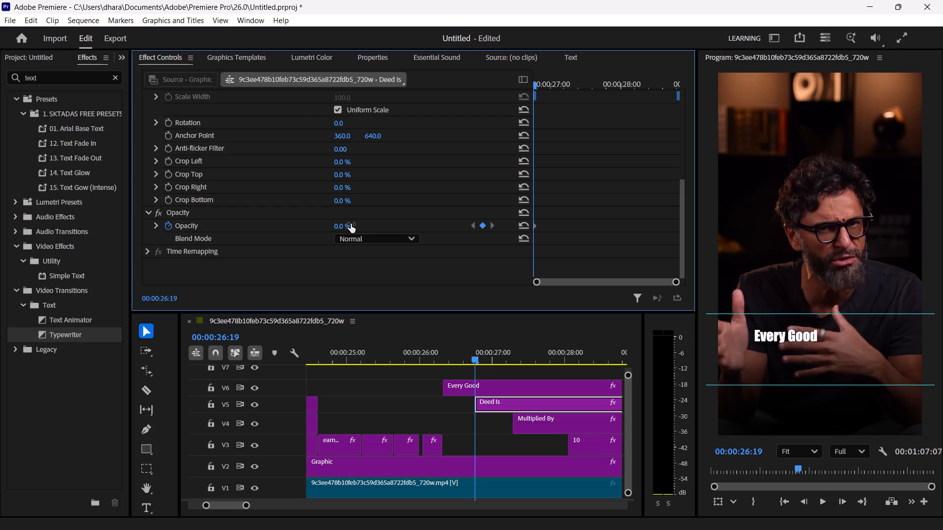
Add a 100% Opacity keyframe to "Deed Is" at 00:00:27:07, where the "Multiplied By" clip begins.
key("Right")
key("Right")
key("Right")
key("Right")
key("Right")
key("Right")
key("Right")
key("Right")
key("Right")
key("Right")
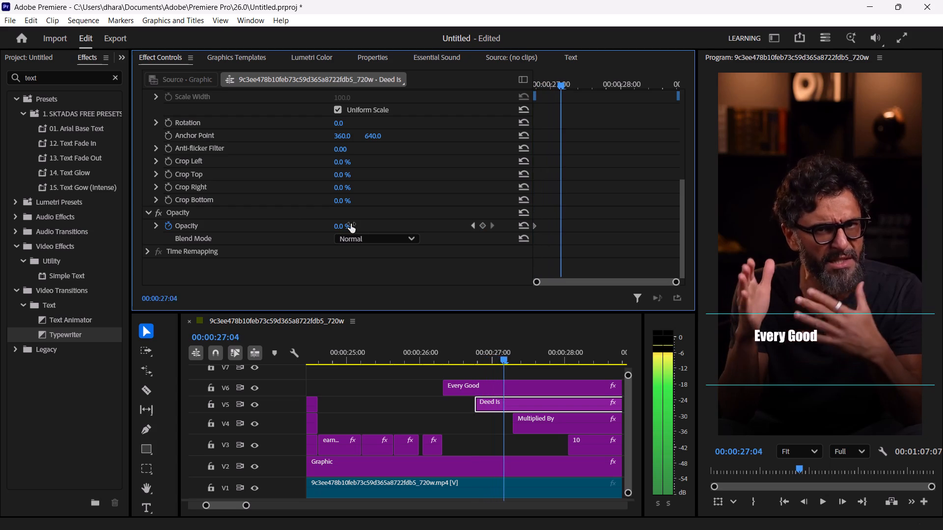
key("Right")
key("Right")
key("Right")
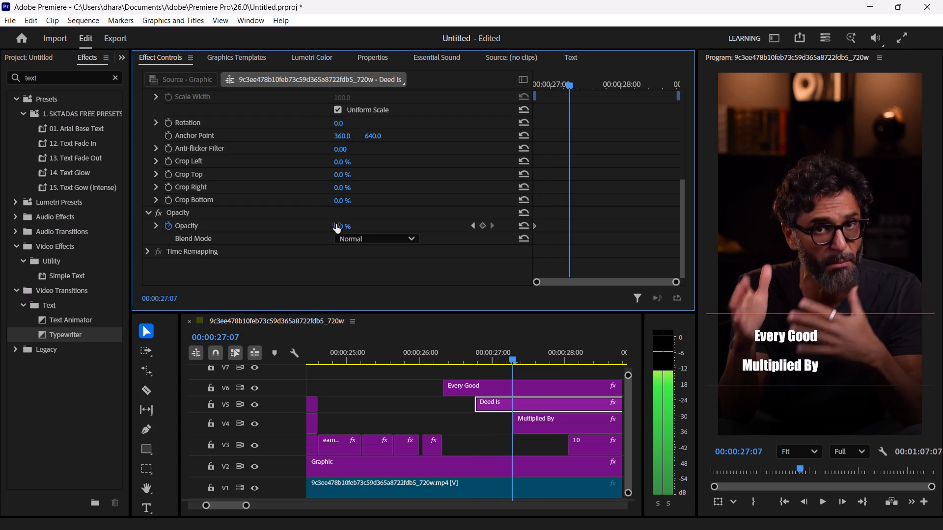
left_click_drag(336, 224, 556, 212)
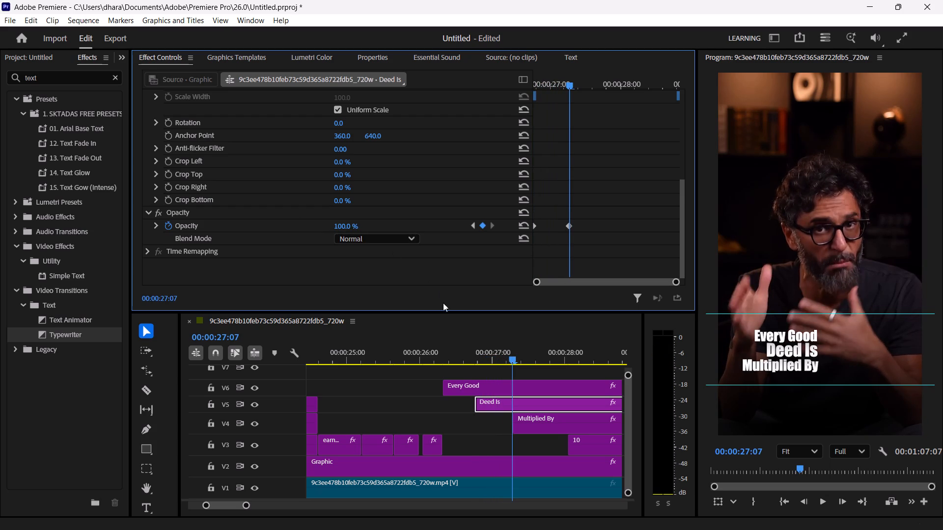
Add an Opacity keyframe of 0% to the "Multiplied By" clip at its start, 00:00:27:07.
left_click(559, 429)
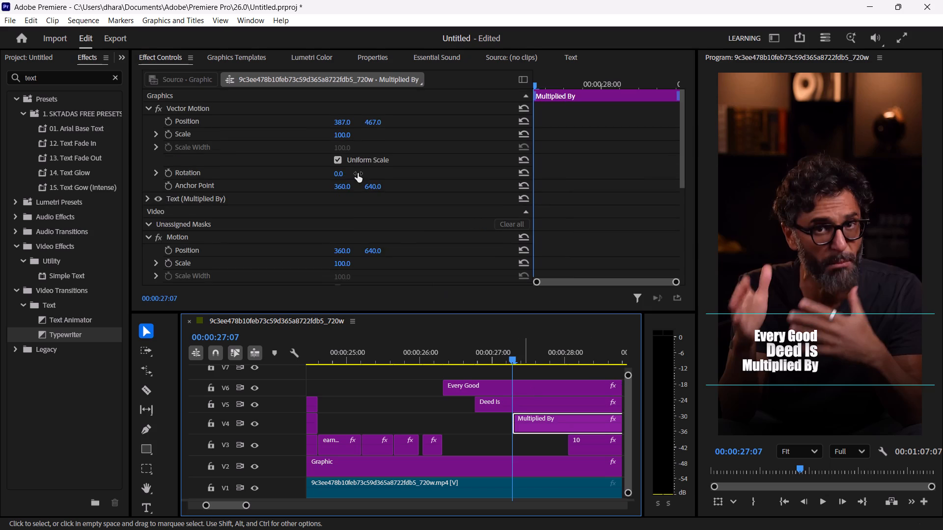
scroll(358, 173, "down", 5)
left_click(170, 222)
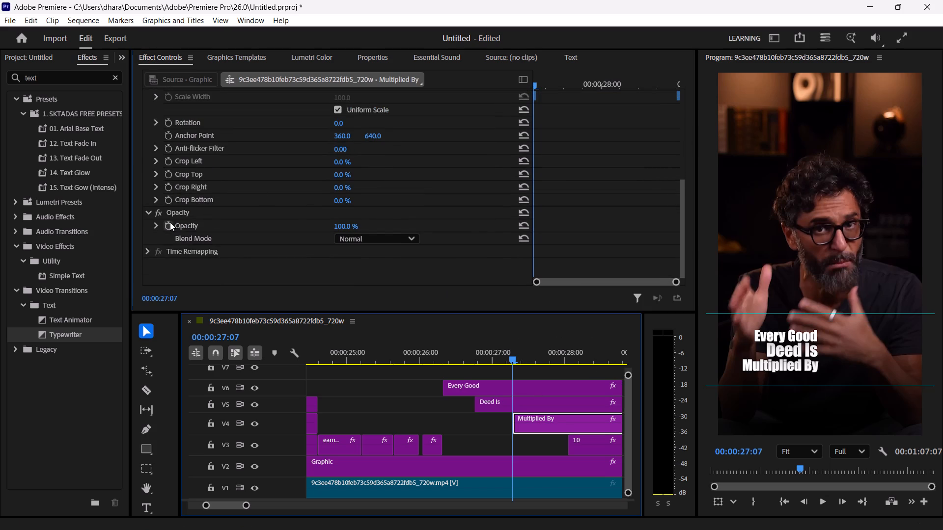
left_click_drag(346, 222, 86, 257)
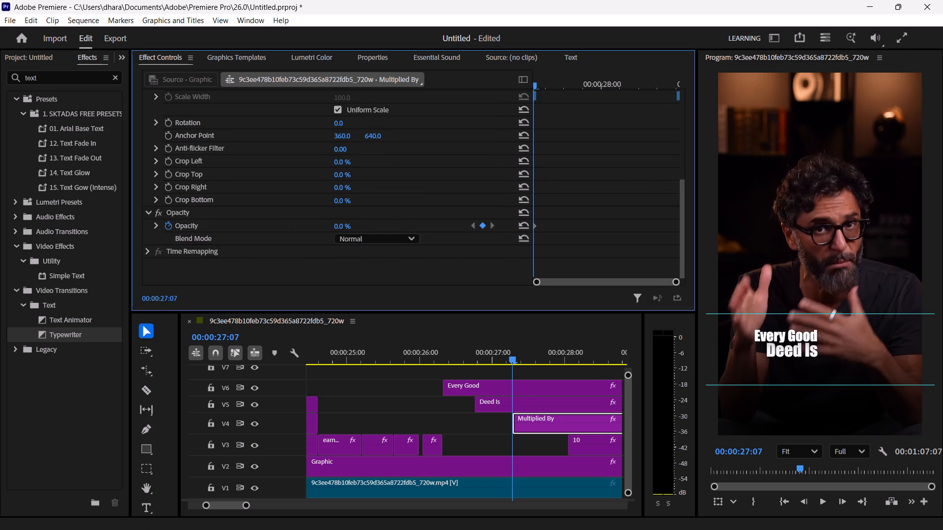
left_click_drag(86, 257, 66, 259)
Add a 100% Opacity keyframe to "Multiplied By" at 00:00:28:01, where the "10" clip begins.
key("Right")
key("Right")
key("Right")
key("Right")
key("Right")
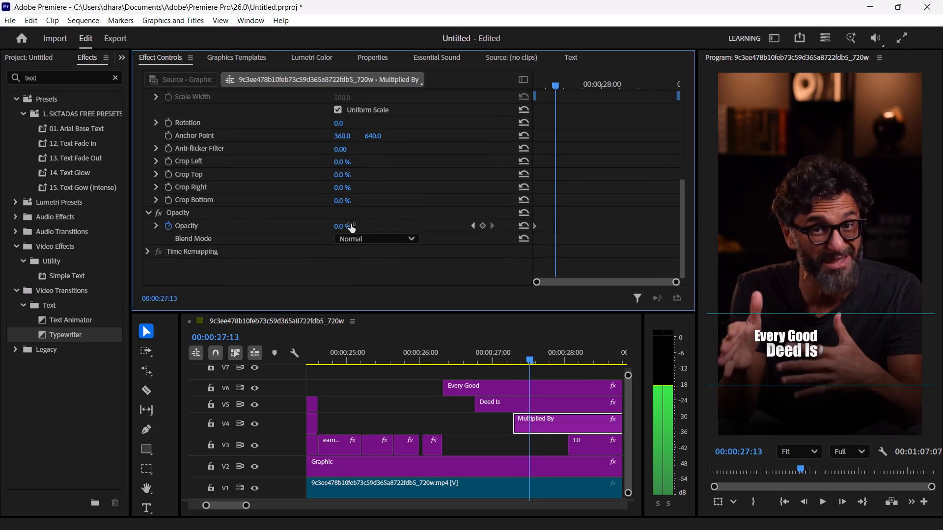
key("Right")
key("Right")
key("Right")
key("Right")
key("Right")
key("Right")
key("Right")
key("Right")
key("Right")
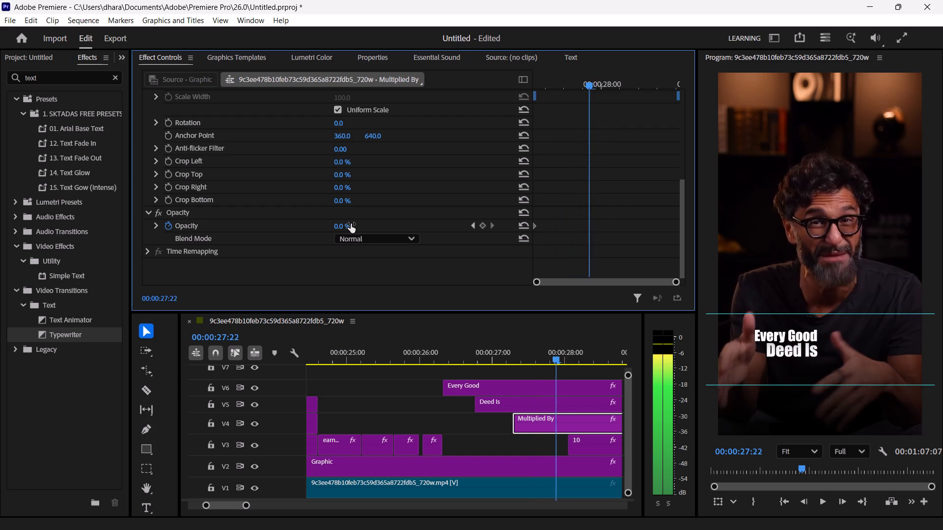
key("Right")
key("Right")
key("Right")
key("Right")
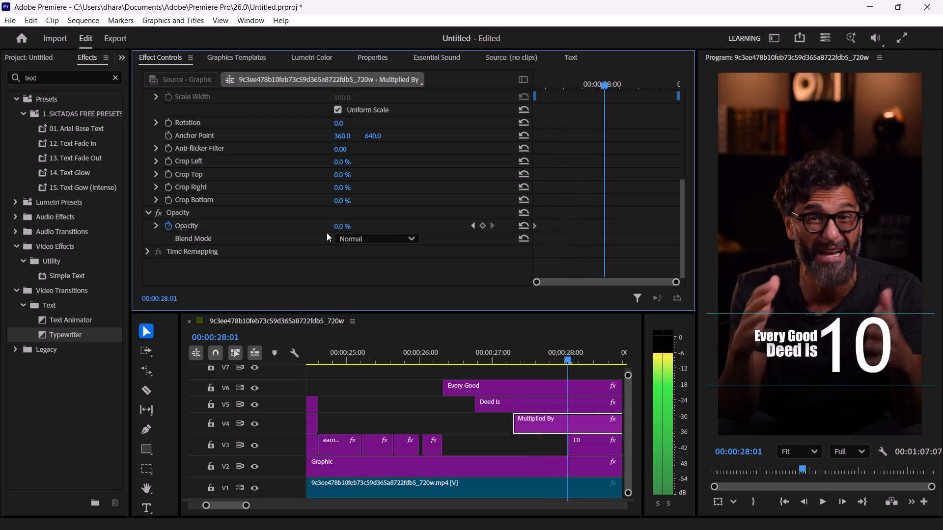
left_click_drag(341, 226, 444, 218)
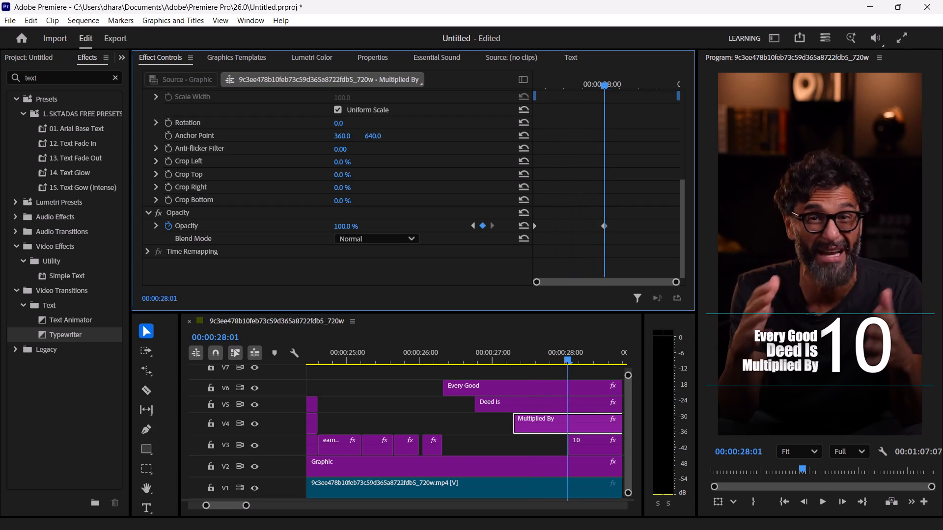
left_click_drag(444, 218, 446, 218)
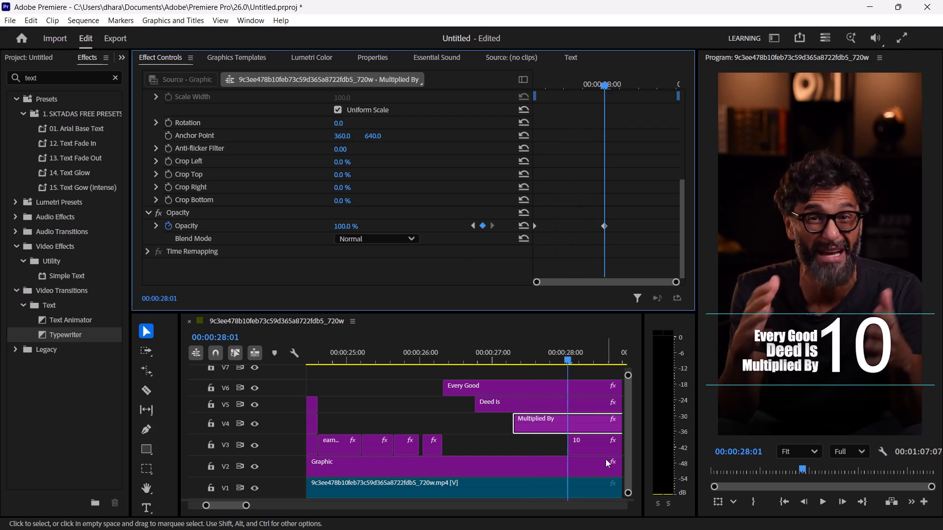
Add an Opacity keyframe of 0% to the "10" clip at its start, 00:00:28:01.
left_click(595, 446)
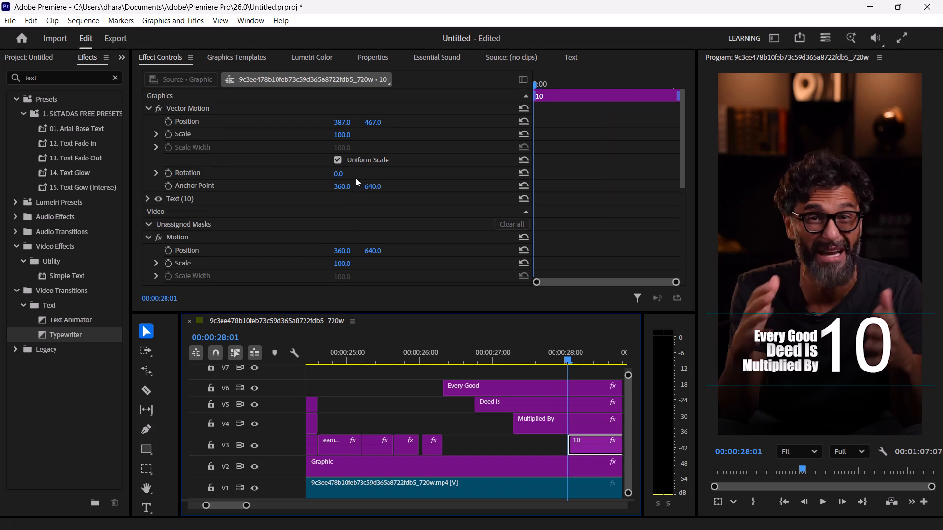
scroll(307, 199, "down", 1)
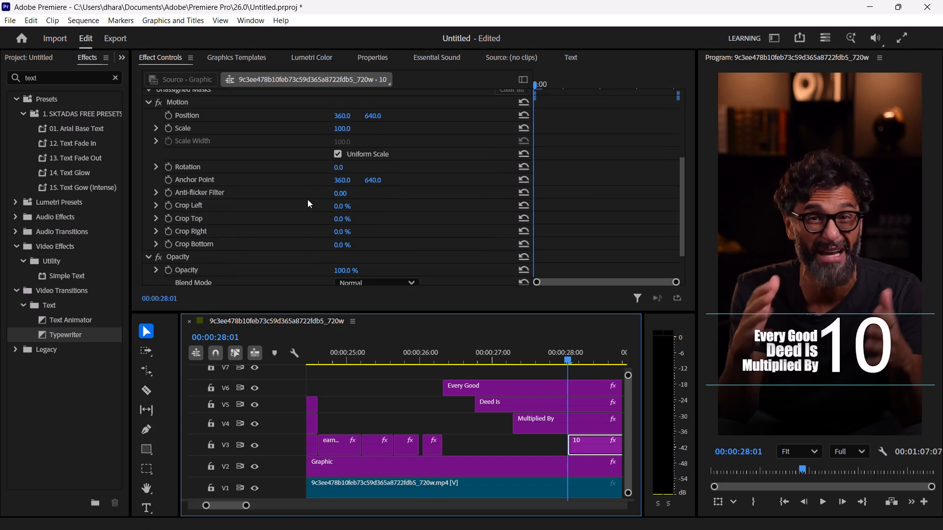
scroll(307, 199, "down", 3)
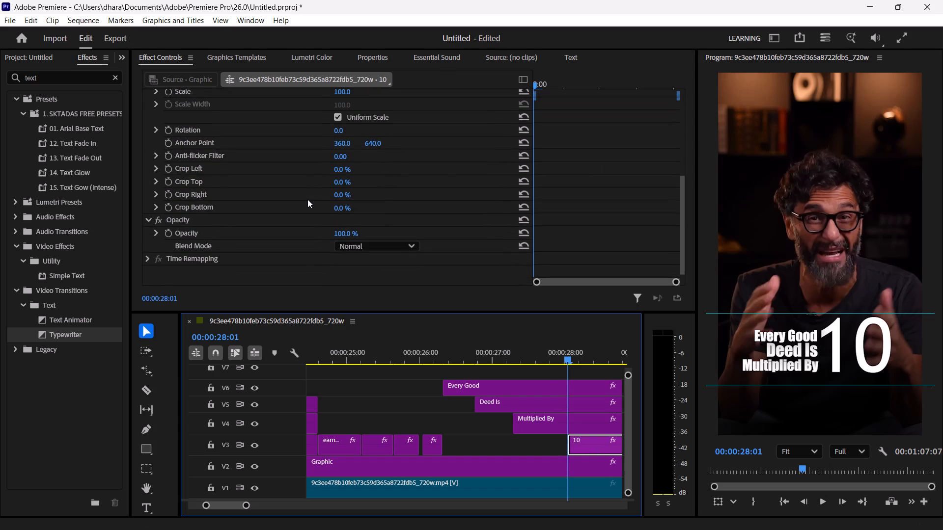
left_click(170, 233)
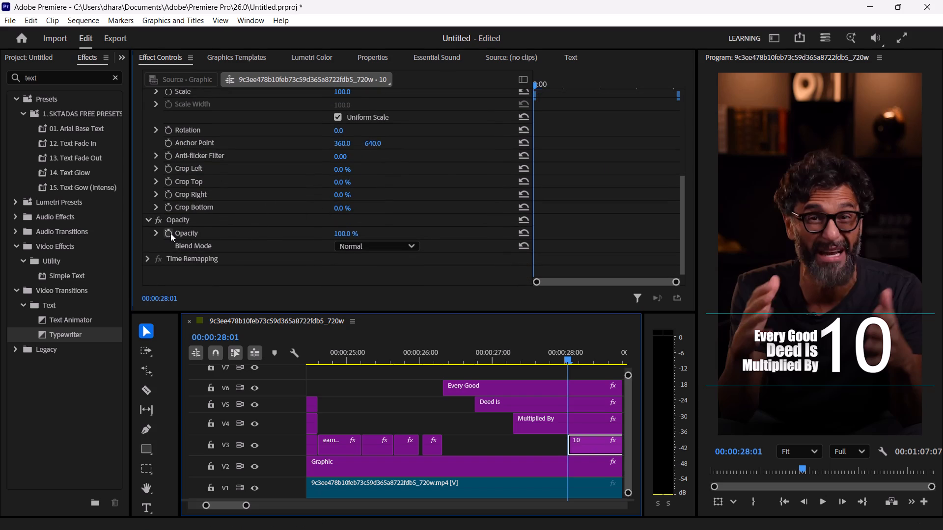
left_click_drag(343, 235, 248, 231)
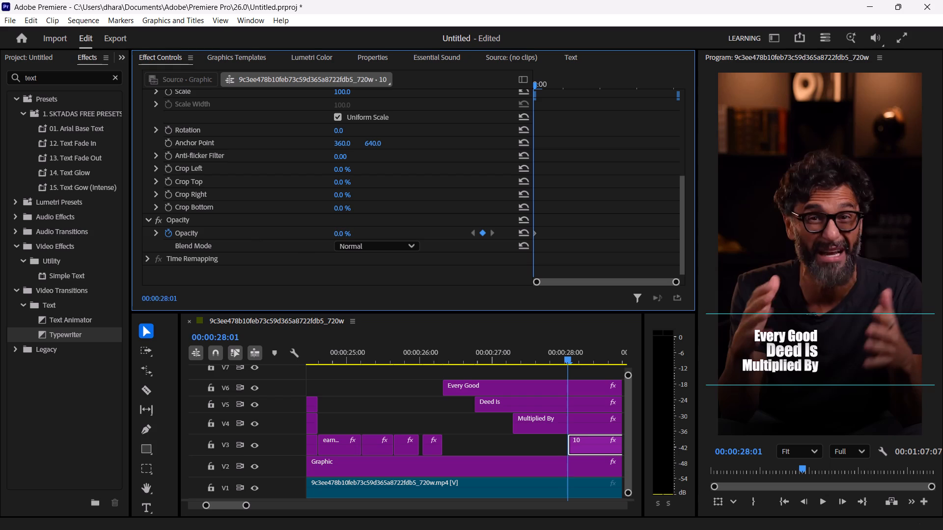
left_click_drag(248, 231, 86, 261)
Add a 100% Opacity keyframe to the "10" clip at 00:00:28:09.
key("Right")
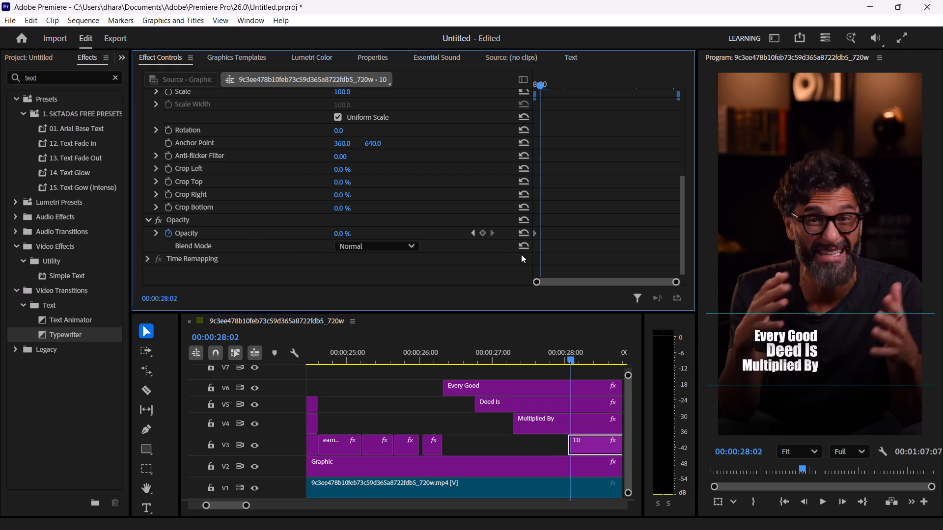
key("Right")
key("Right")
key("Right")
key("Right")
key("Right")
key("Right")
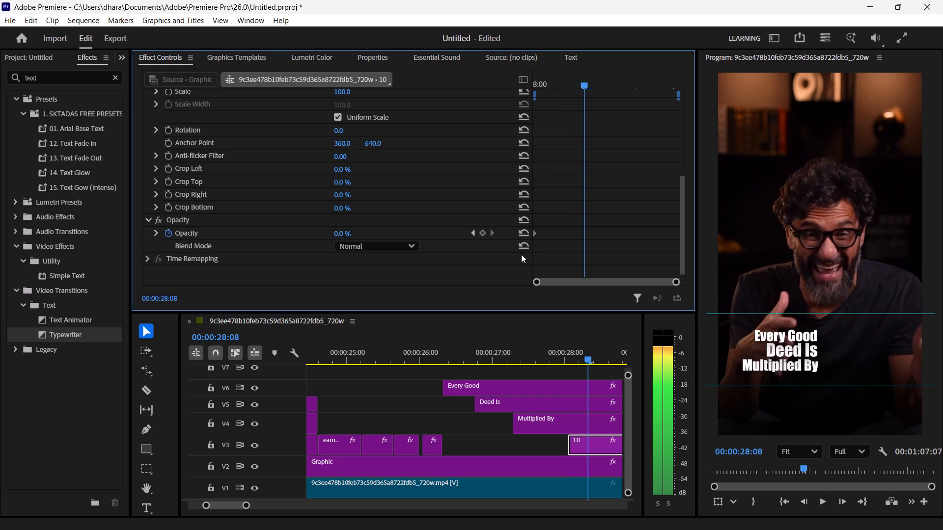
key("Left")
key("Right")
key("Right")
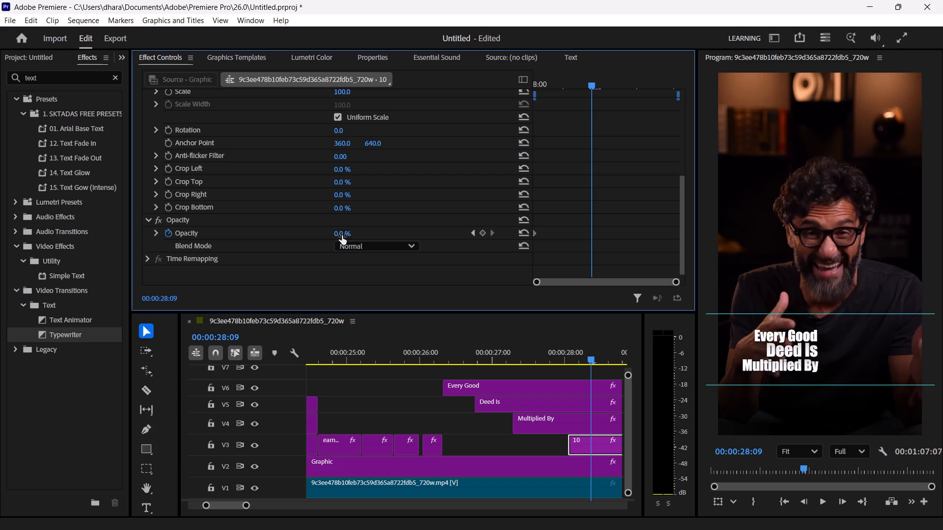
left_click_drag(342, 236, 473, 238)
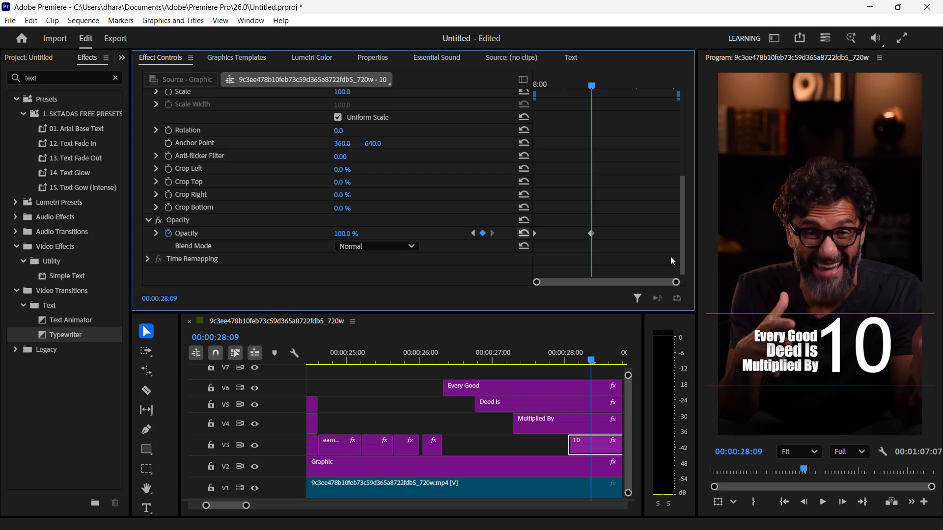
Apply Ease In and Ease Out to both Opacity keyframes of the "10" clip.
left_click_drag(652, 248, 494, 203)
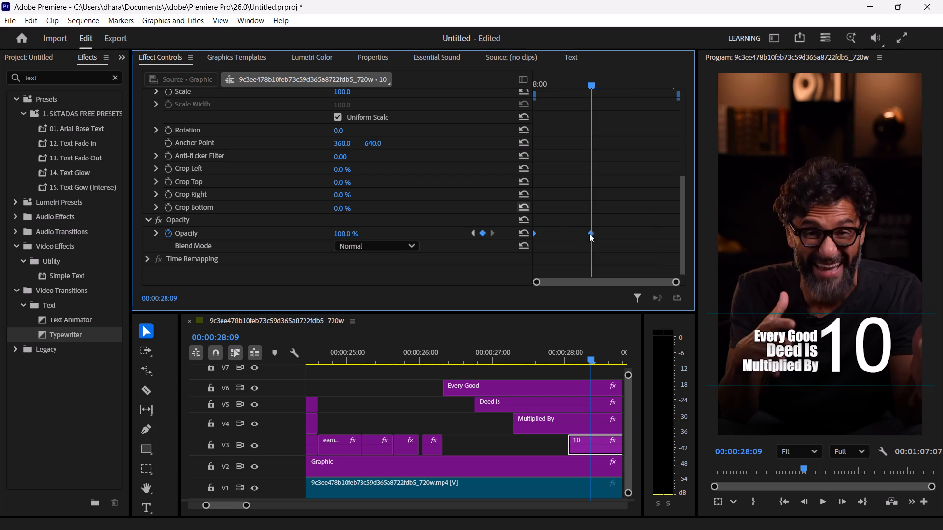
right_click(589, 234)
left_click(632, 382)
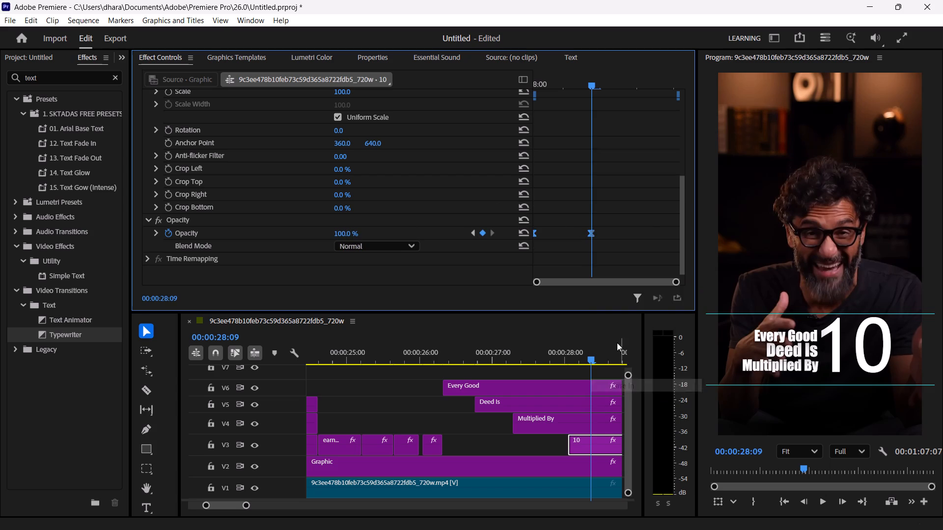
right_click(590, 235)
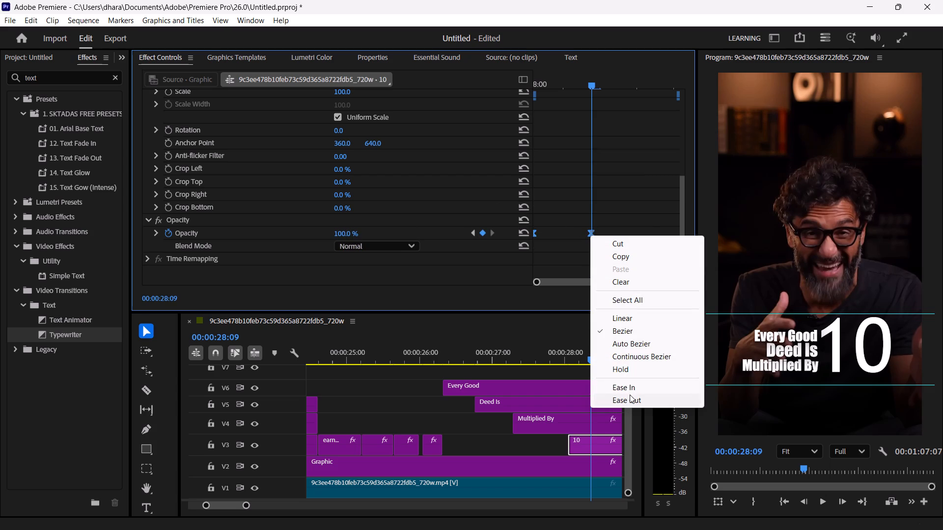
left_click(628, 401)
Apply Ease In and Ease Out to both Opacity keyframes of the "Multiplied By" clip.
left_click(541, 425)
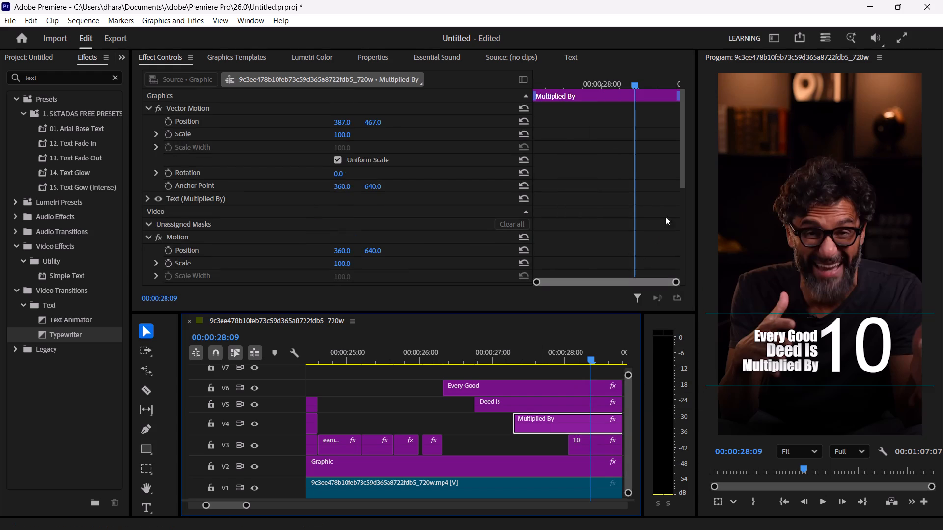
scroll(666, 197, "down", 2)
left_click_drag(666, 197, 604, 216)
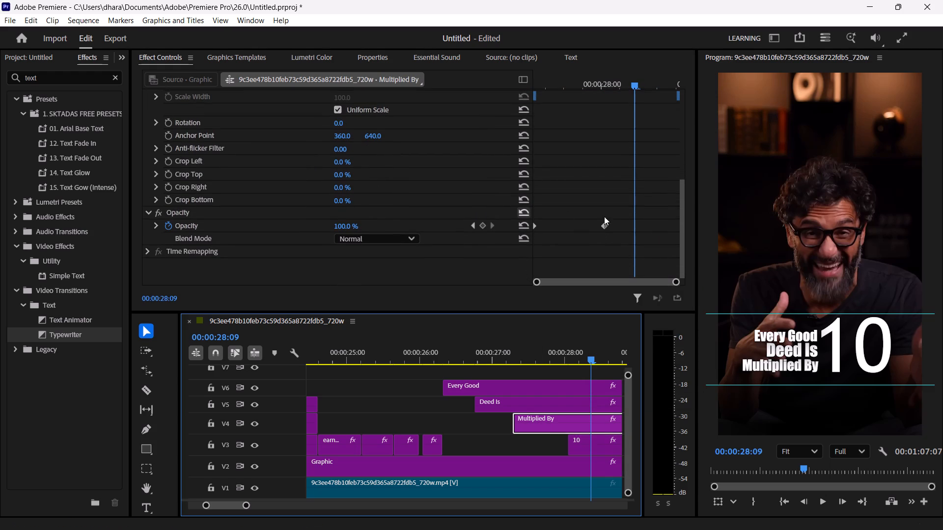
left_click_drag(604, 216, 631, 242)
left_click_drag(631, 242, 461, 190)
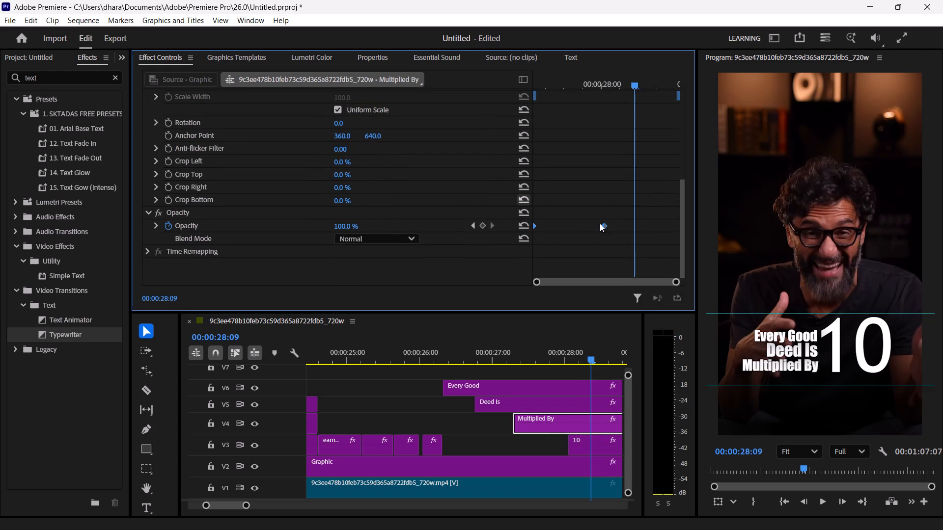
right_click(604, 223)
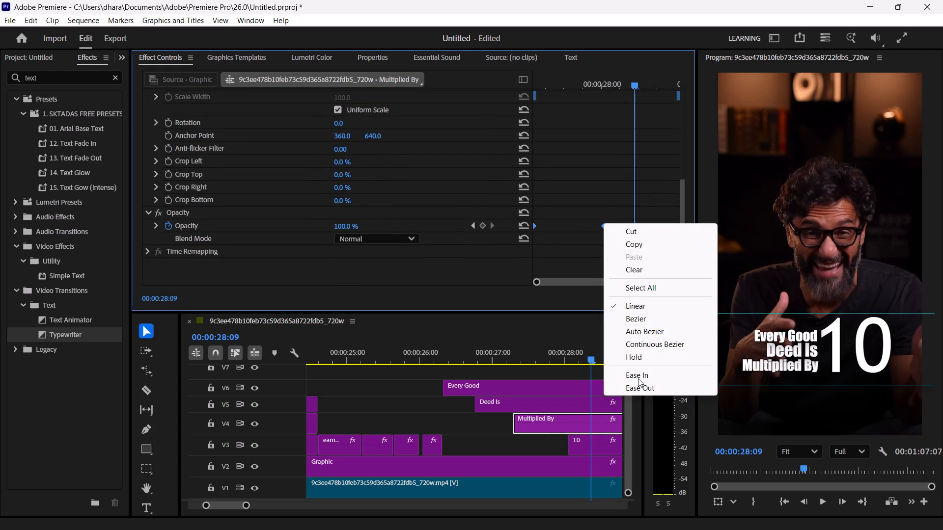
left_click(641, 374)
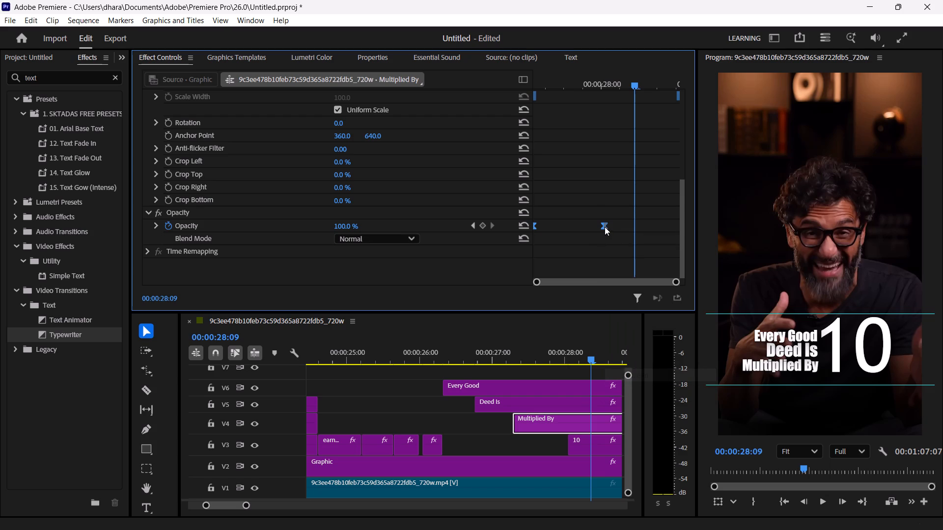
right_click(605, 227)
left_click(655, 389)
Apply Ease In and Ease Out to both Opacity keyframes of the "Deed Is" clip.
left_click(568, 408)
scroll(603, 153, "down", 2)
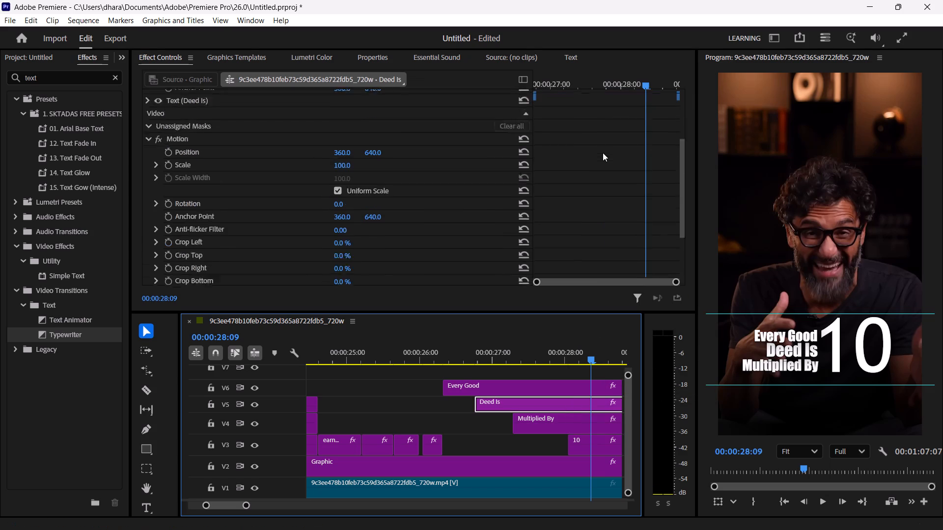
scroll(603, 153, "down", 2)
left_click_drag(608, 213, 471, 239)
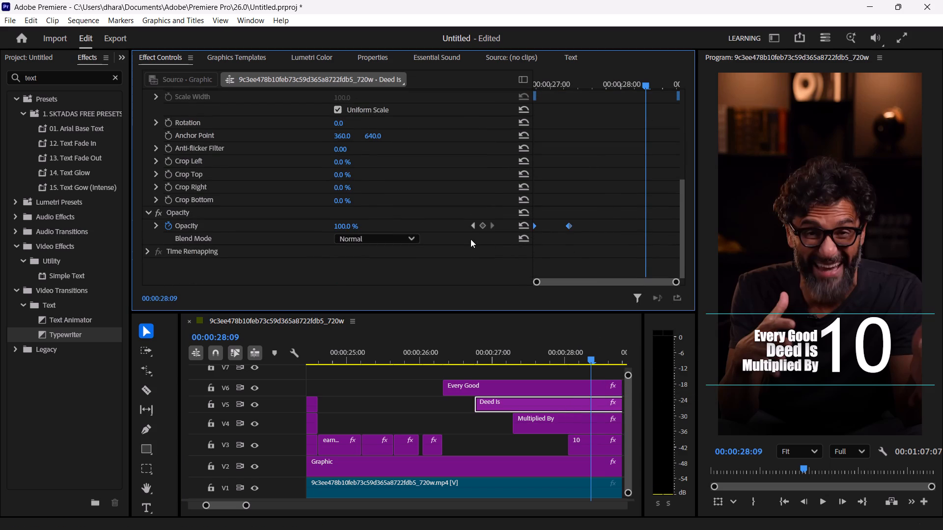
right_click(564, 224)
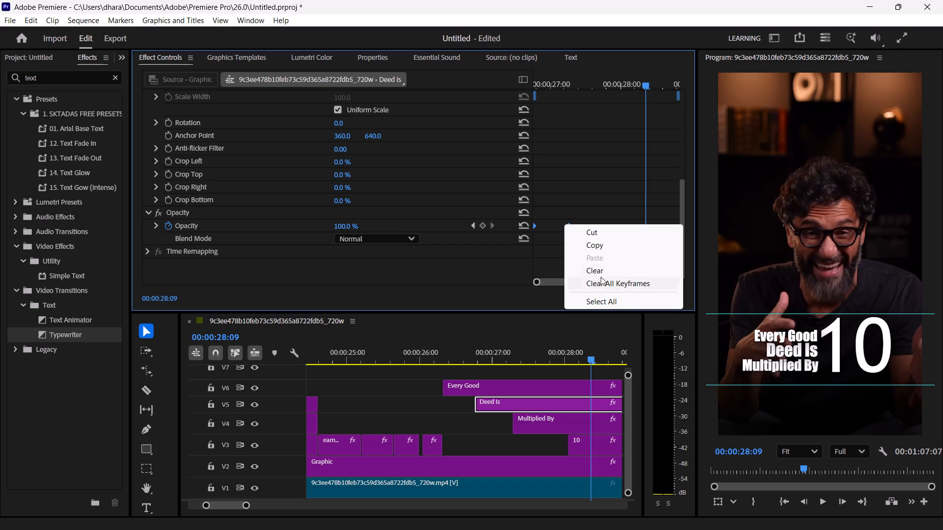
right_click(534, 226)
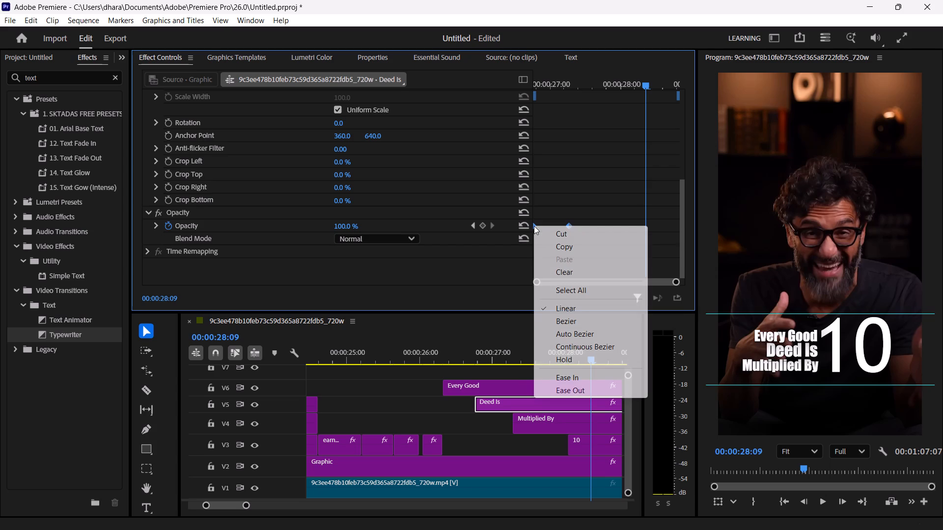
left_click(566, 376)
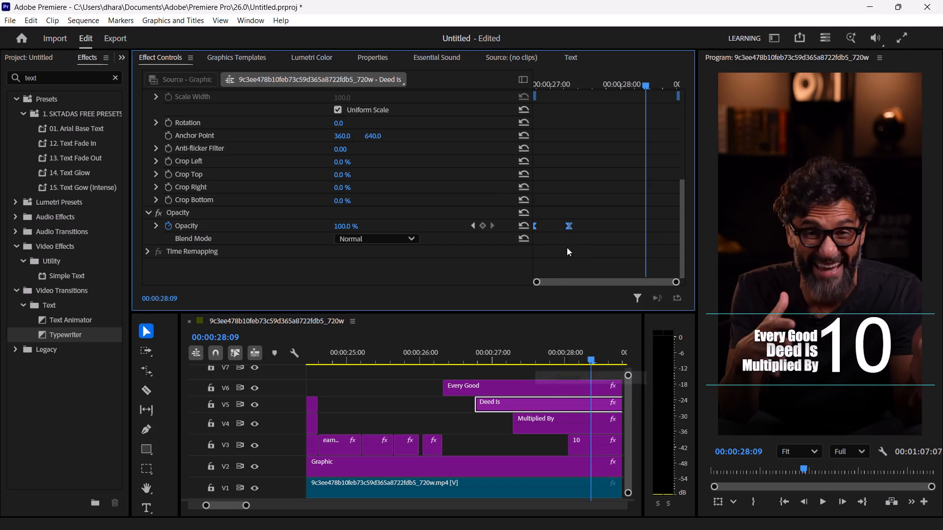
right_click(568, 225)
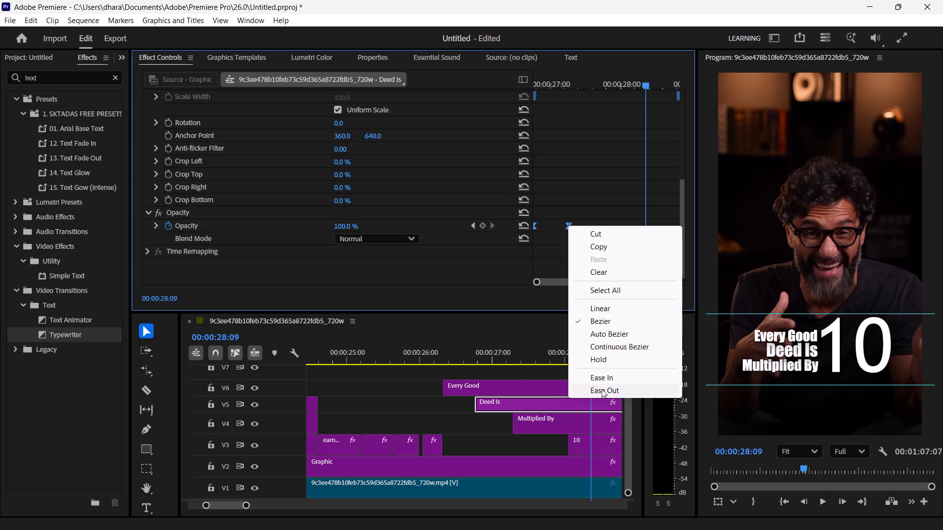
left_click(602, 389)
Apply Ease In and Ease Out to both Opacity keyframes of the "Every Good" clip.
left_click(539, 383)
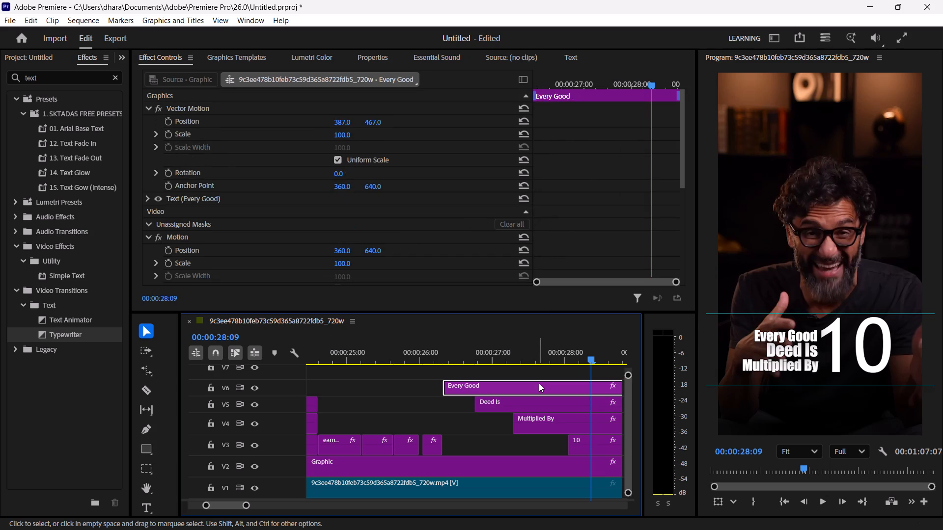
scroll(585, 209, "down", 2)
left_click_drag(599, 243, 498, 195)
right_click(557, 225)
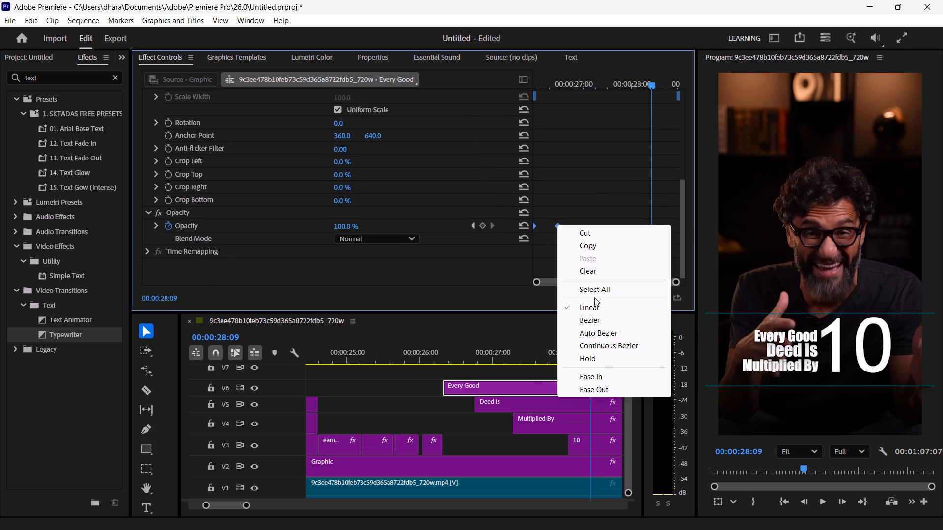
left_click(600, 379)
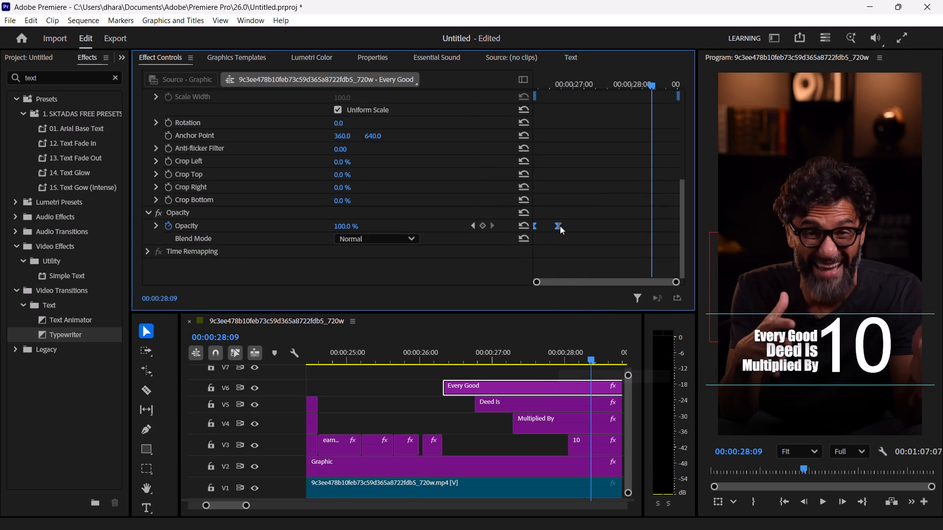
right_click(560, 226)
left_click(602, 392)
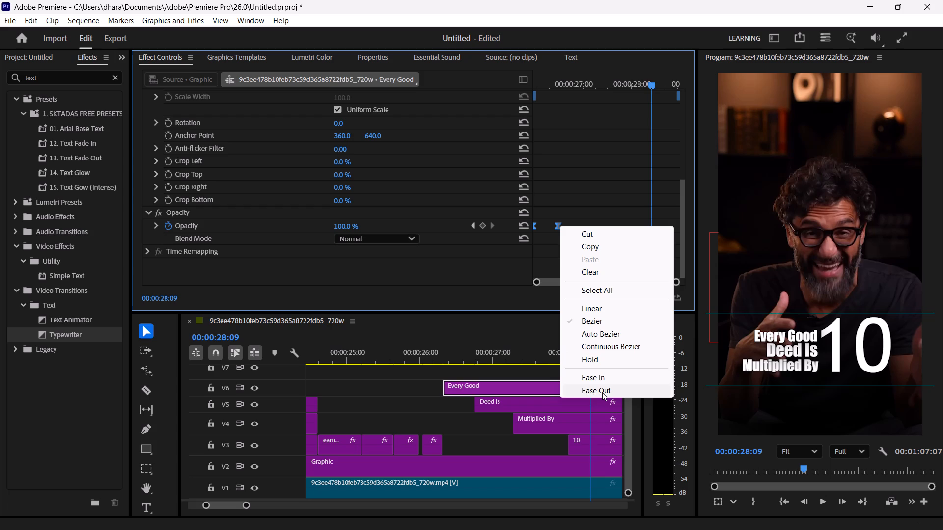
Play the sequence from about 00:00:26:00 to review the fade-ins of the "Every Good Deed Is Multiplied By 10" captions.
left_click(420, 350)
key("space")
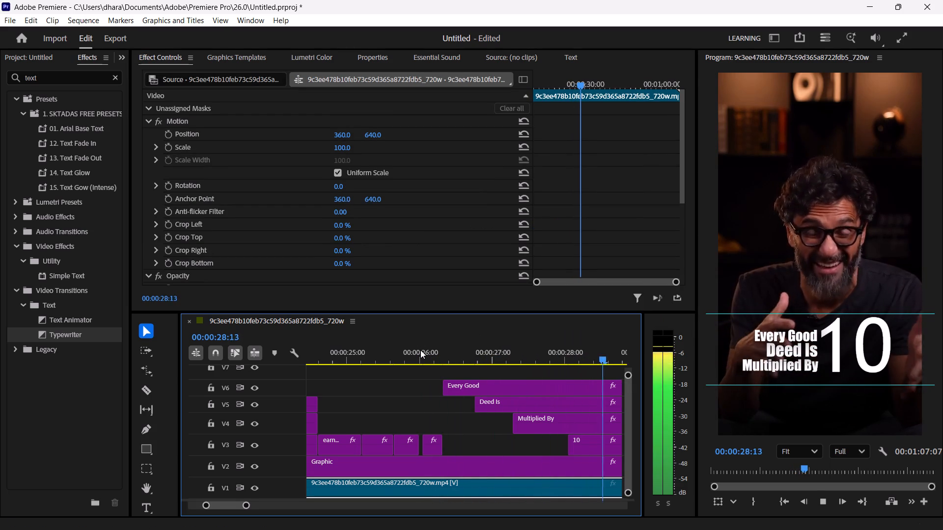
key("space")
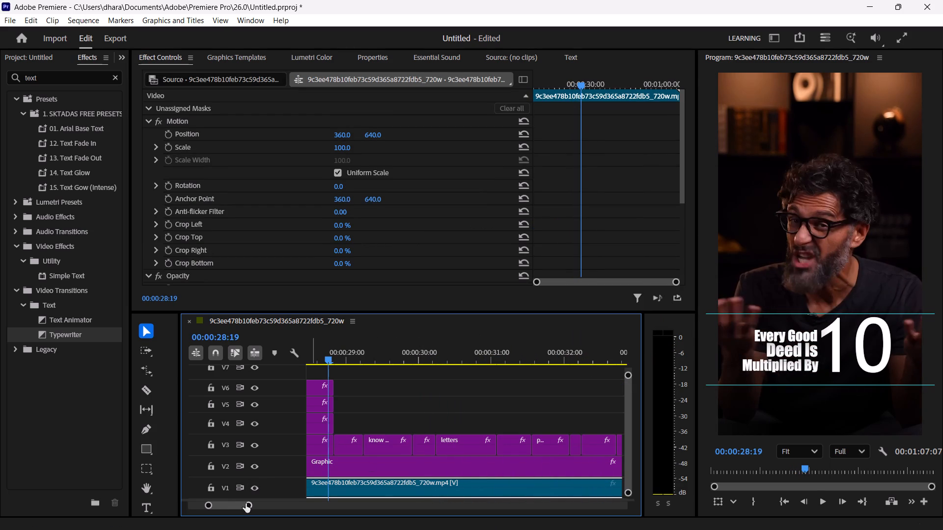
Play the opening of the sequence from 00:00:00:00 to review the first captions, and return to the start.
left_click_drag(251, 505, 214, 502)
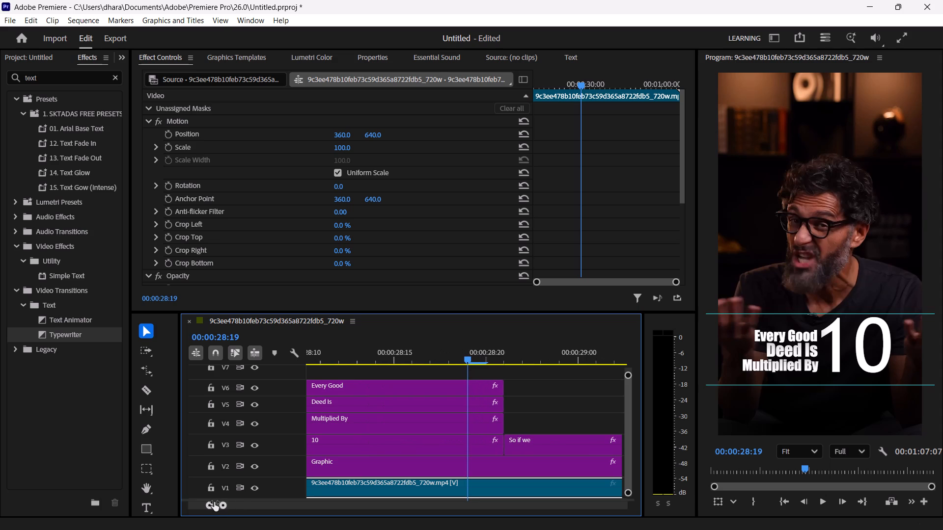
left_click_drag(214, 502, 211, 502)
left_click_drag(207, 504, 105, 491)
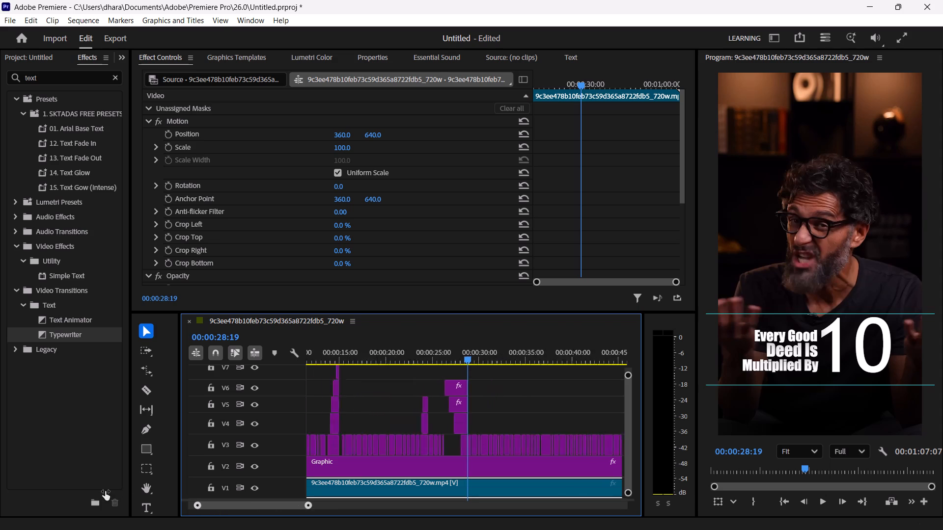
left_click_drag(105, 491, 37, 481)
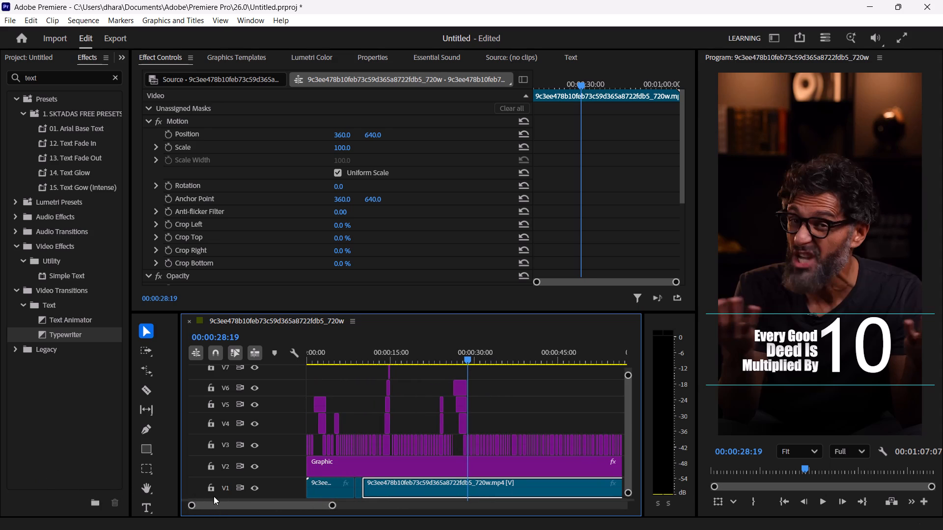
left_click_drag(233, 505, 118, 490)
left_click_drag(118, 490, 146, 486)
left_click_drag(469, 360, 265, 345)
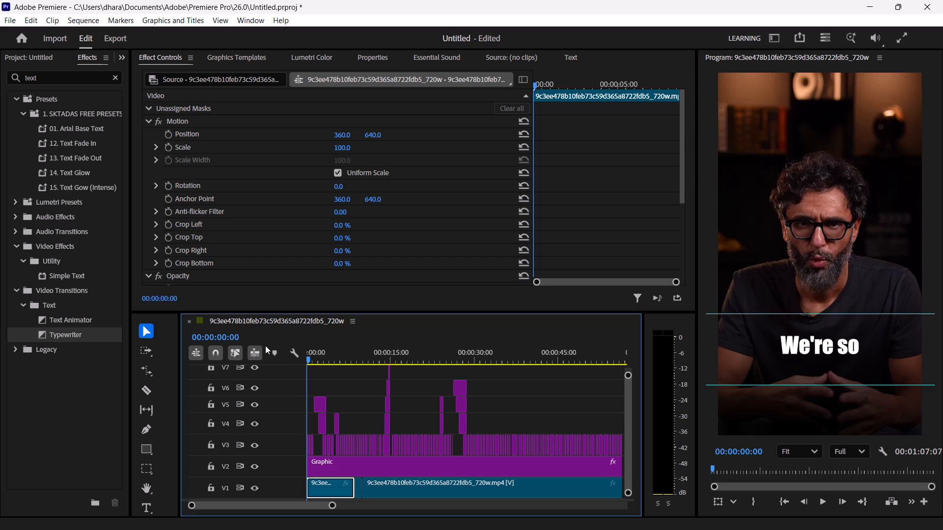
key("space")
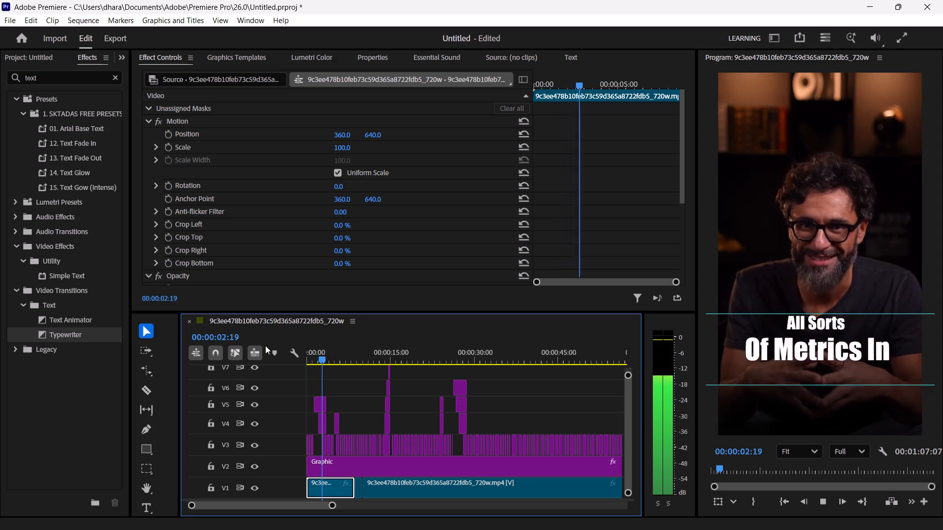
key("space")
key("Down")
key("Left")
key("Left")
key("Left")
key("Left")
key("Left")
key("Left")
key("Left")
key("Left")
key("Left")
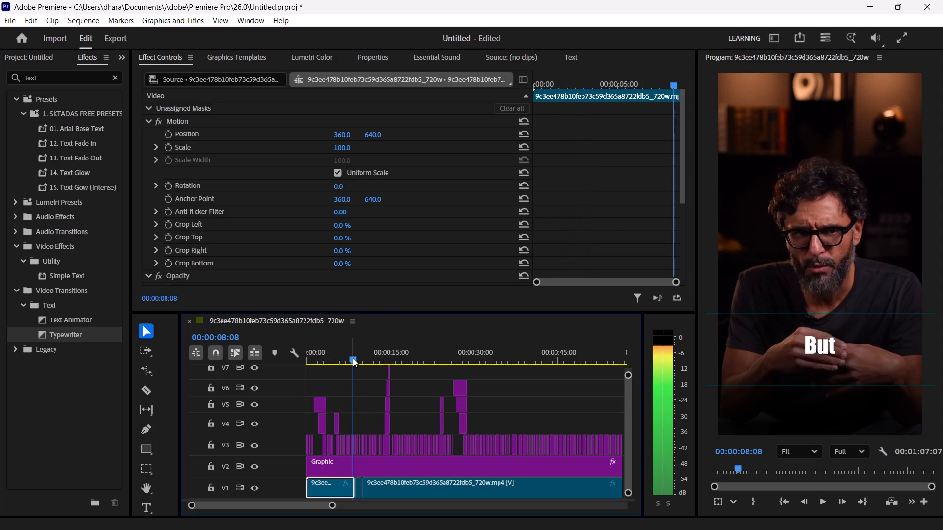
left_click_drag(353, 358, 236, 352)
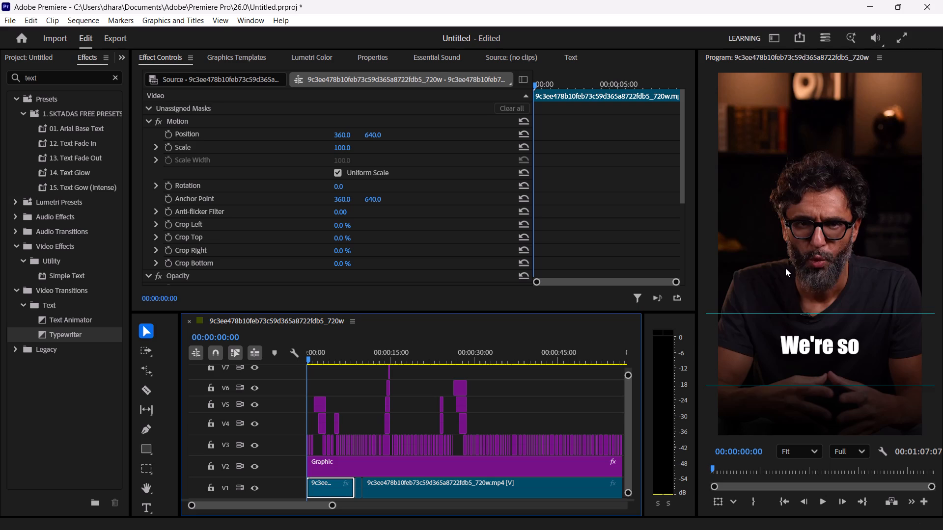
Hide the guides in the Program monitor.
key("shift+colon")
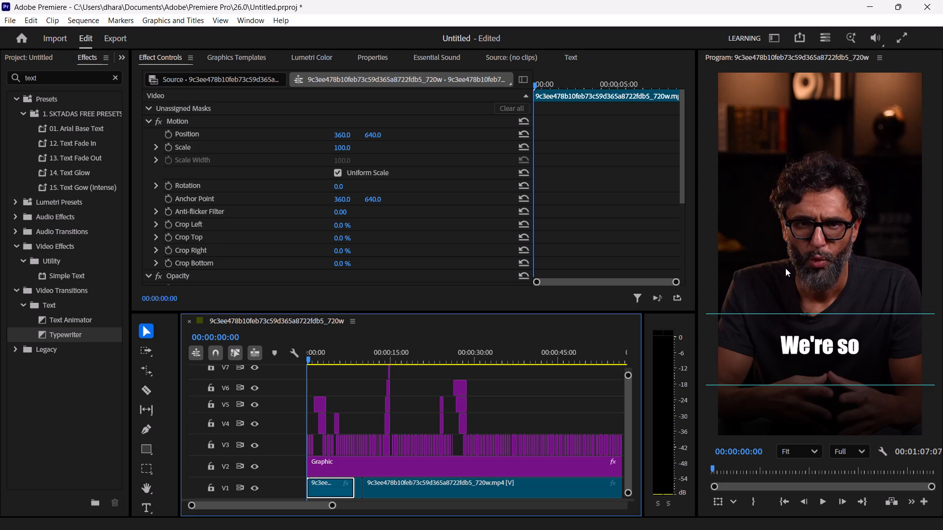
key("ctrl+semicolon")
left_click(785, 268)
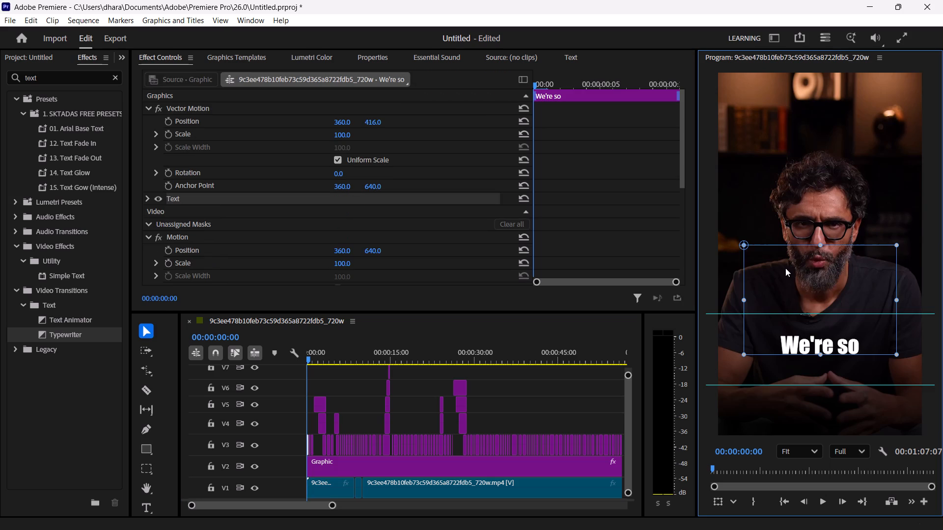
key("ctrl+semicolon")
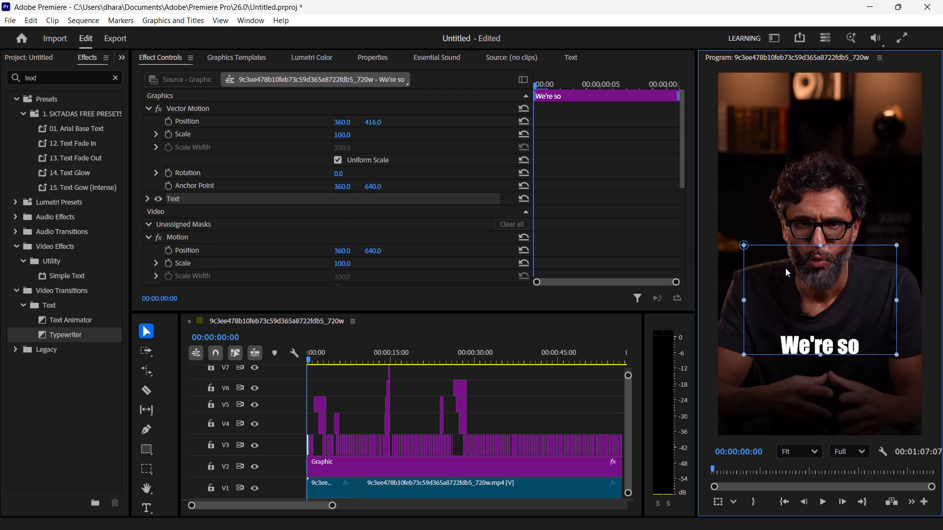
Play the sequence from the start to about 00:00:33:00 to review the captions without any clip selected.
left_click(604, 319)
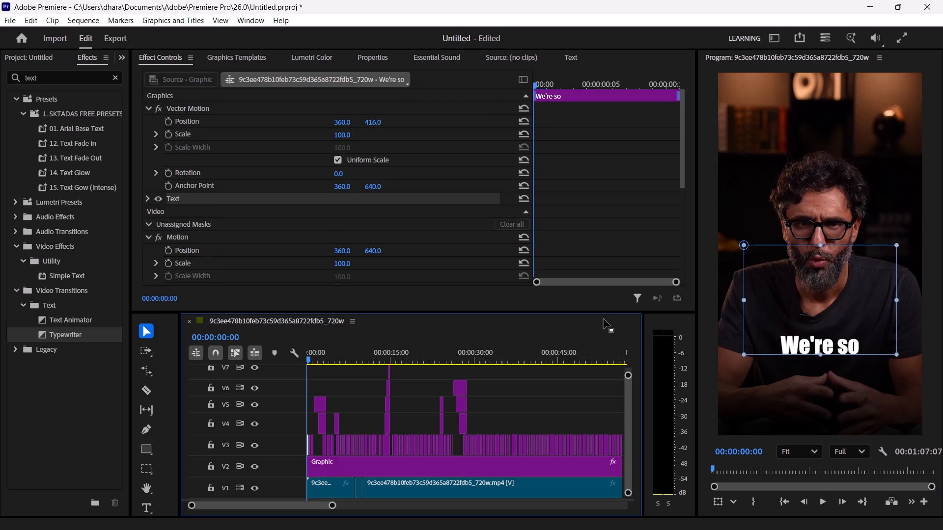
left_click(526, 396)
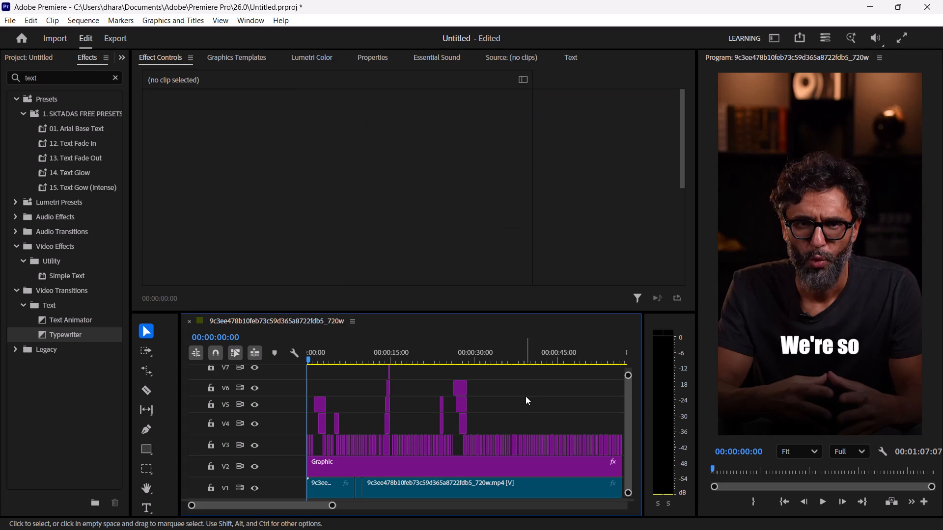
key("space")
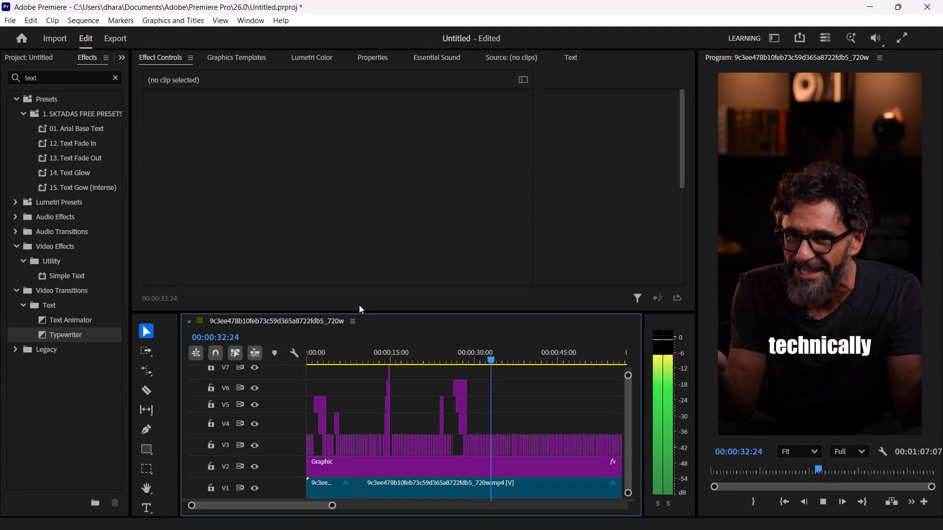
key("space")
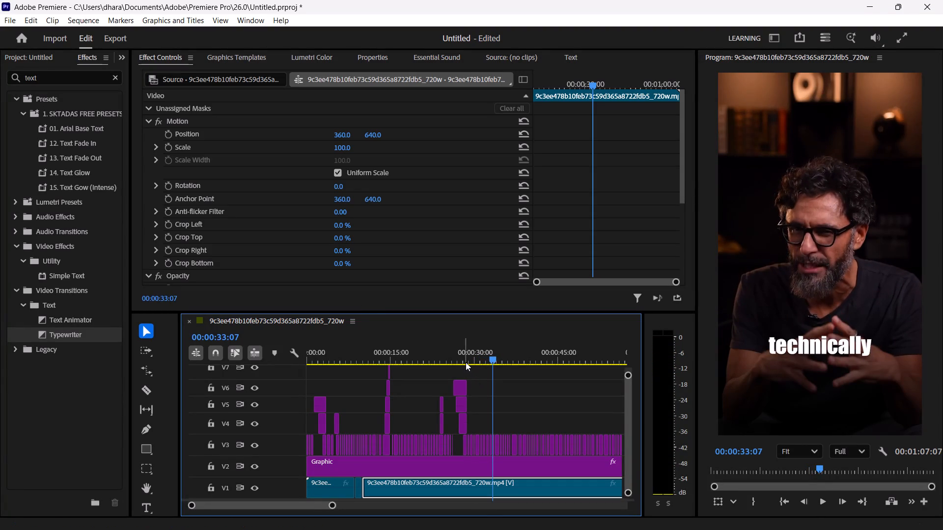
Trim the ends of the "Every Good", "Deed Is", "Multiplied By" and "10" clips together one frame earlier, to 00:00:28:20.
left_click(468, 357)
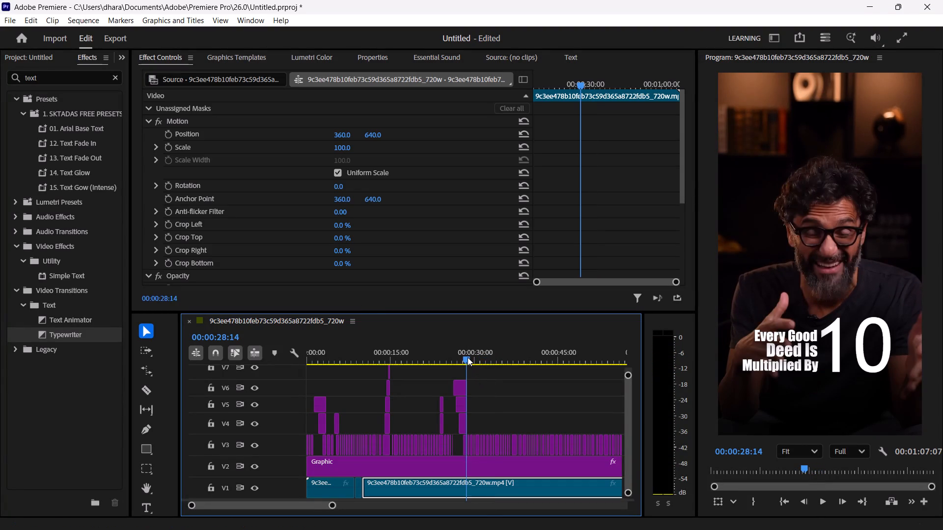
left_click_drag(333, 507, 248, 497)
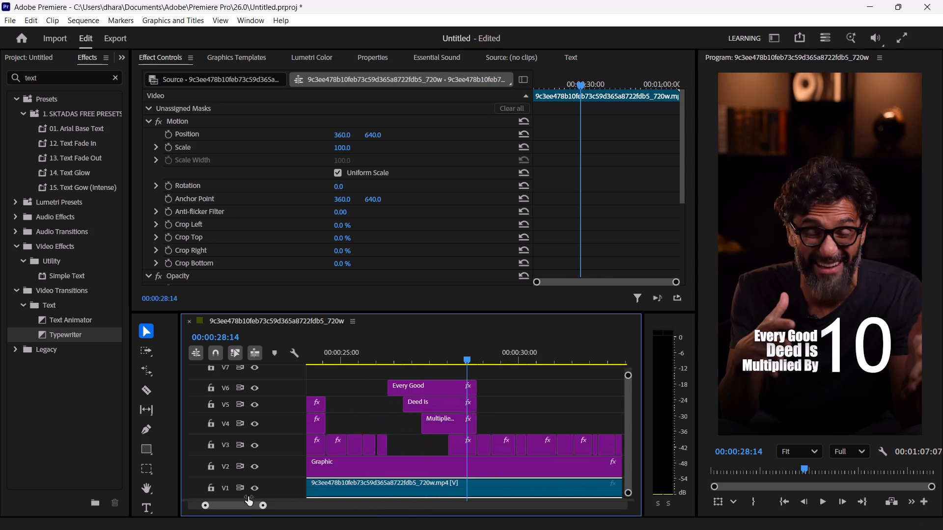
left_click_drag(248, 497, 215, 479)
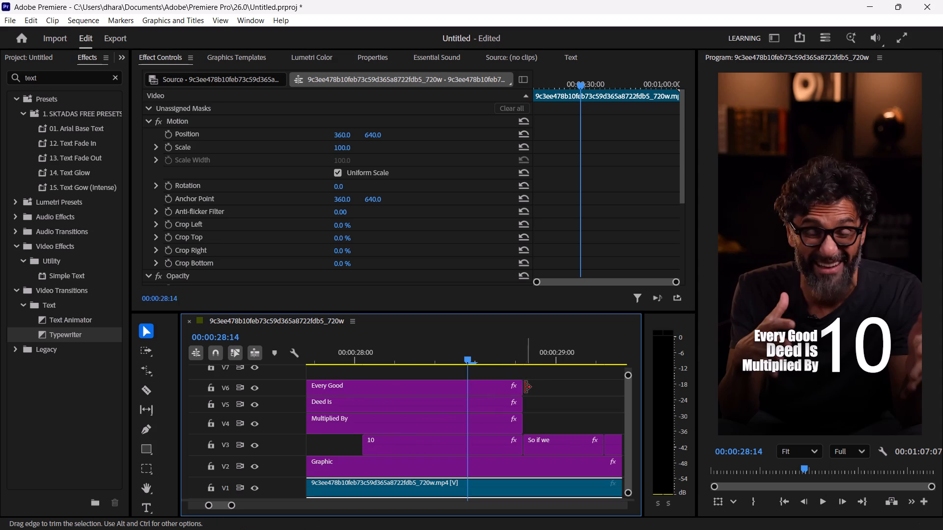
left_click_drag(521, 373, 525, 390)
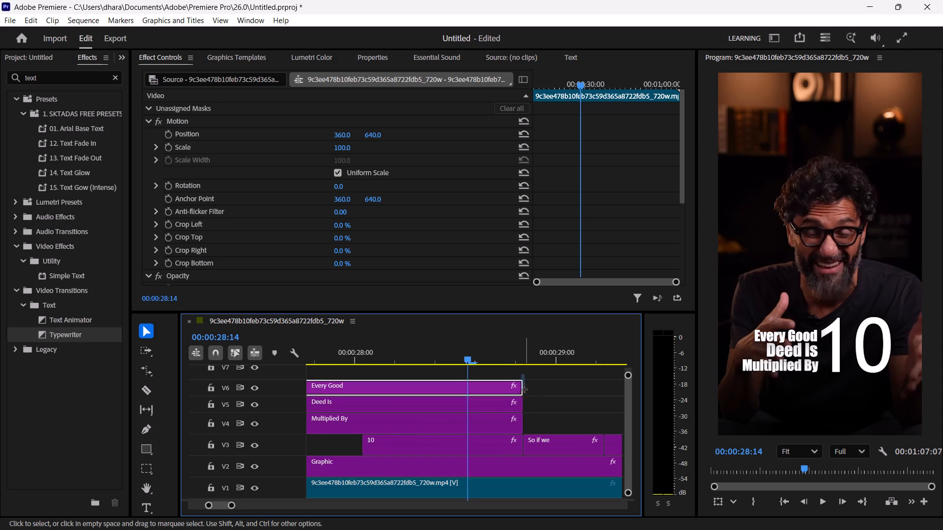
left_click_drag(525, 390, 521, 438)
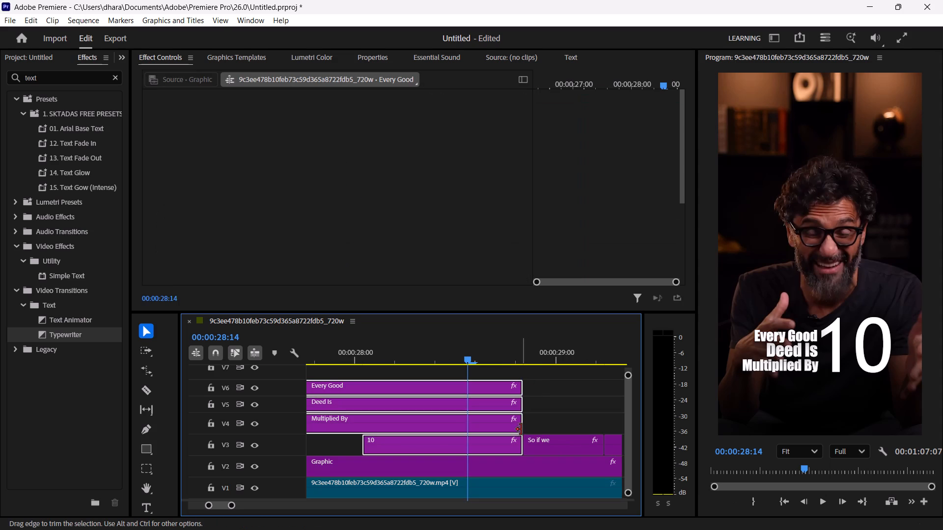
left_click(523, 423)
left_click_drag(521, 419, 516, 419)
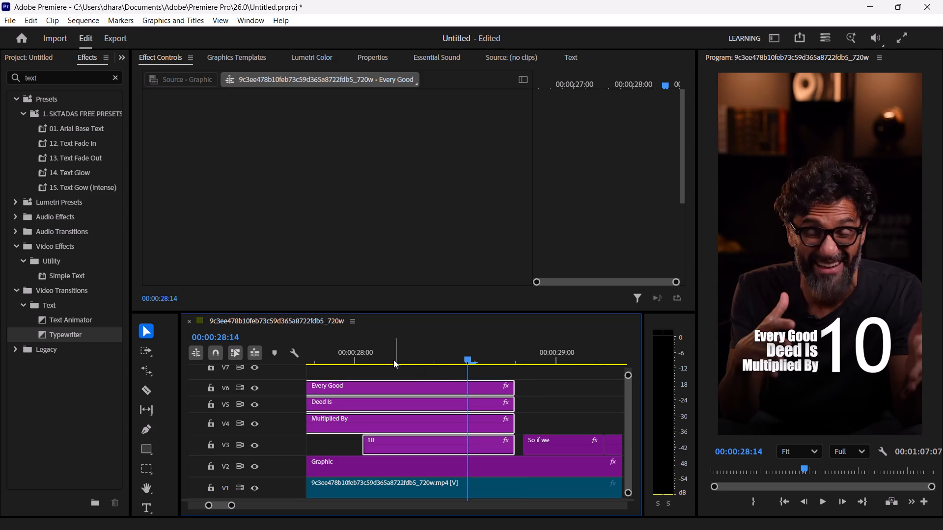
Play from about 00:00:28:04 to review the change from the trimmed captions to "So if we" and "know how".
left_click(387, 356)
key("space")
key("space")
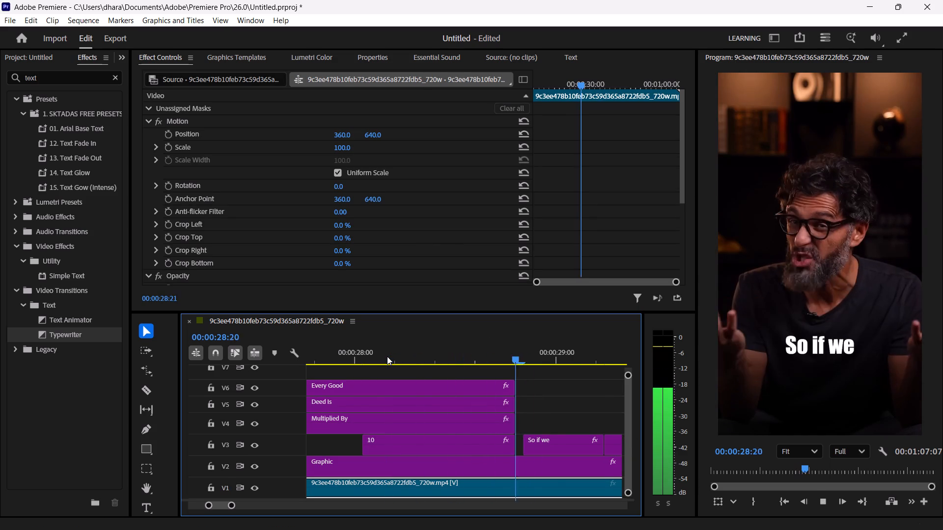
key("space")
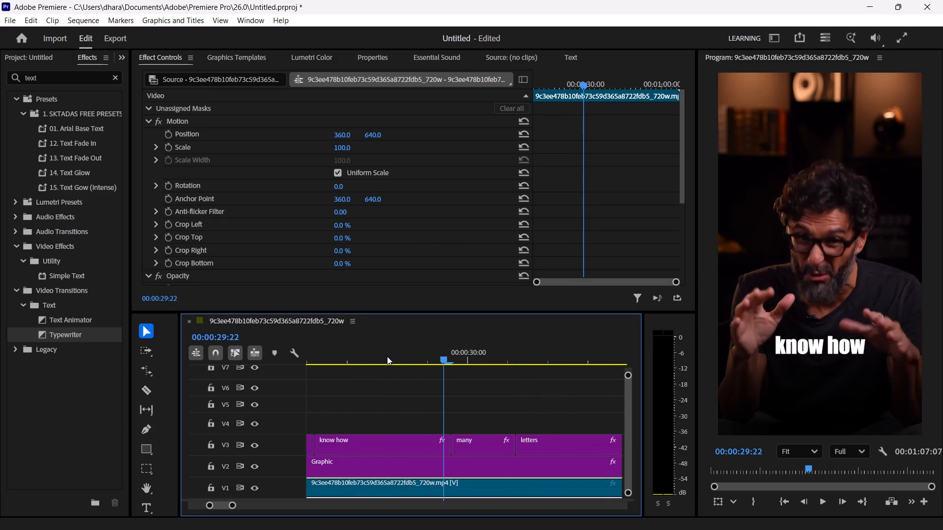
Step and play back through the "So if we" and "know how" captions to check their timing against the speech.
key("Left")
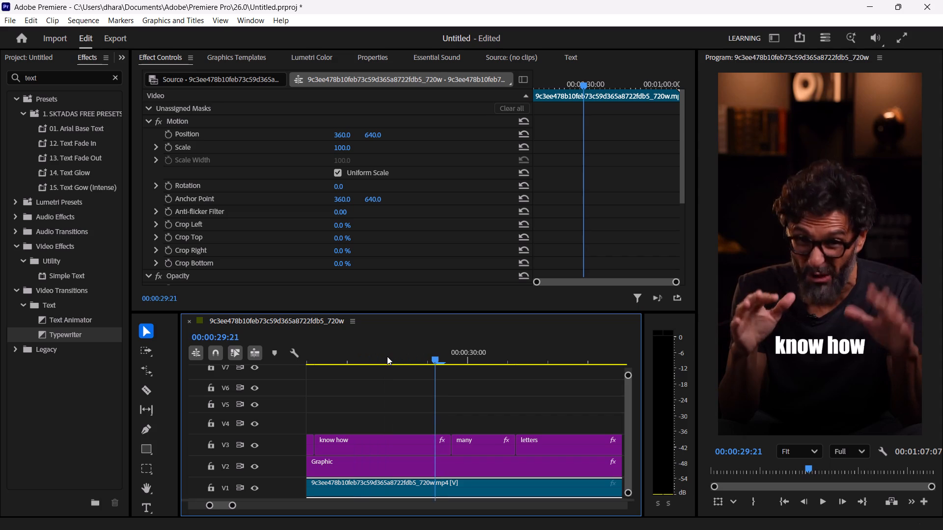
key("Left")
key("Left")
key("Left")
key("Left")
key("Left")
key("Left")
key("Left")
key("Left")
key("Left")
key("Left")
key("Left")
key("Left")
key("Left")
key("Left")
key("Left")
key("Left")
key("Left")
key("Left")
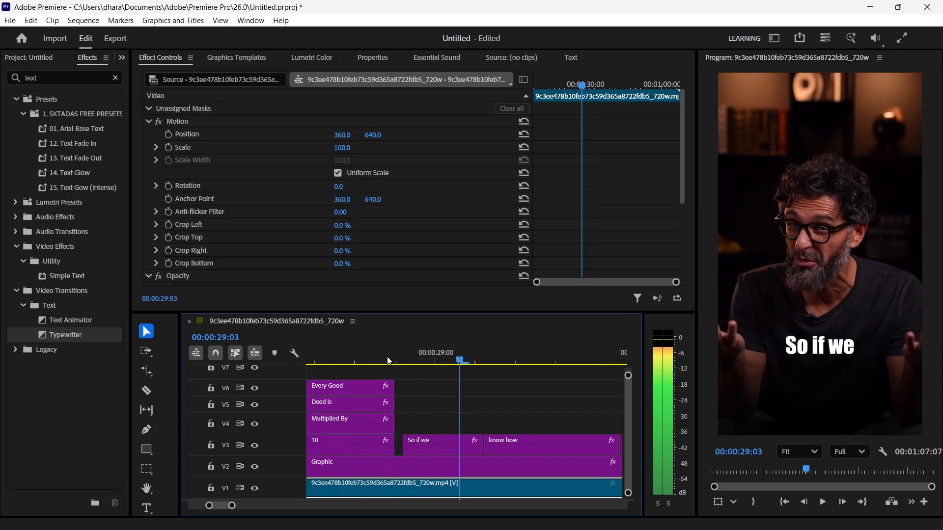
key("space")
key("space")
key("Left")
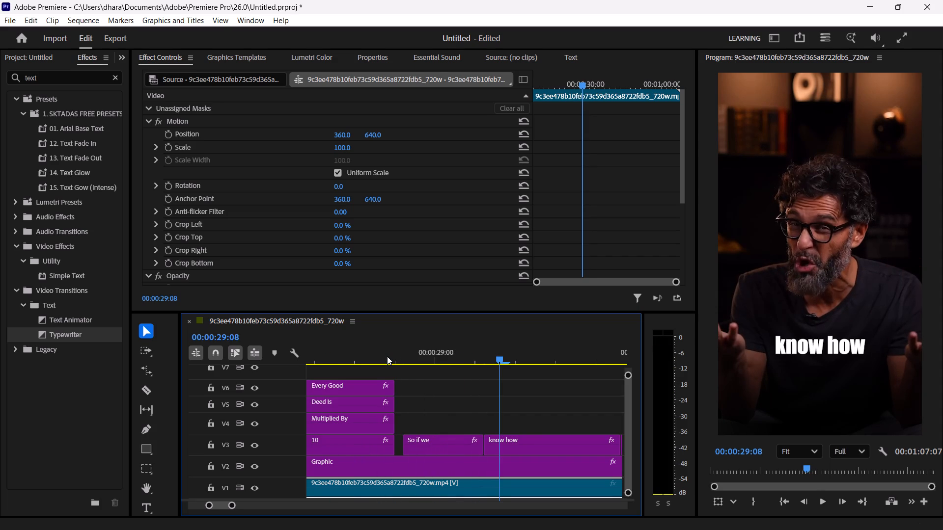
key("Left")
key("Left")
key("Right")
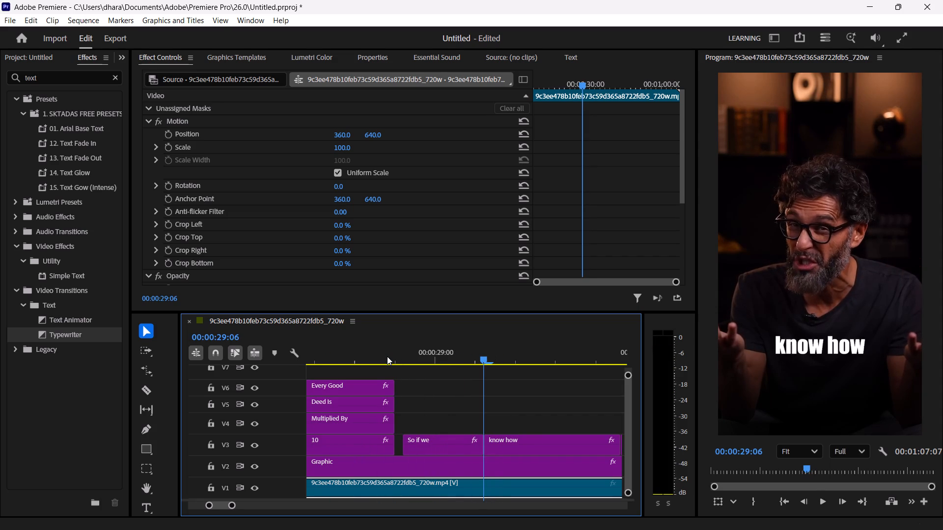
key("Left")
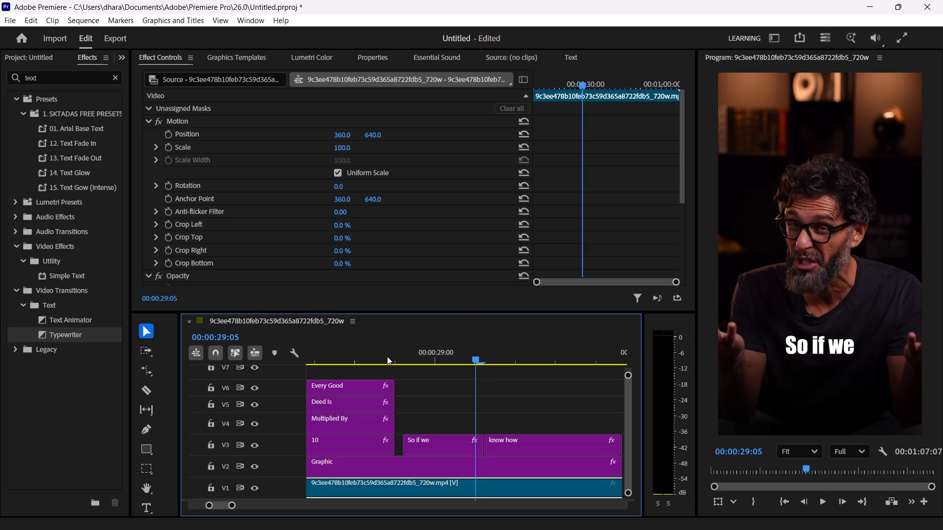
key("Left")
key("Left")
key("Left")
key("Left")
key("Left")
key("Left")
key("Left")
key("Left")
key("Left")
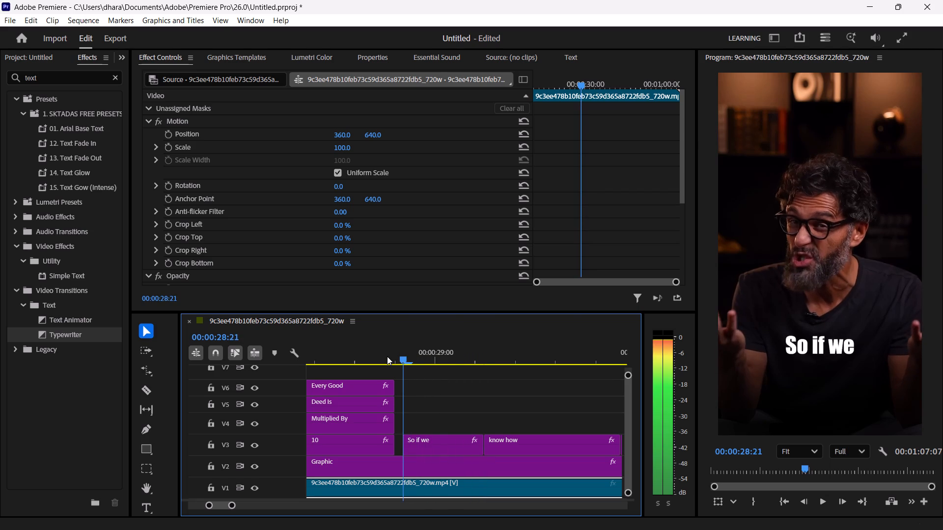
Split the "know how" caption clip on V3 at 00:00:29:09.
key("space")
key("space")
key("space")
key("space")
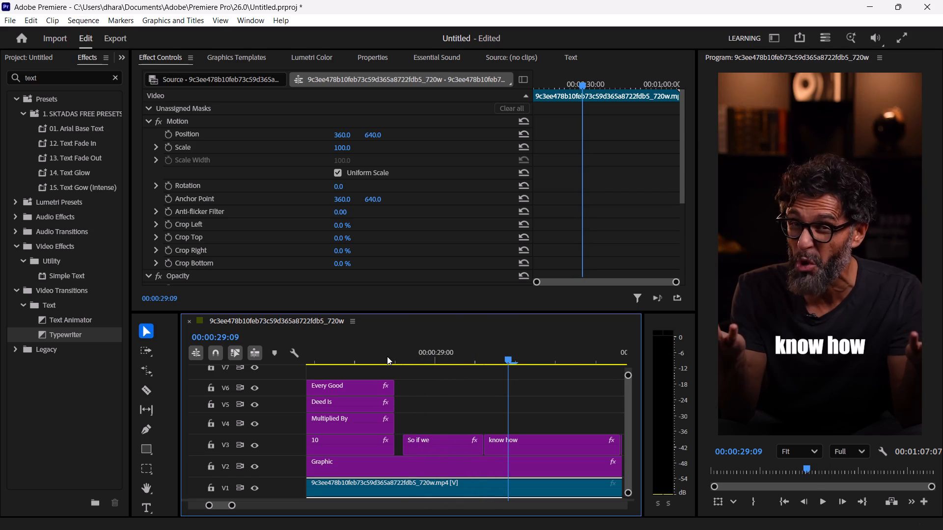
left_click(139, 393)
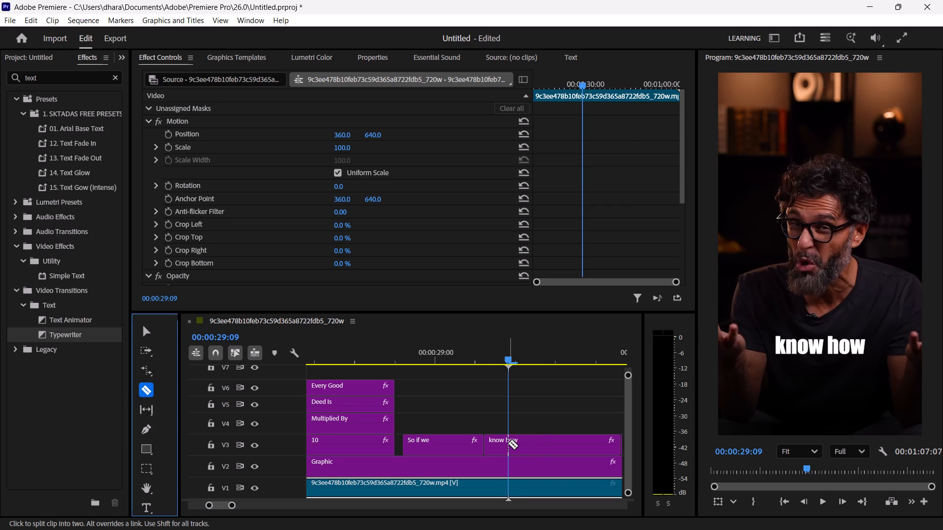
left_click(508, 443)
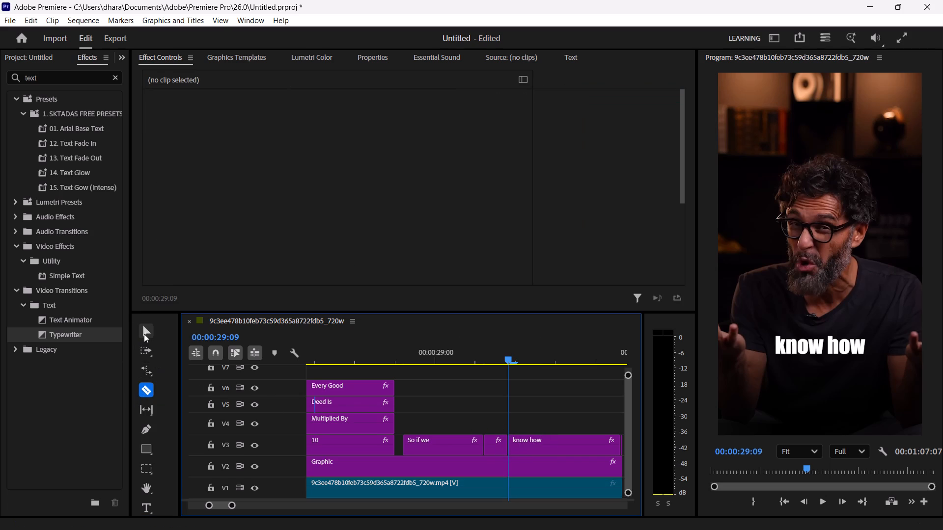
left_click(144, 334)
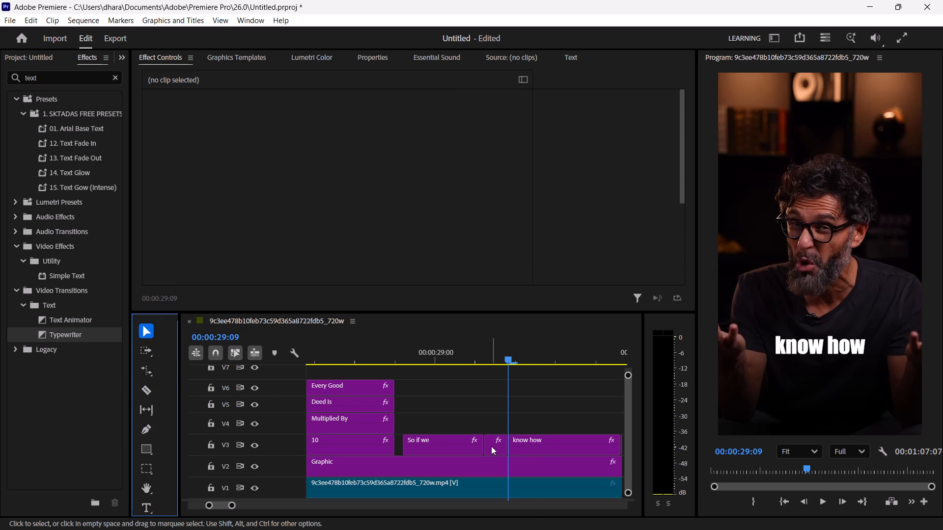
Delete the short piece of the split "know how" caption and extend the "So if we" clip to 00:00:29:09 to fill its gap.
left_click(491, 446)
key("Delete")
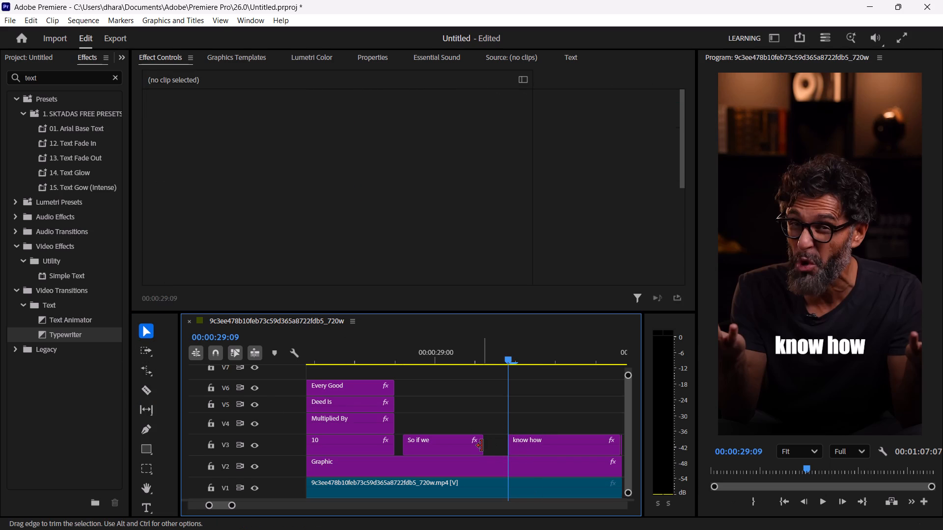
left_click_drag(482, 446, 510, 446)
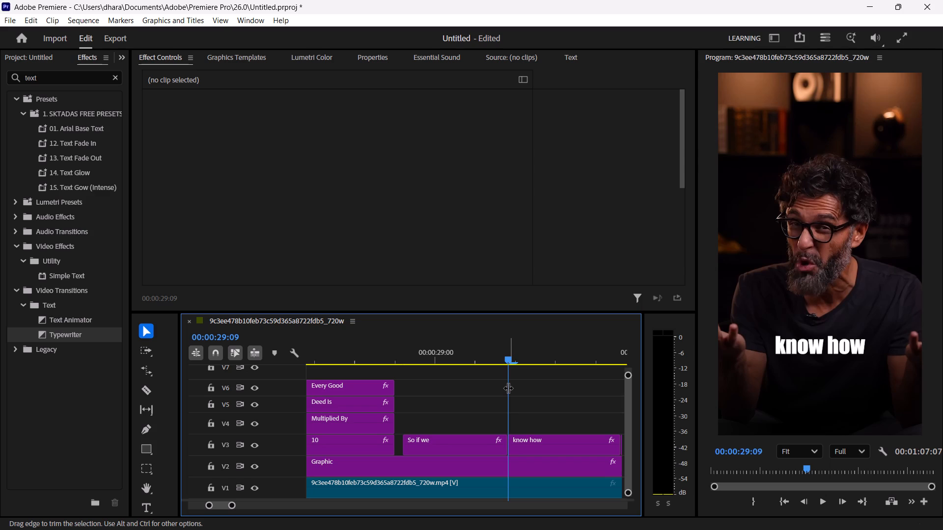
Change the "So if we" caption text to "So if we Know".
left_click(462, 437)
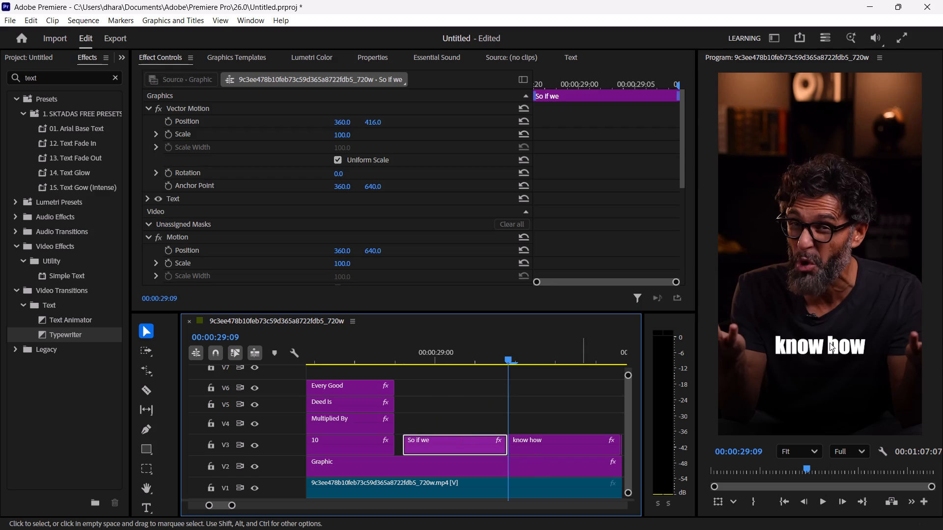
left_click(480, 354)
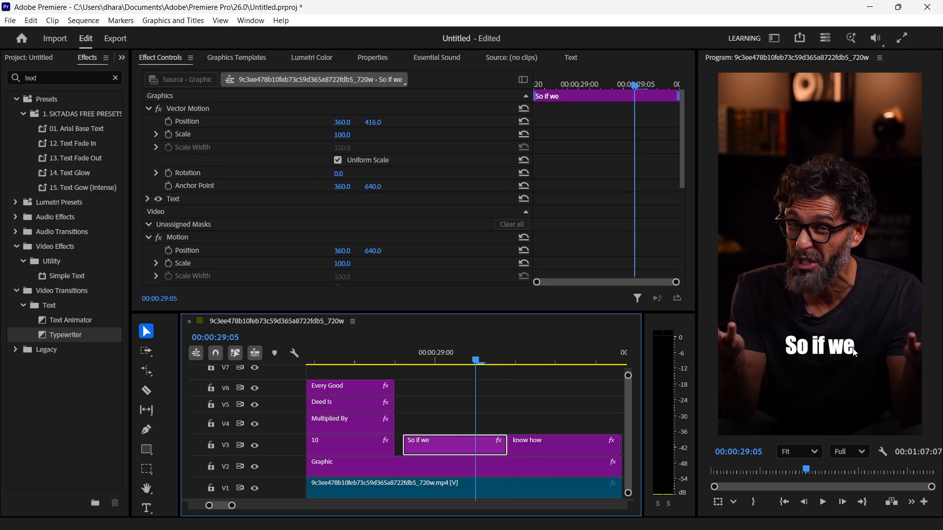
left_click(856, 348)
double_click(851, 347)
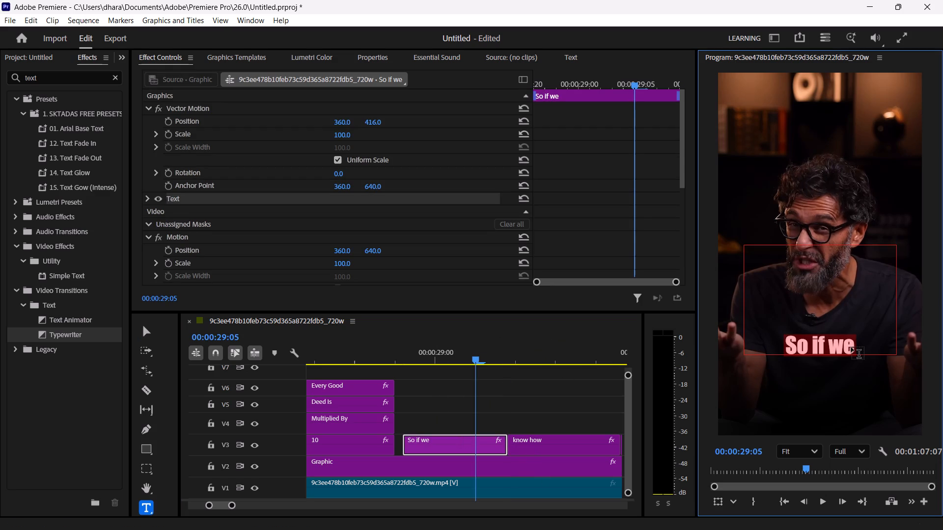
left_click(857, 344)
key("space")
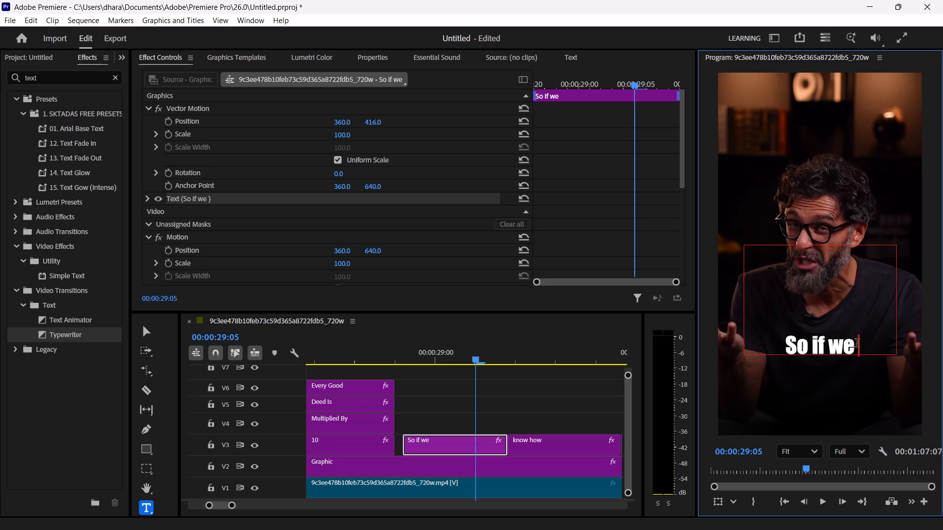
type("Knnoe")
key("BackSpace")
key("BackSpace")
key("BackSpace")
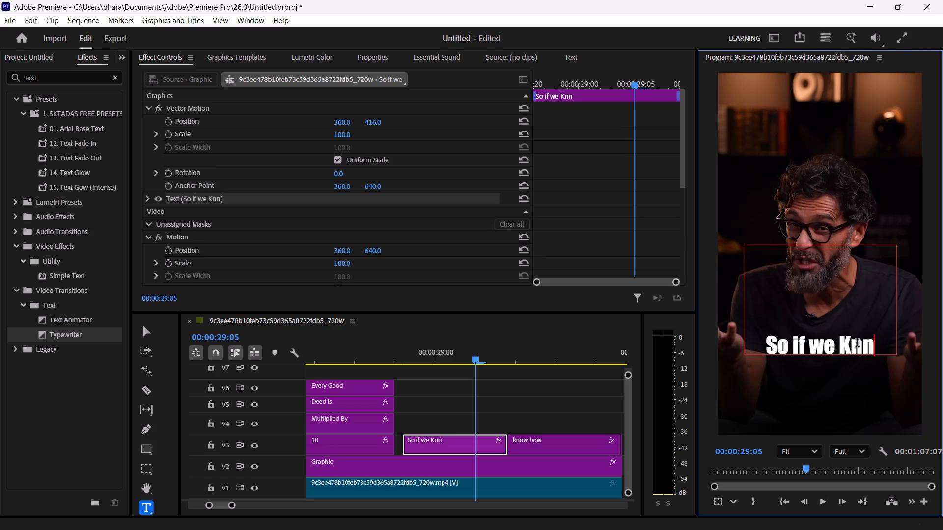
type("oe")
key("BackSpace")
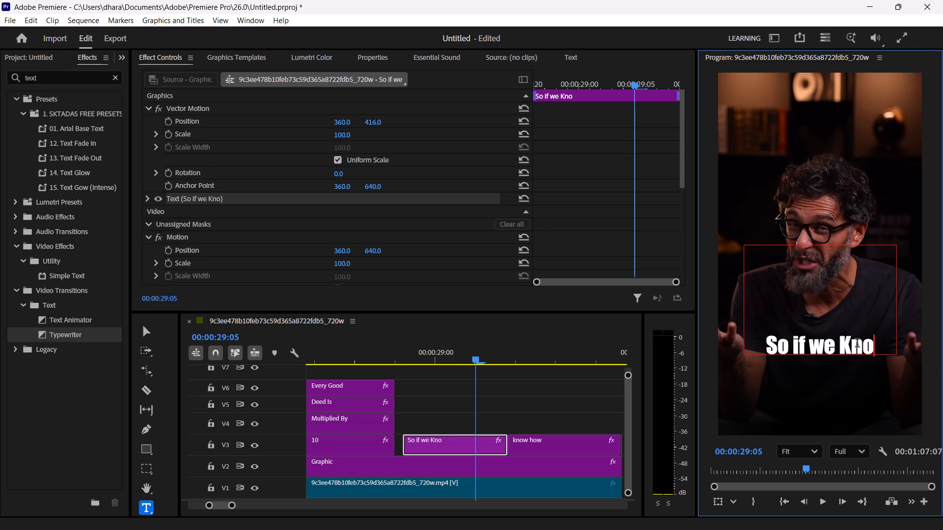
key("w")
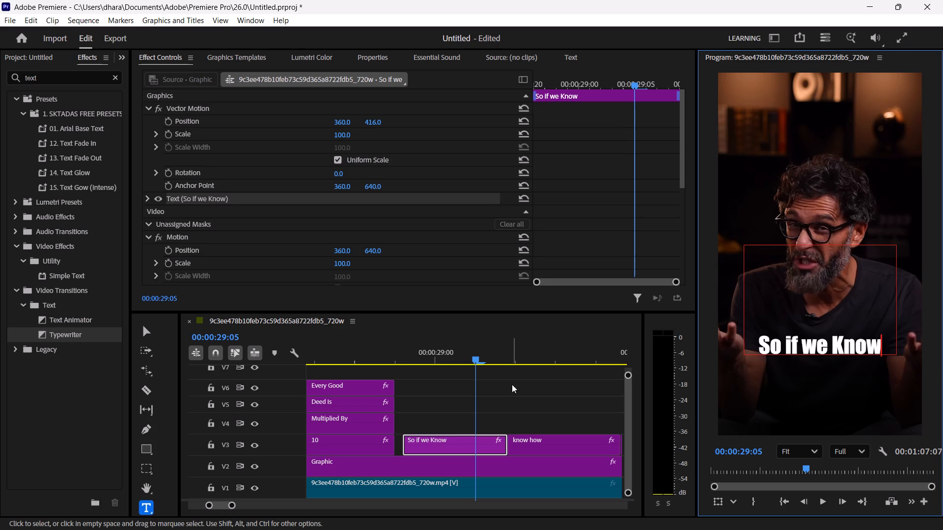
Change the "know how" caption text to "How".
left_click(538, 450)
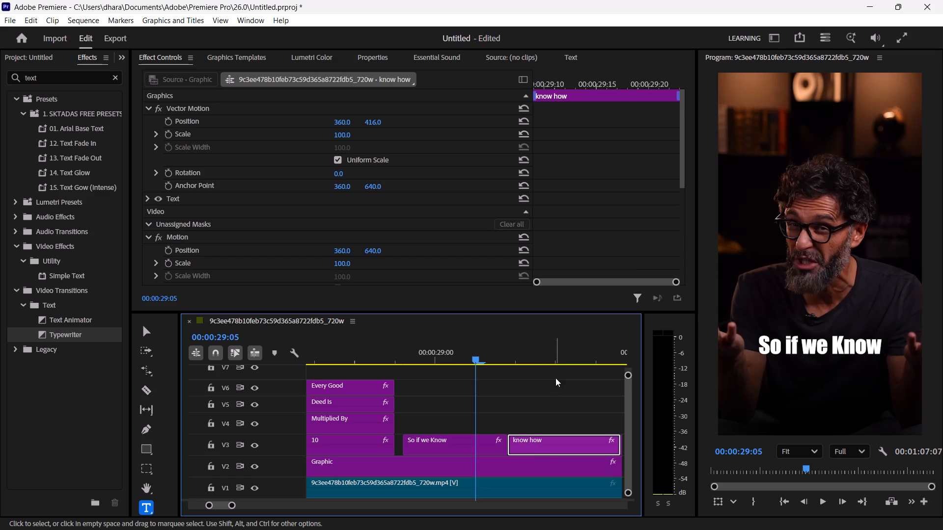
left_click(564, 359)
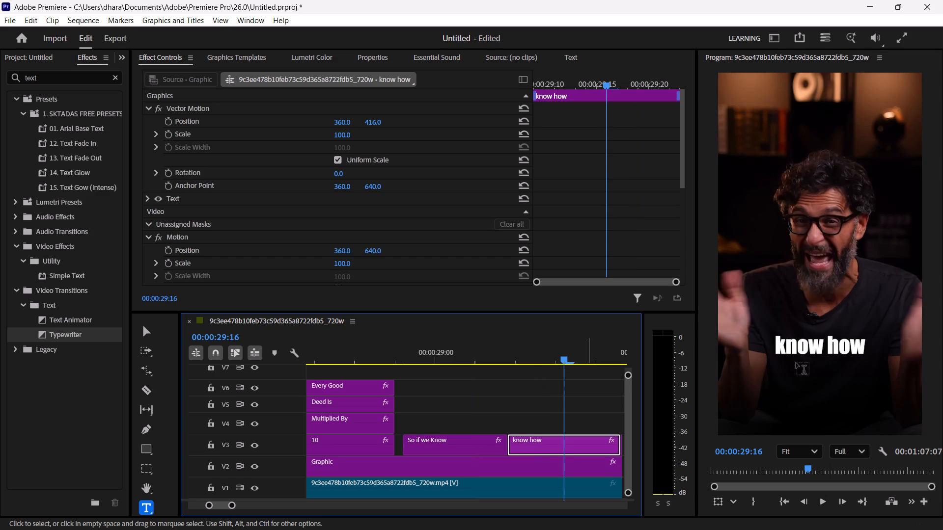
left_click(833, 340)
left_click(828, 344)
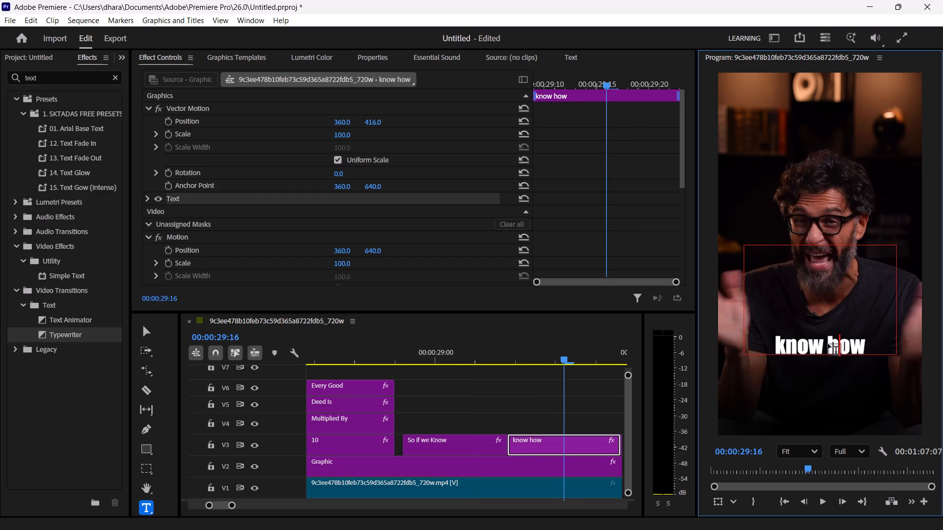
key("Right")
key("BackSpace")
key("BackSpace")
key("BackSpace")
key("BackSpace")
key("BackSpace")
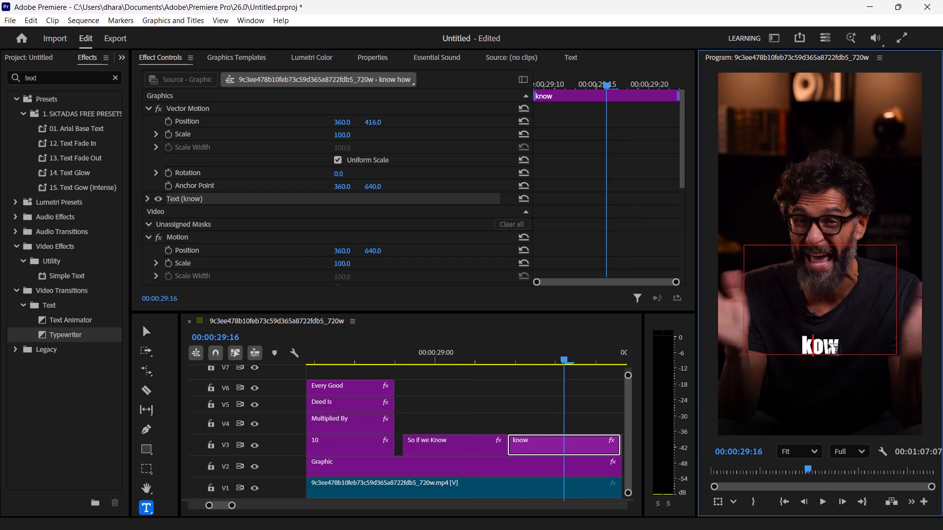
key("BackSpace")
key("shift+h")
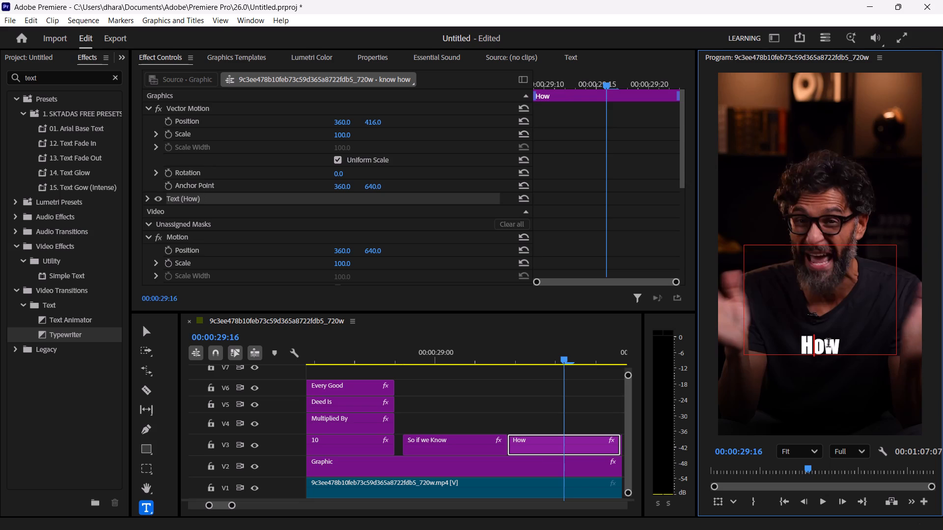
Play in short bursts from about 00:00:28:15 to 00:00:32:05, checking the edited captions and those that follow against the speech.
left_click(356, 363)
key("space")
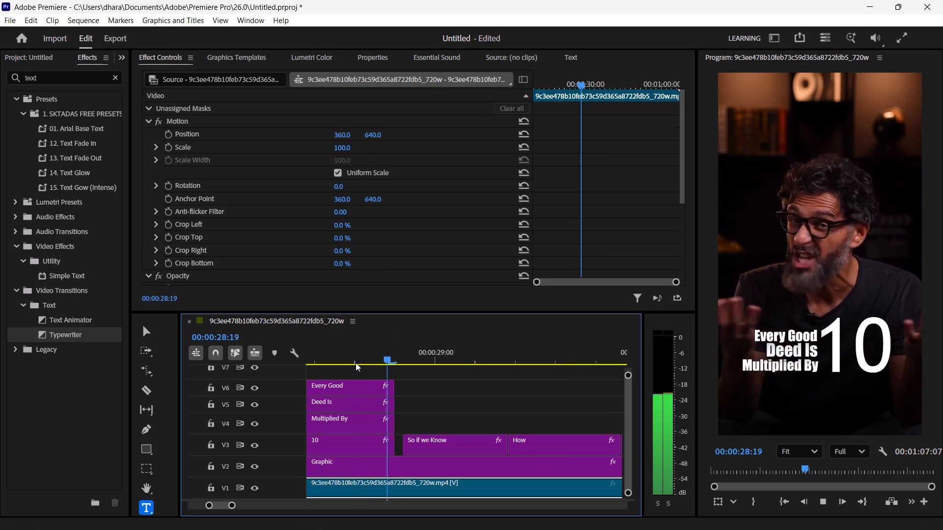
key("space")
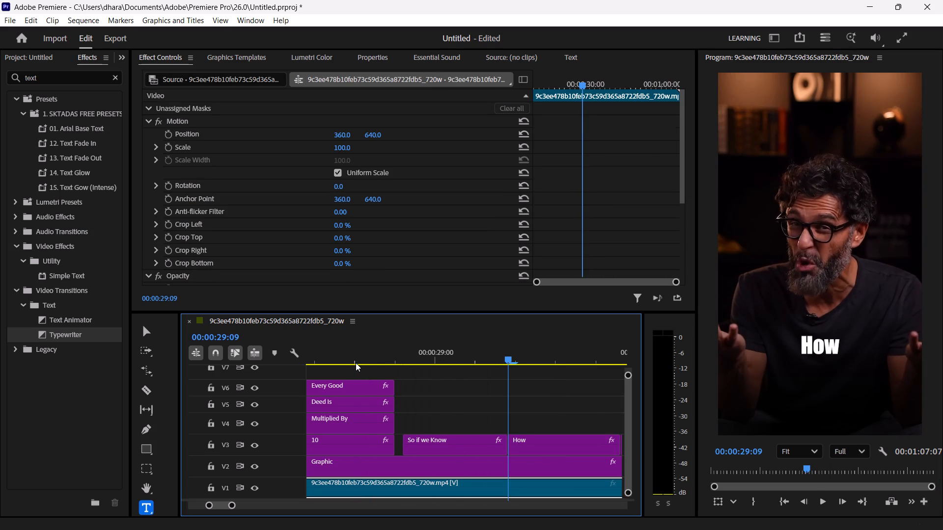
key("space")
key("space")
key("space")
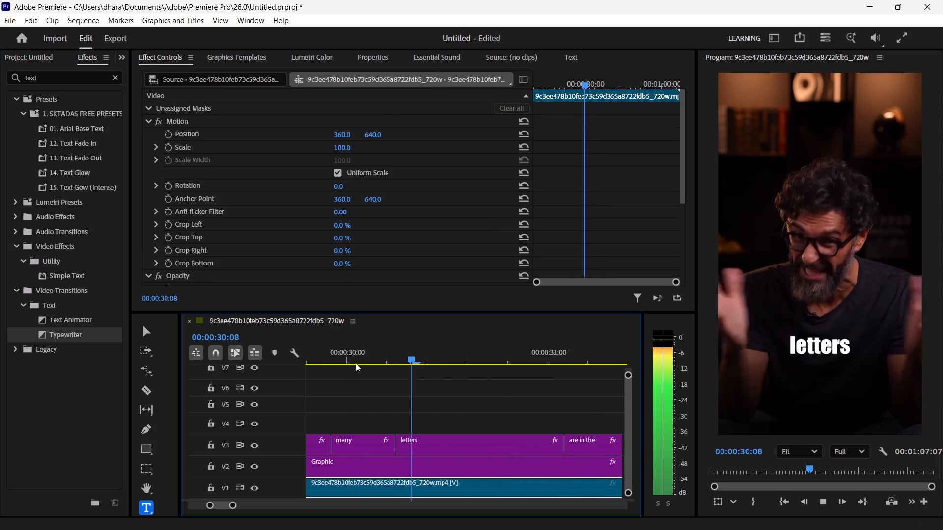
key("space")
key("space")
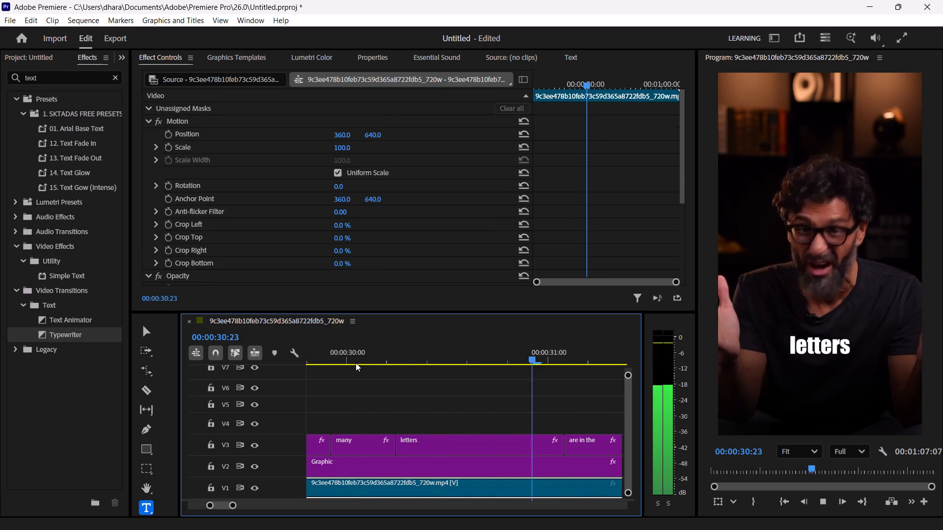
key("space")
key("space")
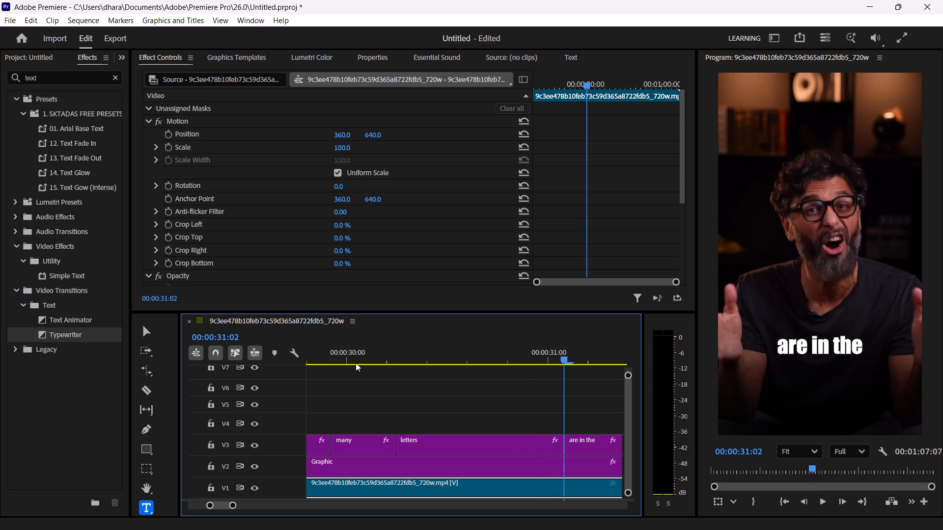
key("space")
key("space")
key("space")
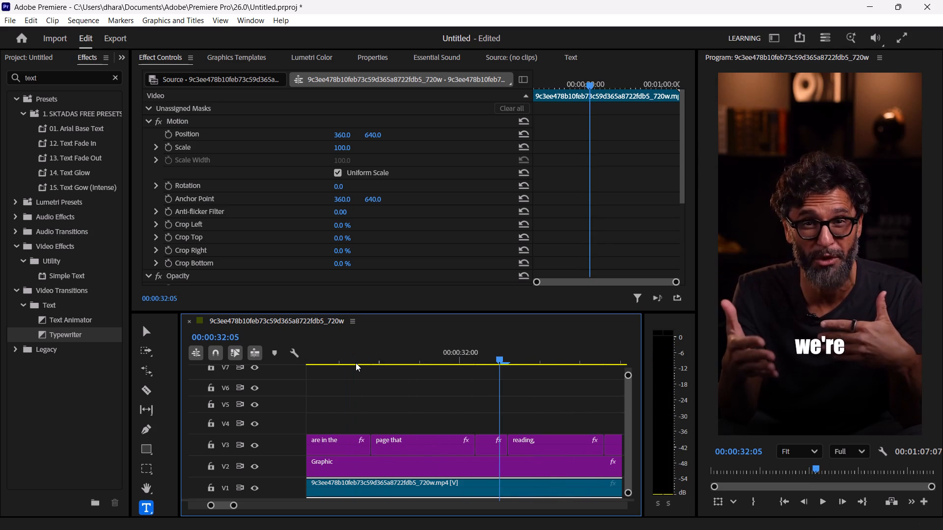